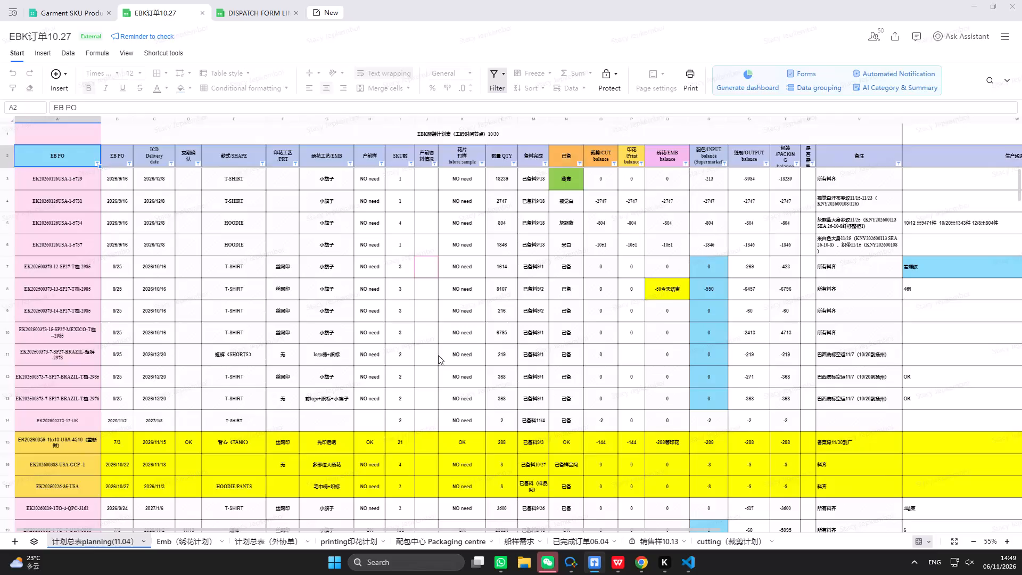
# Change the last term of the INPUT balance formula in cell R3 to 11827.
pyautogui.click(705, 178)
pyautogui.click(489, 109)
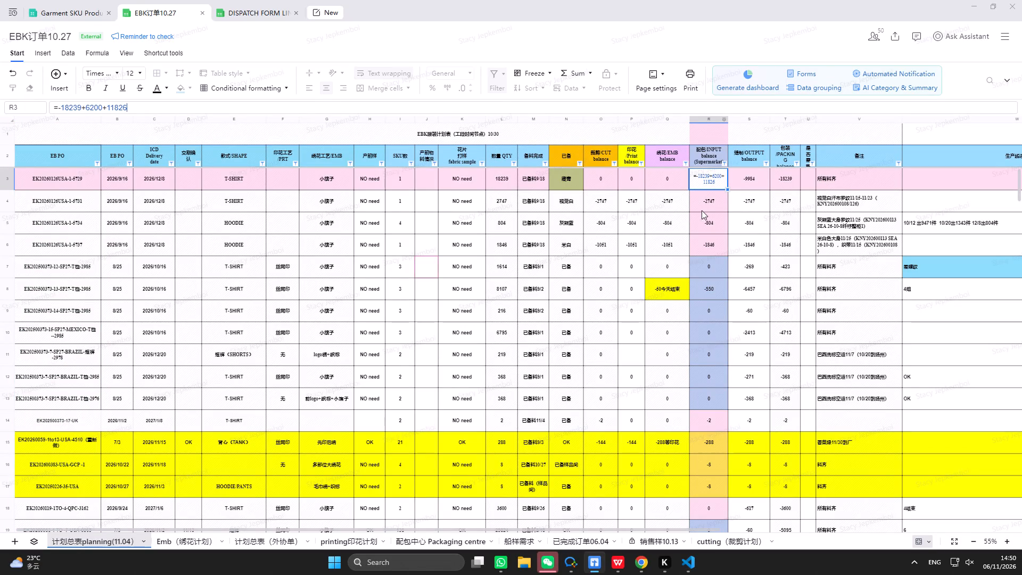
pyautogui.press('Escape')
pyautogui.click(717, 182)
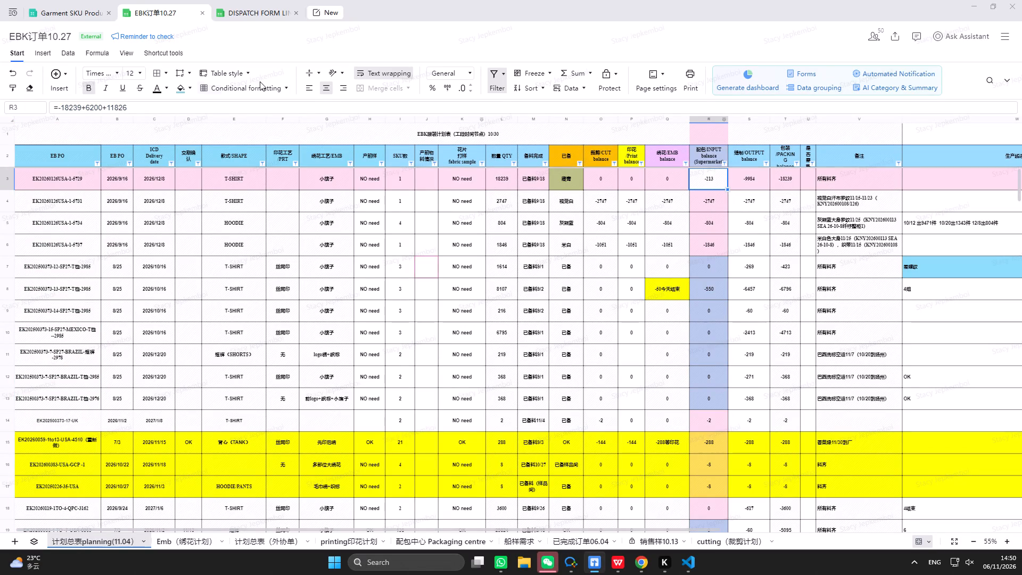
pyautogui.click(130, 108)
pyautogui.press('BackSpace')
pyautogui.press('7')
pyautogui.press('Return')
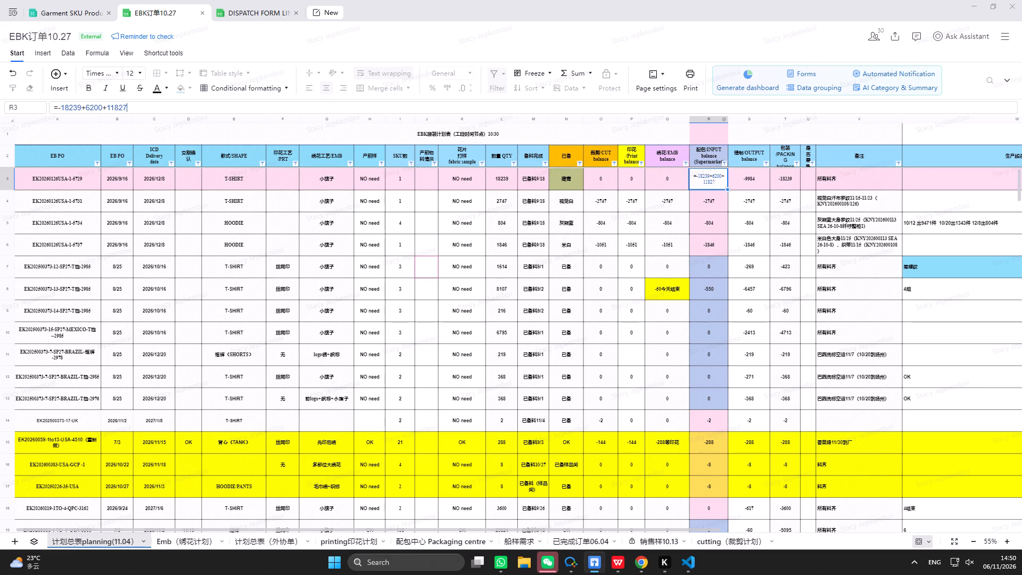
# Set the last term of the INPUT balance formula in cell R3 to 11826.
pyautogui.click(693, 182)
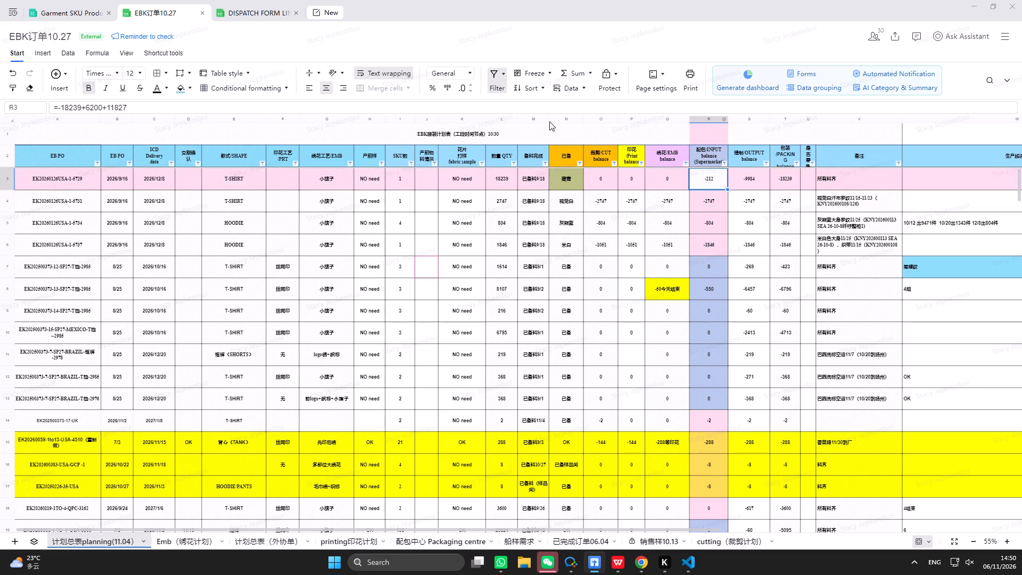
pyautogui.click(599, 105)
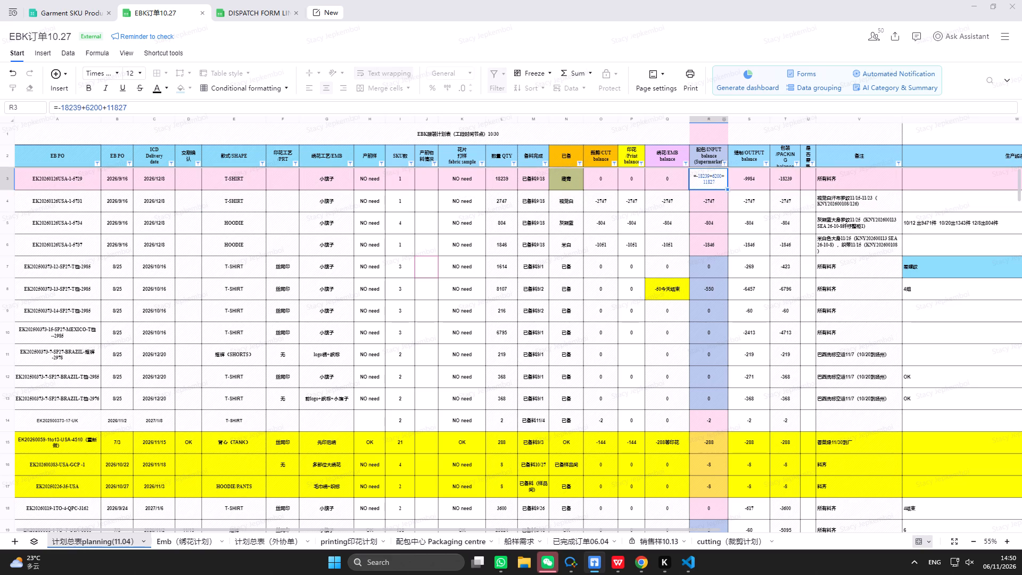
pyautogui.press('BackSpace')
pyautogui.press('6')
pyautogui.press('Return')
# Set the INPUT balance formula in cell R3 to =-18239+6200+11828.
pyautogui.click(711, 176)
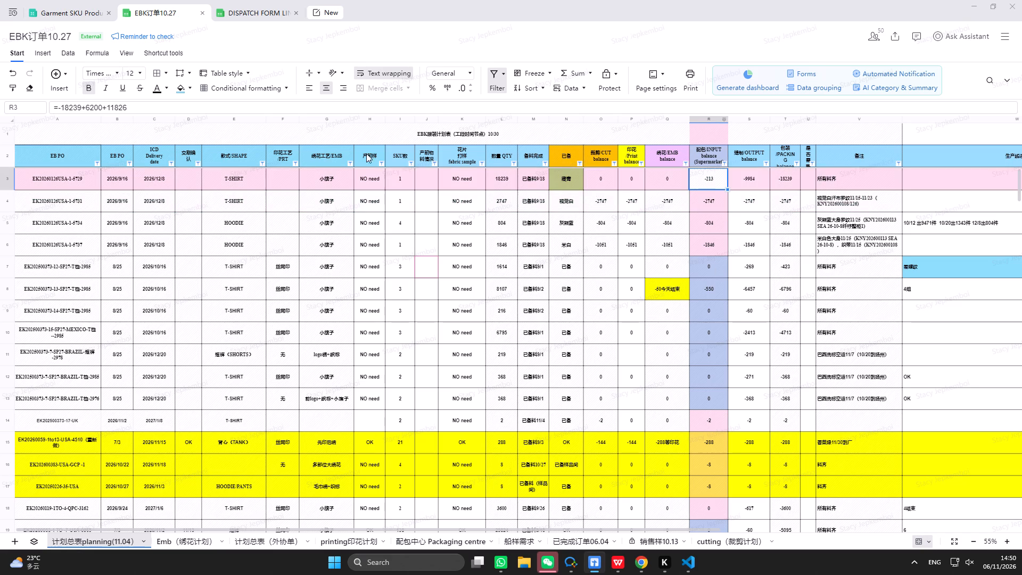
pyautogui.click(190, 109)
pyautogui.press('BackSpace')
pyautogui.press('8')
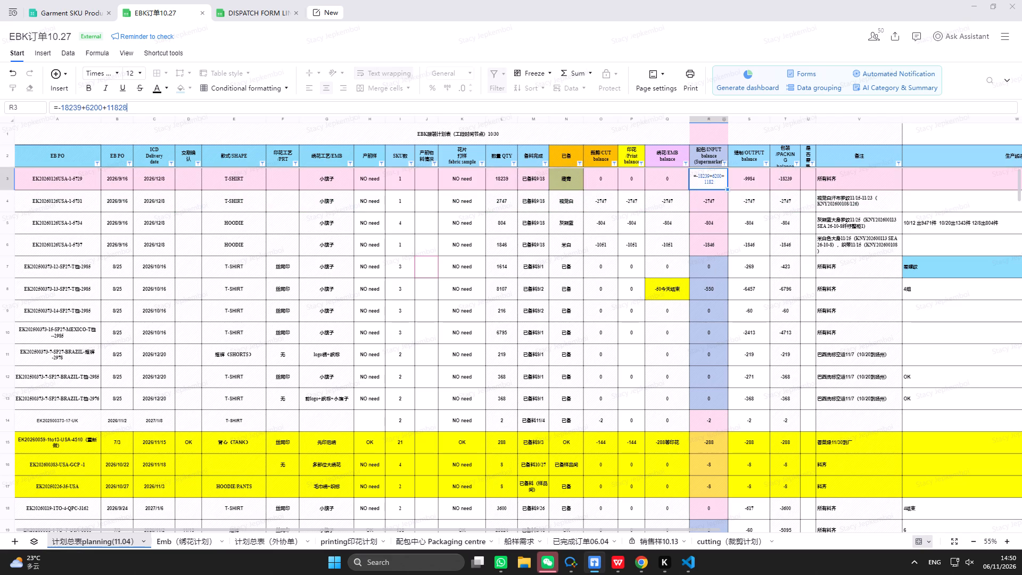
pyautogui.press('Return')
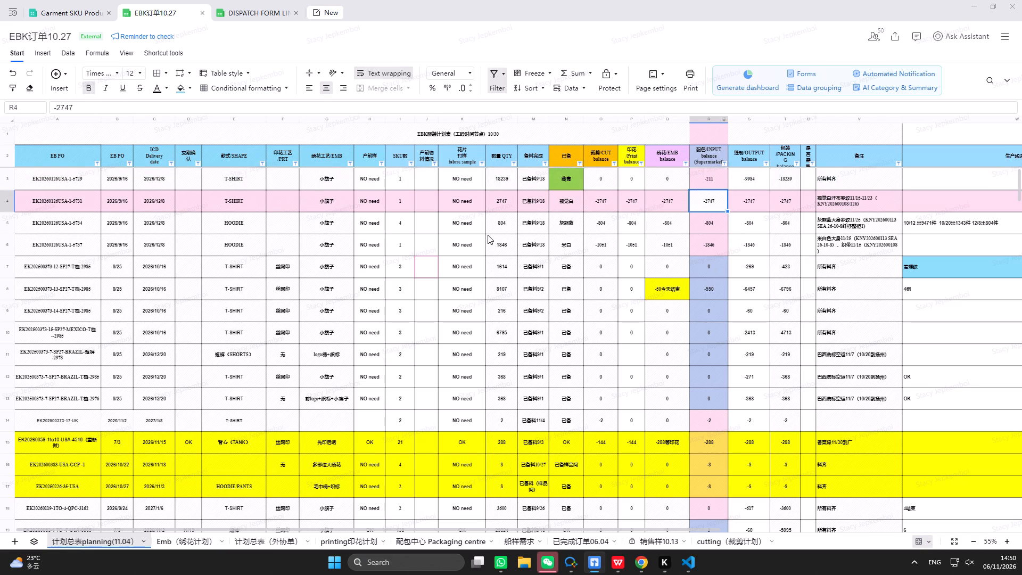
# Check the Garment SKU Production Tracker, and the EBK planning group chat in WeChat, for production information.
pyautogui.scroll(3, 360, 249)
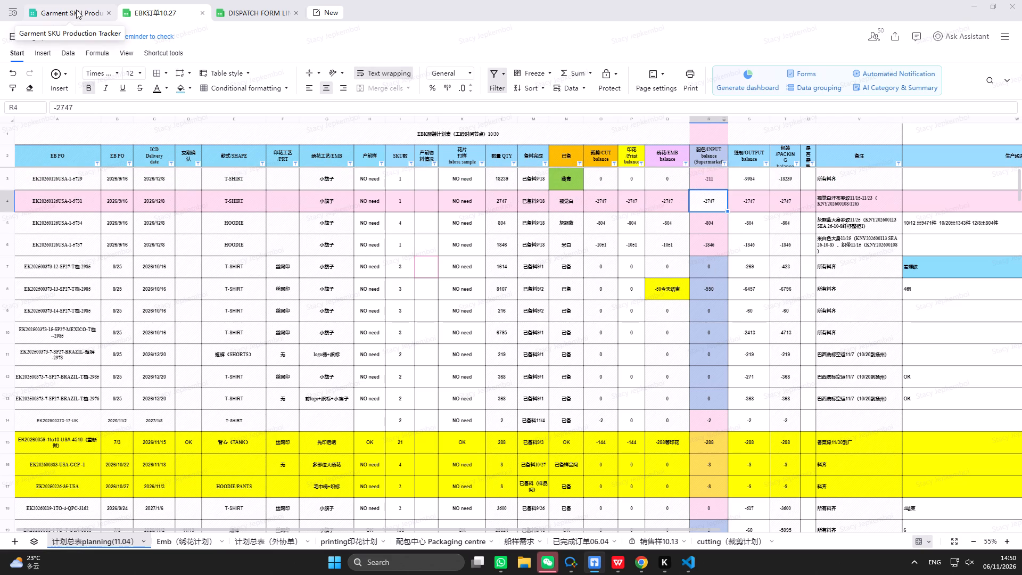
pyautogui.click(76, 10)
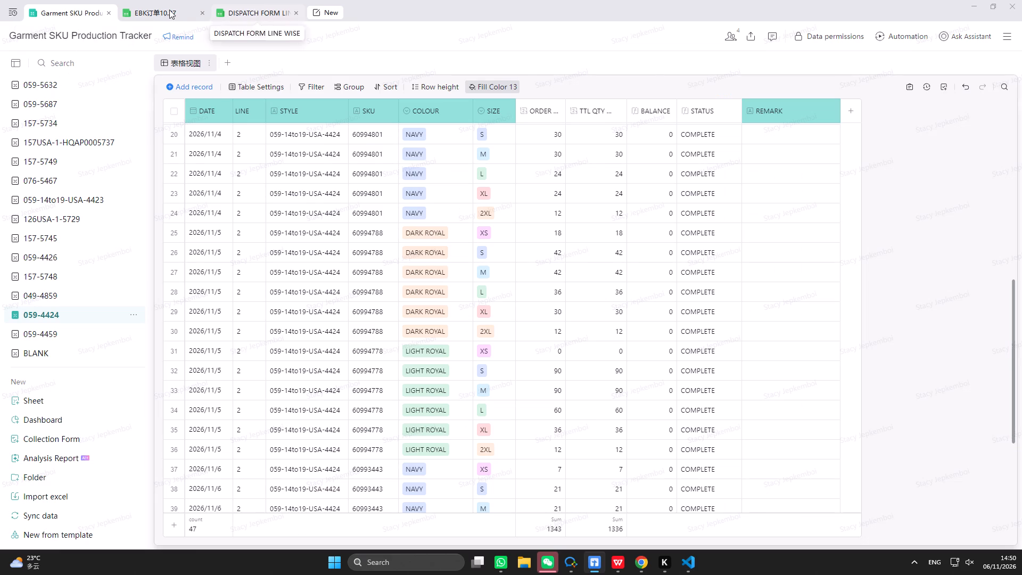
pyautogui.click(144, 10)
pyautogui.scroll(1, 439, 312)
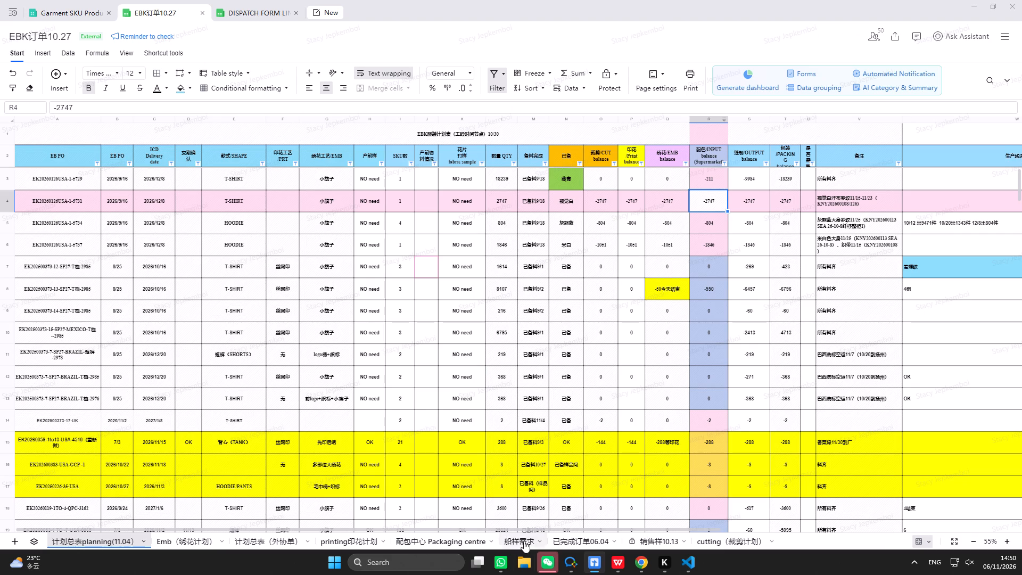
pyautogui.click(546, 574)
pyautogui.click(620, 280)
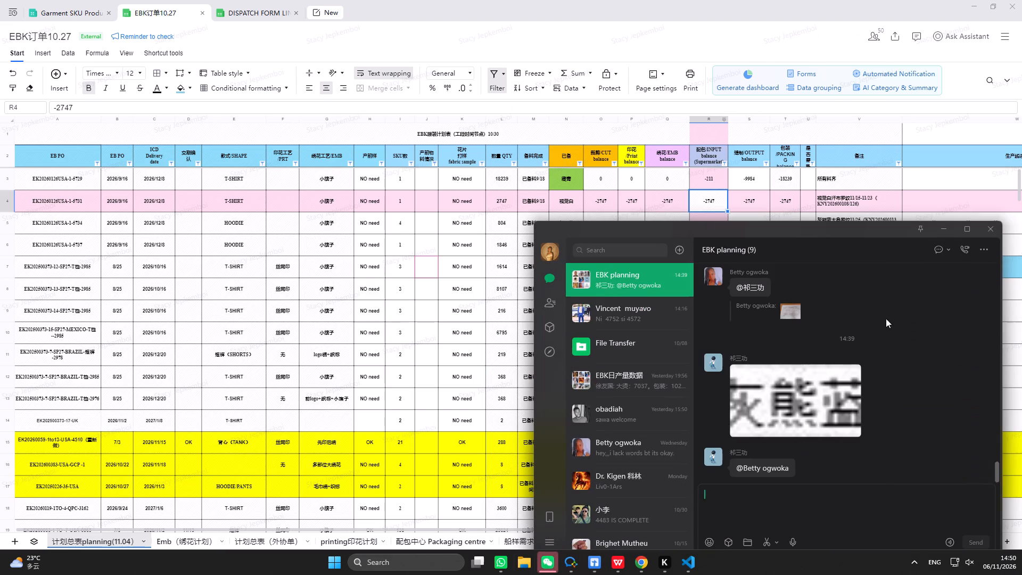
pyautogui.click(948, 227)
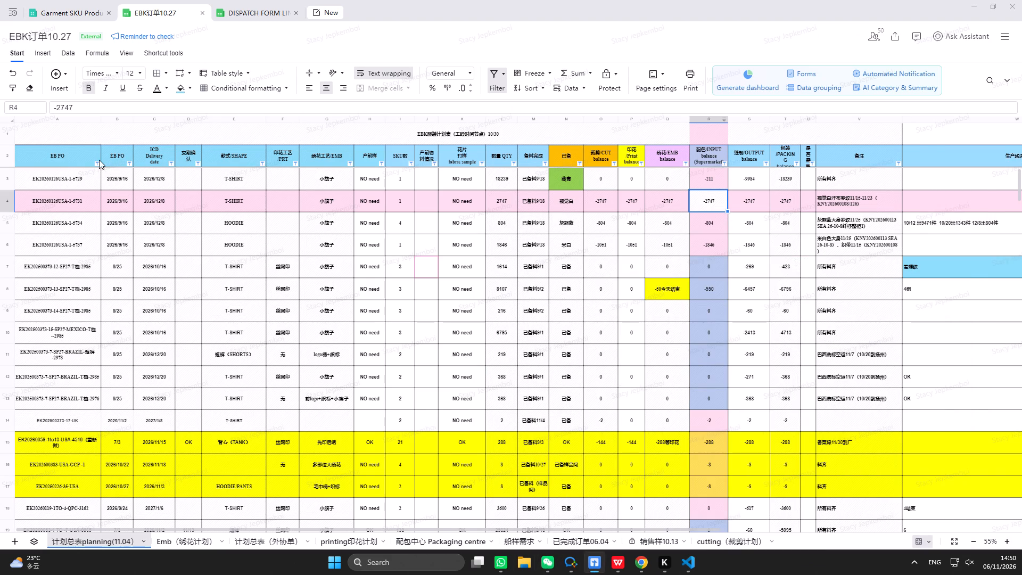
# Filter the EB PO column by 2985 and set the INPUT balance of the 373-13 T-shirt order in row 8 to -100.
pyautogui.click(97, 162)
pyautogui.write('2985')
pyautogui.click(113, 456)
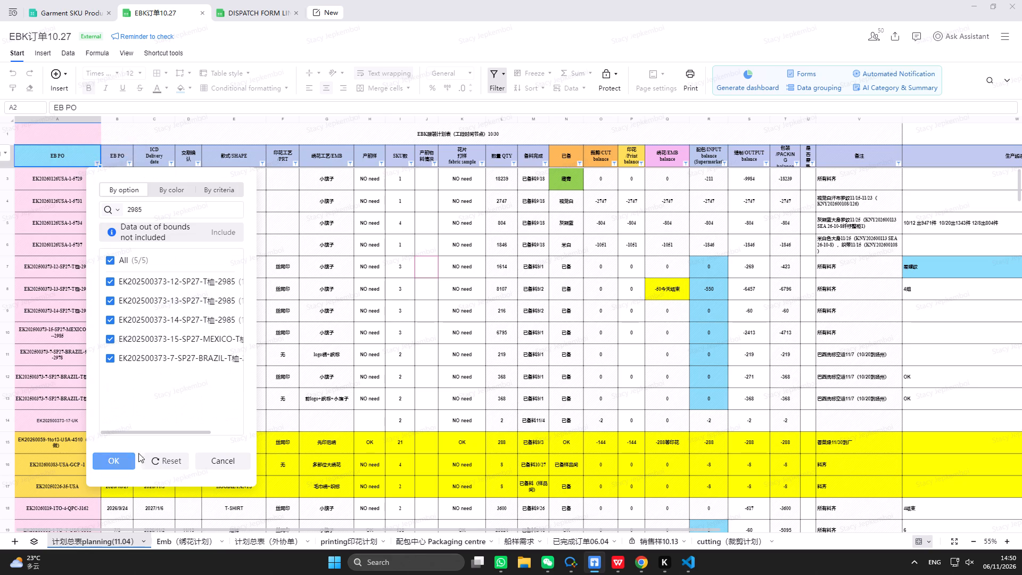
pyautogui.click(710, 208)
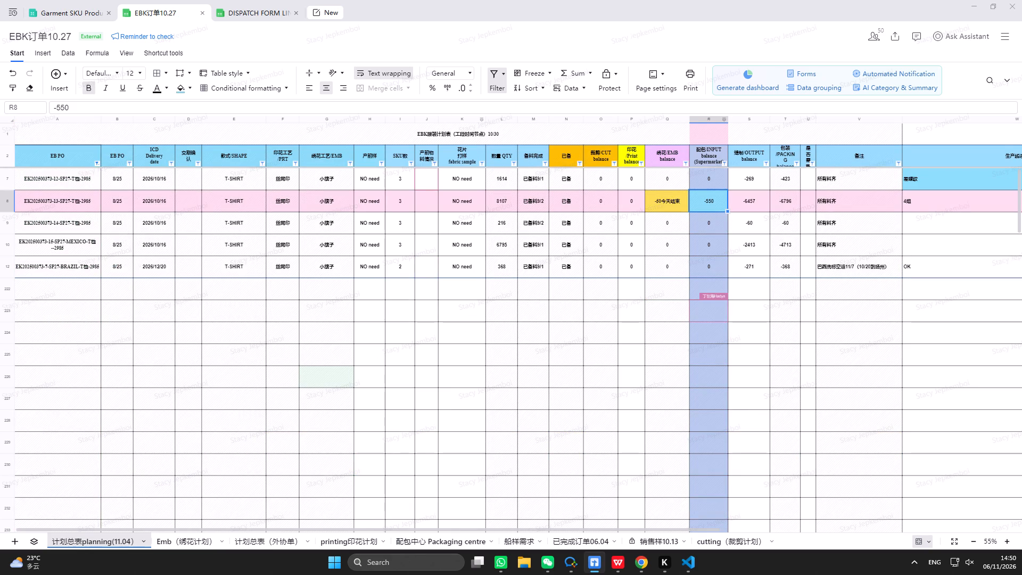
pyautogui.click(349, 108)
pyautogui.press('BackSpace')
pyautogui.press('BackSpace')
pyautogui.press('BackSpace')
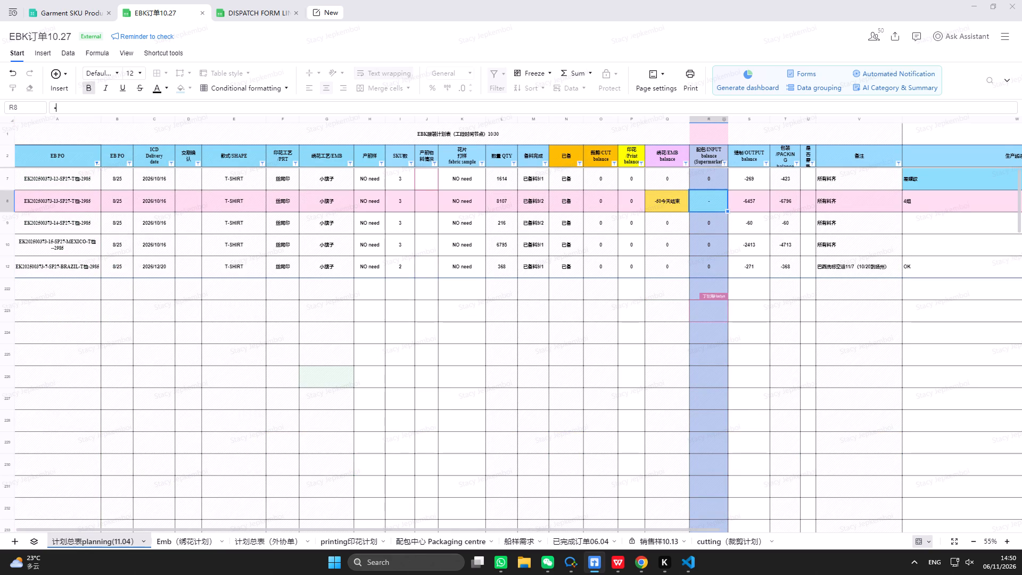
pyautogui.write('100')
pyautogui.press('Return')
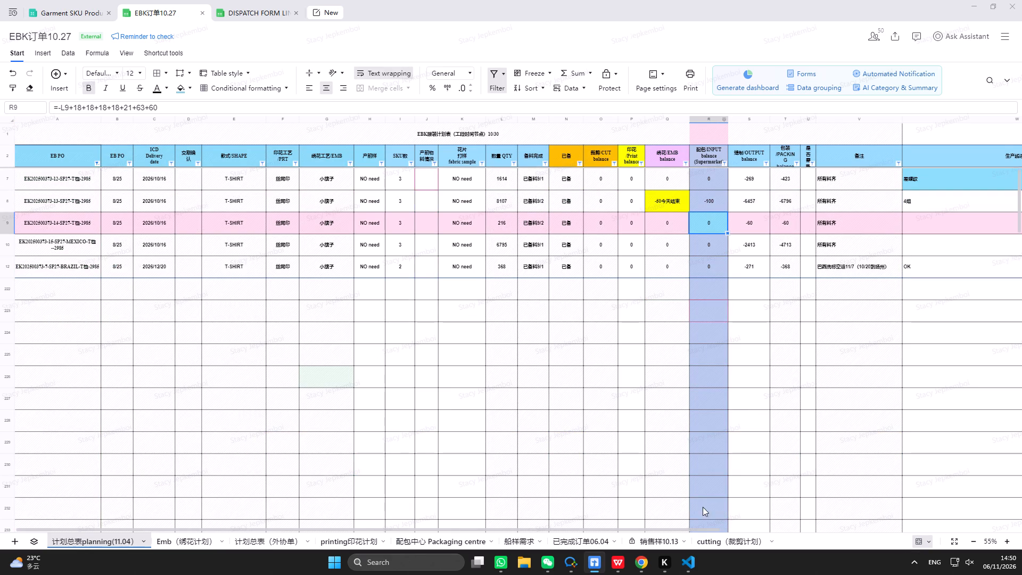
# Check the 11.6 target dispatch form in the DISPATCH FORM LINE WISE workbook for each group's styles and output.
pyautogui.click(260, 16)
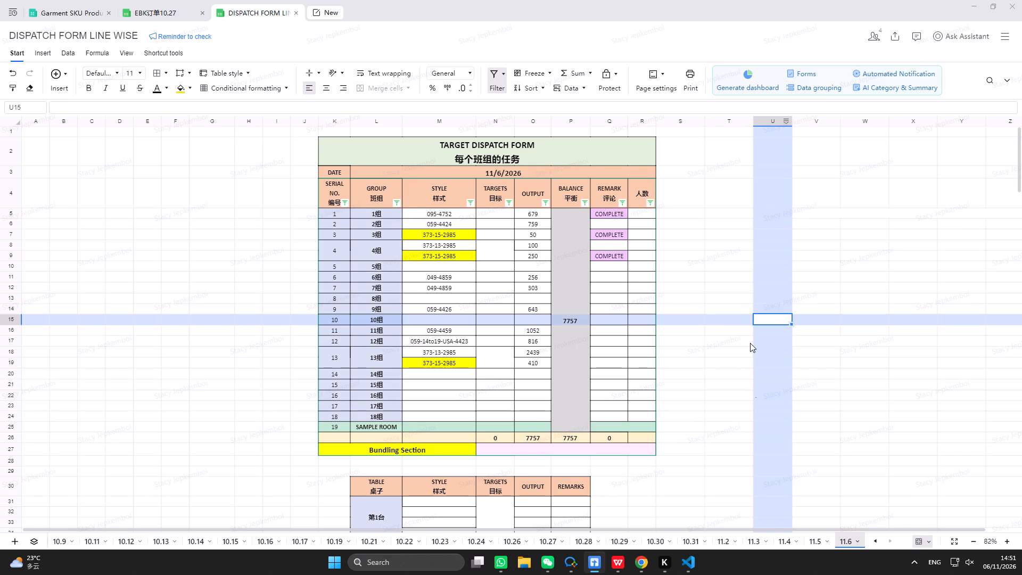
pyautogui.click(147, 19)
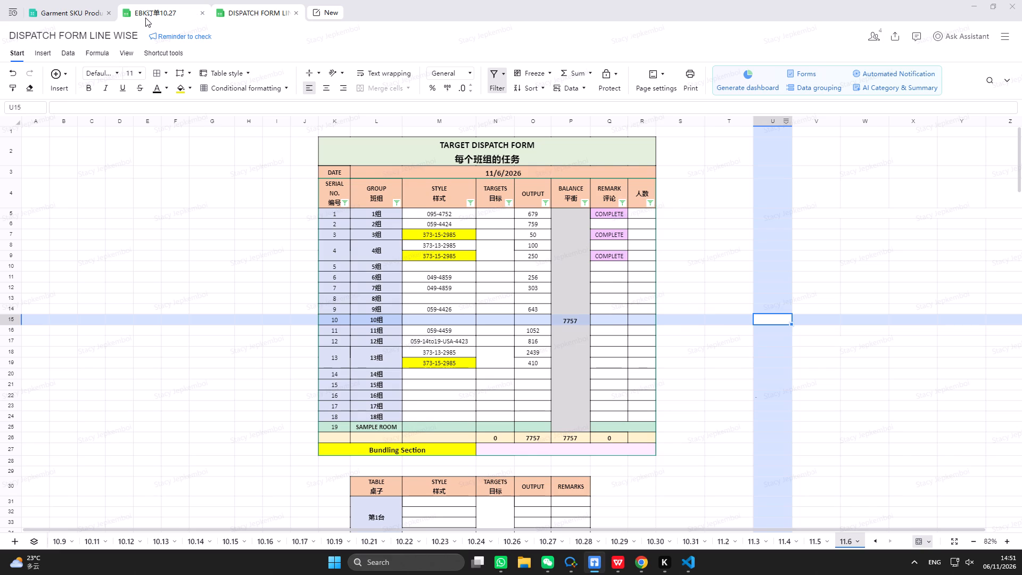
# Filter the EB PO column of the EBK订单10.27 planning sheet by 5747.
pyautogui.click(98, 164)
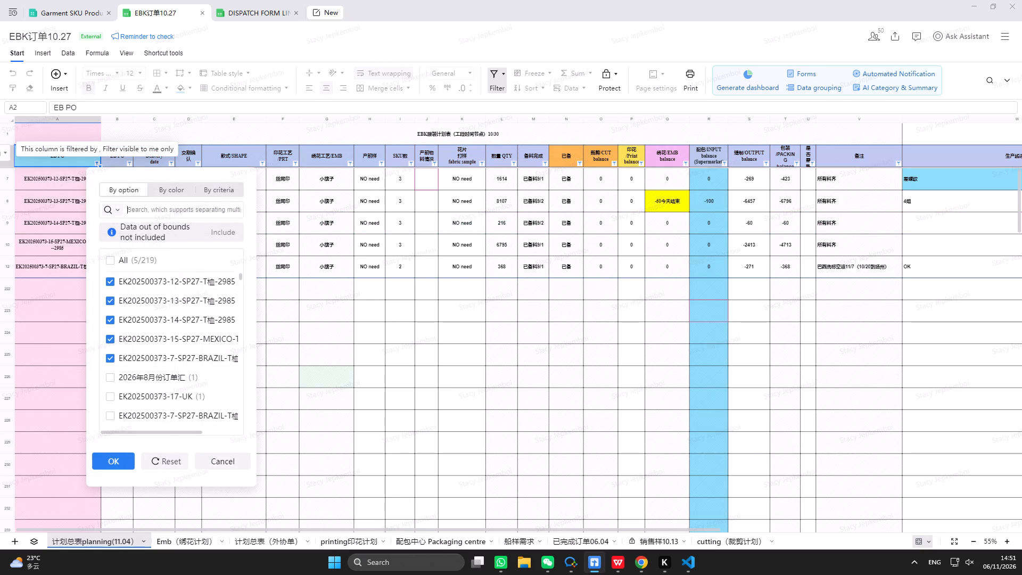
pyautogui.write('5747')
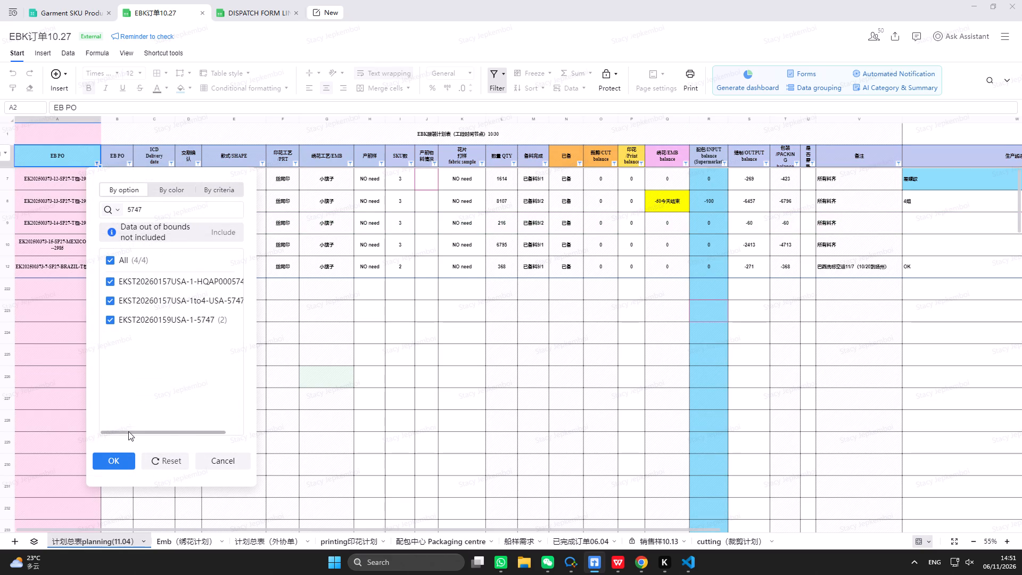
pyautogui.click(125, 457)
pyautogui.scroll(3, 320, 321)
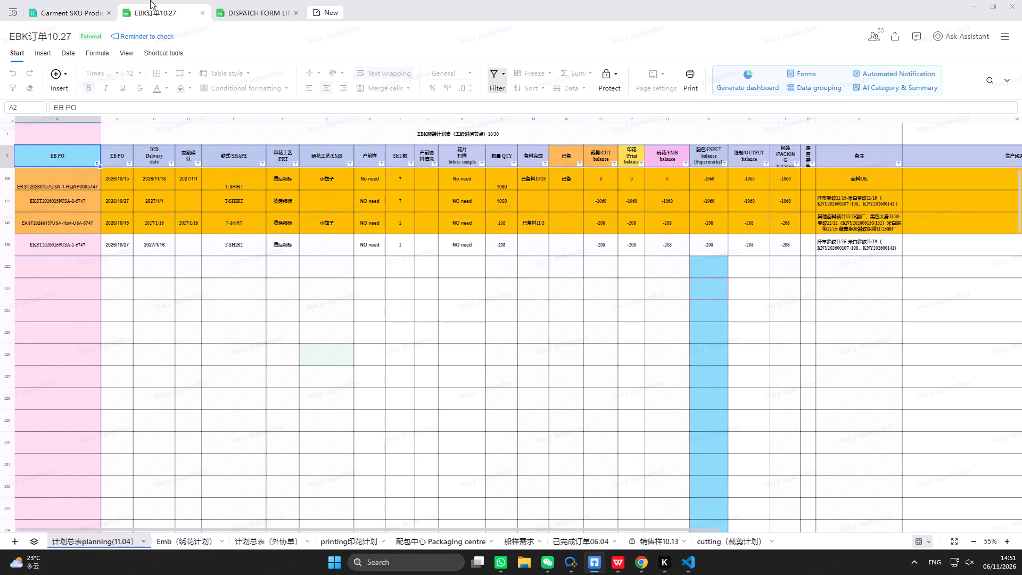
# Go back to the 11.6 sheet of the DISPATCH FORM LINE WISE workbook.
pyautogui.click(242, 15)
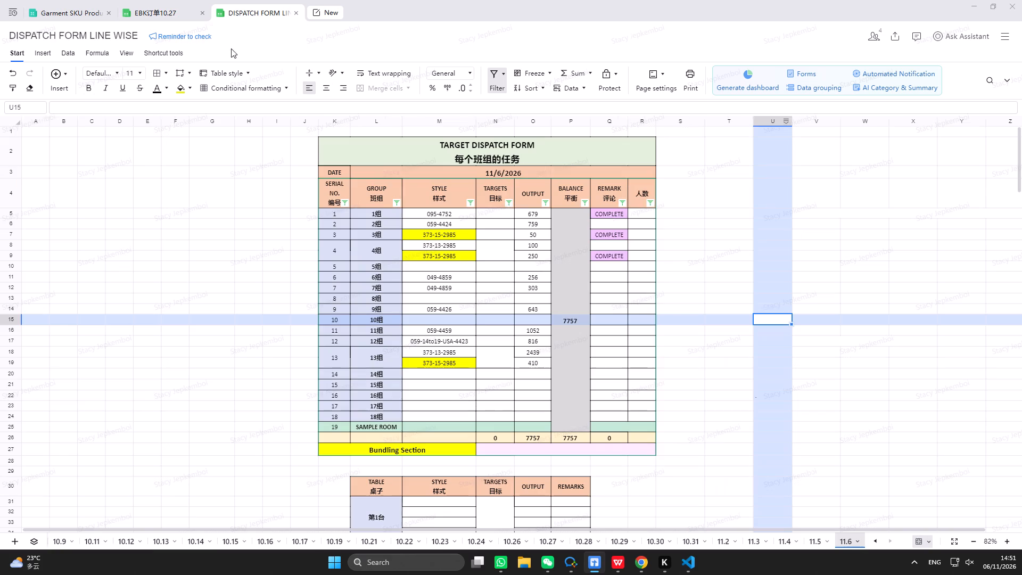
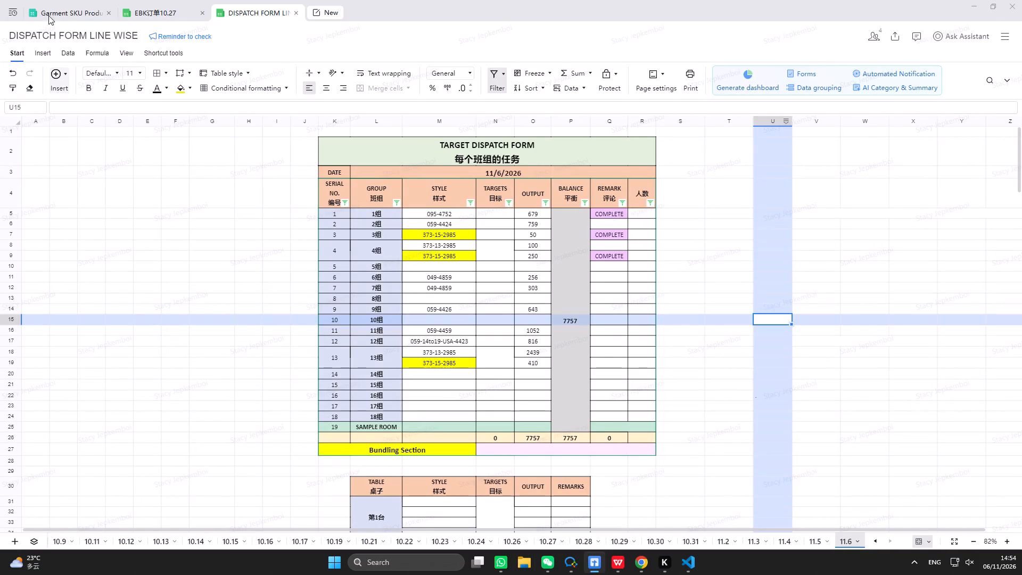
# Enter style 157-5747 with output =132+29+59 for group 14 in the 11.6 target dispatch form.
pyautogui.click(151, 8)
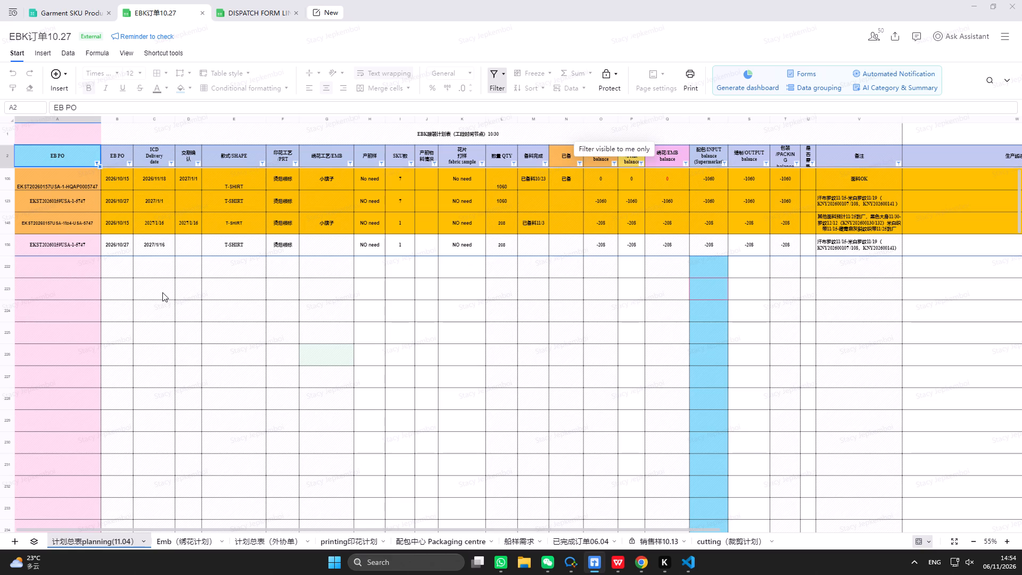
pyautogui.click(254, 13)
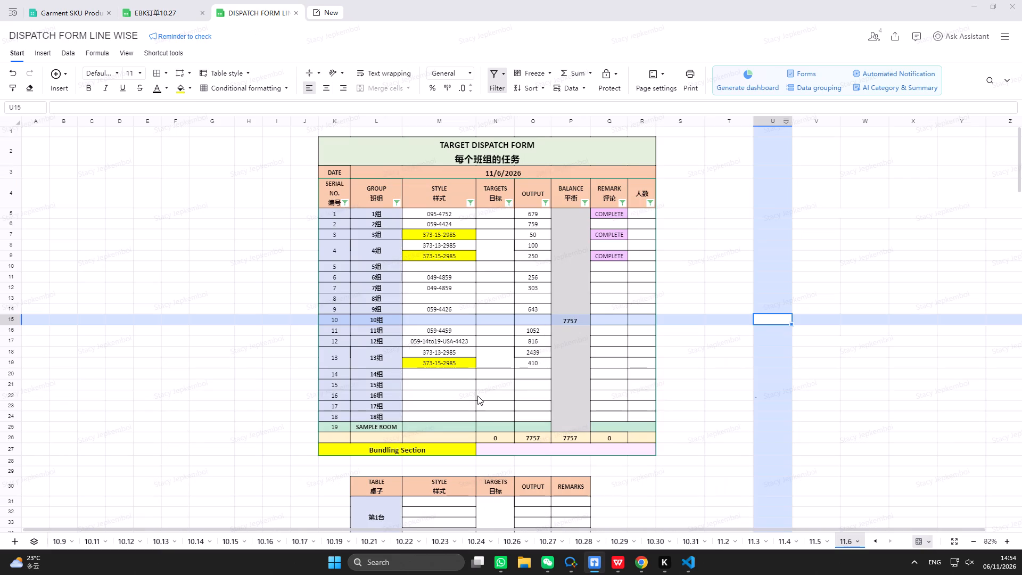
pyautogui.click(435, 372)
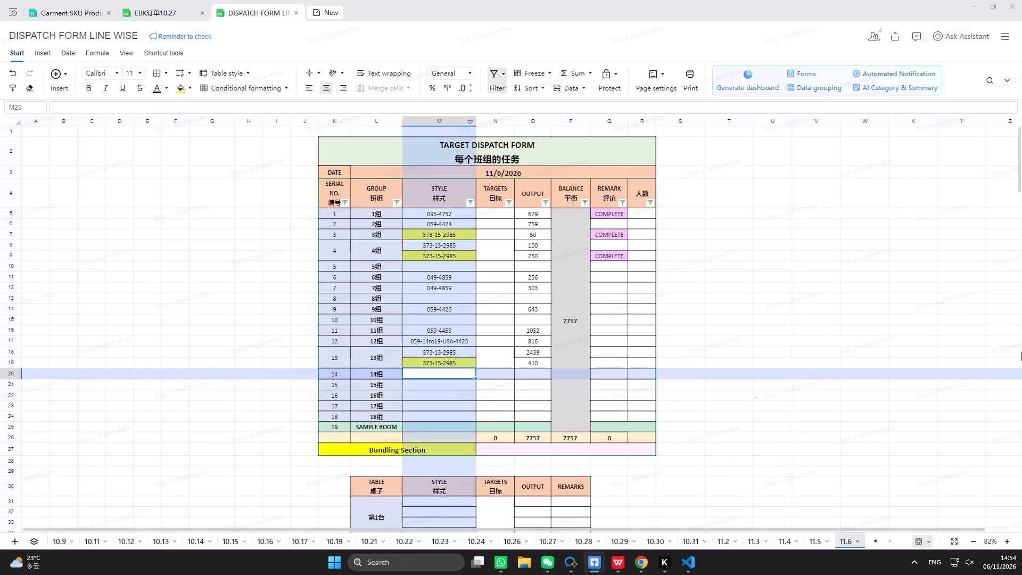
pyautogui.write('157-')
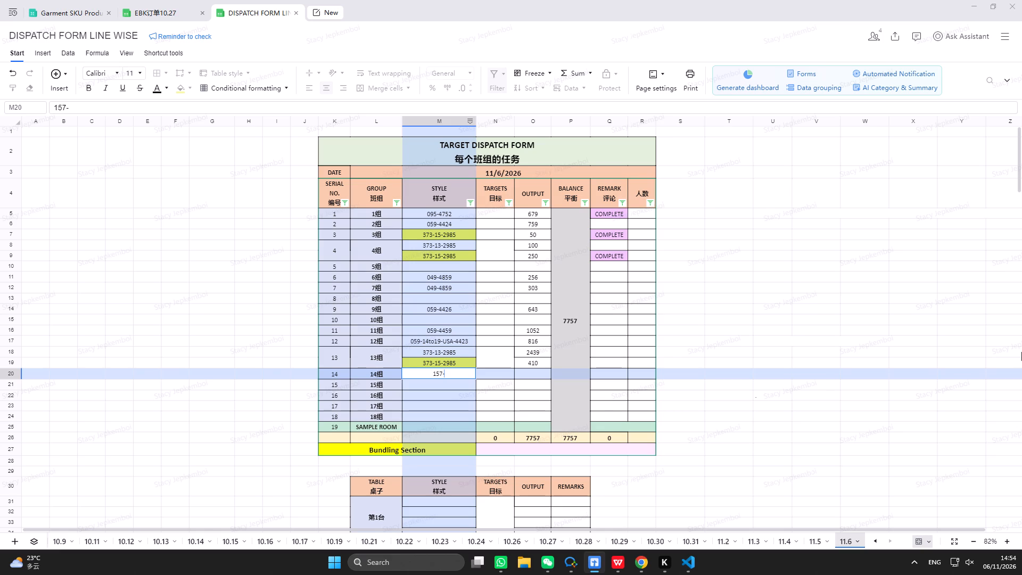
pyautogui.press('5')
pyautogui.write('747')
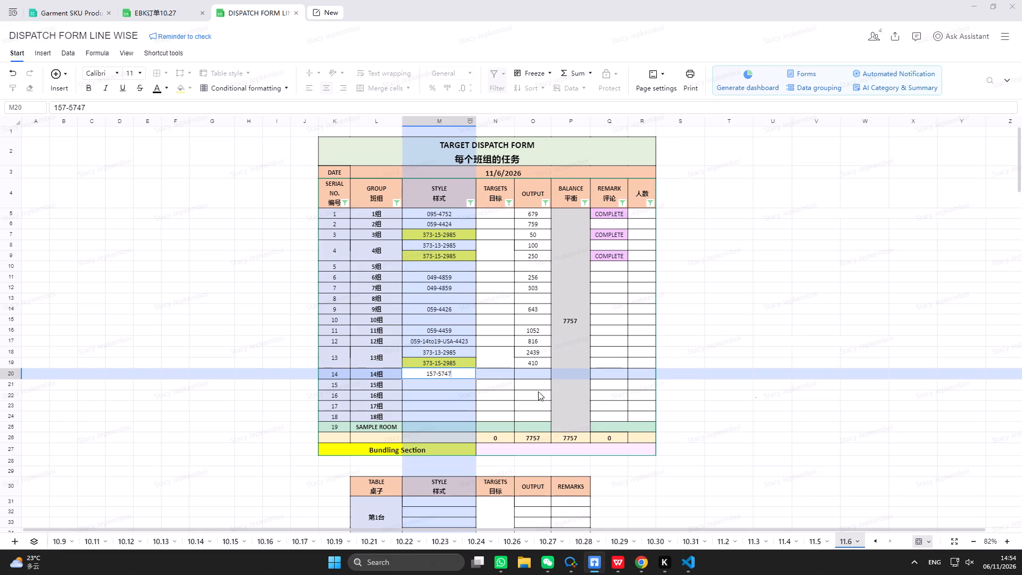
pyautogui.click(539, 379)
pyautogui.press('=')
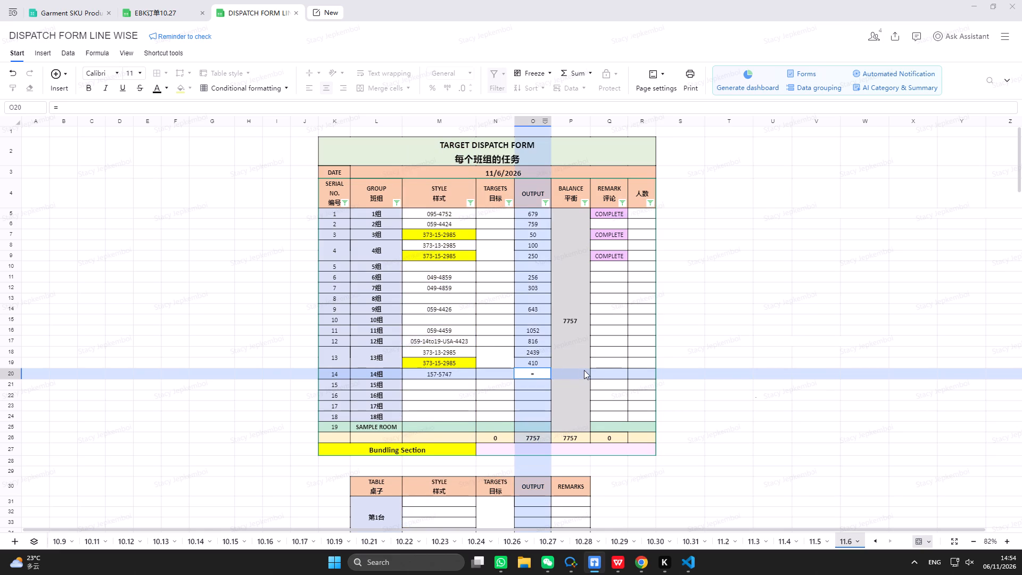
pyautogui.press('1')
pyautogui.write('32+')
pyautogui.write('29')
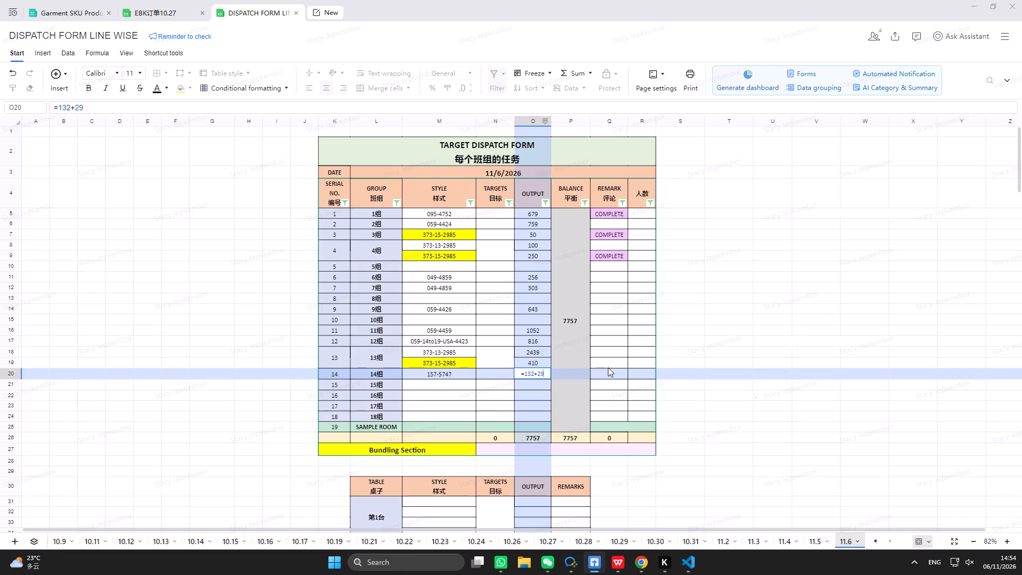
pyautogui.write('+59')
pyautogui.press('Return')
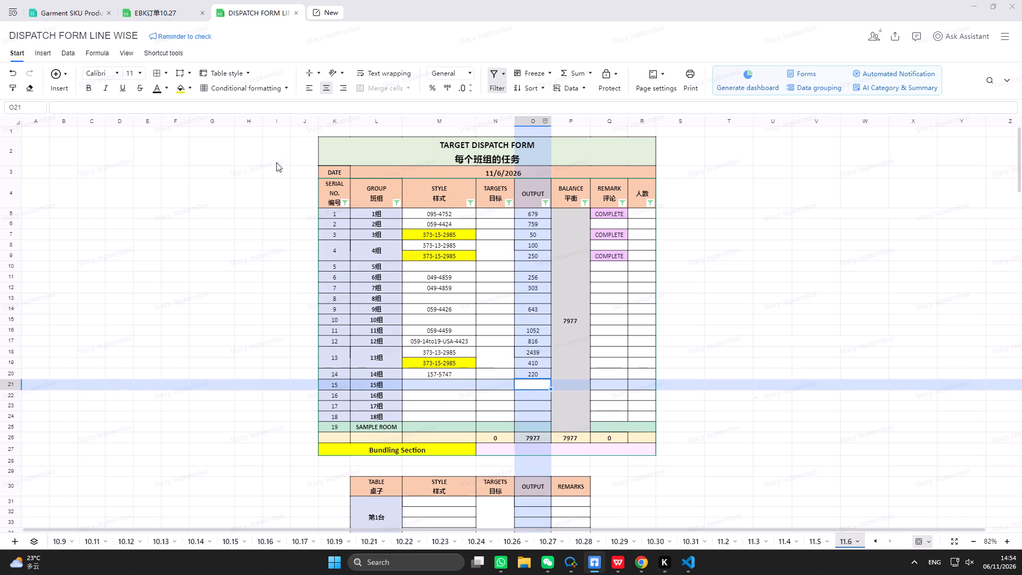
# In the Garment SKU Production Tracker, duplicate the BLANK sheet with its structure and all records, and place the copy above BLANK.
pyautogui.click(78, 9)
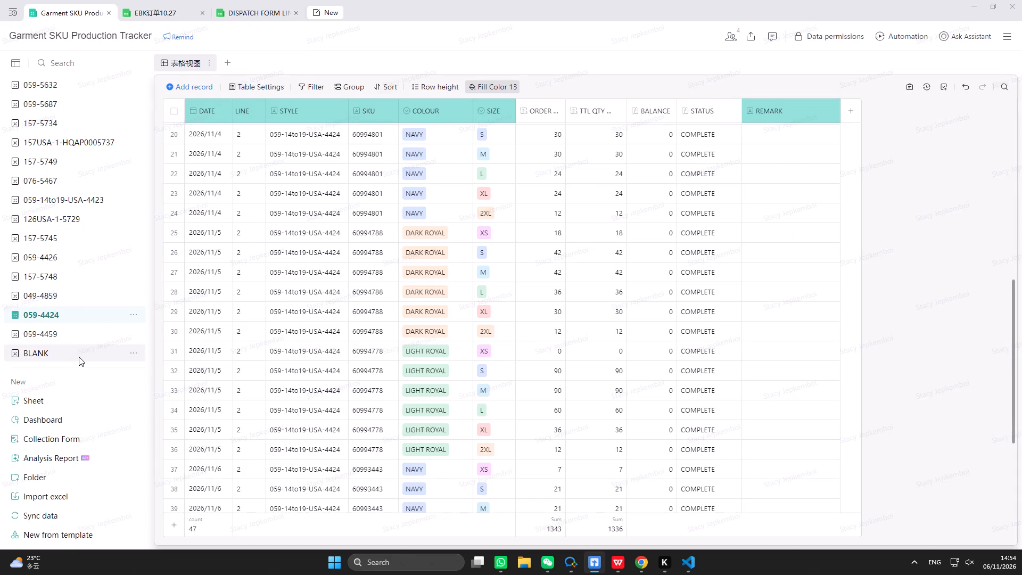
pyautogui.click(79, 357)
pyautogui.scroll(-3, 79, 357)
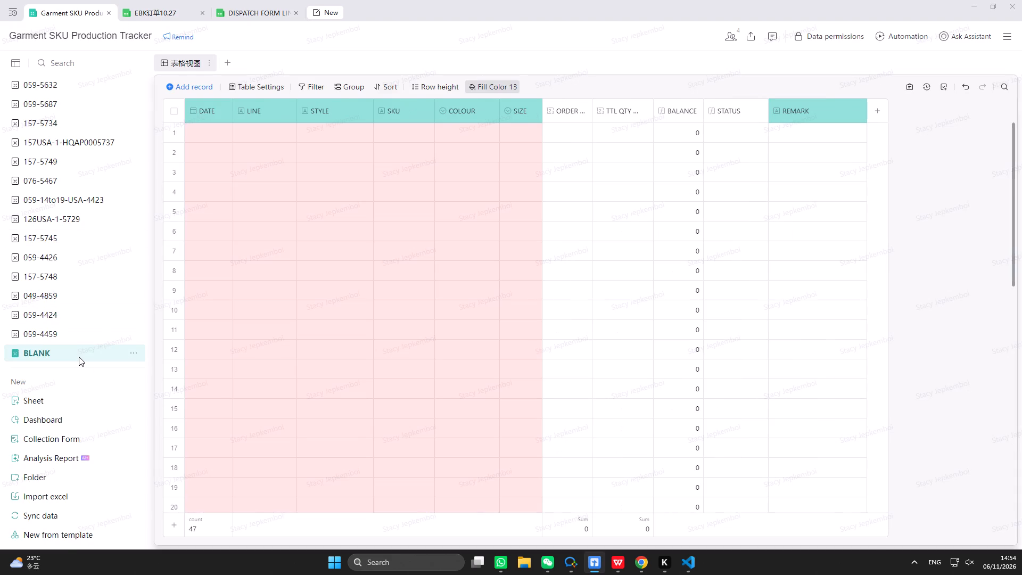
pyautogui.rightClick(79, 357)
pyautogui.click(126, 387)
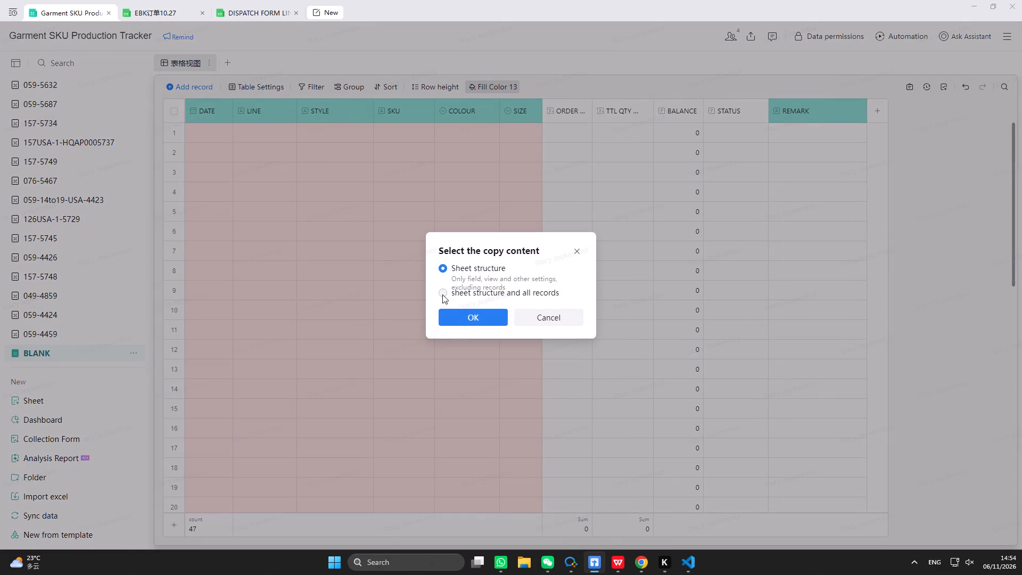
pyautogui.click(442, 294)
pyautogui.click(463, 318)
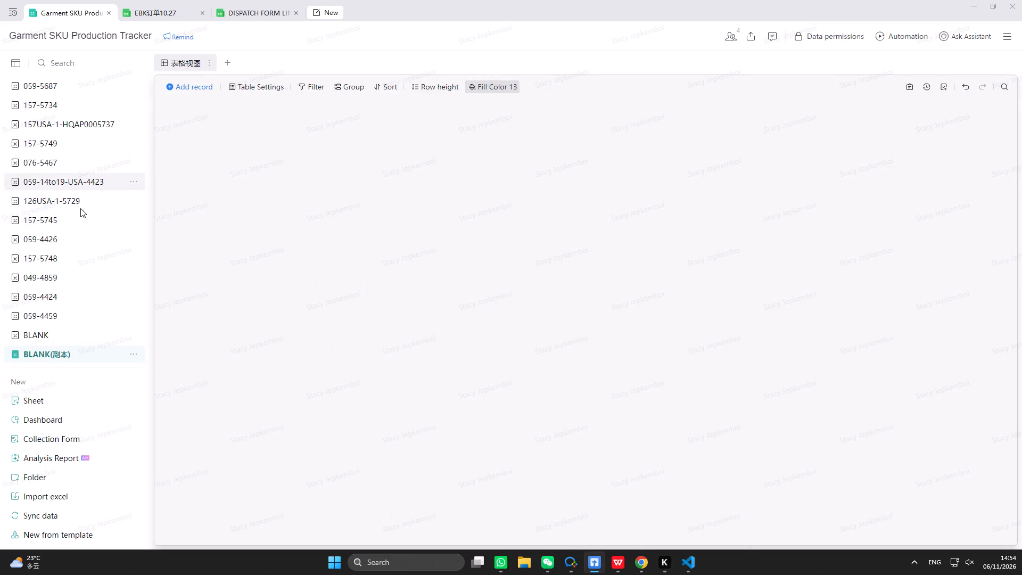
pyautogui.moveTo(73, 357); pyautogui.dragTo(71, 324)
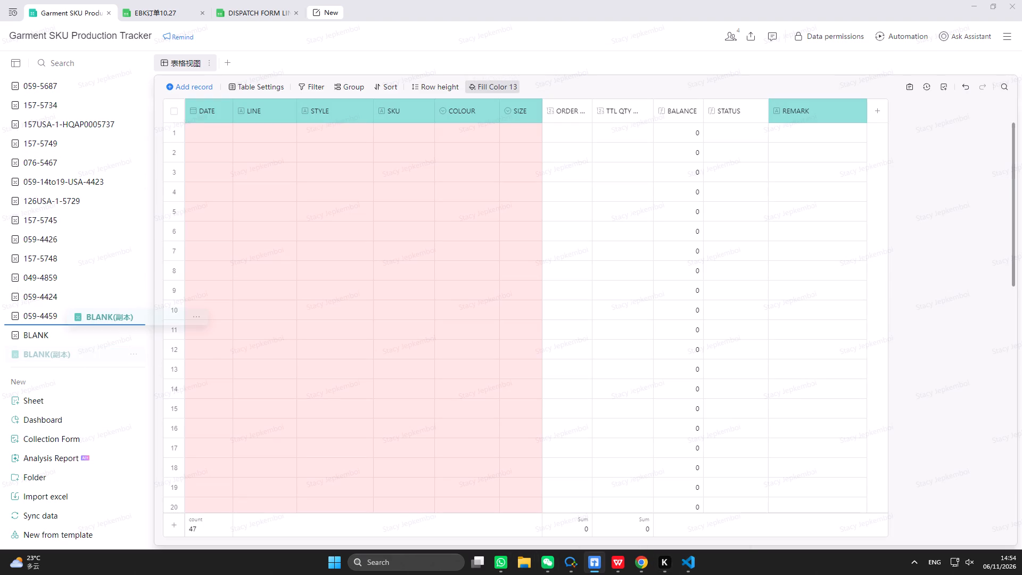
# Rename the copied BLANK sheet in the Garment SKU Production Tracker as 157-5747.
pyautogui.click(154, 0)
pyautogui.click(153, 14)
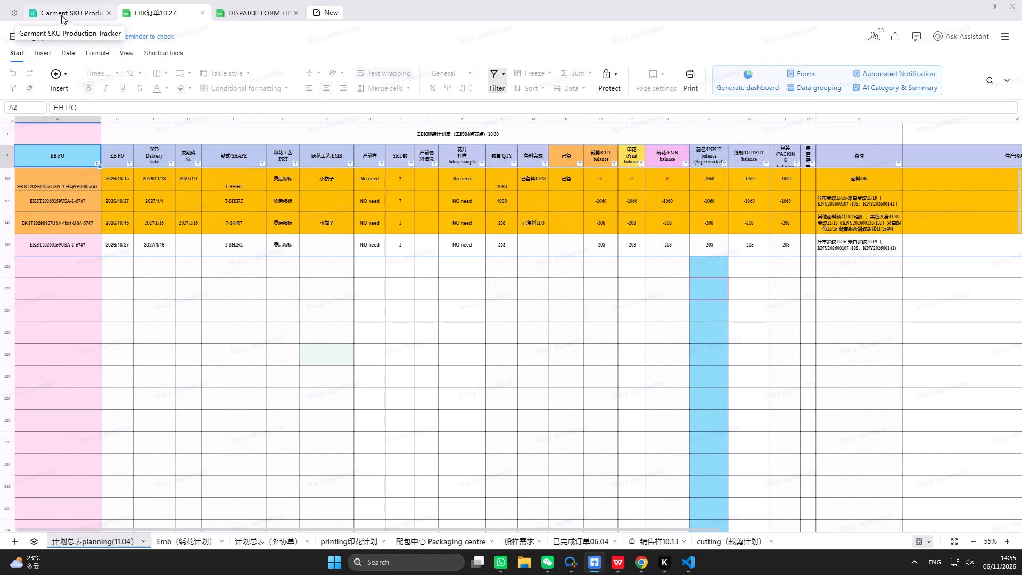
pyautogui.click(61, 15)
pyautogui.rightClick(83, 336)
pyautogui.click(135, 348)
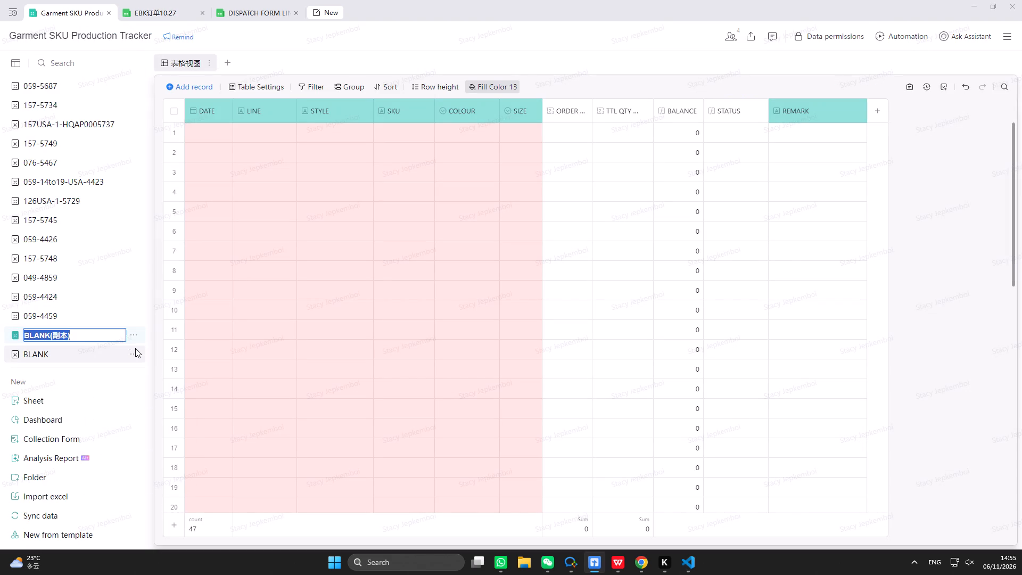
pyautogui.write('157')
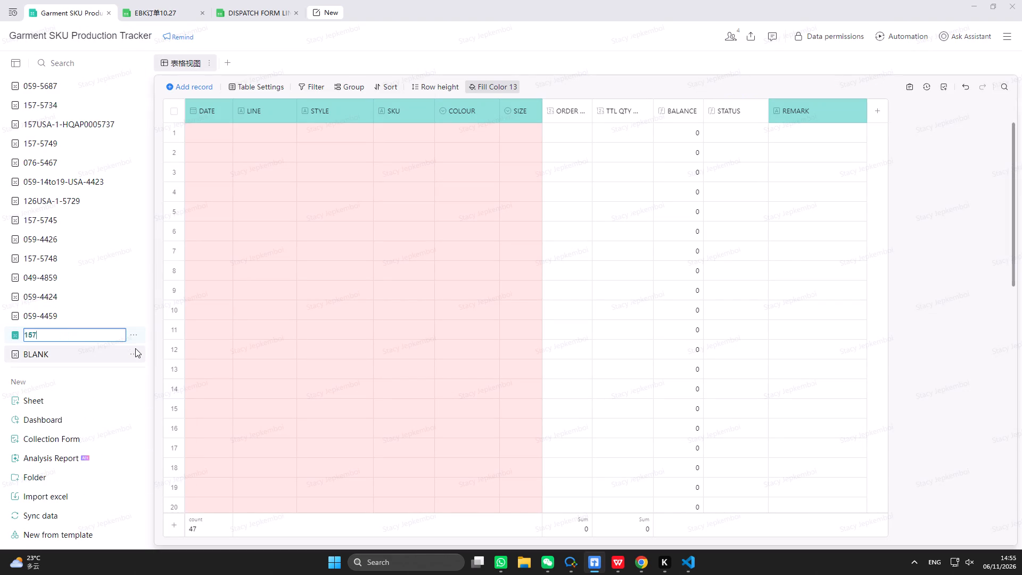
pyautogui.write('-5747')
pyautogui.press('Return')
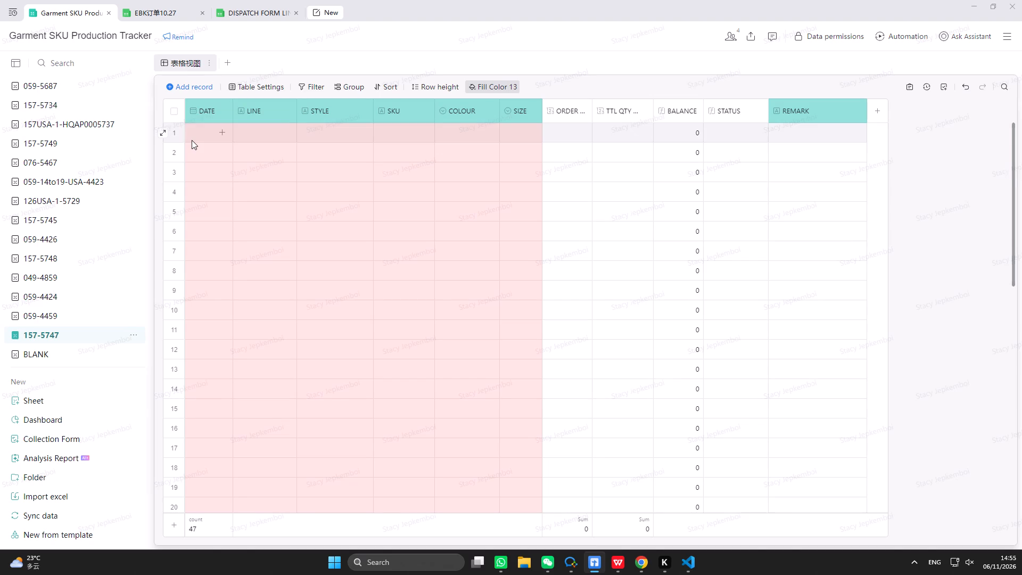
# Fill in the first record of the 157-5747 sheet with date 2026/11/6 and line 14.
pyautogui.doubleClick(192, 140)
pyautogui.click(299, 221)
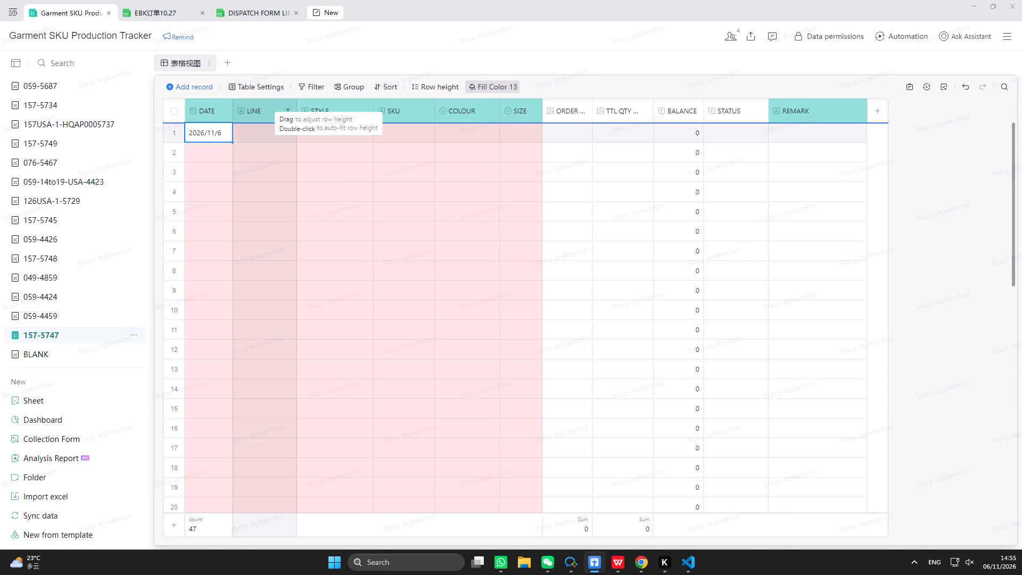
pyautogui.click(268, 138)
pyautogui.write('14')
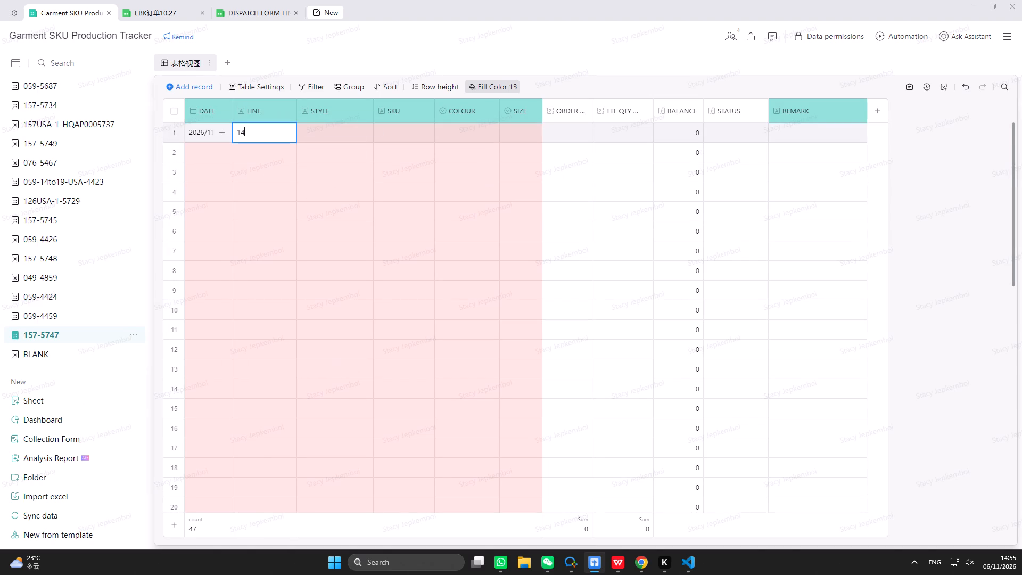
# Copy 157USA-1-HQAP0005747 from the EB PO in row 106 of the EBK订单10.27 sheet into the first record's STYLE field.
pyautogui.click(303, 134)
pyautogui.click(179, 10)
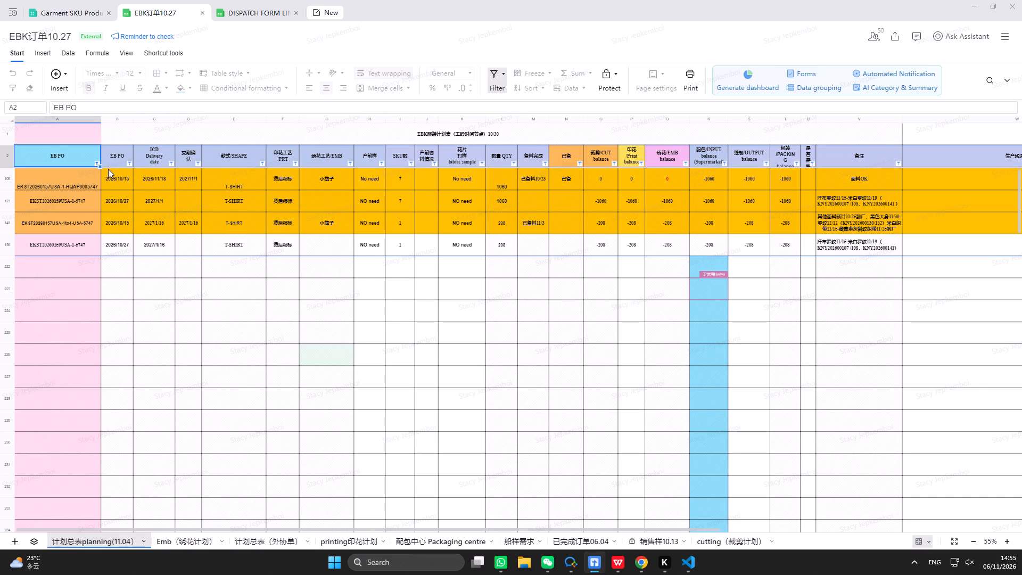
pyautogui.click(68, 174)
pyautogui.moveTo(94, 106); pyautogui.dragTo(119, 106)
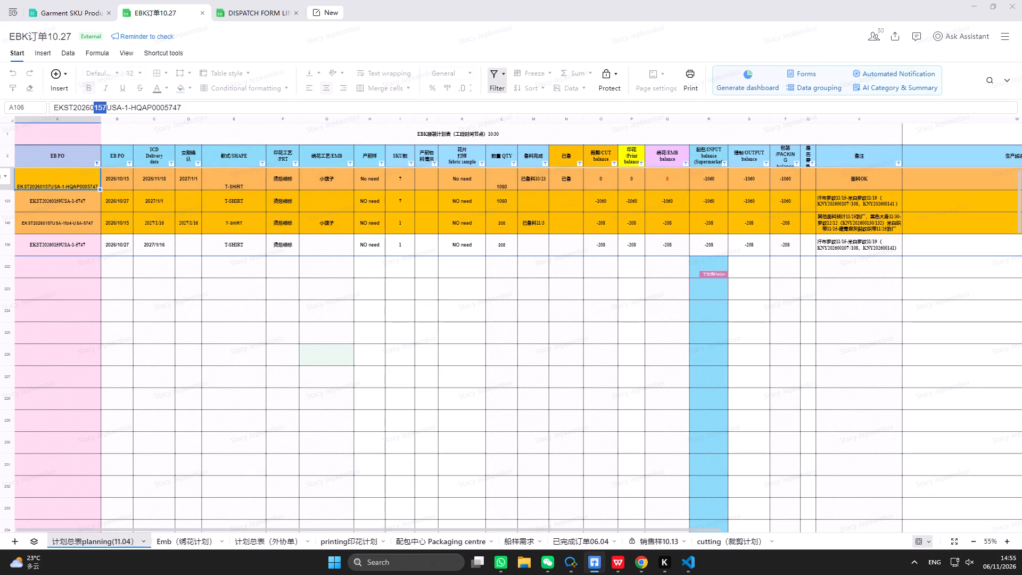
pyautogui.moveTo(119, 106); pyautogui.dragTo(188, 107)
pyautogui.rightClick(179, 107)
pyautogui.click(195, 117)
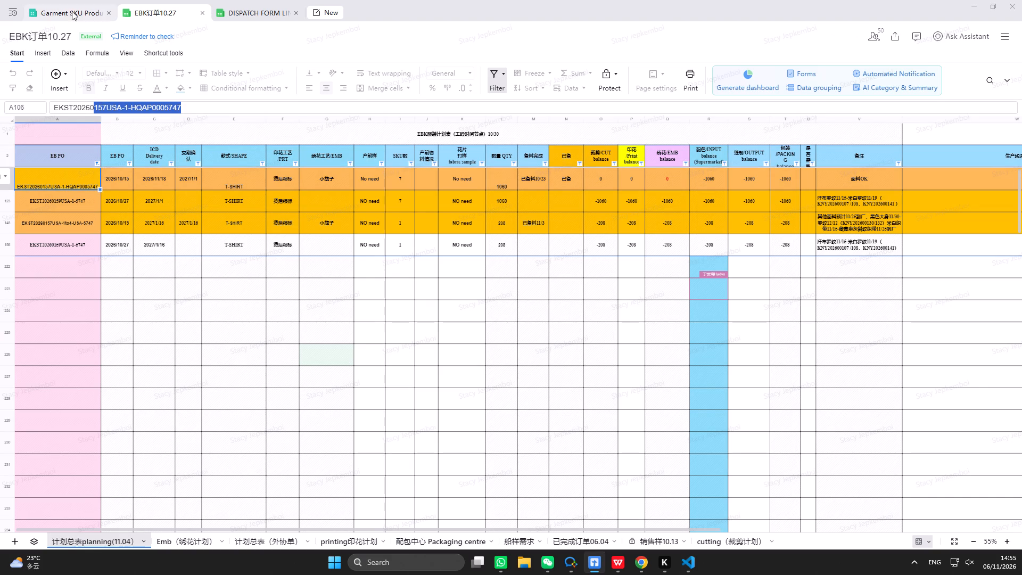
pyautogui.click(72, 11)
pyautogui.tripleClick(341, 132)
pyautogui.rightClick(341, 132)
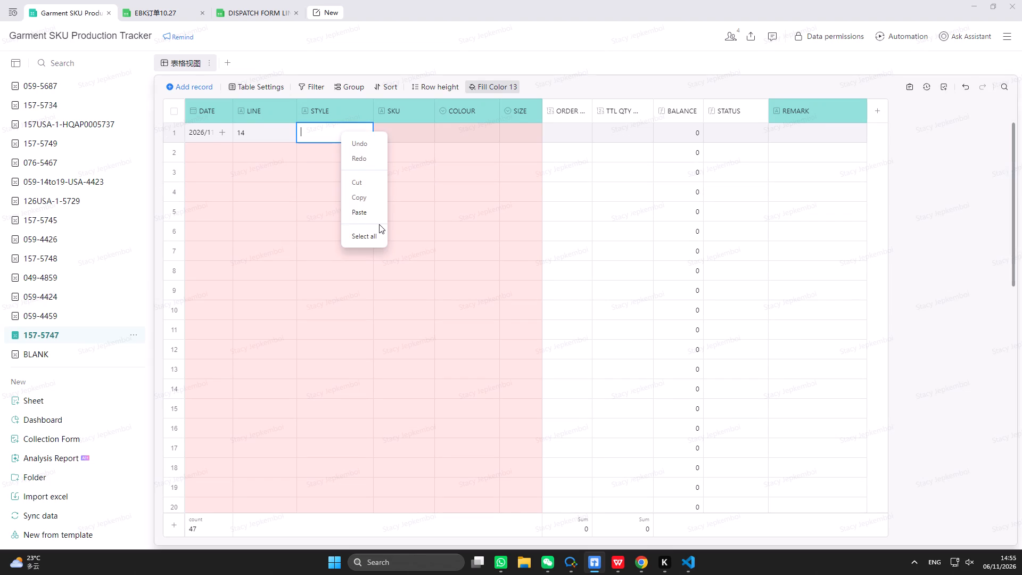
pyautogui.click(373, 212)
pyautogui.click(426, 125)
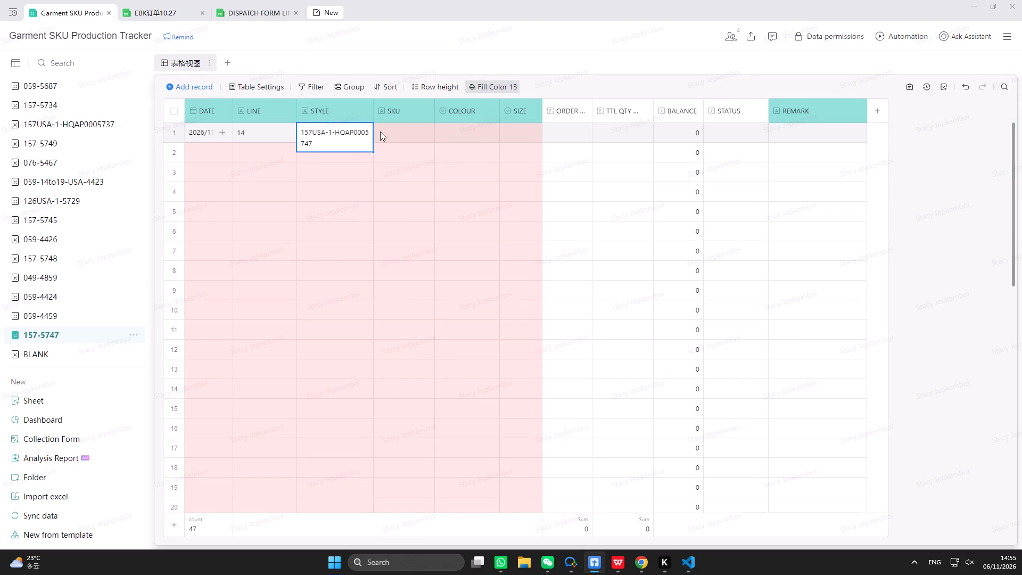
# Widen the STYLE column so the style code fits on one line.
pyautogui.moveTo(388, 132); pyautogui.dragTo(387, 127)
pyautogui.moveTo(374, 109); pyautogui.dragTo(382, 111)
pyautogui.moveTo(383, 108); pyautogui.dragTo(391, 110)
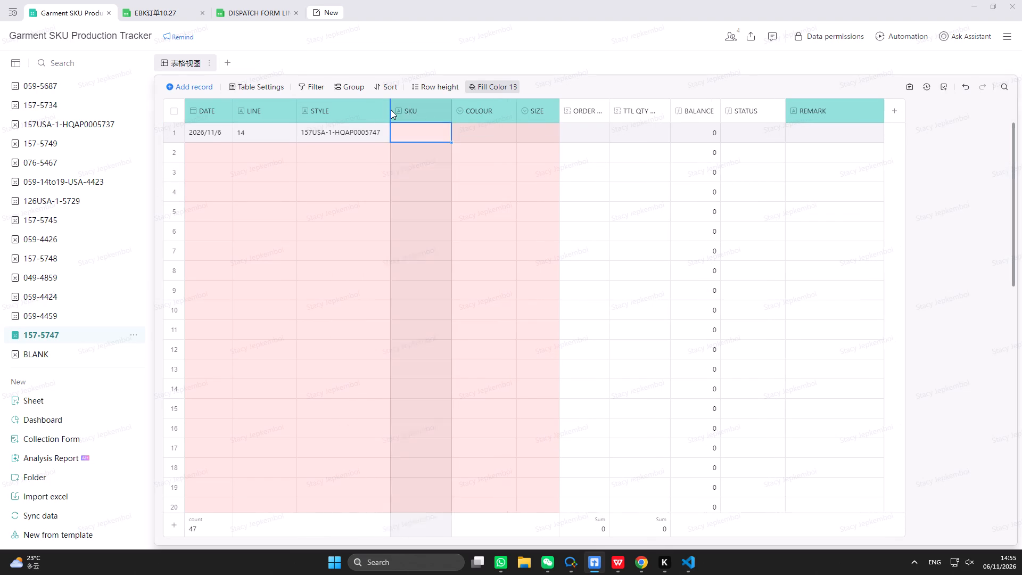
# In File Explorer, remove the index file from the recent items and the Skill Circle folder from quick access.
pyautogui.click(523, 563)
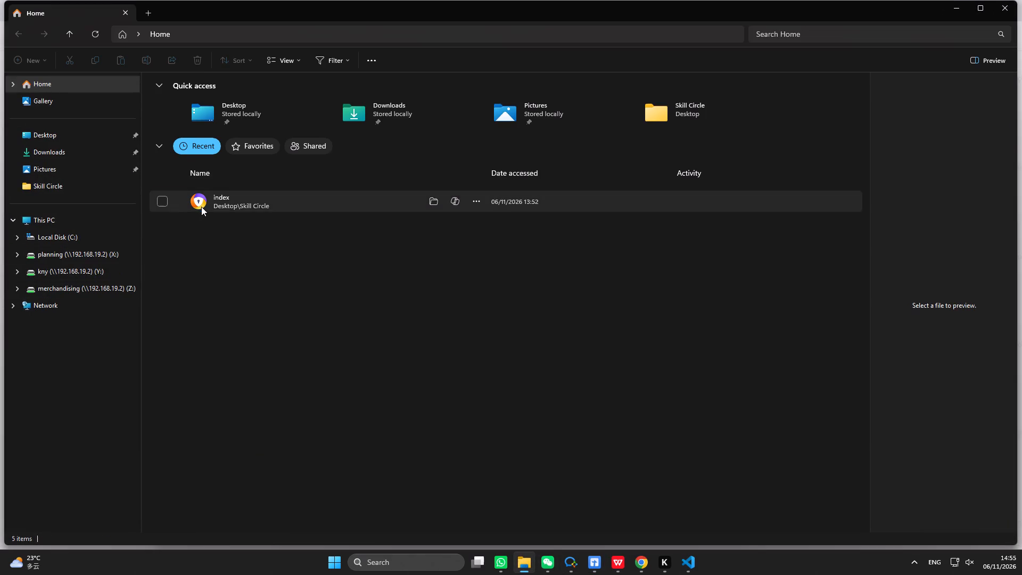
pyautogui.rightClick(201, 207)
pyautogui.click(279, 152)
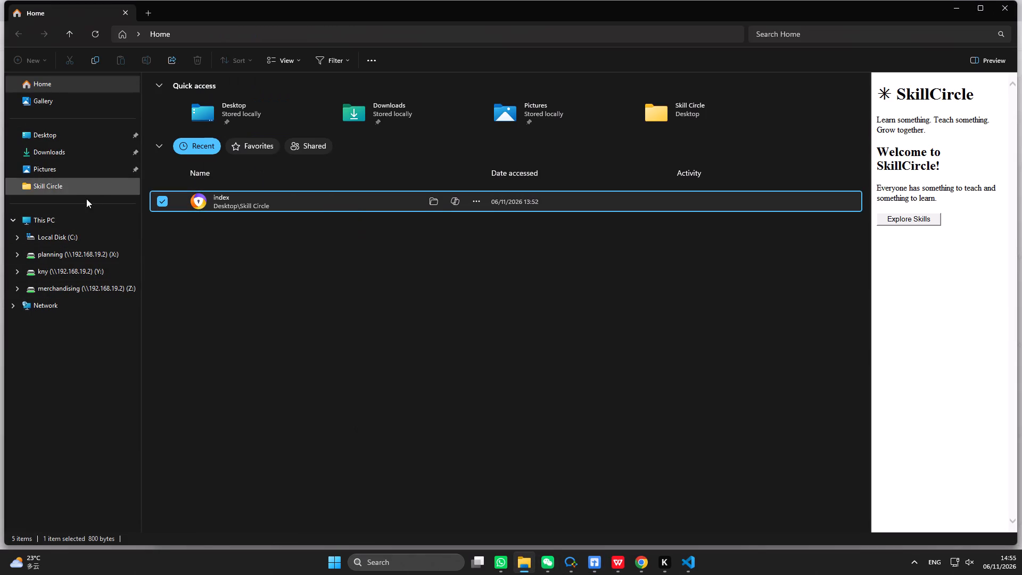
pyautogui.rightClick(81, 191)
pyautogui.click(170, 222)
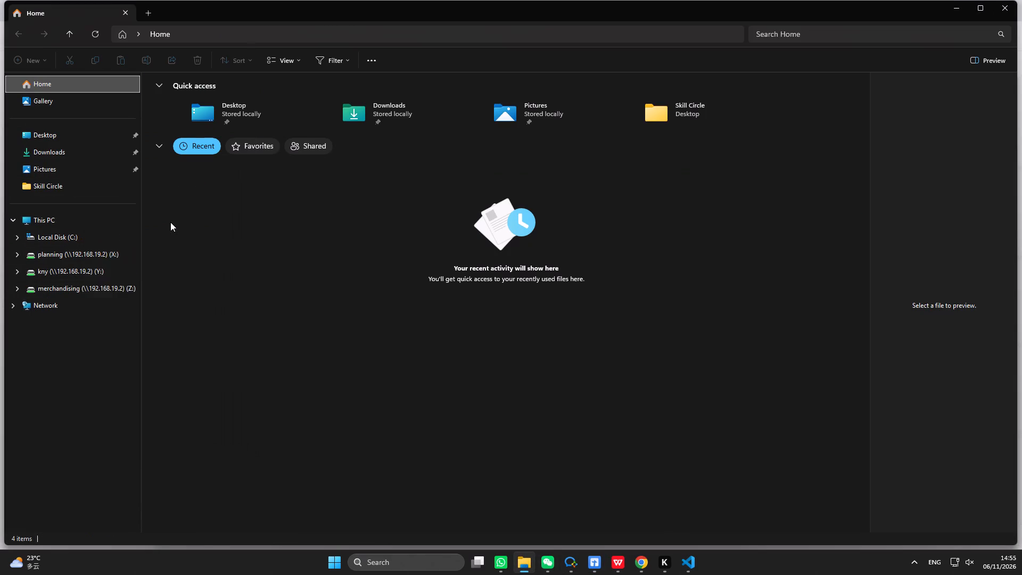
# Open the EKST20260157USA (OK) workbook from the EKST20260157USA folder in EK-order+BOM on the planning network drive.
pyautogui.doubleClick(92, 233)
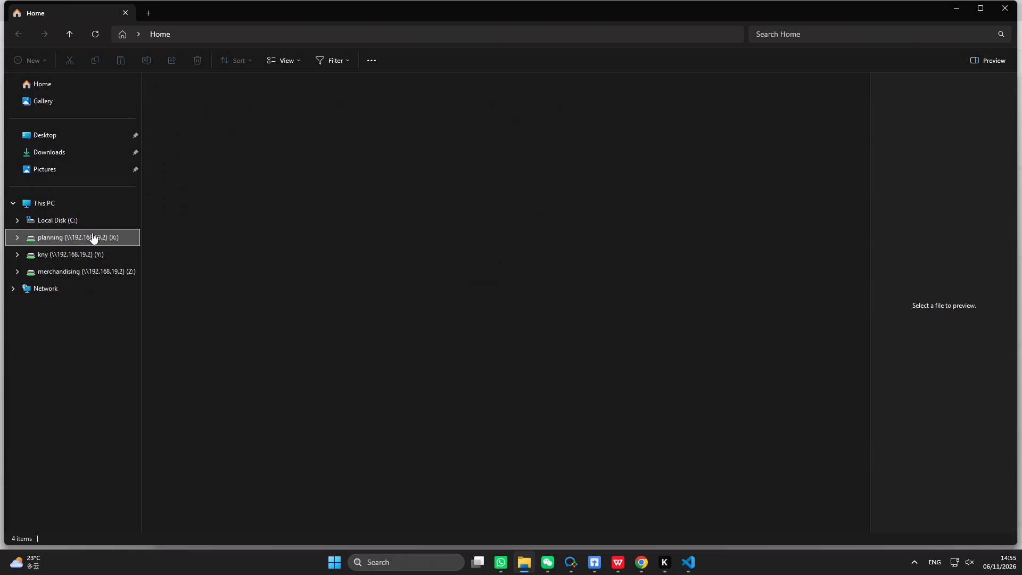
pyautogui.doubleClick(193, 96)
pyautogui.scroll(-15, 228, 201)
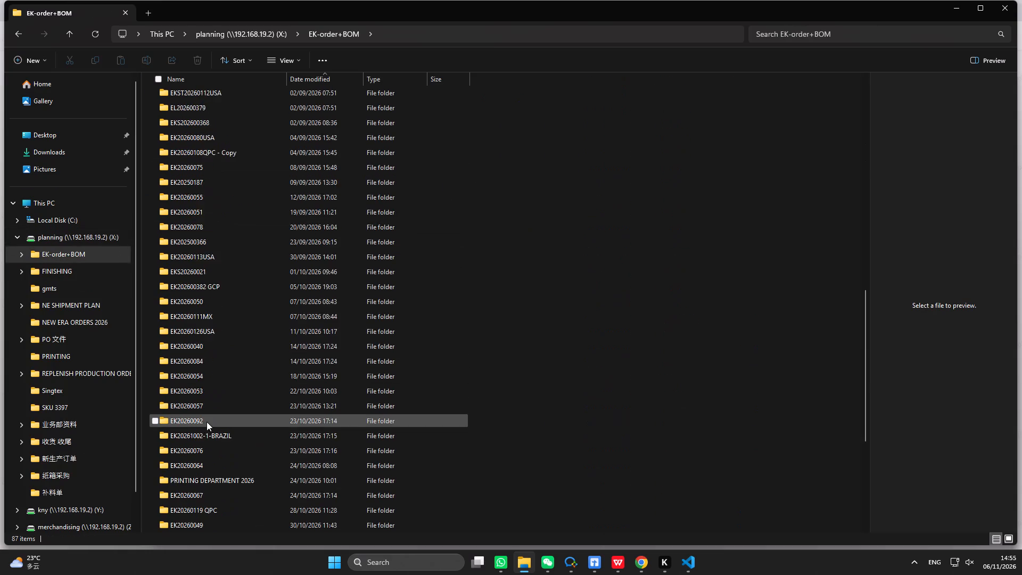
pyautogui.scroll(-15, 207, 422)
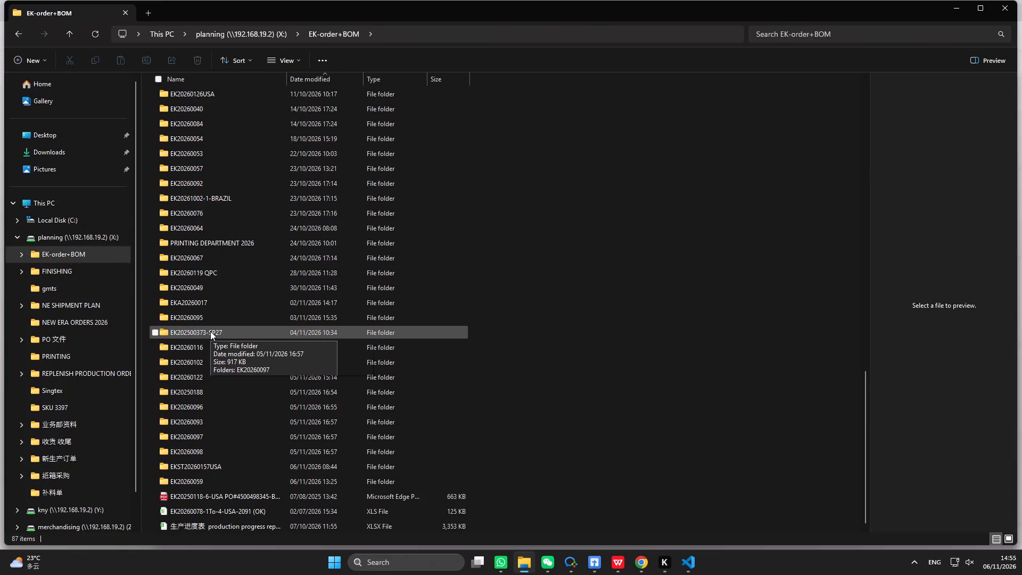
pyautogui.doubleClick(236, 472)
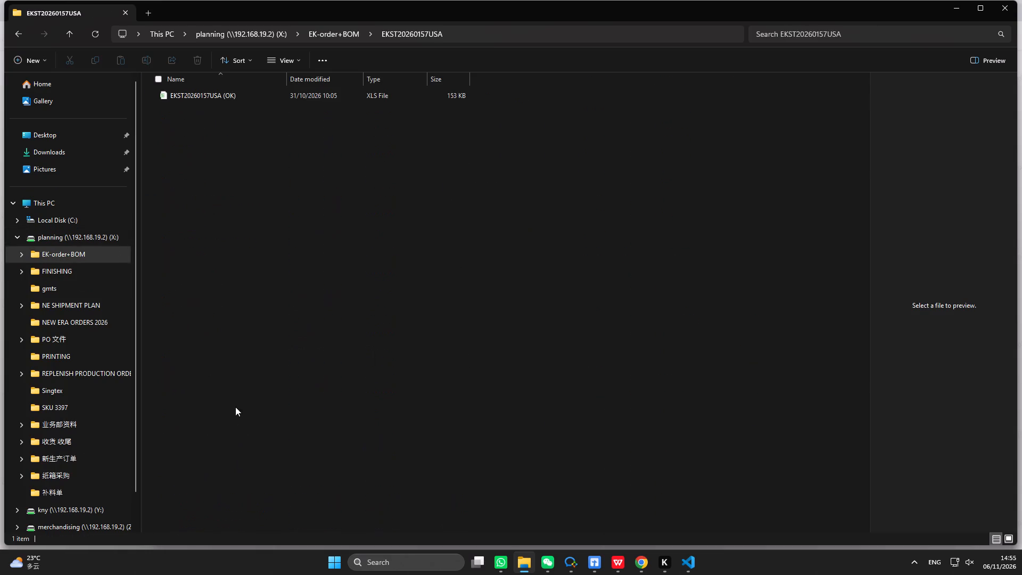
pyautogui.doubleClick(235, 97)
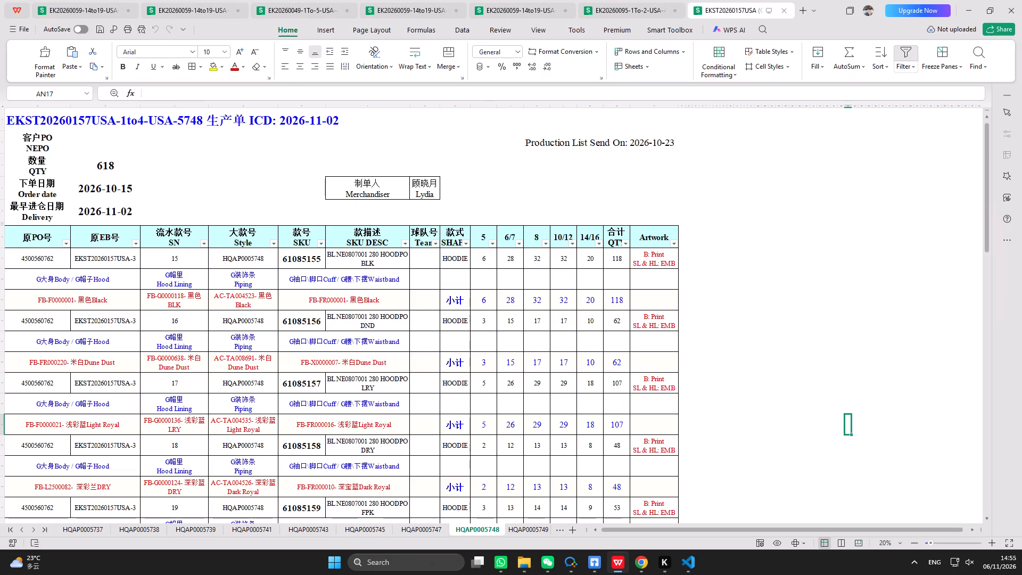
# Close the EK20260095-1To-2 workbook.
pyautogui.click(645, 6)
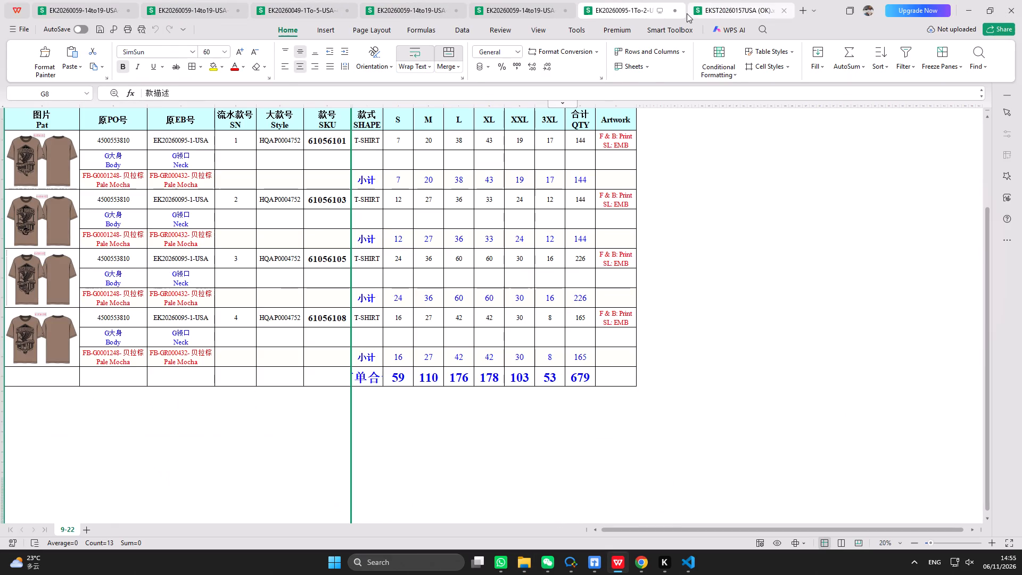
pyautogui.click(677, 11)
pyautogui.click(546, 284)
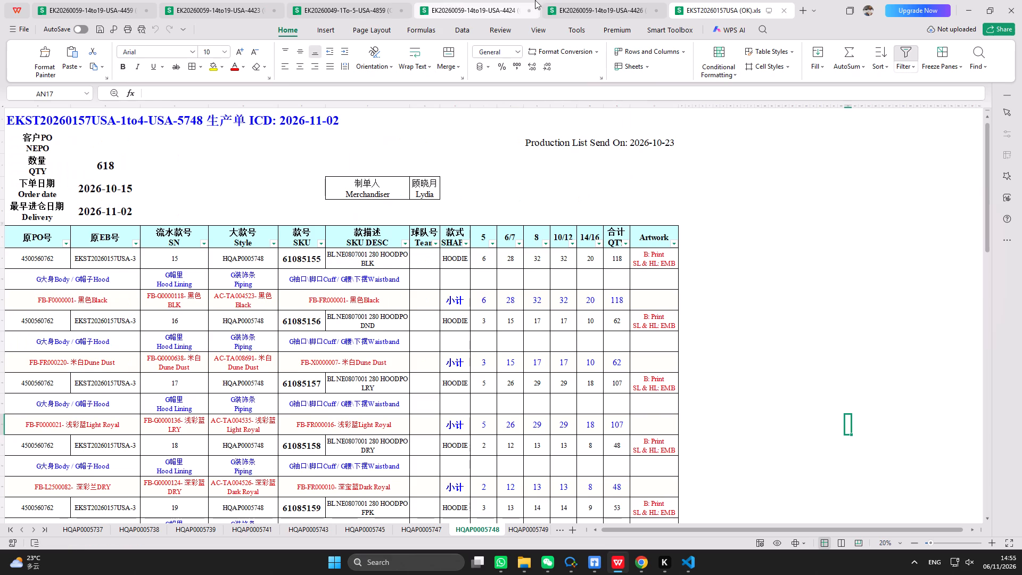
pyautogui.click(572, 9)
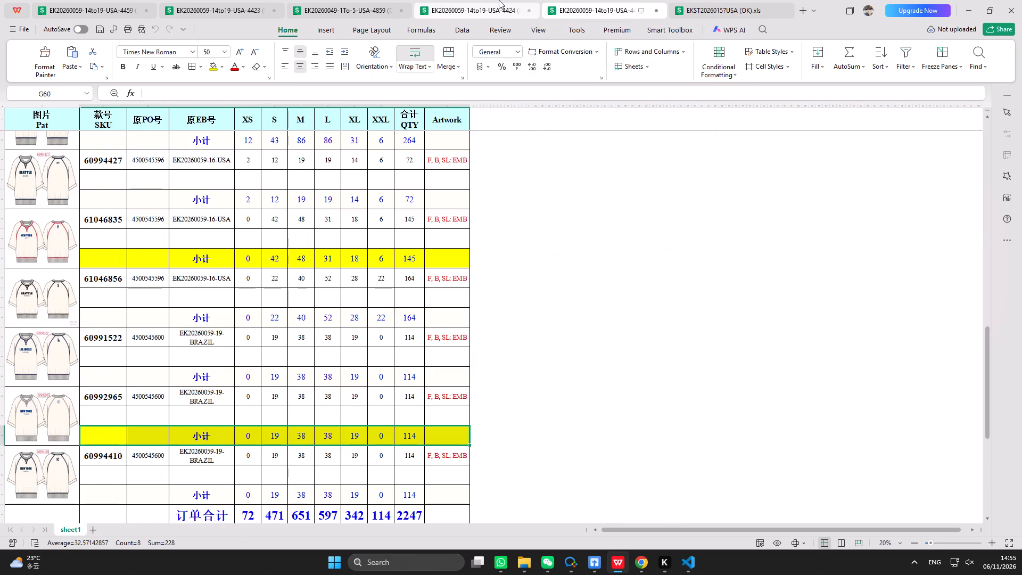
pyautogui.click(499, 0)
pyautogui.click(358, 3)
pyautogui.click(208, 8)
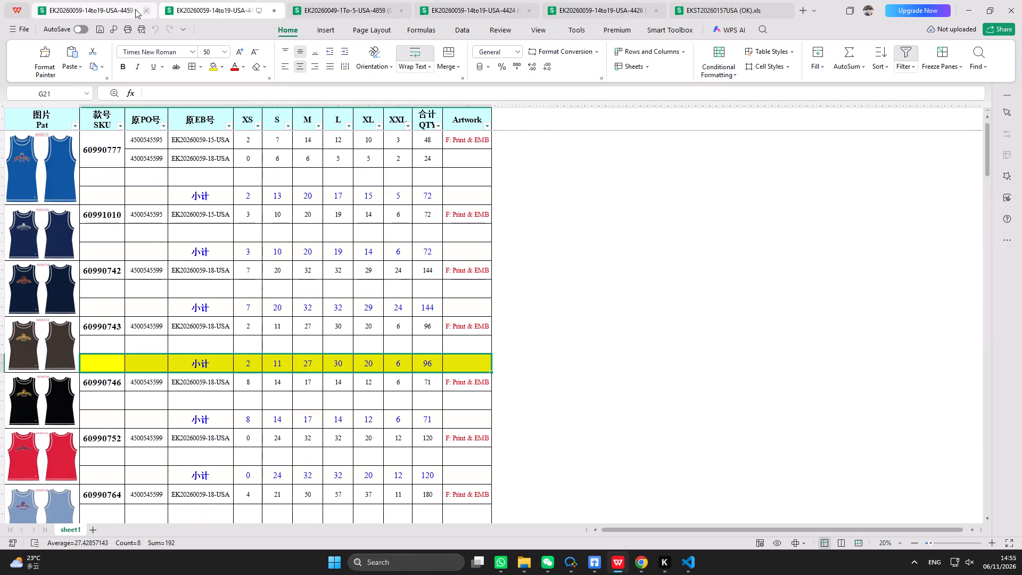
pyautogui.click(126, 7)
pyautogui.click(616, 4)
pyautogui.click(711, 9)
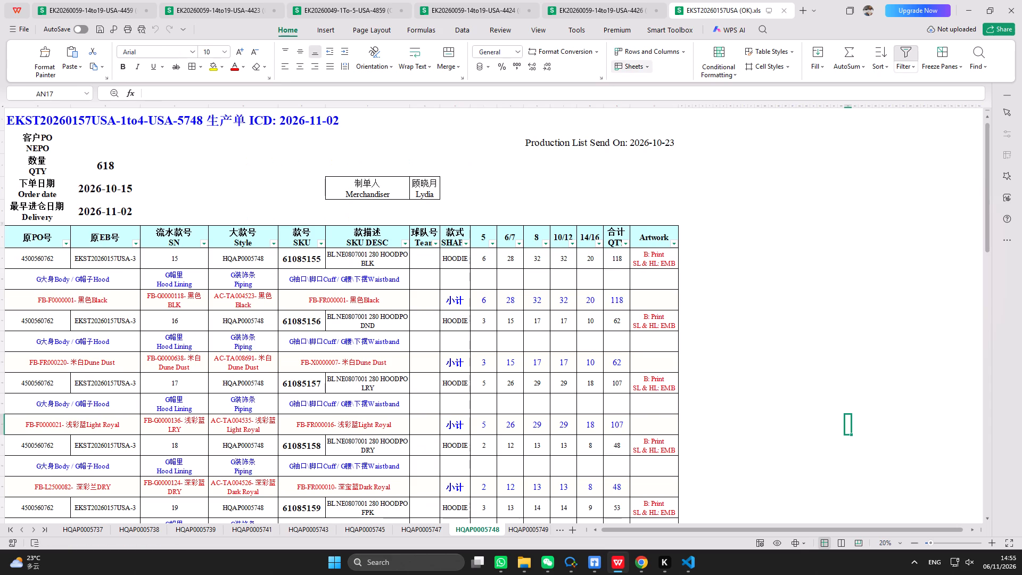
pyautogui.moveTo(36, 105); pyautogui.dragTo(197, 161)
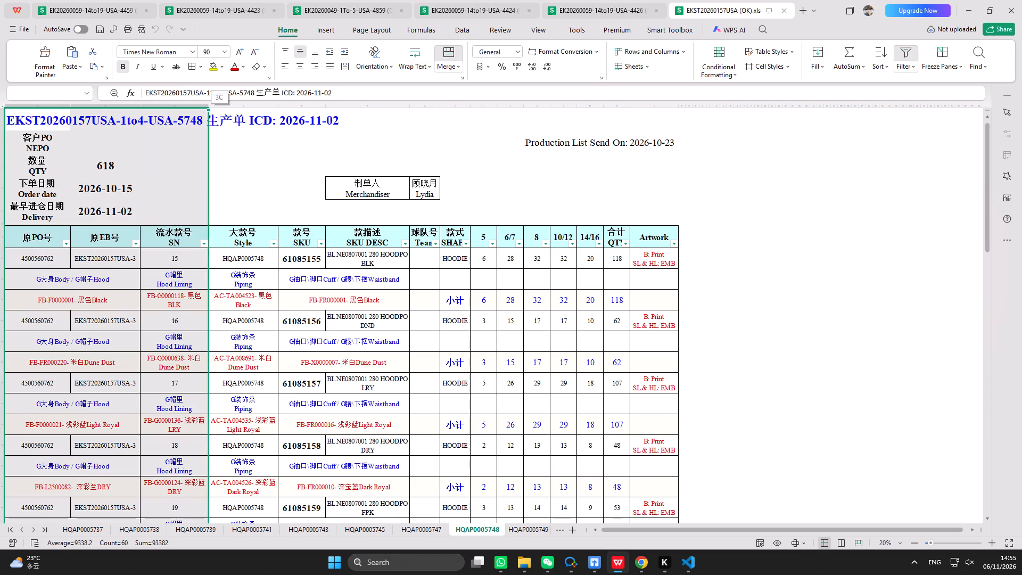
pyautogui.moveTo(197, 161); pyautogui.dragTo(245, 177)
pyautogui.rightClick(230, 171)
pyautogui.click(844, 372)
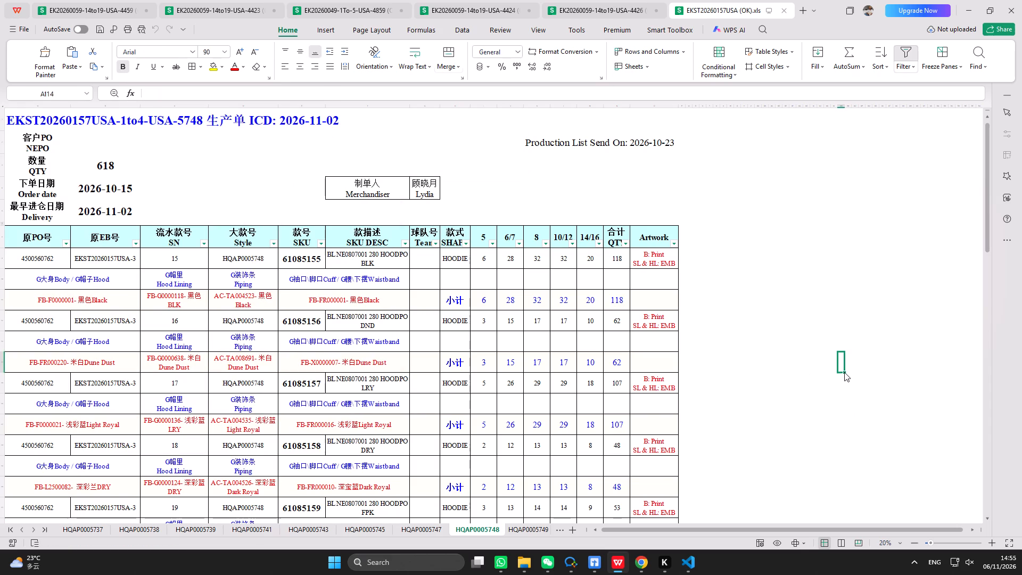
# Open the HQAP0005747 sheet of the EKST20260157USA workbook.
pyautogui.click(432, 527)
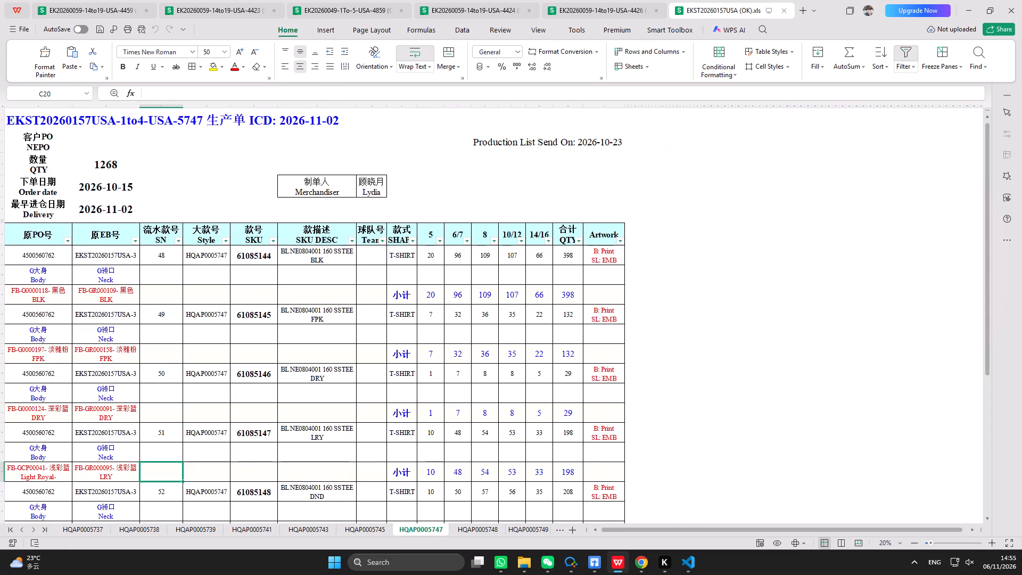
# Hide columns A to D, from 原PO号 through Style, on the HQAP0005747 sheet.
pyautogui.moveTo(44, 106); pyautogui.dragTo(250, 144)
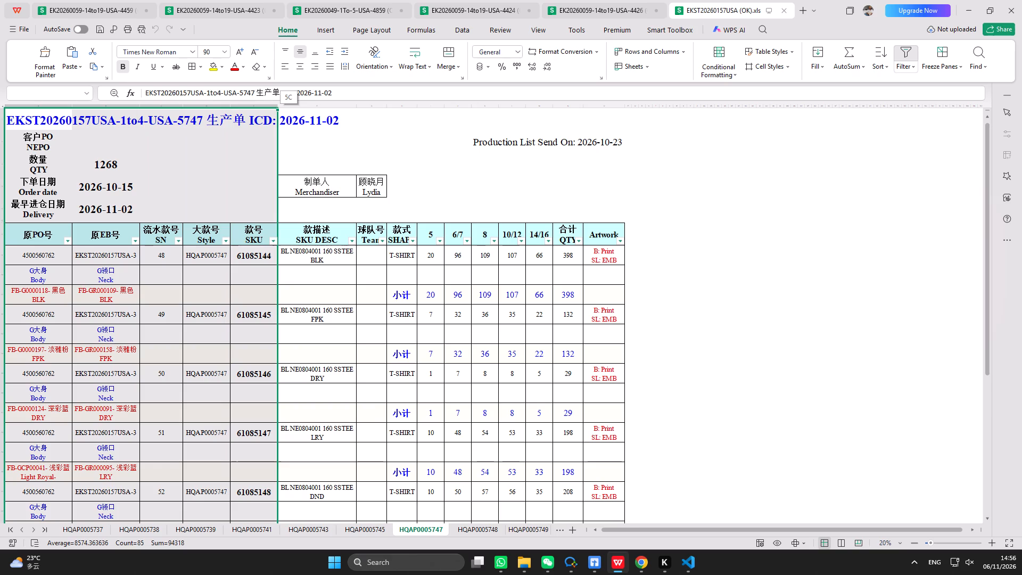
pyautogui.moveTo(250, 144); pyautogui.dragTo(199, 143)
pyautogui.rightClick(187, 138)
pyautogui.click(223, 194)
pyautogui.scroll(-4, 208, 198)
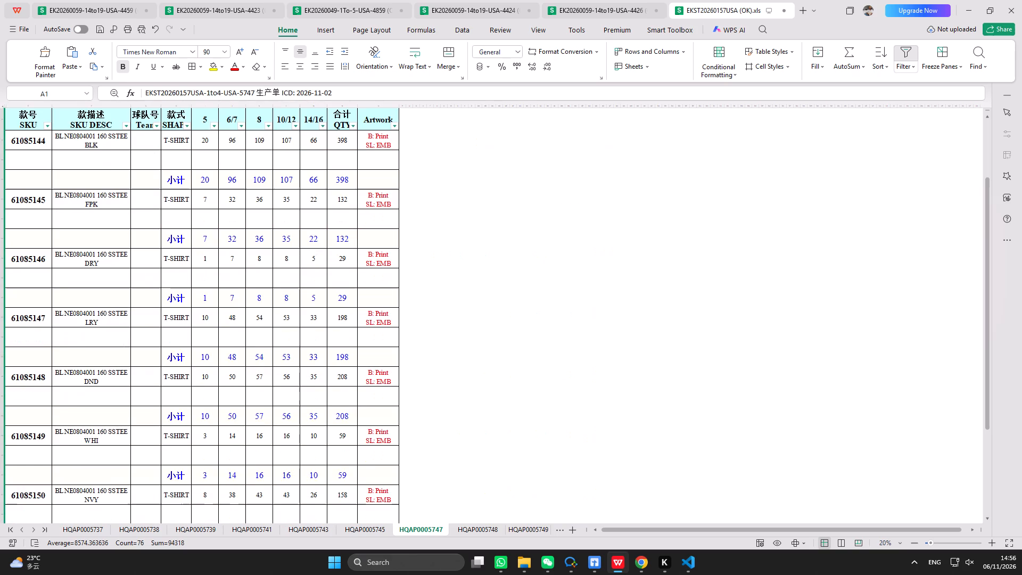
# In WeCom Docs, check the 157-5747 tracker sheet and the matching order rows in the EBK订单10.27 planning sheet.
pyautogui.click(590, 561)
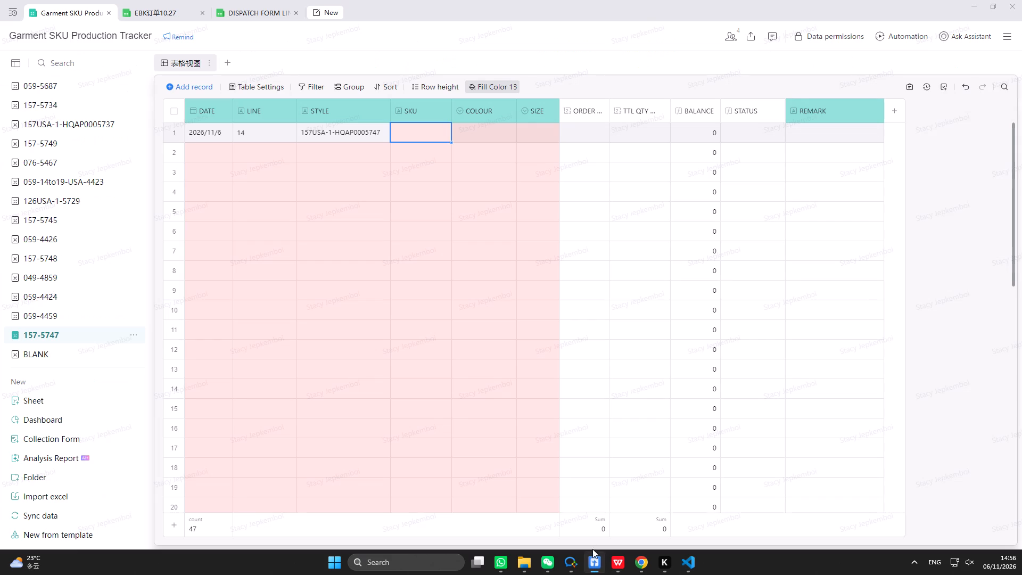
pyautogui.click(172, 8)
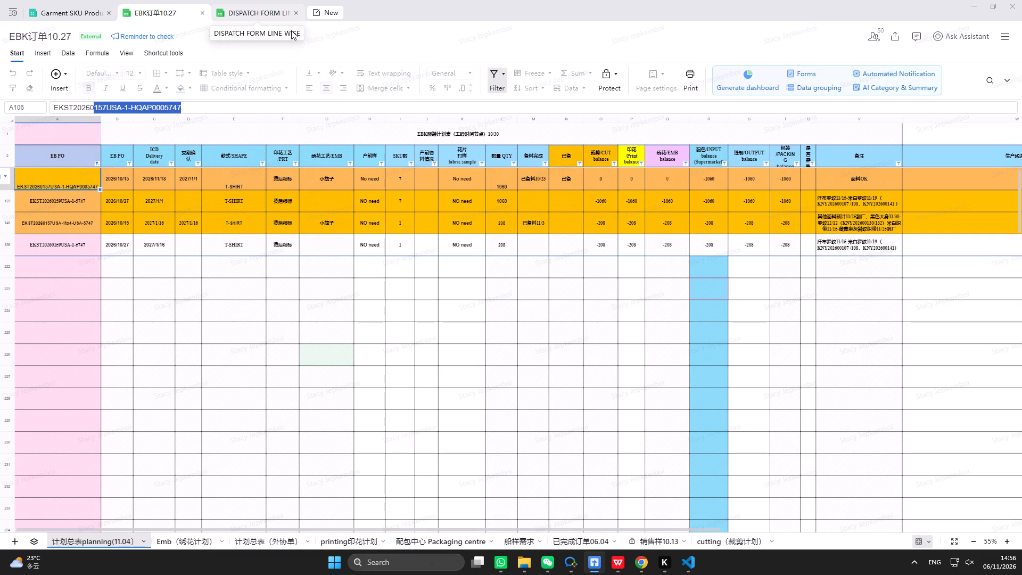
pyautogui.click(621, 571)
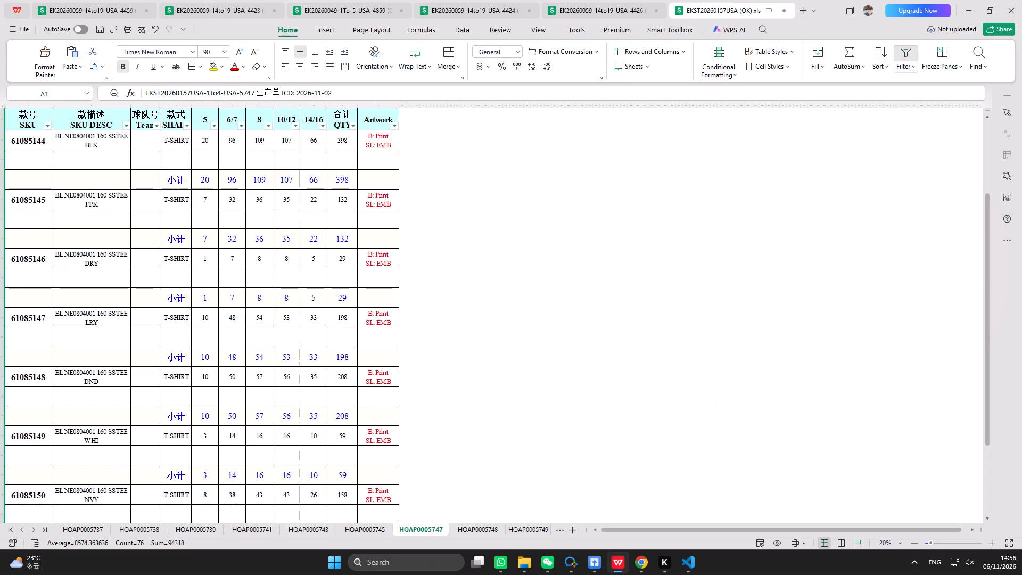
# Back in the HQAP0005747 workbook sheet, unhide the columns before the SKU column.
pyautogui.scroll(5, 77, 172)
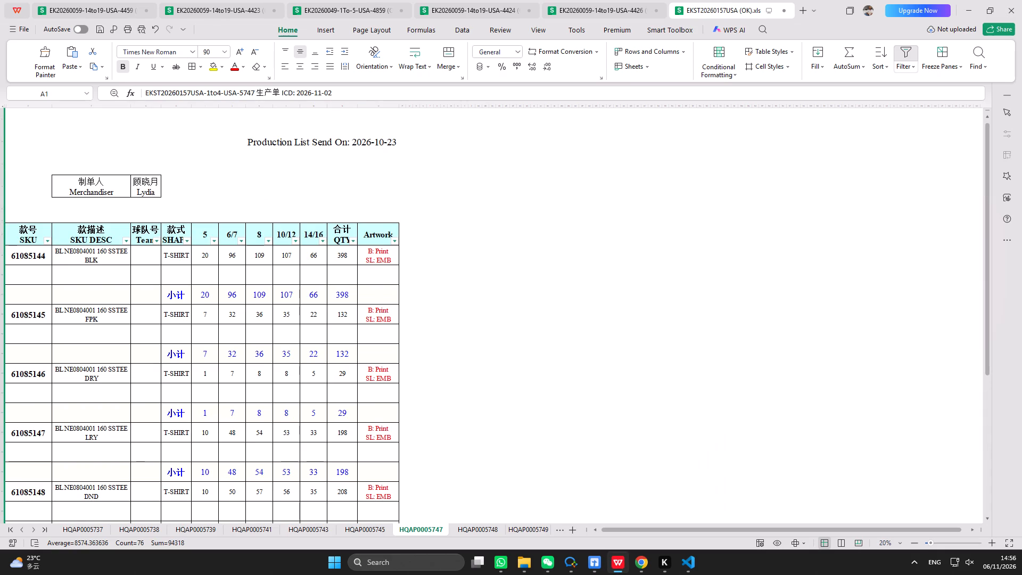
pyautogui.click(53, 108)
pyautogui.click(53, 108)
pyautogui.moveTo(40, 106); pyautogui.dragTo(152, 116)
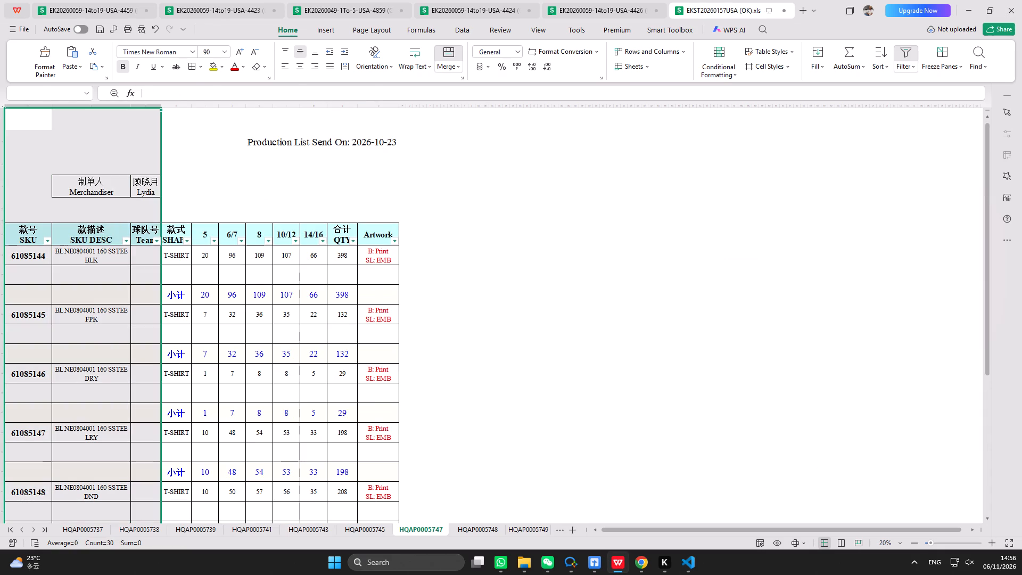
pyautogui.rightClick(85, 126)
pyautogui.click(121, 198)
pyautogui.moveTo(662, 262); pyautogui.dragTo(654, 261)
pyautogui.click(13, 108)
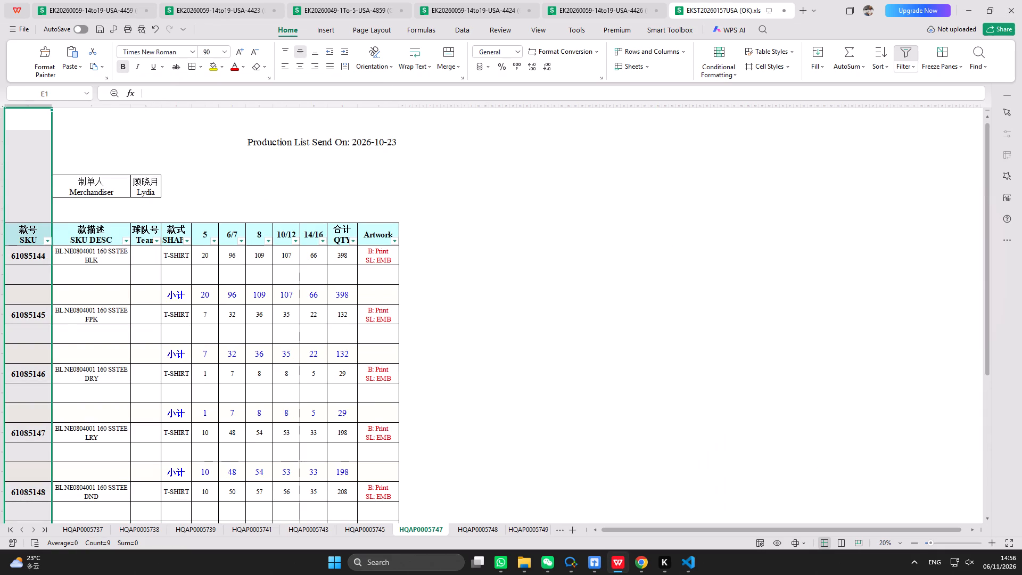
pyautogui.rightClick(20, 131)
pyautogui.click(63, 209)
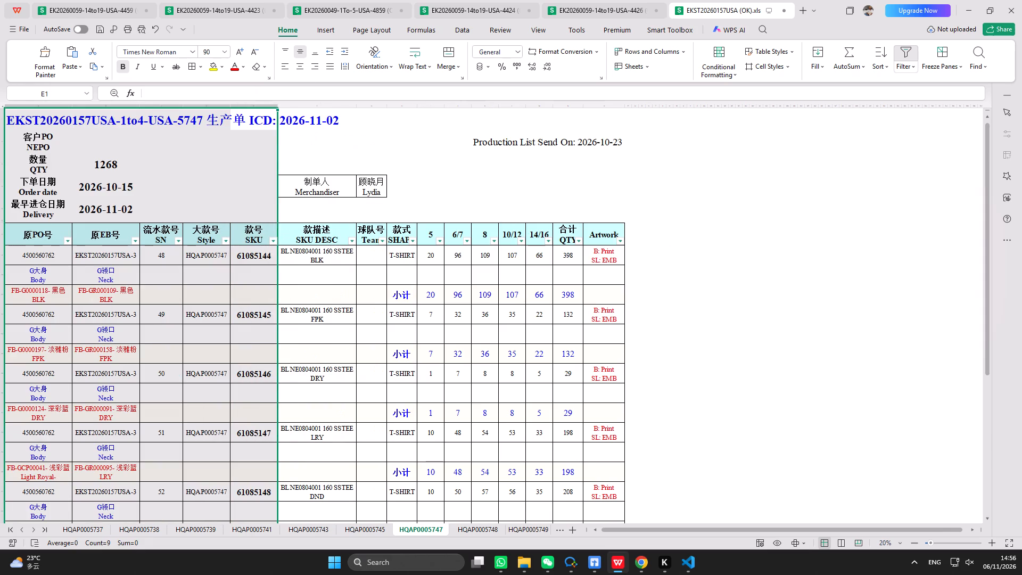
# In WeCom Docs, sum the order quantities in rows 106 and 148 of EBK订单10.27, and check the 11.6 dispatch form.
pyautogui.click(587, 567)
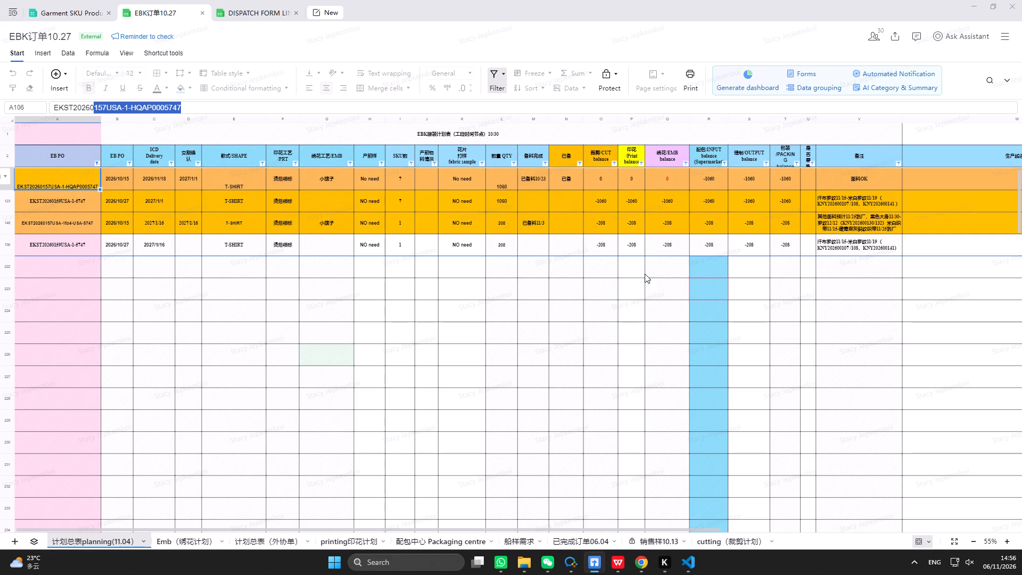
pyautogui.click(502, 177)
pyautogui.keyDown('ctrl'); pyautogui.click(492, 223); pyautogui.keyUp('ctrl')
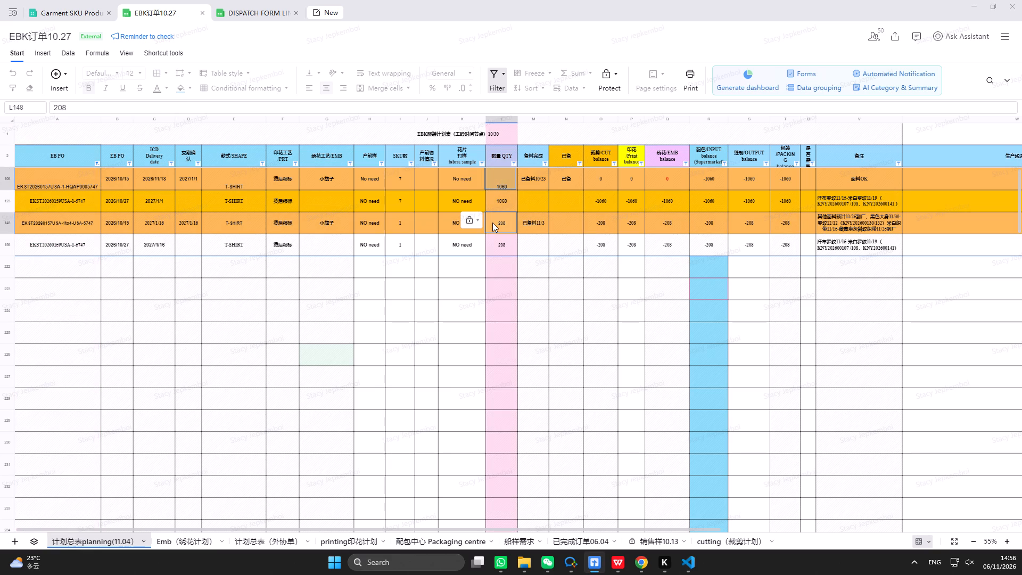
pyautogui.click(276, 7)
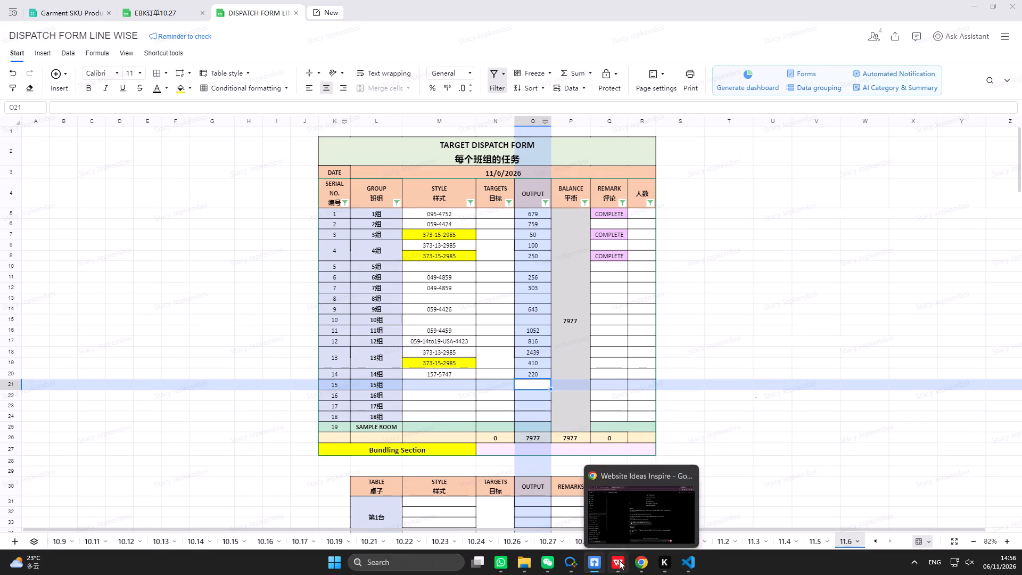
# Return to the HQAP0005747 workbook sheet and hide columns A to D, from 原PO号 through Style.
pyautogui.click(619, 560)
pyautogui.click(615, 566)
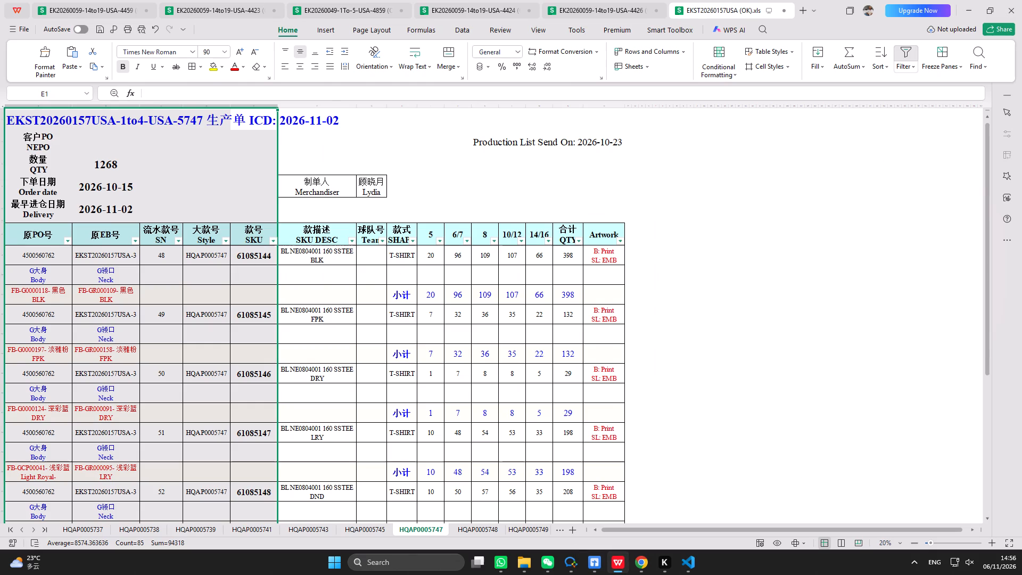
pyautogui.moveTo(32, 107); pyautogui.dragTo(220, 173)
pyautogui.rightClick(202, 172)
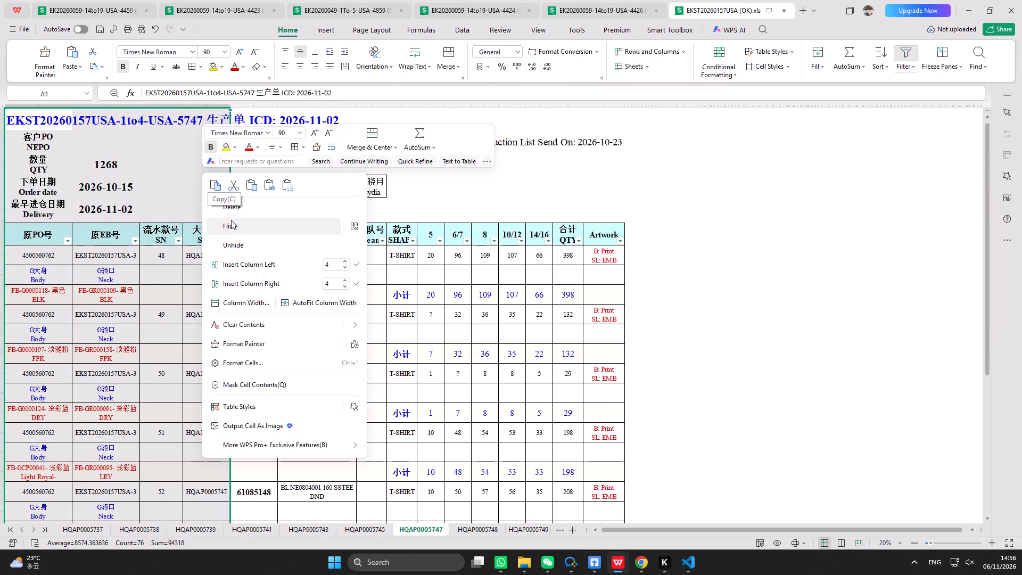
pyautogui.click(231, 220)
# Freeze the HQAP0005747 sheet at the table header row containing SKU, the sizes and QTY.
pyautogui.scroll(-4, 195, 212)
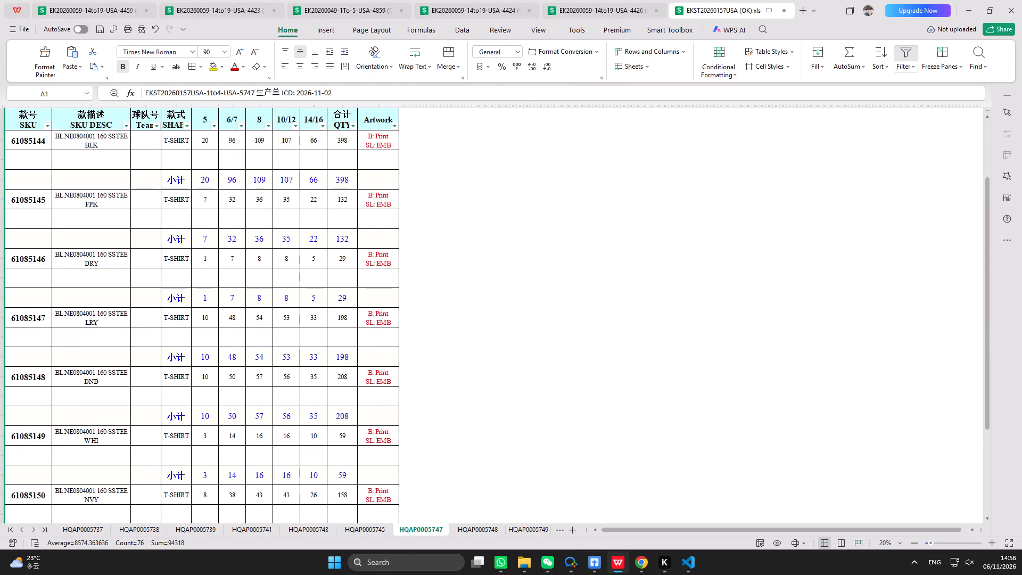
pyautogui.click(2, 118)
pyautogui.click(549, 27)
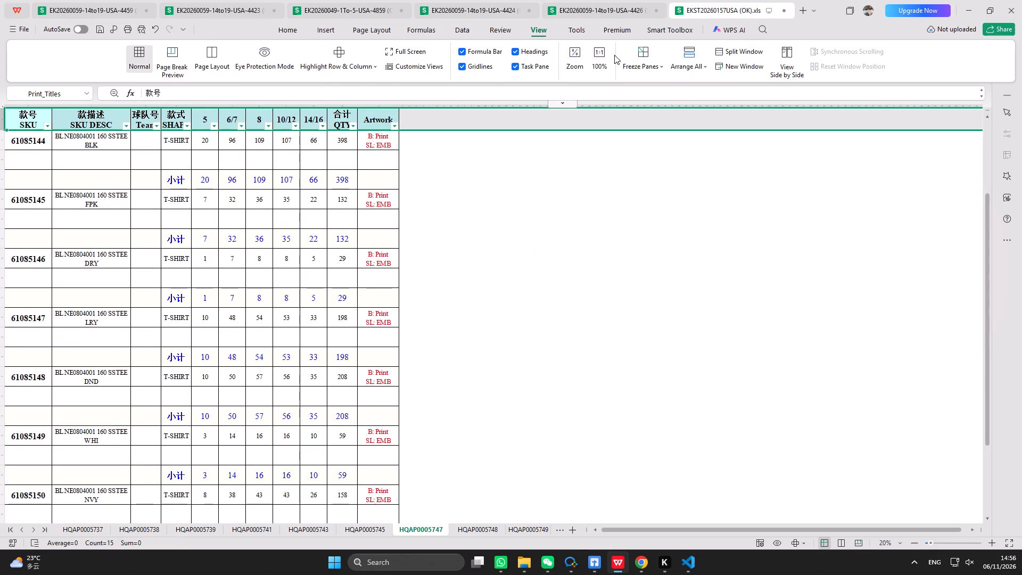
pyautogui.click(658, 68)
pyautogui.click(670, 104)
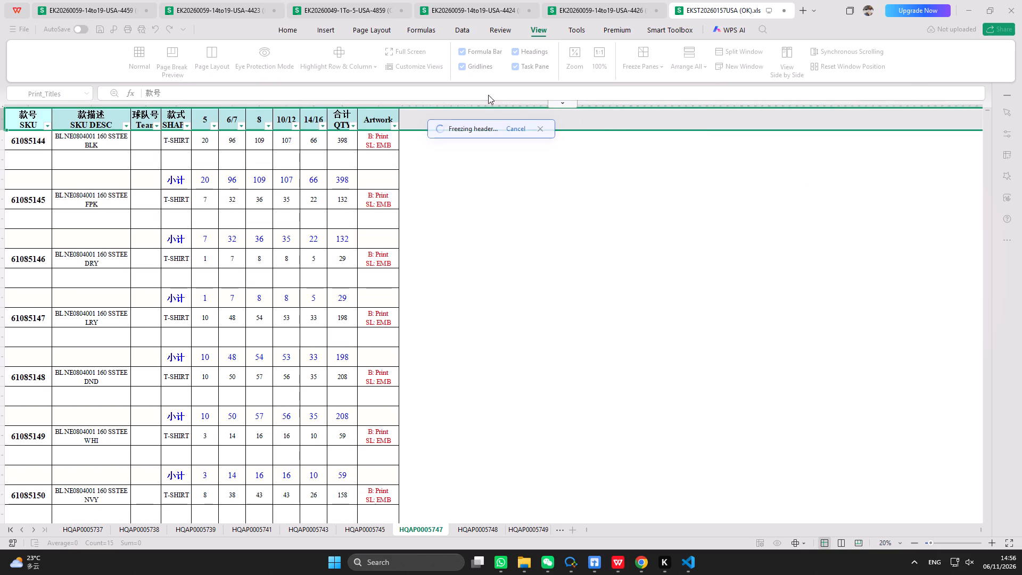
pyautogui.click(276, 32)
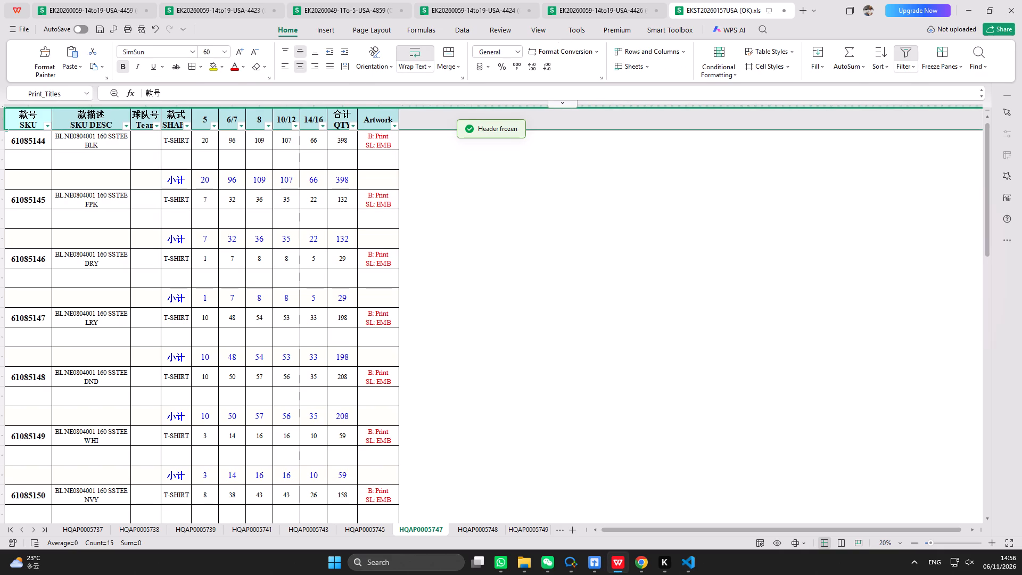
pyautogui.click(448, 161)
pyautogui.scroll(4, 448, 160)
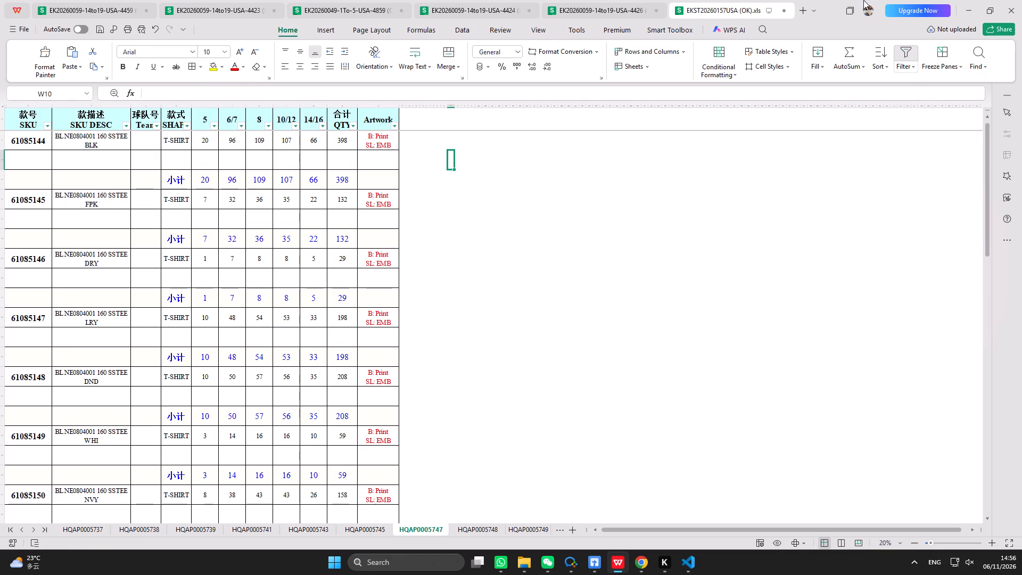
# Arrange WeCom Docs and the HQAP0005747 workbook side by side, with the Garment SKU Production Tracker's 157-5747 sheet open.
pyautogui.click(886, 78)
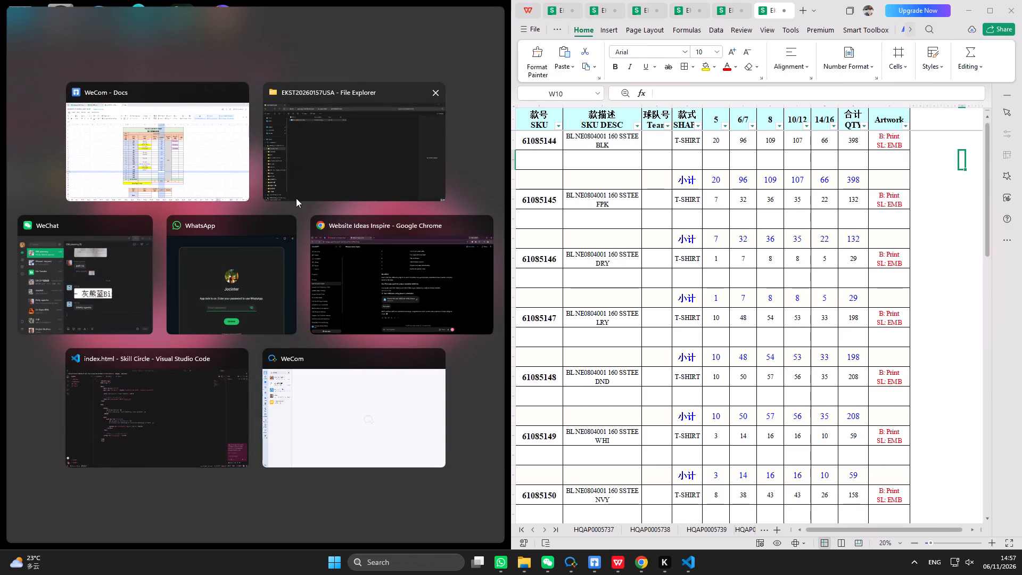
pyautogui.click(185, 183)
pyautogui.click(64, 14)
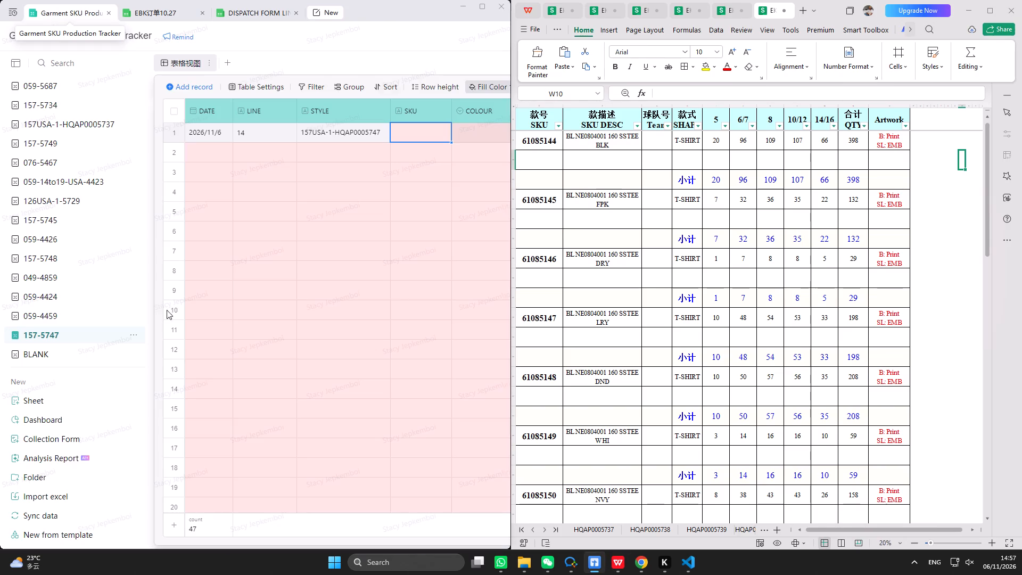
pyautogui.moveTo(321, 539); pyautogui.dragTo(330, 538)
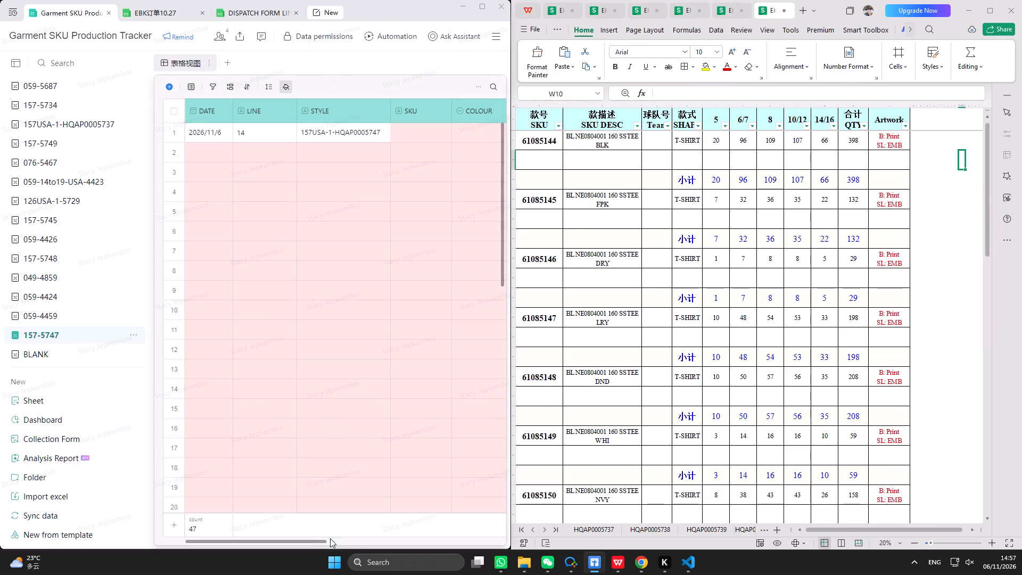
# Fill row 1 of the tracker's 157-5747 sheet with SKU 61085145, copied from the order workbook, and new colour option PINK.
pyautogui.moveTo(330, 538); pyautogui.dragTo(354, 537)
pyautogui.moveTo(323, 540); pyautogui.dragTo(349, 537)
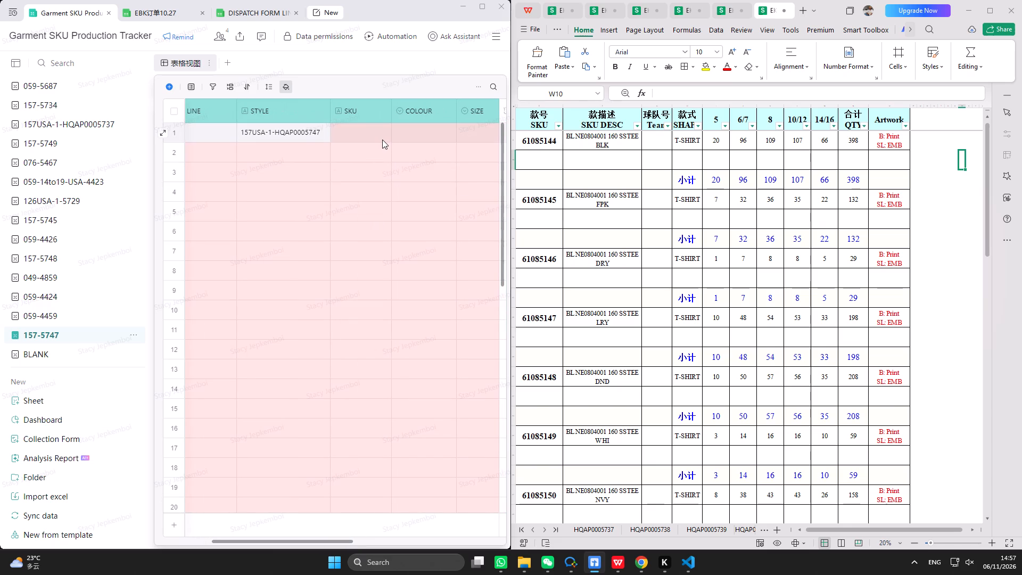
pyautogui.click(382, 139)
pyautogui.click(551, 196)
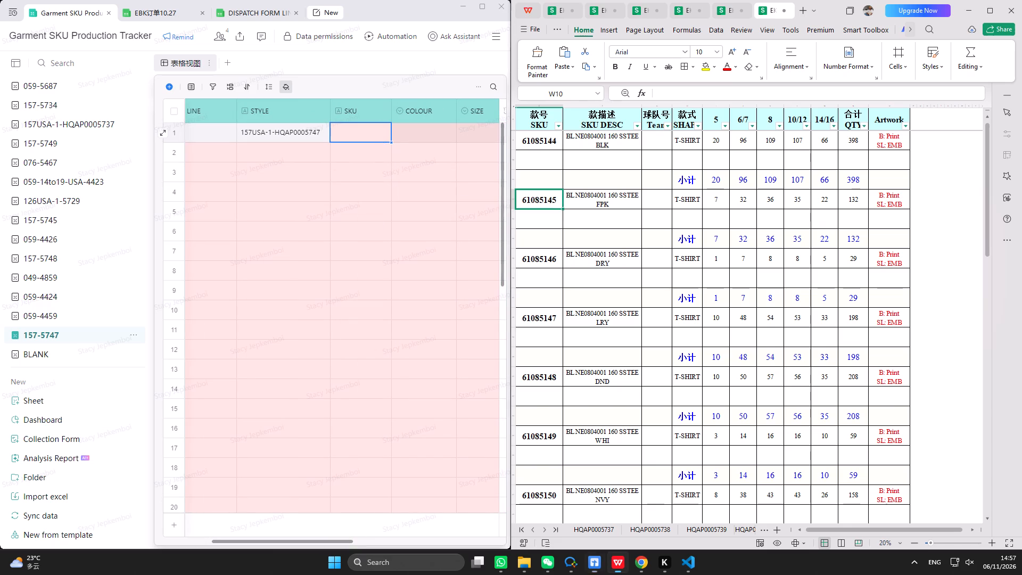
pyautogui.doubleClick(677, 95)
pyautogui.doubleClick(689, 63)
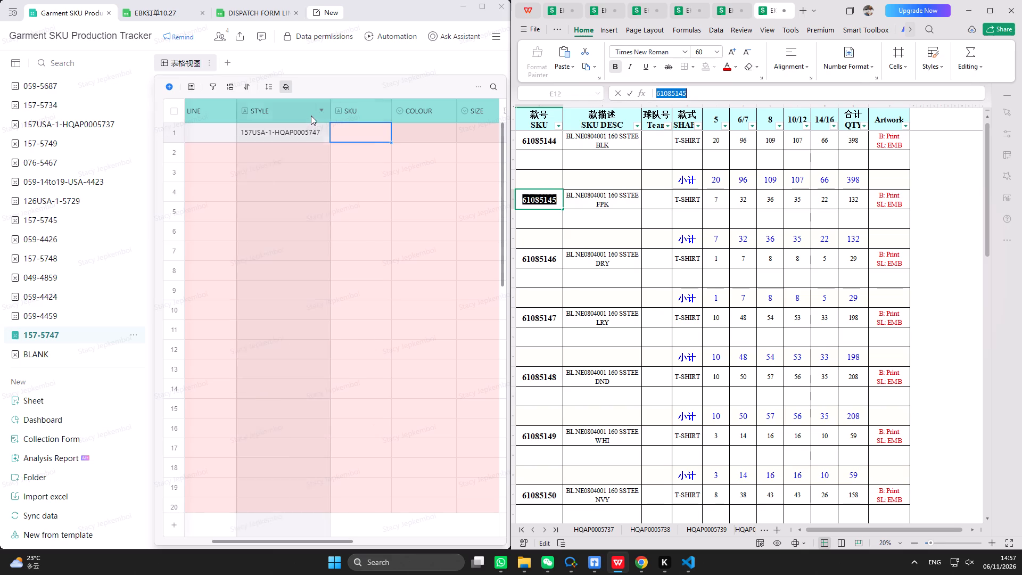
pyautogui.tripleClick(367, 133)
pyautogui.rightClick(367, 133)
pyautogui.moveTo(379, 213); pyautogui.dragTo(383, 209)
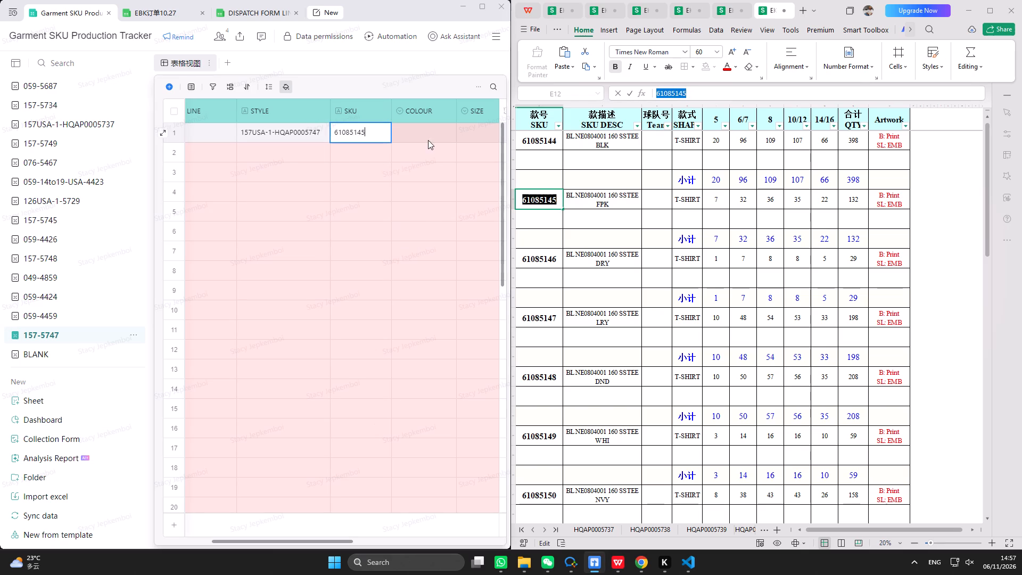
pyautogui.click(431, 133)
pyautogui.click(431, 133)
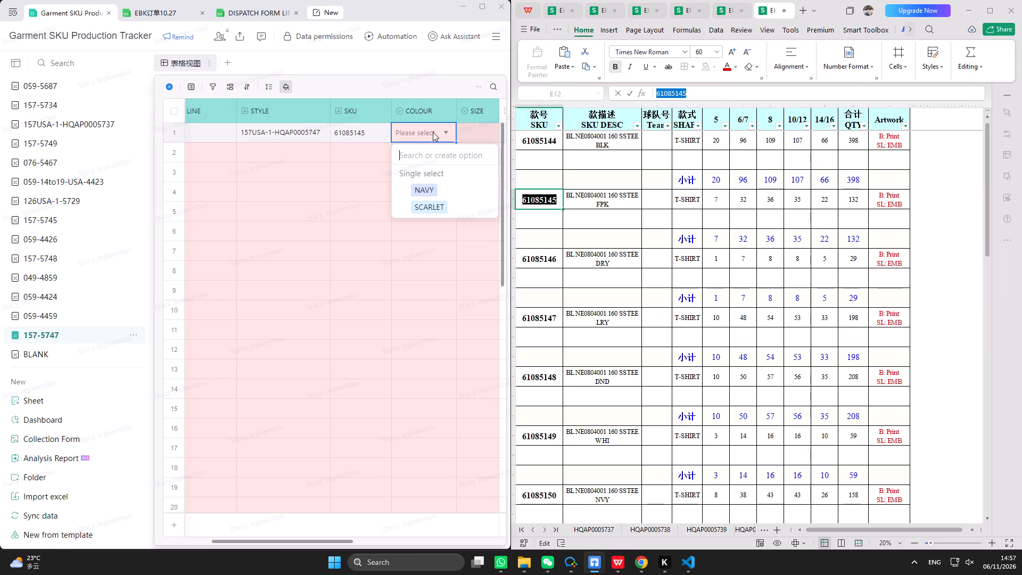
pyautogui.write('PINK')
pyautogui.click(444, 191)
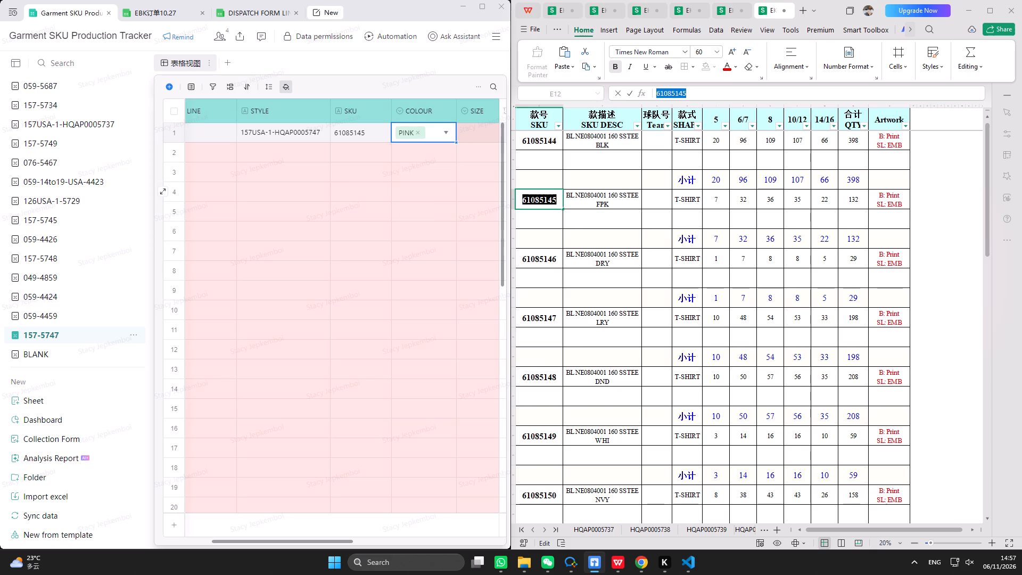
# Highlight the subtotal row (小计) of SKU 61085145 in yellow, from the SKU column through Artwork, in the HQAP0005747 workbook.
pyautogui.moveTo(547, 235); pyautogui.dragTo(876, 244)
pyautogui.click(704, 72)
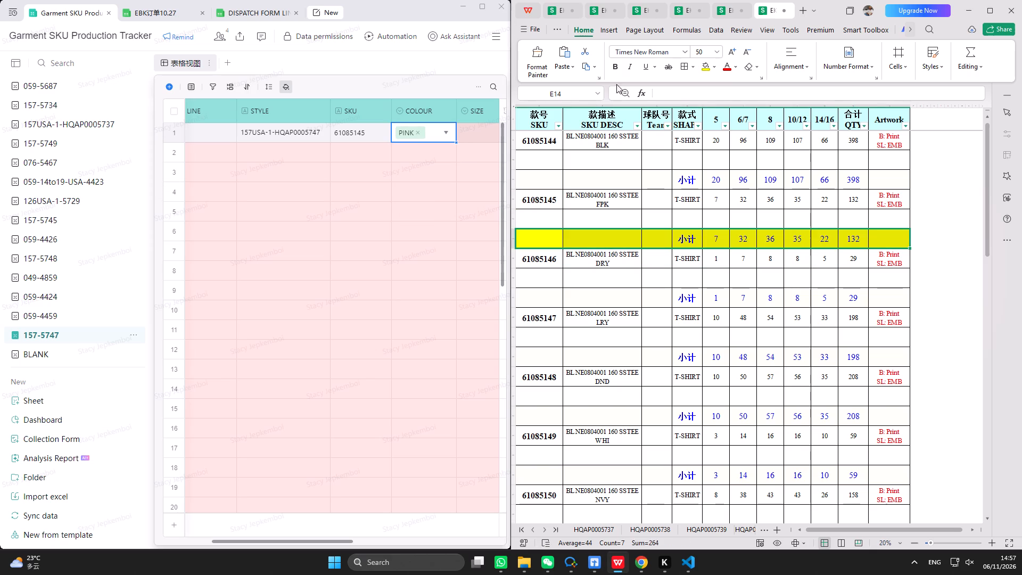
# In the tracker's SIZE column, create and assign the options 5 in row 1 and 6/7 in row 2.
pyautogui.click(471, 130)
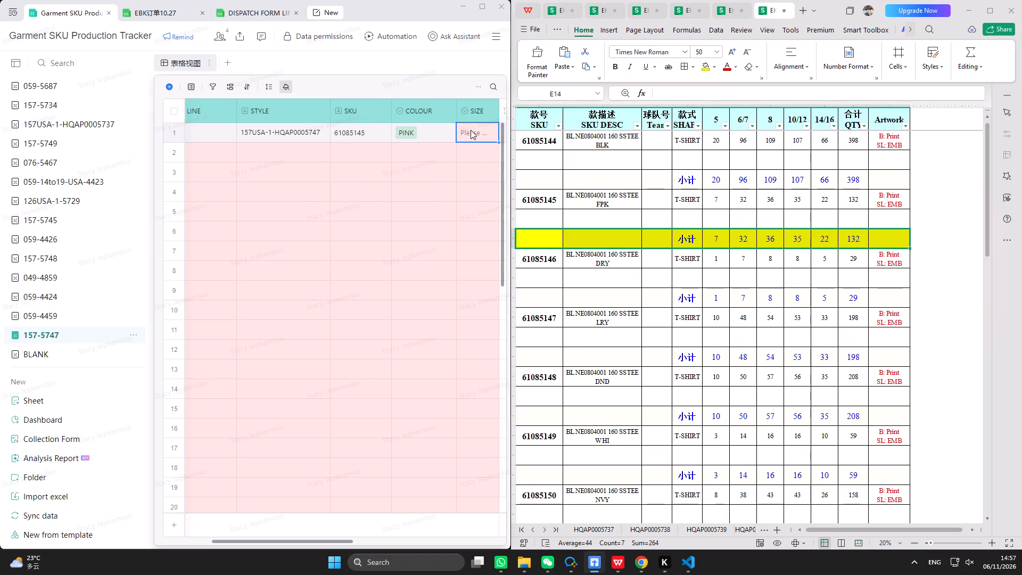
pyautogui.click(471, 130)
pyautogui.click(471, 130)
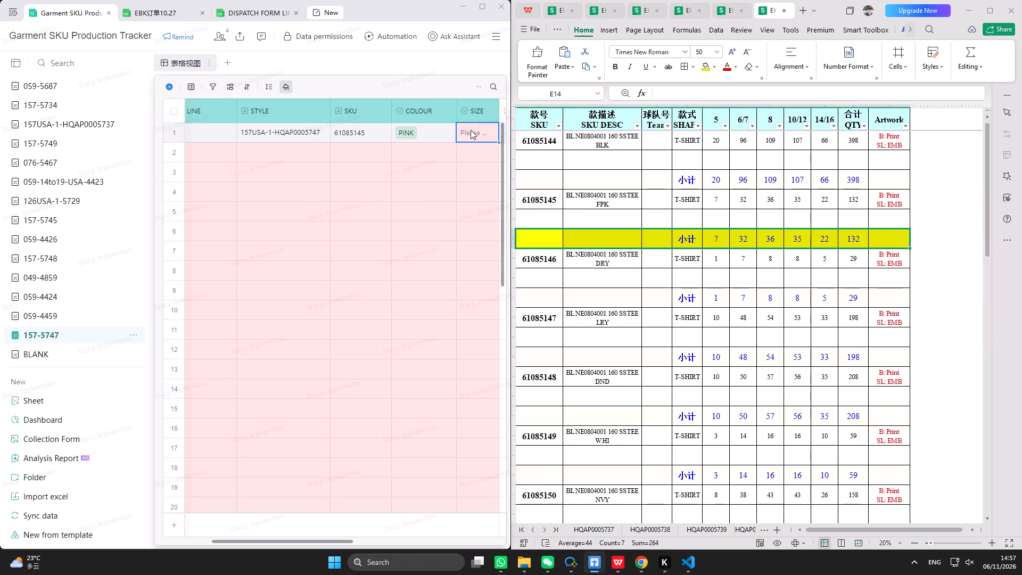
pyautogui.click(471, 130)
pyautogui.press('5')
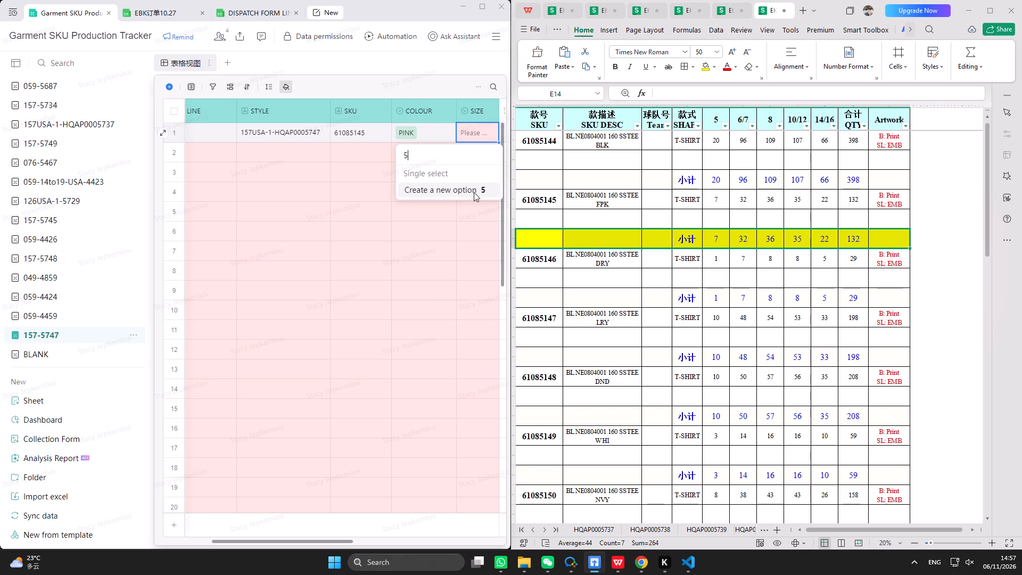
pyautogui.click(474, 192)
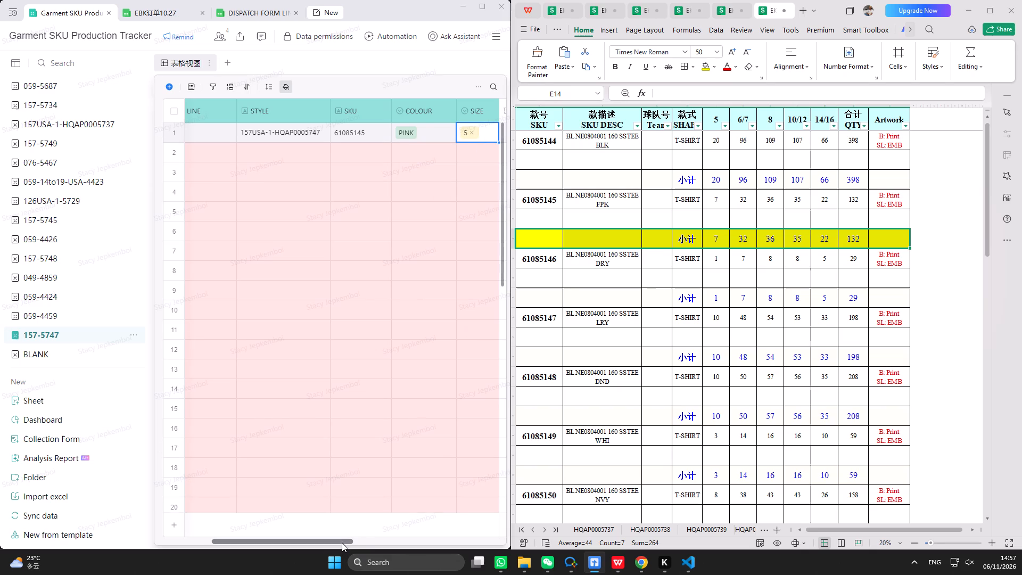
pyautogui.moveTo(342, 542); pyautogui.dragTo(364, 540)
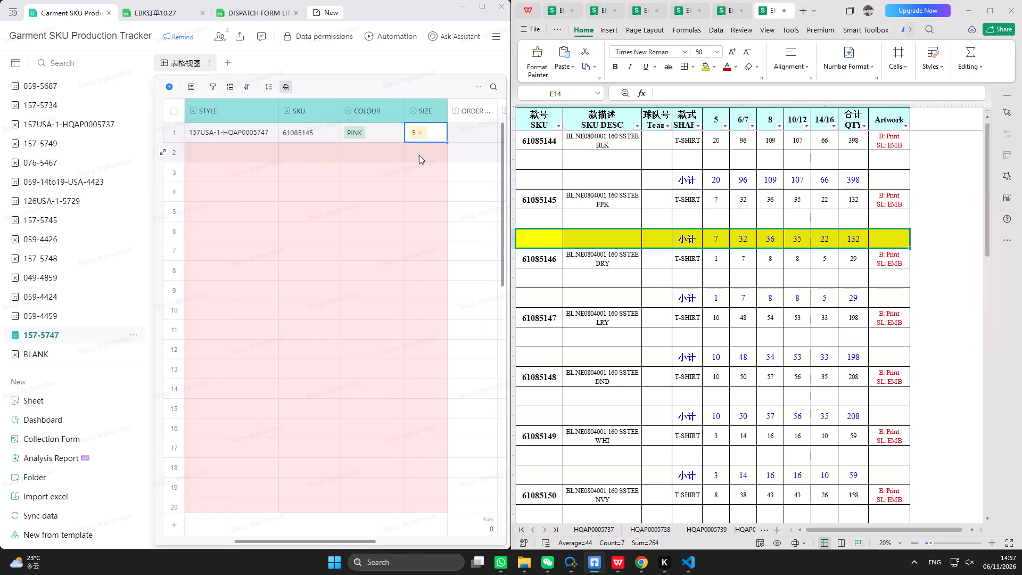
pyautogui.click(419, 155)
pyautogui.click(419, 155)
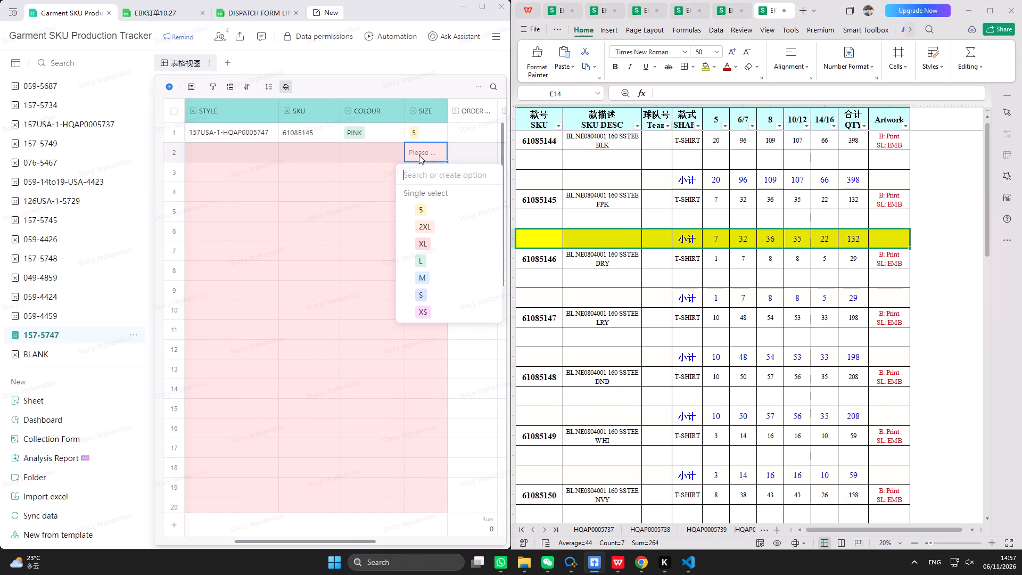
pyautogui.write('6/7')
pyautogui.click(466, 215)
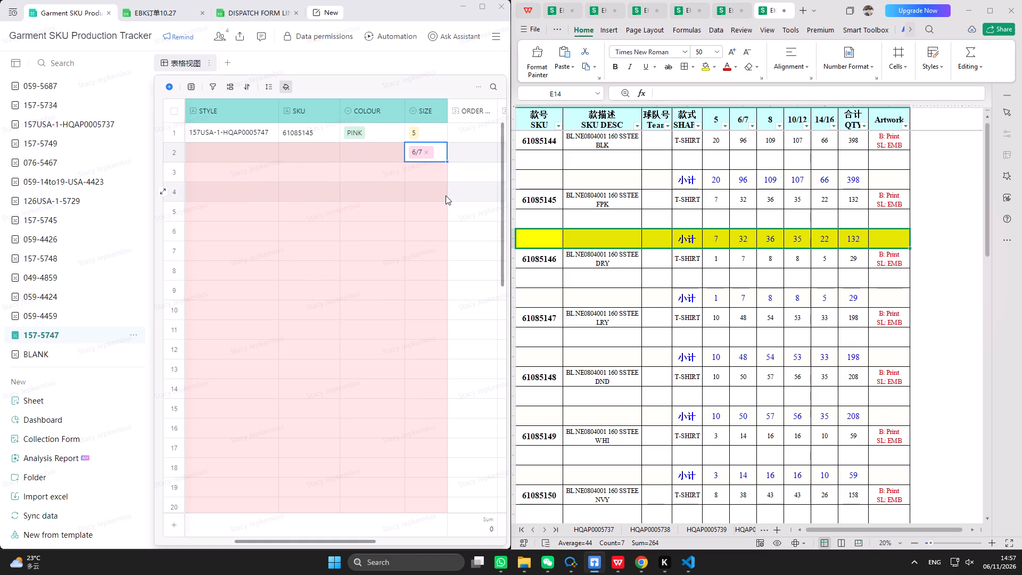
# Create and assign the SIZE options 8, 10/12 and 14/16 in rows 3 to 5 of the tracker sheet.
pyautogui.click(428, 174)
pyautogui.click(428, 174)
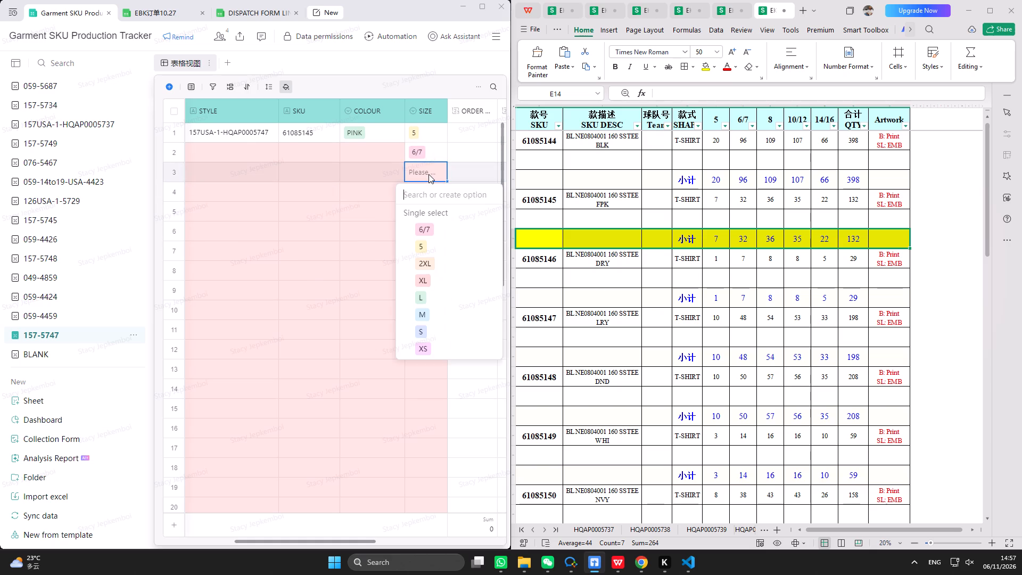
pyautogui.press('8')
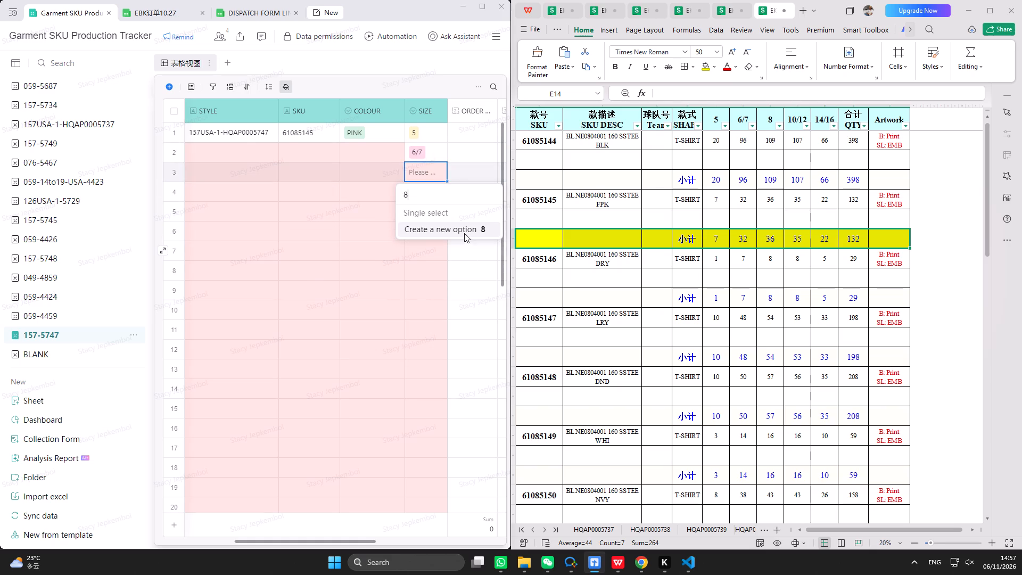
pyautogui.click(464, 231)
pyautogui.doubleClick(421, 191)
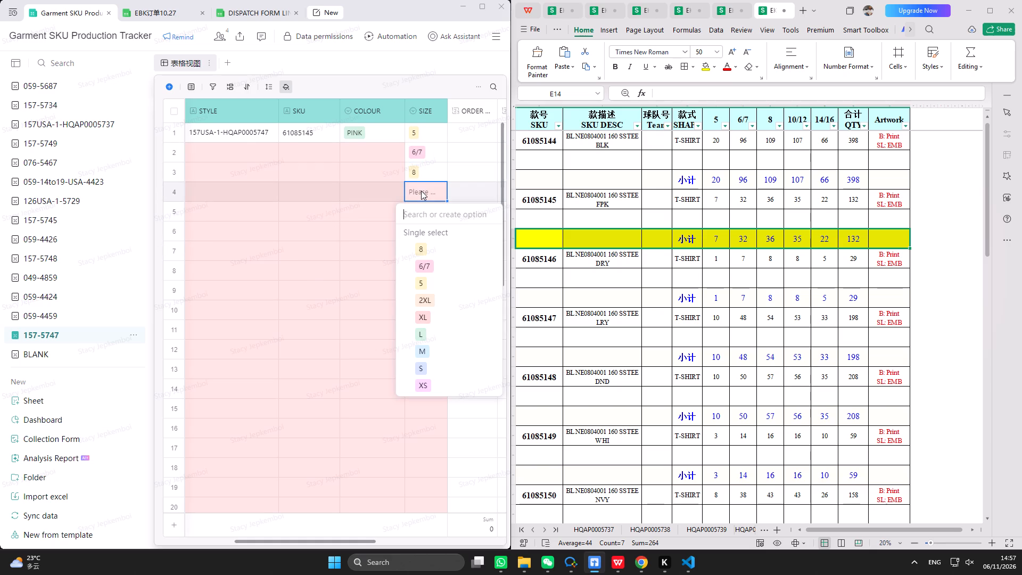
pyautogui.write('10/12')
pyautogui.click(441, 247)
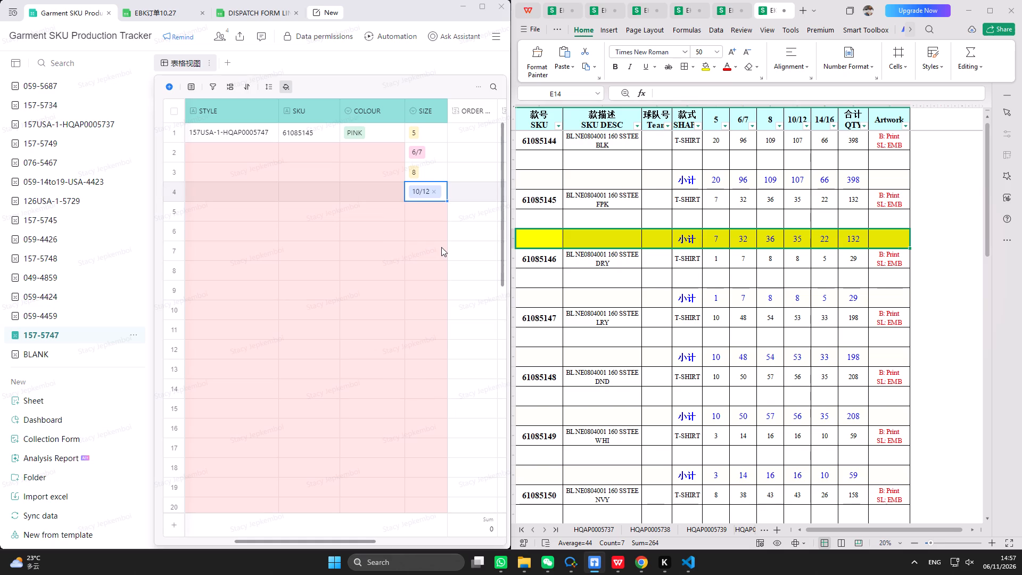
pyautogui.doubleClick(425, 216)
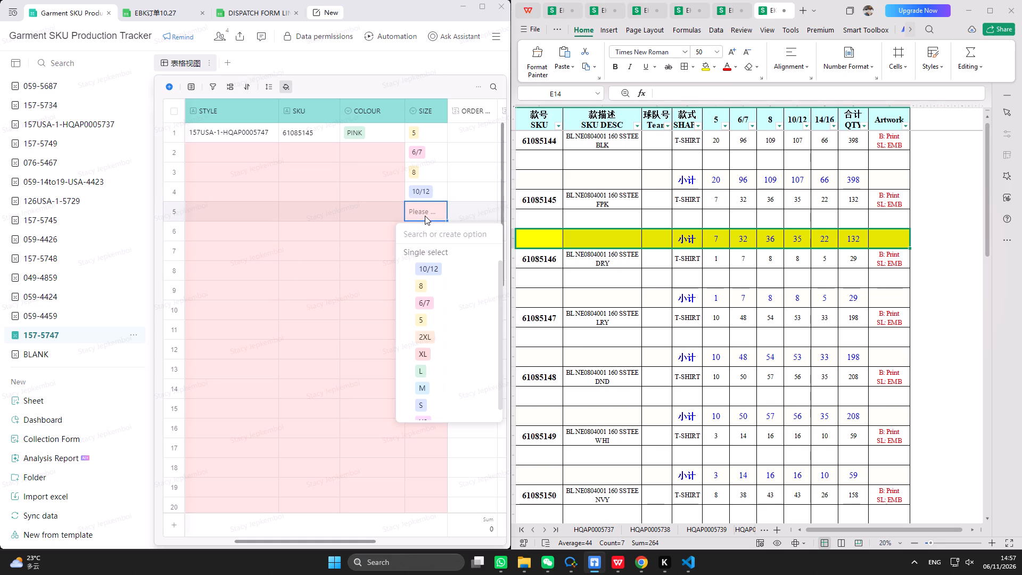
pyautogui.write('14/16')
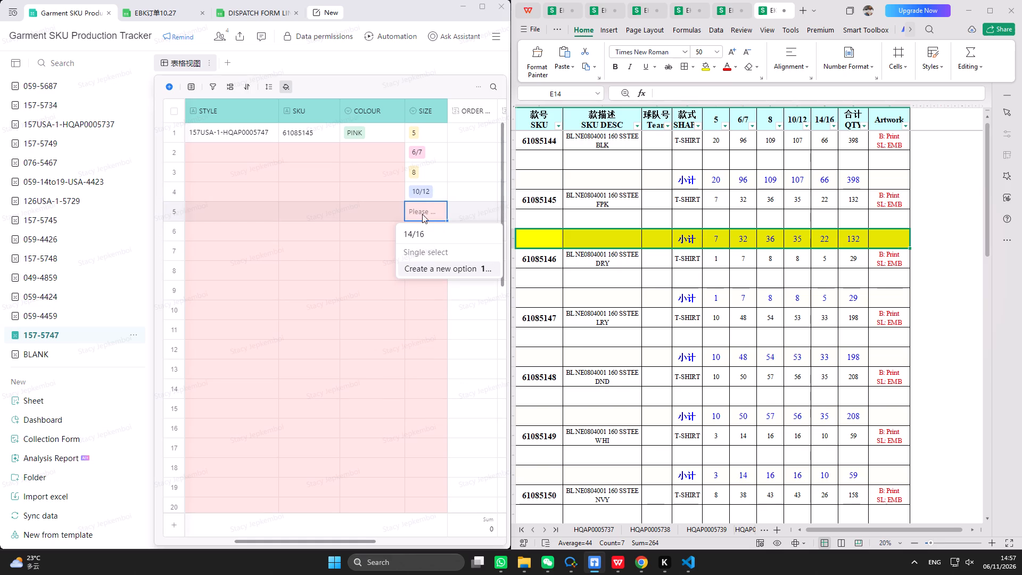
pyautogui.click(446, 271)
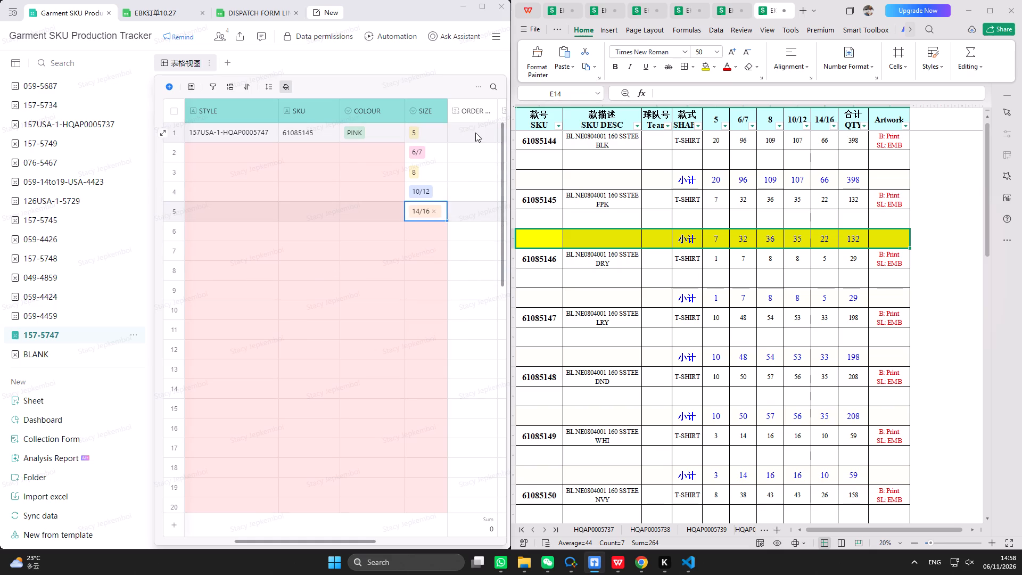
# Enter the order quantities 7, 32, 36, 35 and 22 for sizes 5, 6/7, 8, 10/12 and 14/16.
pyautogui.click(475, 133)
pyautogui.press('7')
pyautogui.press('Return')
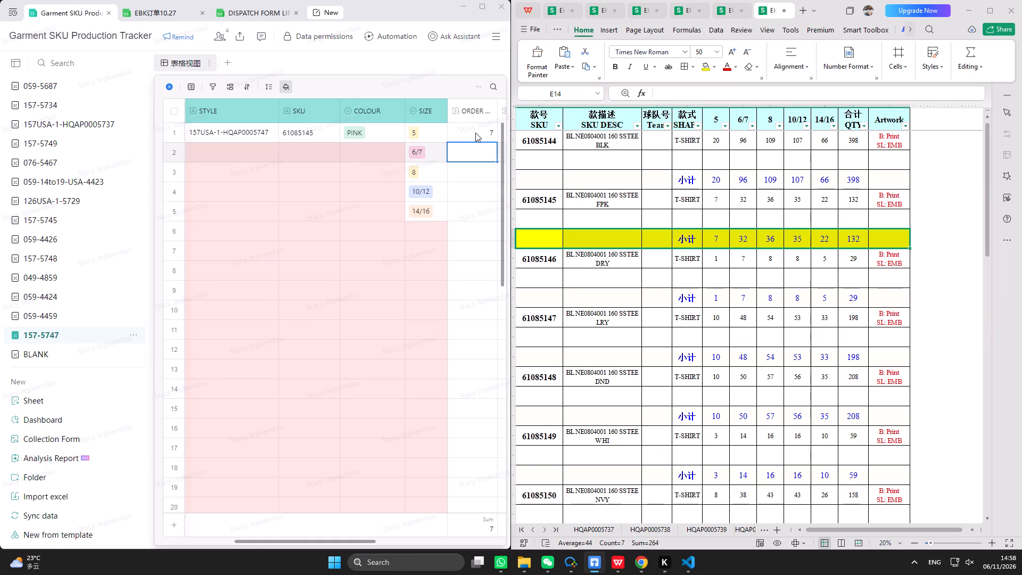
pyautogui.press('3')
pyautogui.press('2')
pyautogui.press('Return')
pyautogui.write('36')
pyautogui.press('Return')
pyautogui.write('35')
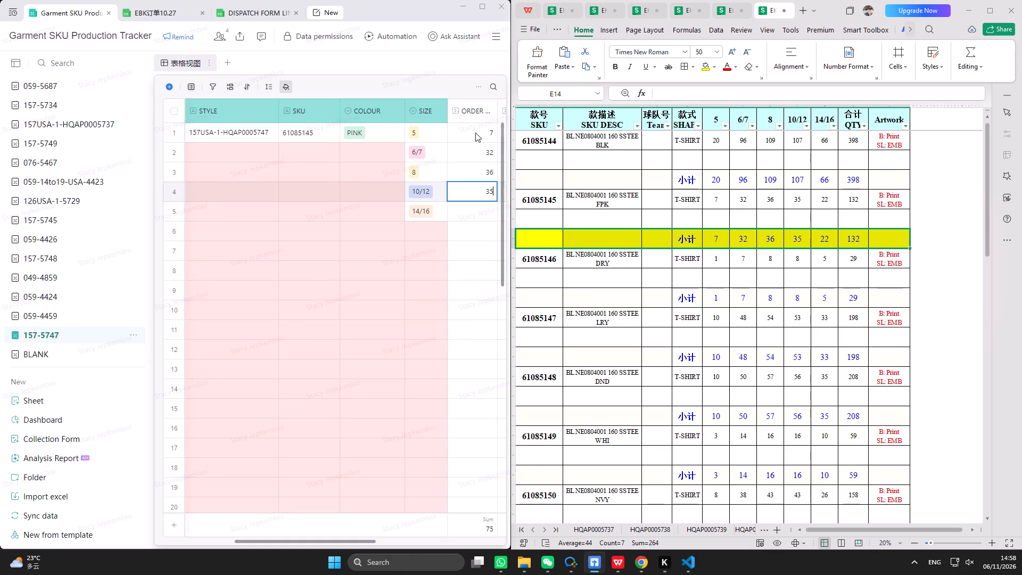
pyautogui.press('Return')
pyautogui.write('22')
pyautogui.press('Return')
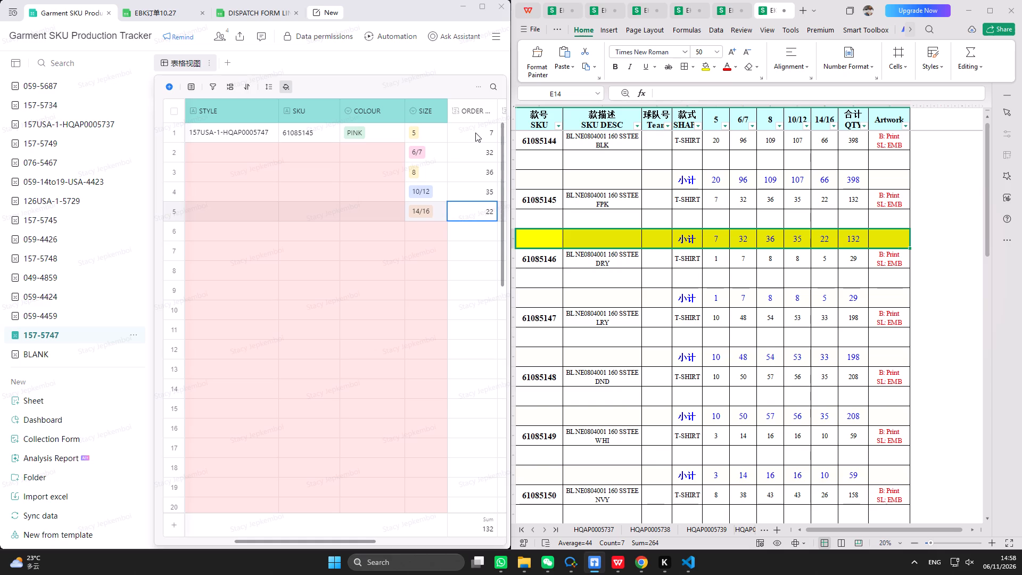
pyautogui.moveTo(360, 540); pyautogui.dragTo(382, 539)
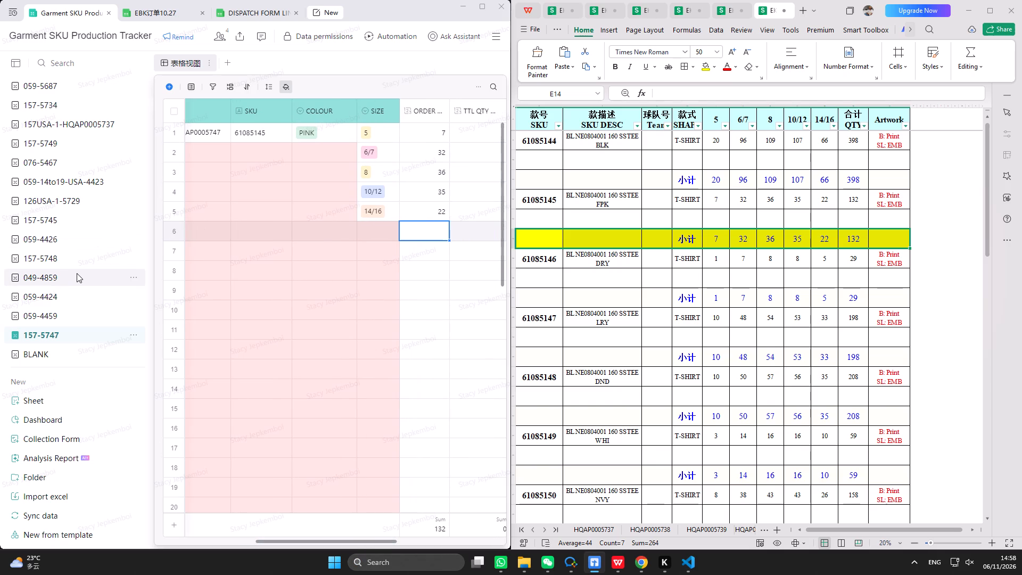
# Review the daily sheets 10.31, 11.2 and 11.3 in DISPATCH FORM LINE WISE for the styles and outputs of each group.
pyautogui.click(157, 11)
pyautogui.click(232, 9)
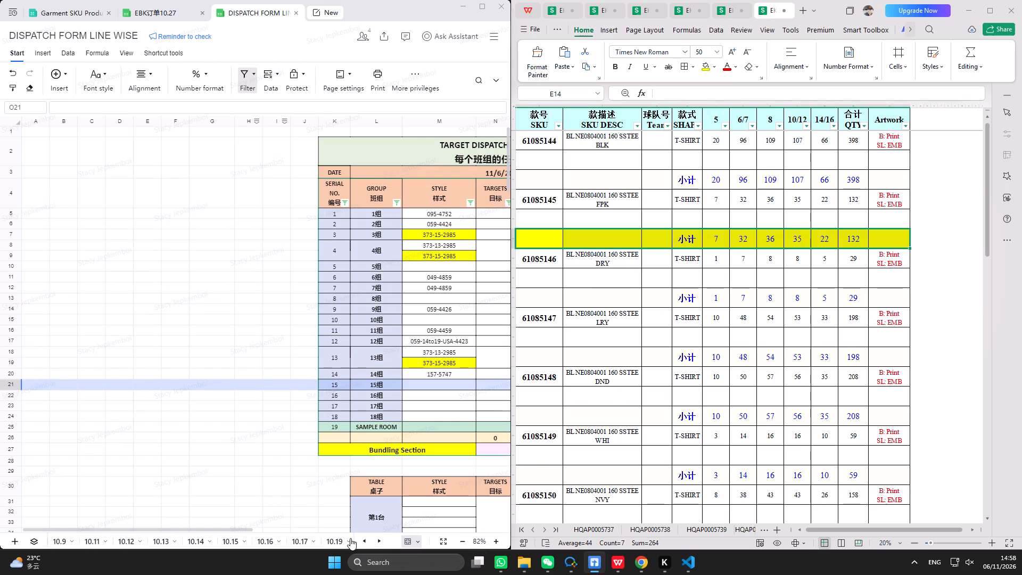
pyautogui.click(376, 538)
pyautogui.click(380, 542)
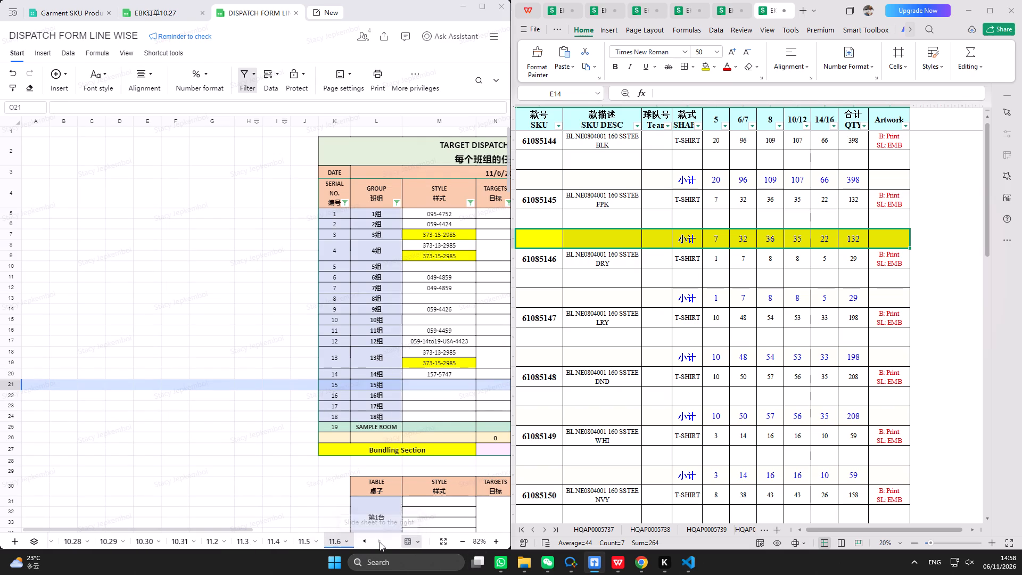
pyautogui.click(177, 541)
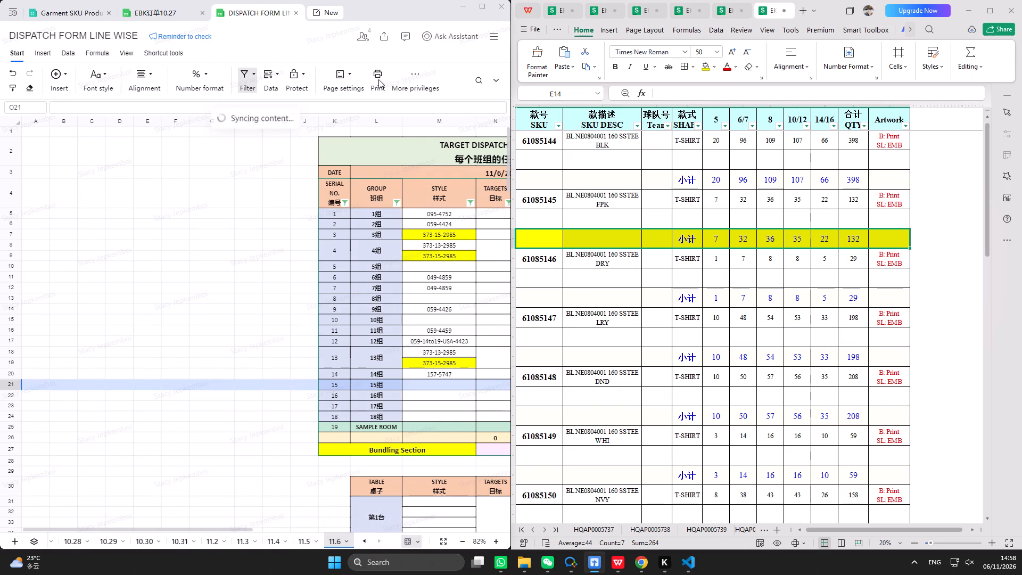
pyautogui.click(482, 7)
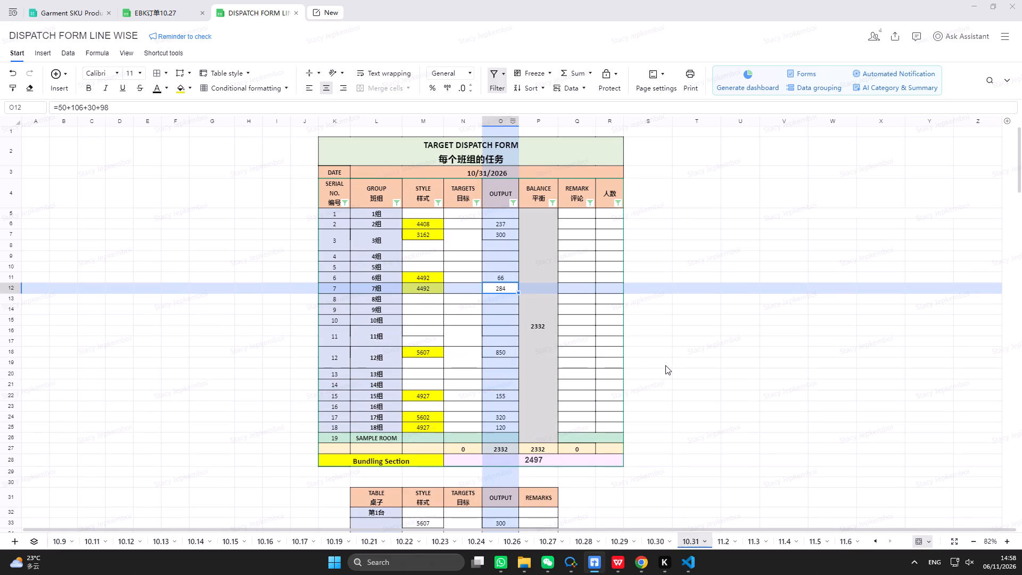
pyautogui.click(665, 365)
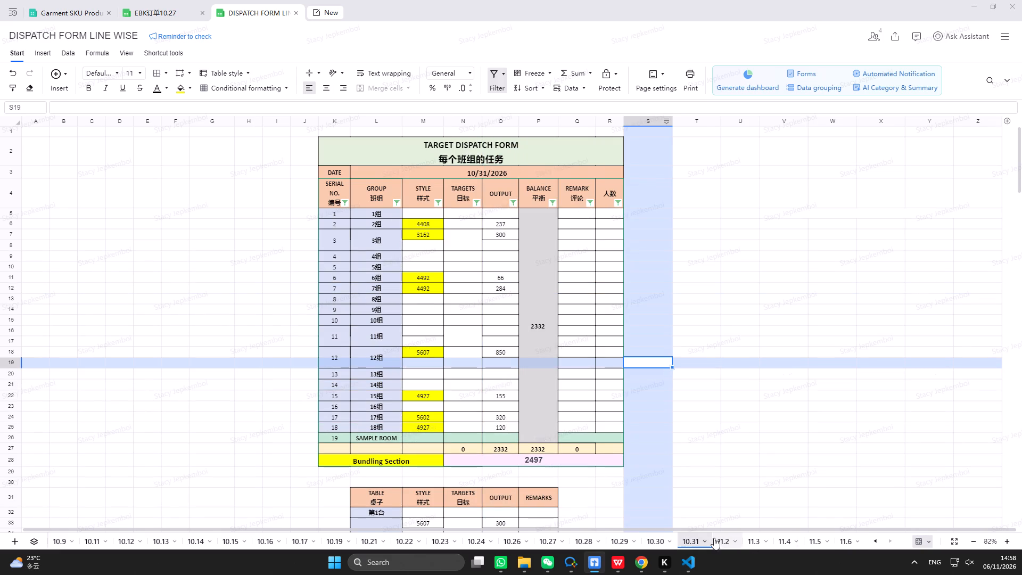
pyautogui.click(714, 538)
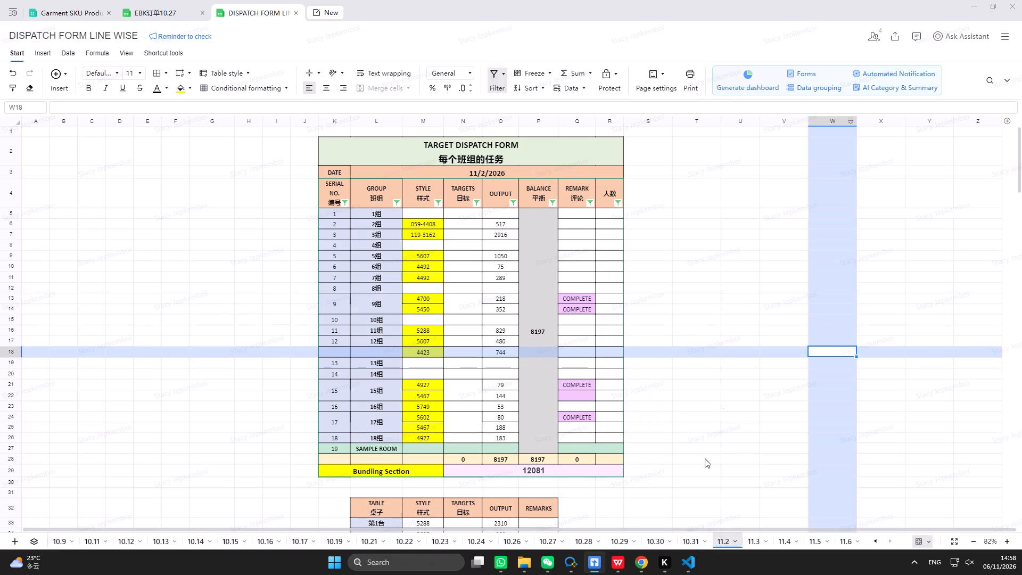
pyautogui.click(756, 541)
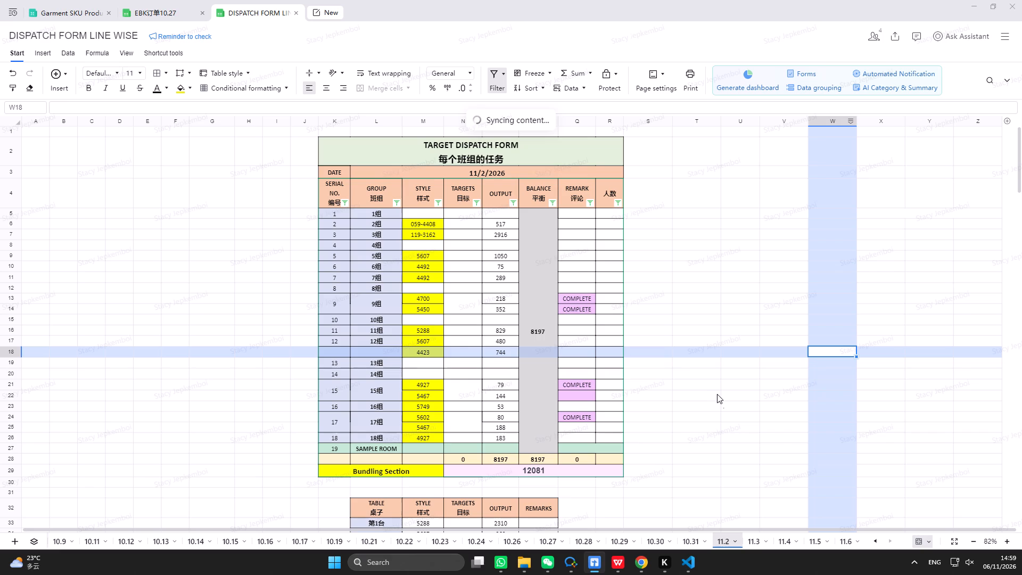
pyautogui.scroll(1, 717, 394)
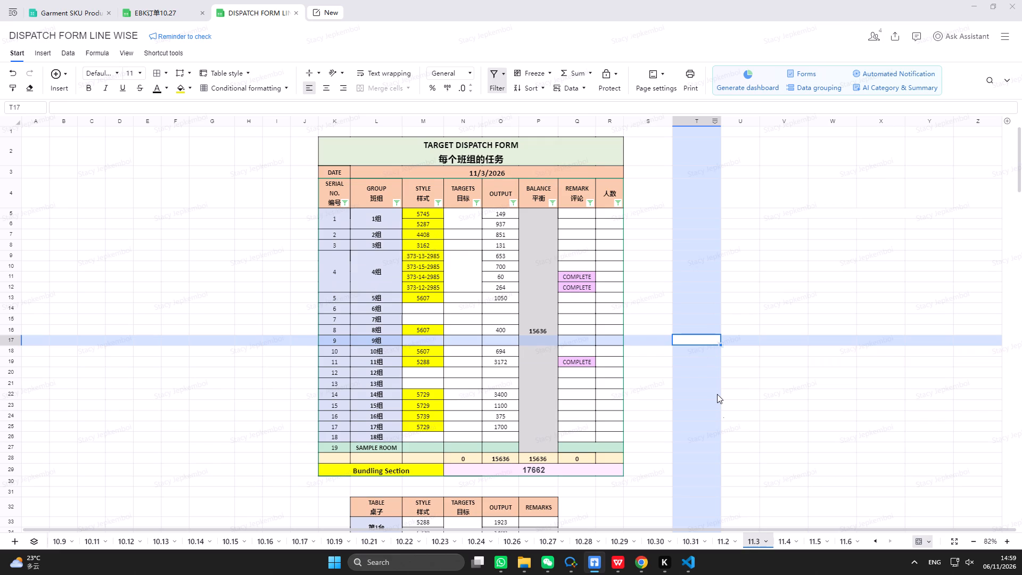
pyautogui.scroll(1, 717, 394)
# In the tracker's 157-5747 sheet, enter TTL QTY 7, 32, 36, 35 and 22 for the five sizes of SKU 61085145.
pyautogui.click(53, 12)
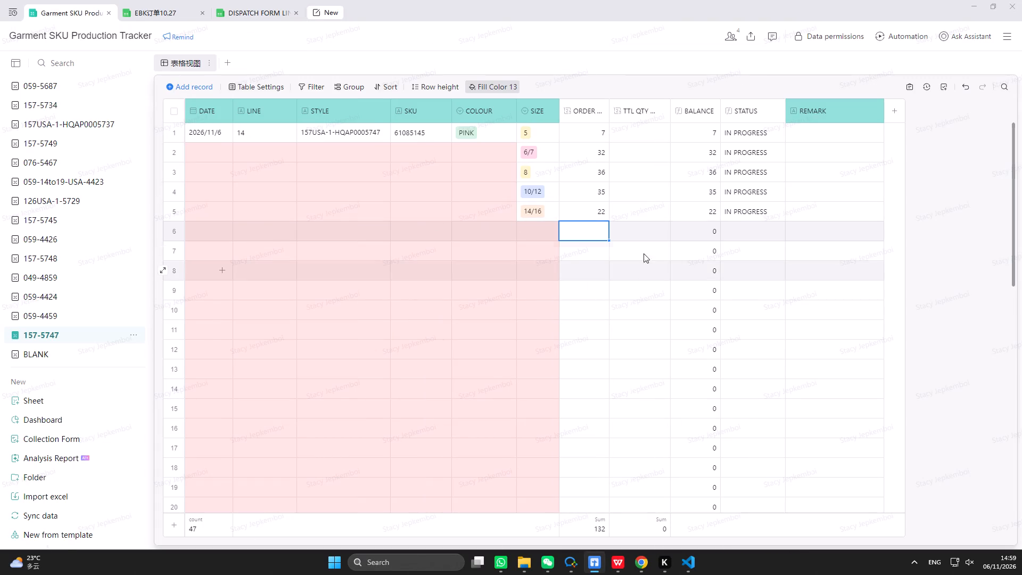
pyautogui.click(643, 134)
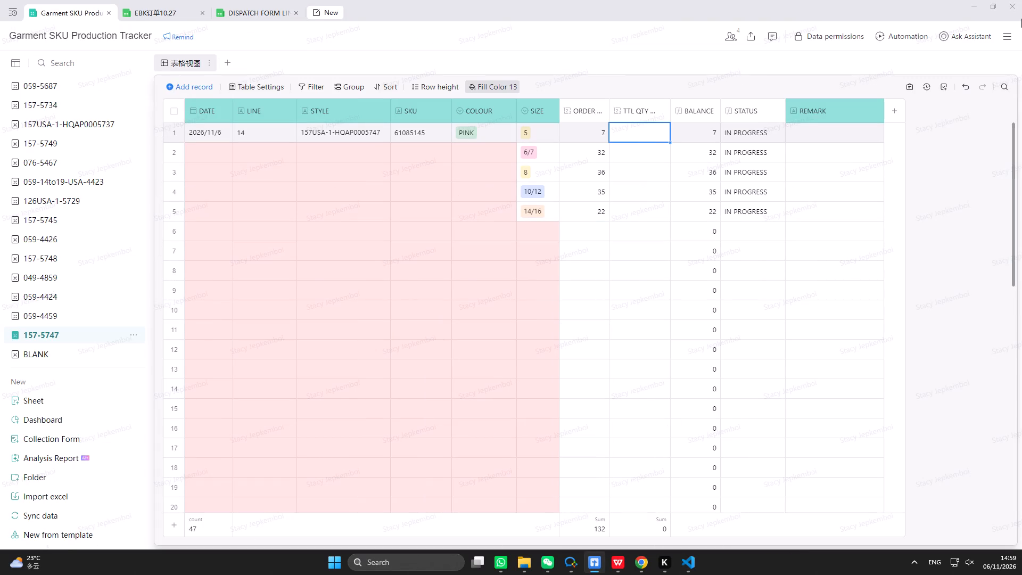
pyautogui.press('7')
pyautogui.press('Return')
pyautogui.write('32')
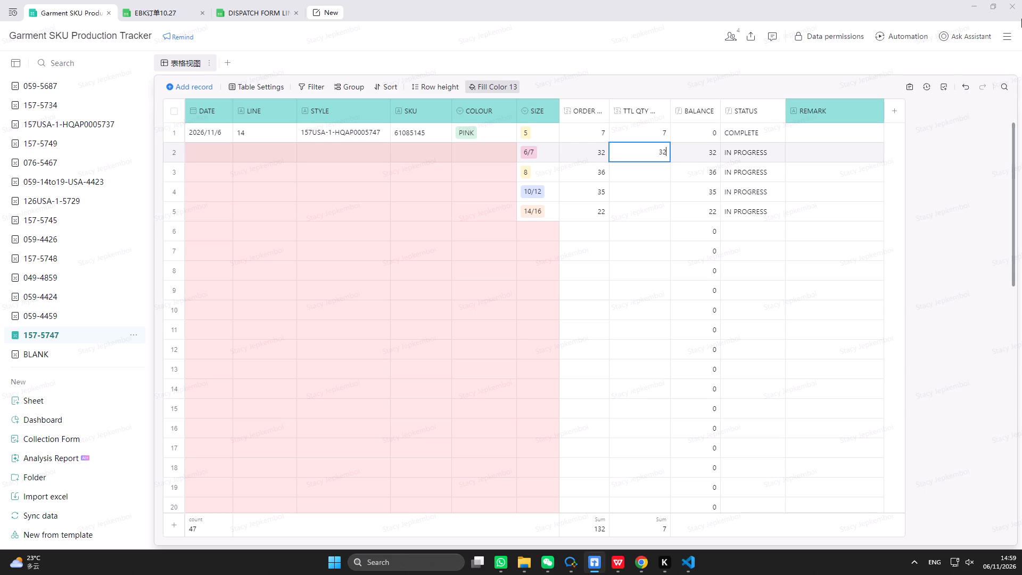
pyautogui.press('Return')
pyautogui.write('36')
pyautogui.press('Return')
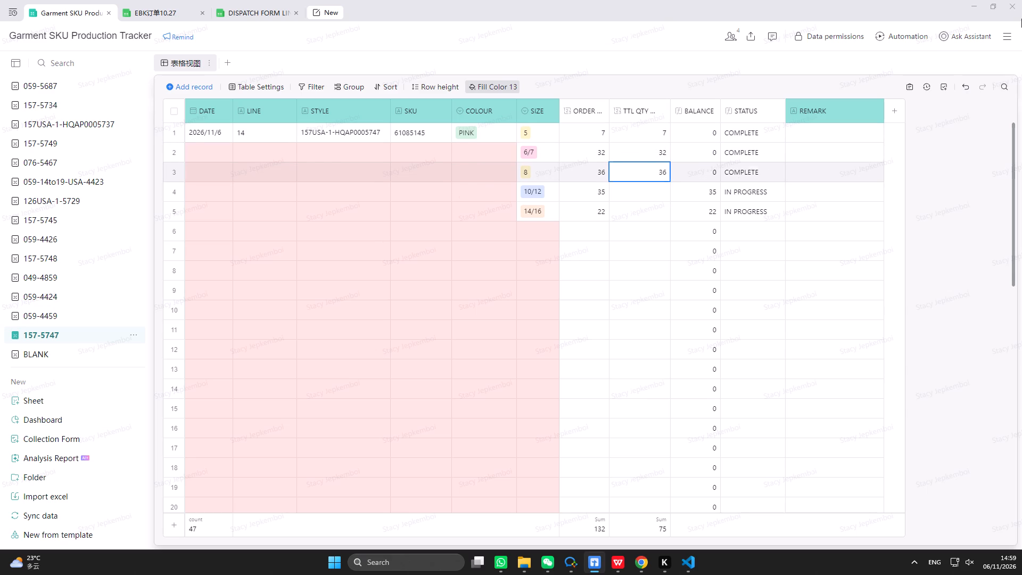
pyautogui.write('35')
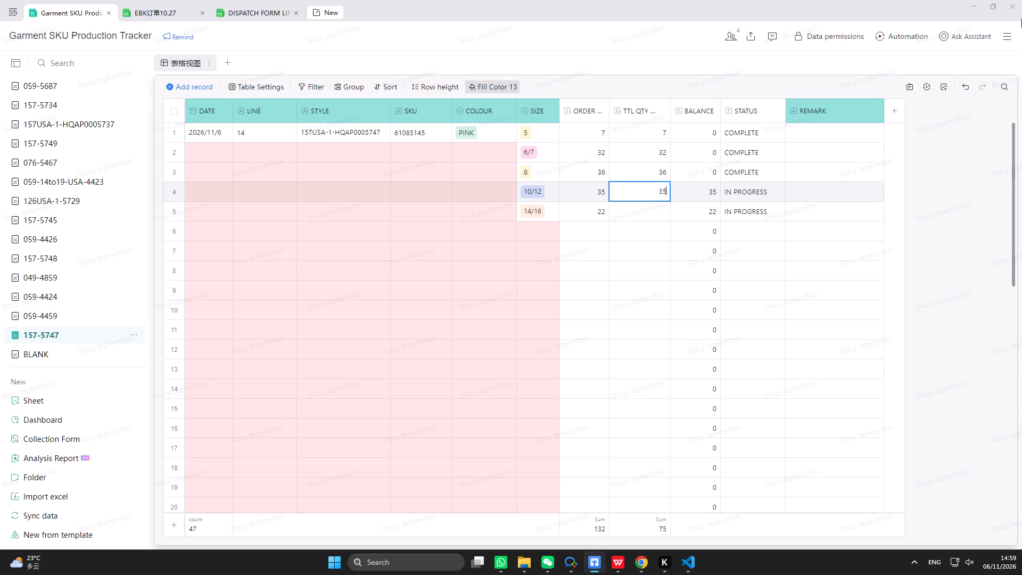
pyautogui.press('Return')
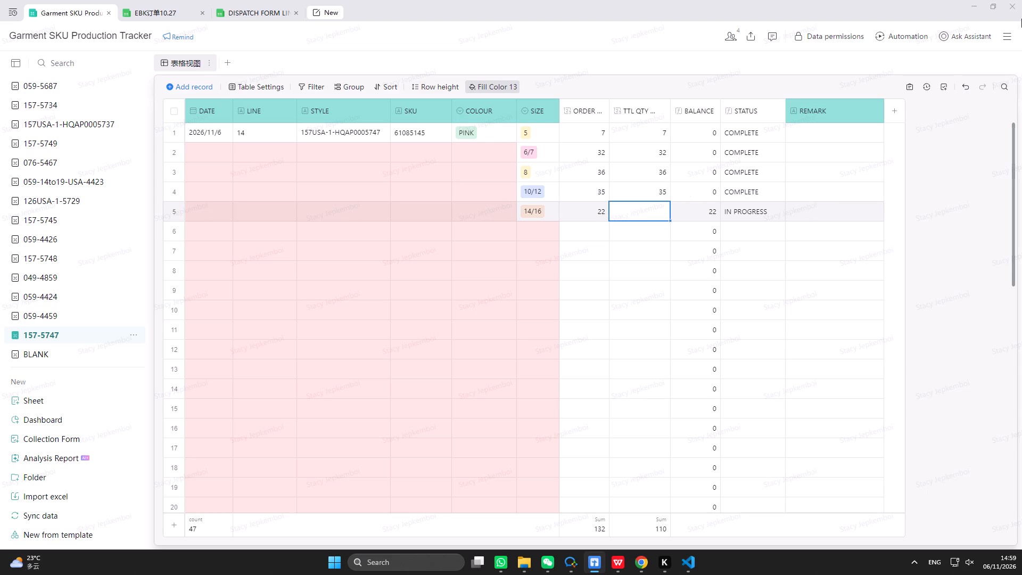
pyautogui.write('22')
pyautogui.press('Return')
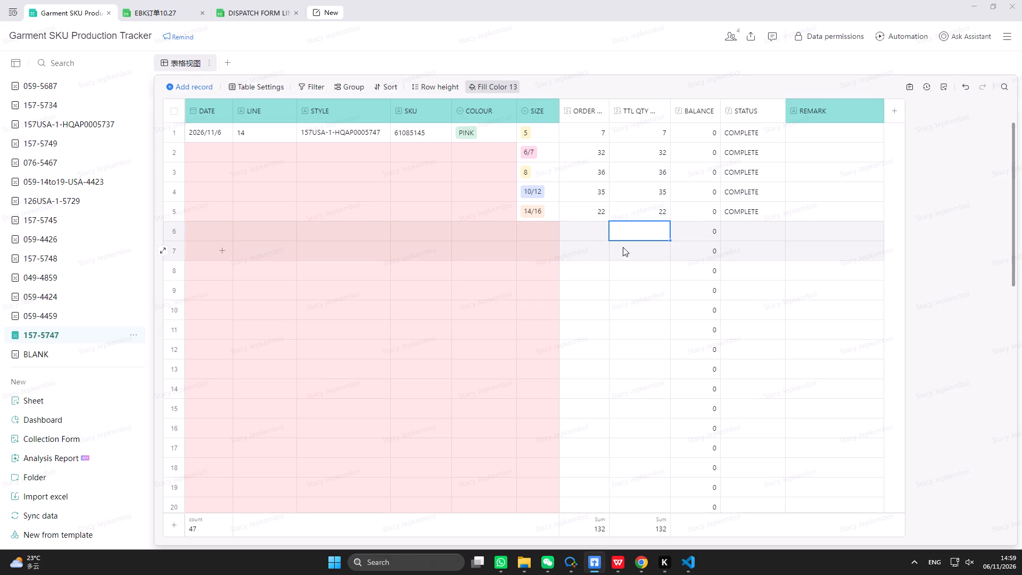
# Copy SKU 61085146 from the order workbook into the SKU column of row 6 in the 157-5747 sheet.
pyautogui.click(417, 235)
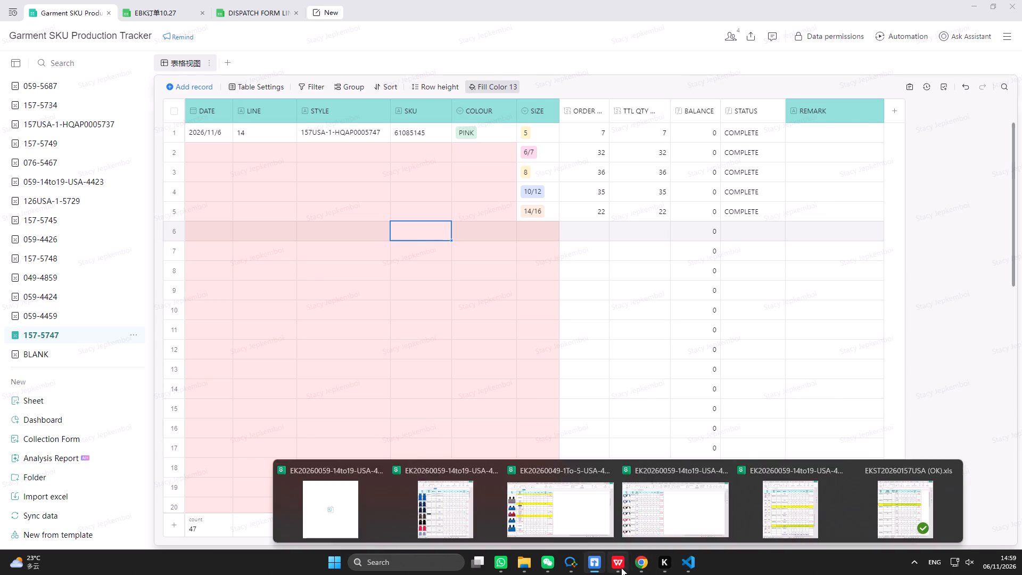
pyautogui.click(621, 568)
pyautogui.click(528, 262)
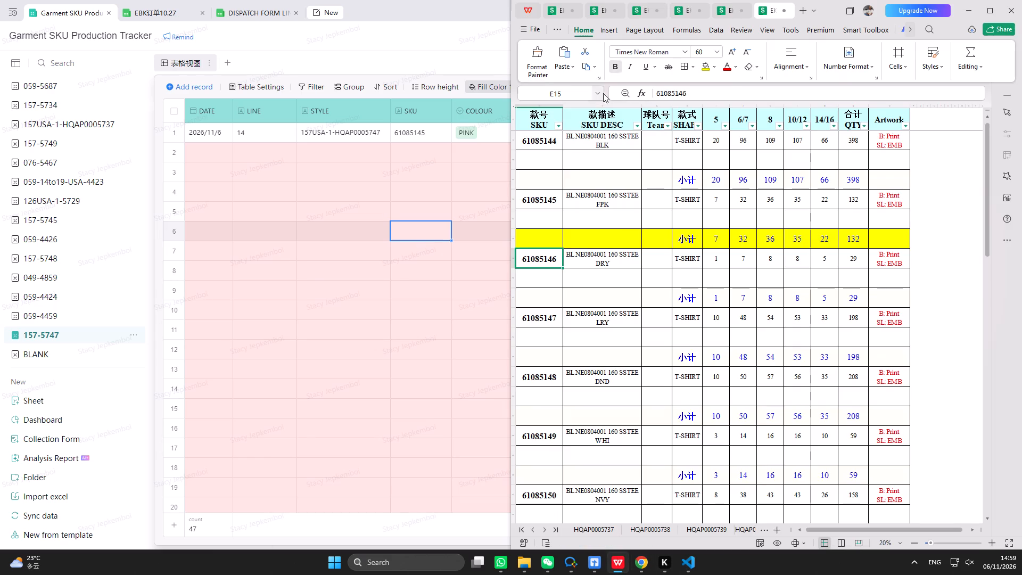
pyautogui.doubleClick(685, 91)
pyautogui.doubleClick(691, 58)
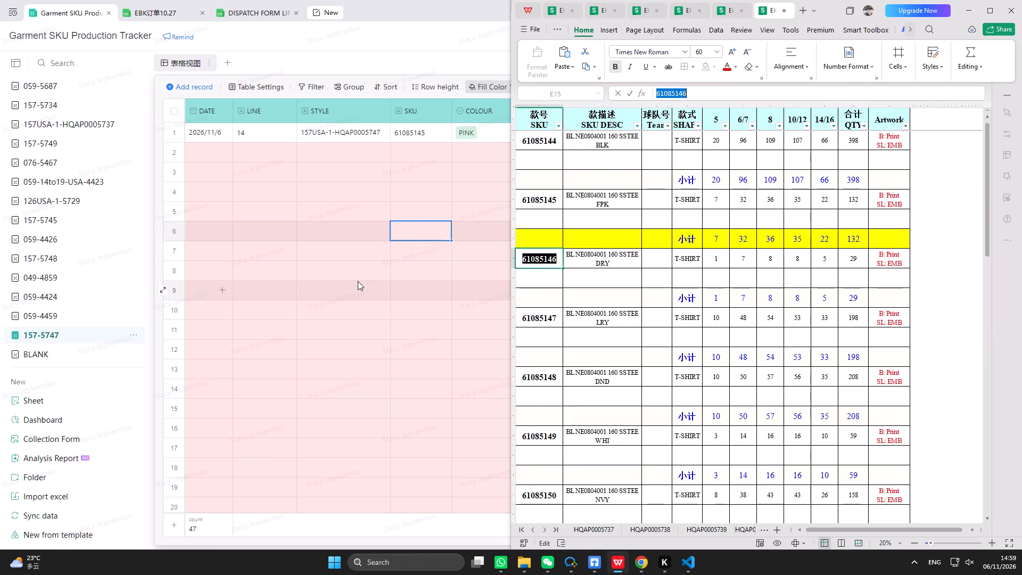
pyautogui.tripleClick(421, 228)
pyautogui.rightClick(421, 228)
pyautogui.click(448, 308)
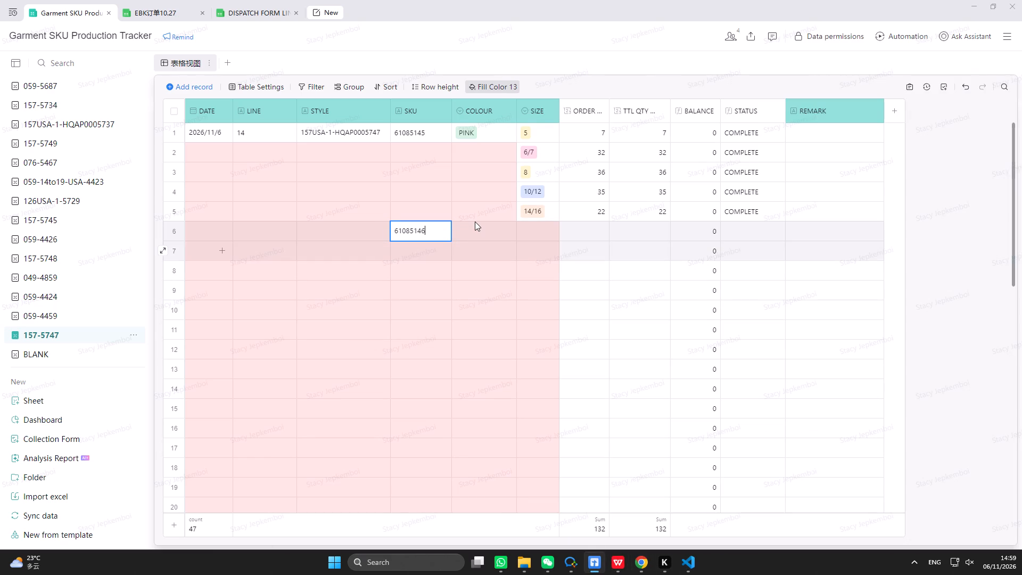
# Create the COLOUR option DARK ROYAL and assign it to row 6.
pyautogui.doubleClick(476, 224)
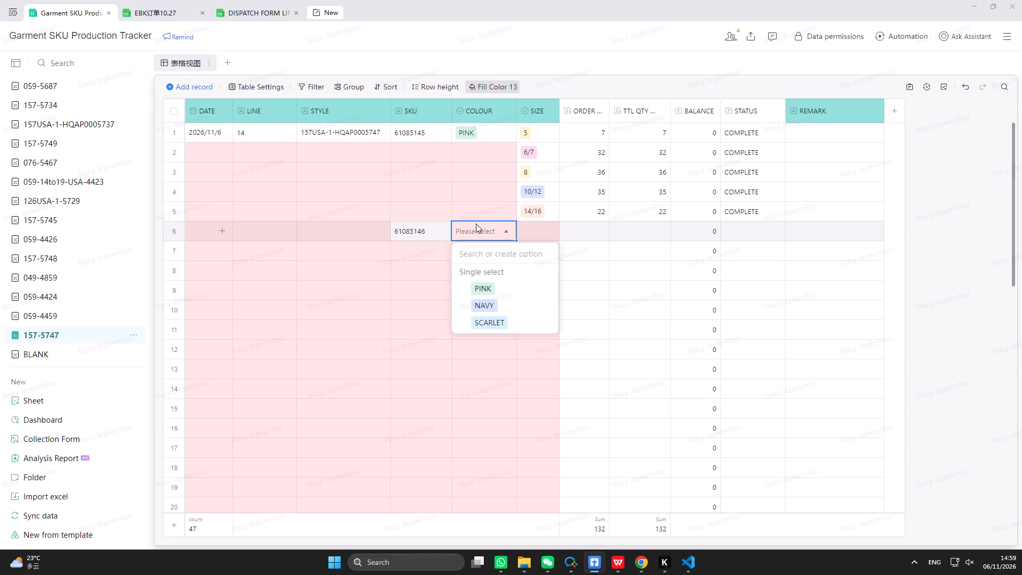
pyautogui.write('DARK ROYAL')
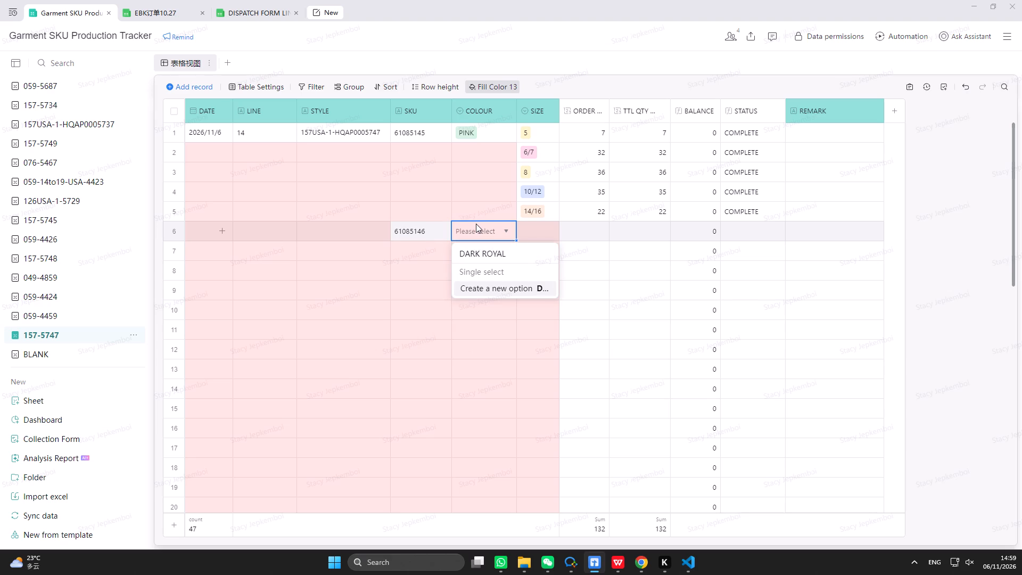
pyautogui.click(502, 290)
# Assign the existing SIZE options 5, 6/7, 8, 10/12 and 14/16 to rows 6 to 10.
pyautogui.doubleClick(541, 229)
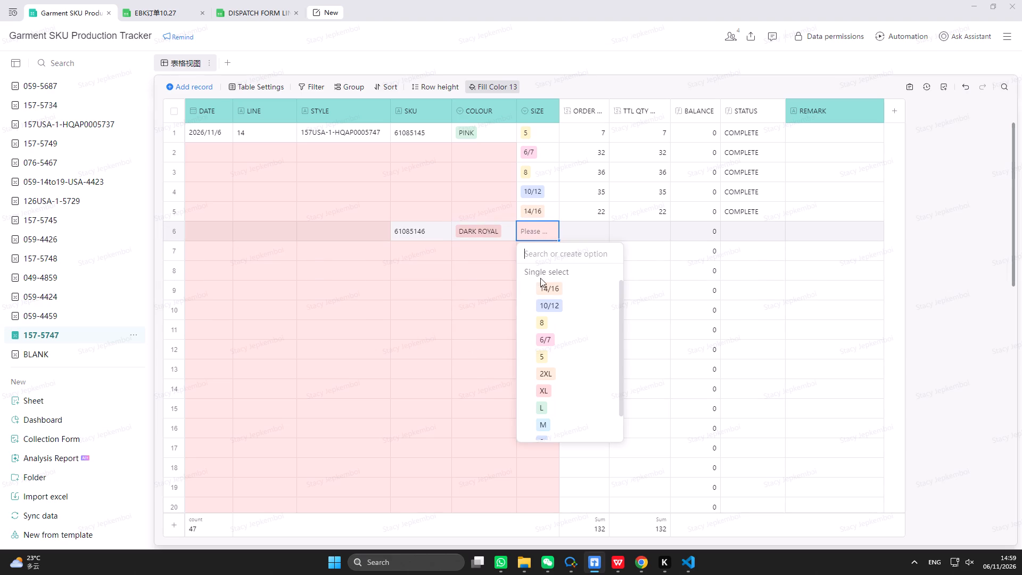
pyautogui.click(561, 362)
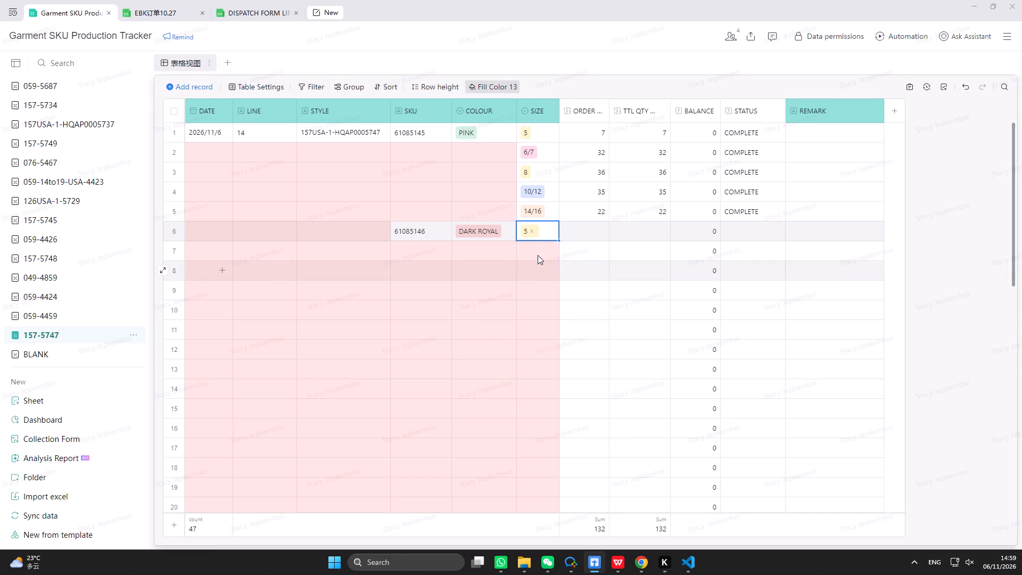
pyautogui.doubleClick(538, 251)
pyautogui.click(557, 359)
pyautogui.doubleClick(541, 272)
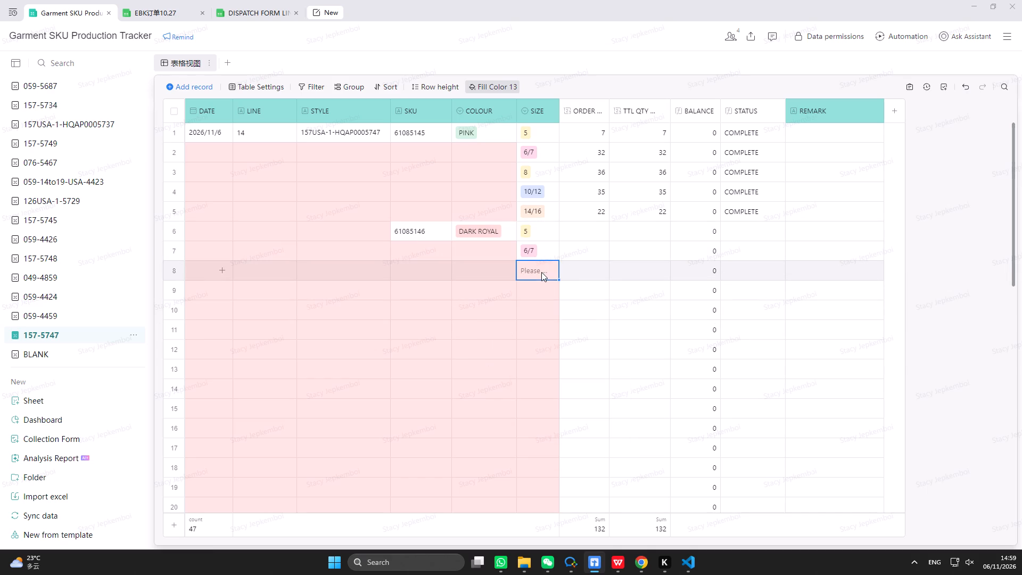
pyautogui.click(557, 364)
pyautogui.doubleClick(538, 286)
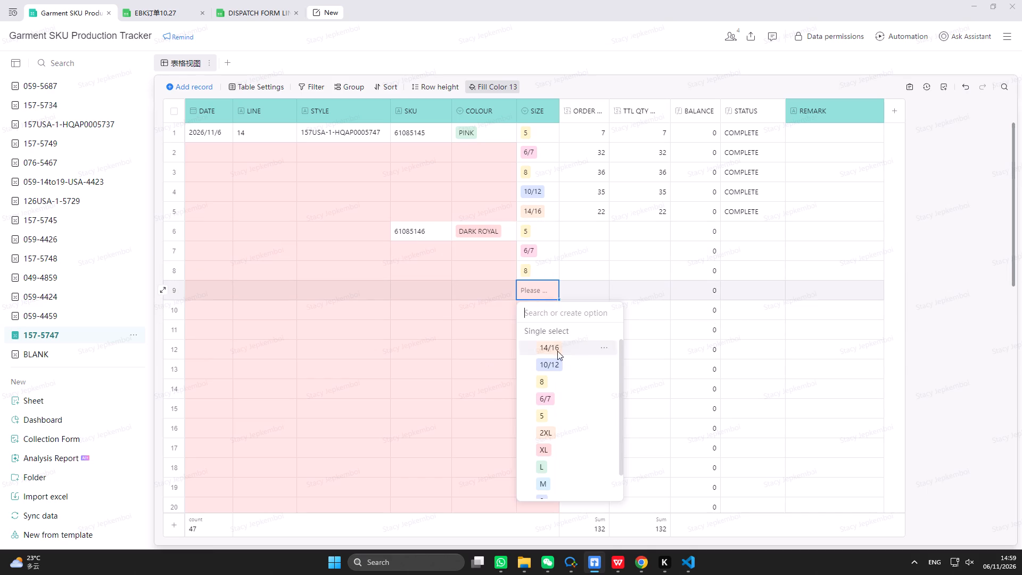
pyautogui.click(562, 367)
pyautogui.doubleClick(533, 308)
pyautogui.click(558, 362)
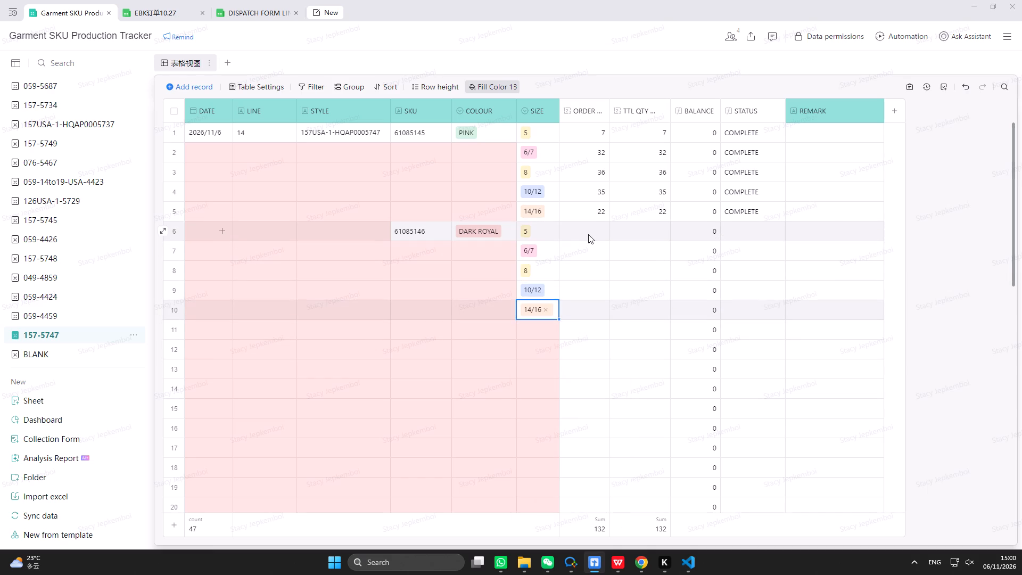
# With the order workbook and tracker side by side, highlight the subtotal row (小计) of SKU 61085146 in yellow, from the SKU column through Artwork.
pyautogui.click(588, 234)
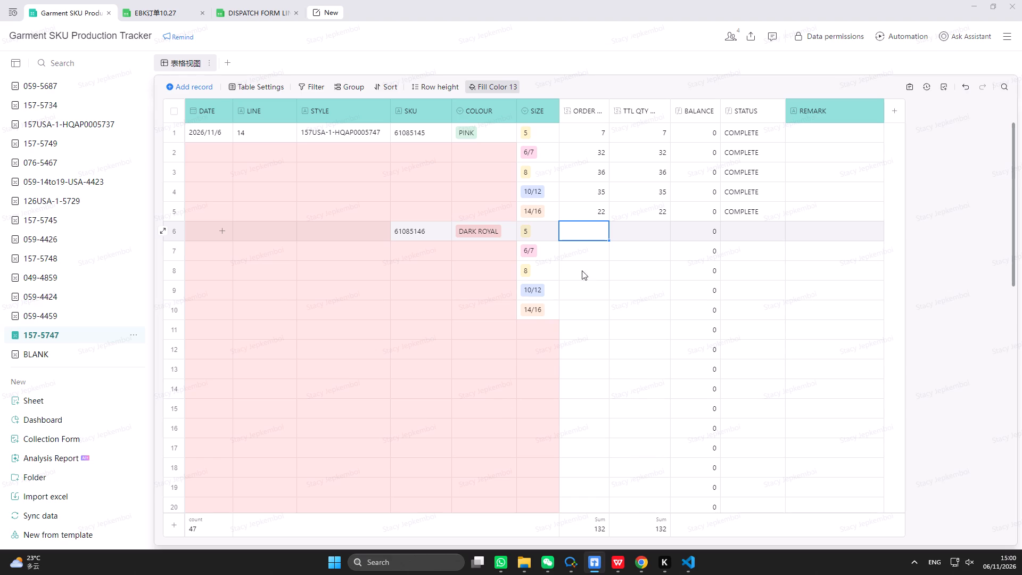
pyautogui.click(625, 562)
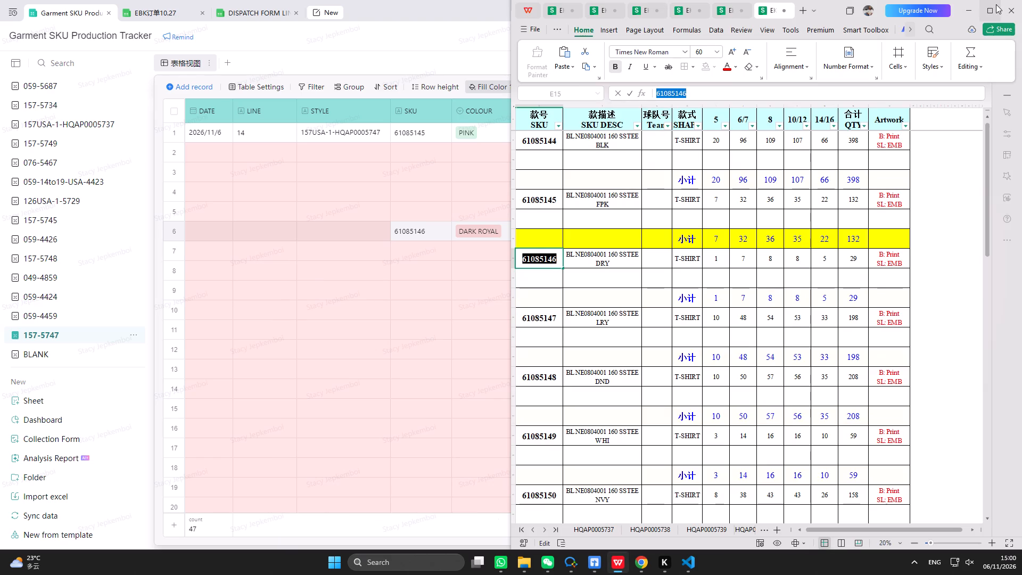
pyautogui.click(879, 91)
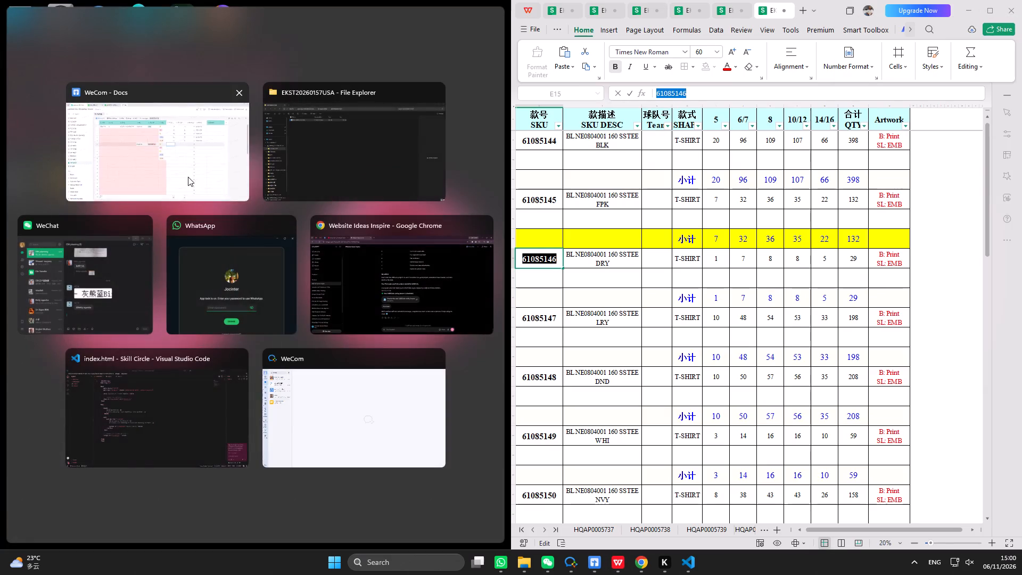
pyautogui.click(188, 177)
pyautogui.moveTo(261, 541); pyautogui.dragTo(356, 540)
pyautogui.moveTo(553, 299); pyautogui.dragTo(871, 299)
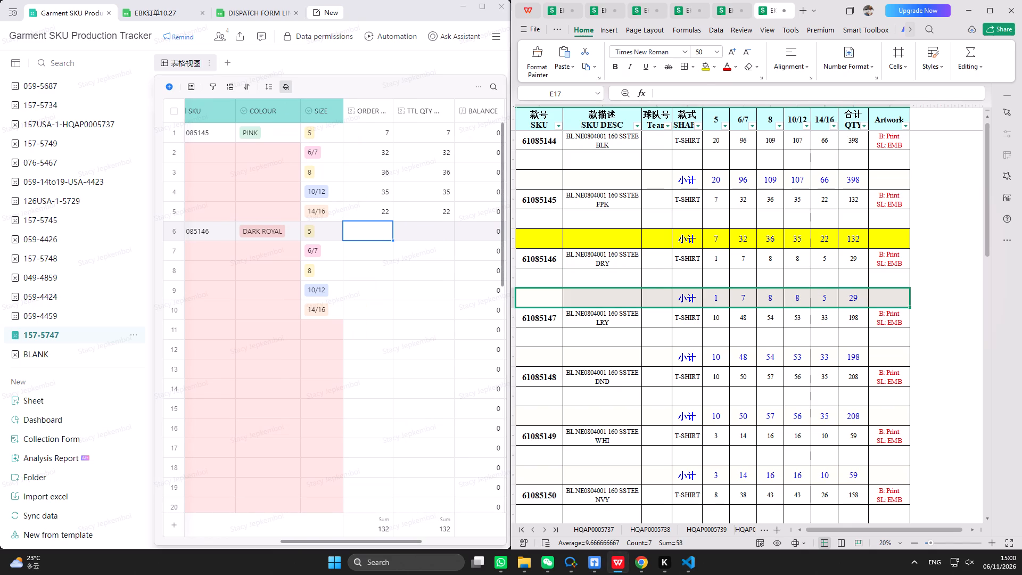
pyautogui.click(703, 70)
# Enter the ORDER quantities 1, 7, 8, 8 and 5 in rows 6 to 10 for SKU 61085146.
pyautogui.moveTo(371, 257); pyautogui.dragTo(367, 242)
pyautogui.click(366, 225)
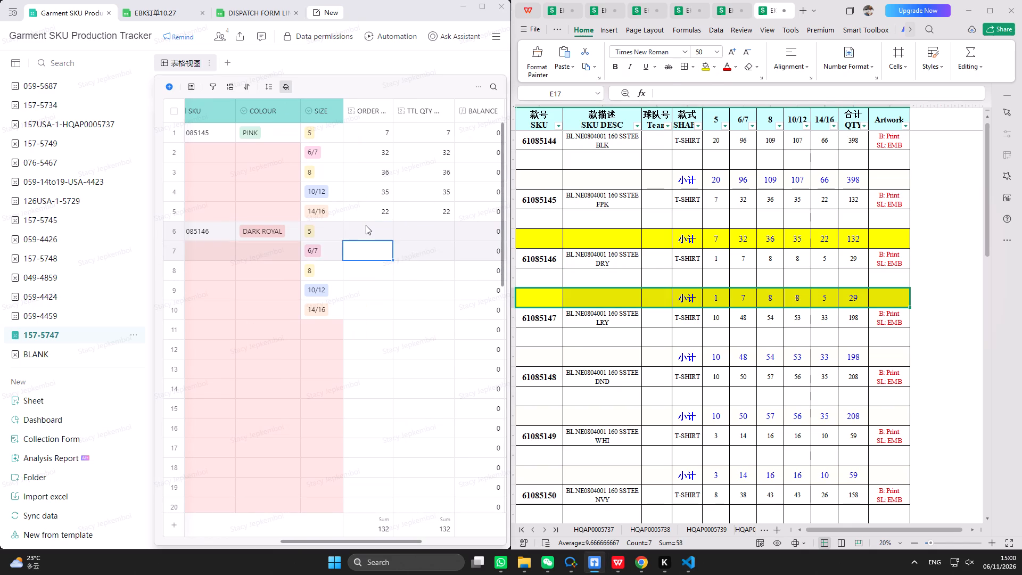
pyautogui.press('1')
pyautogui.press('Return')
pyautogui.press('7')
pyautogui.press('Return')
pyautogui.press('8')
pyautogui.press('Return')
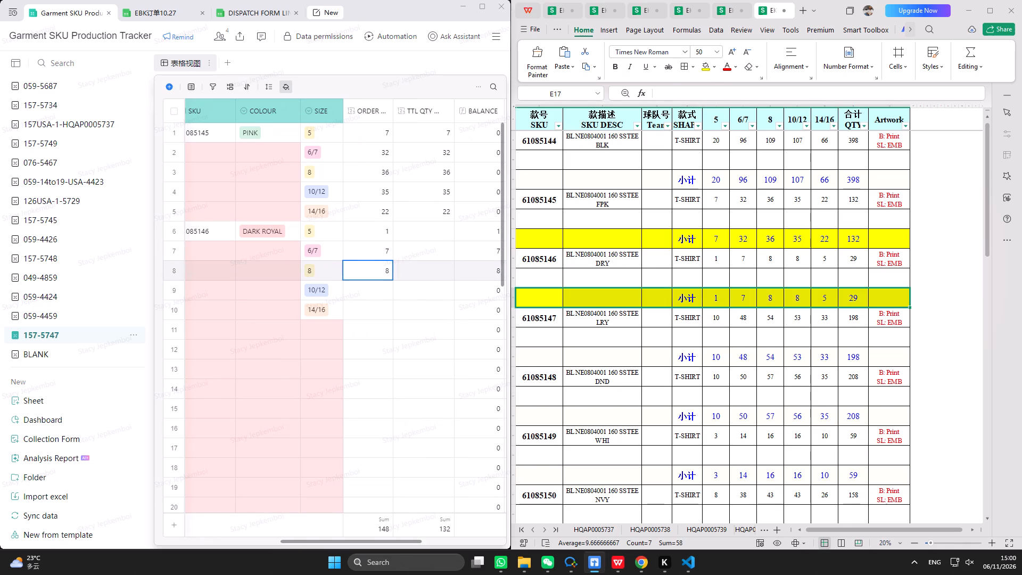
pyautogui.press('8')
pyautogui.press('Return')
pyautogui.press('5')
pyautogui.press('Return')
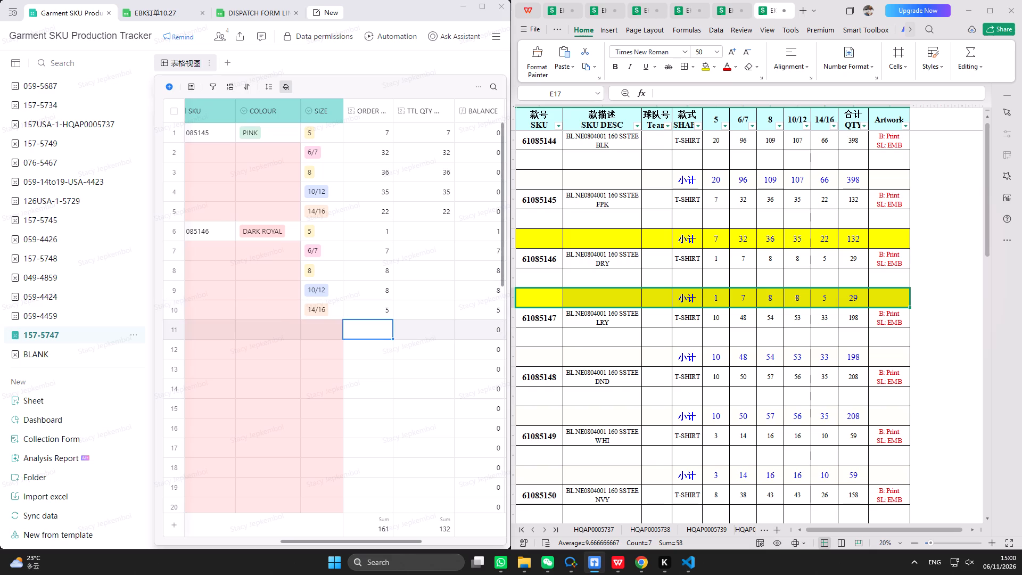
# Enter the TTL QTY values 1, 7, 8, 8 and 5 in rows 6 to 10 for SKU 61085146.
pyautogui.click(443, 241)
pyautogui.click(440, 229)
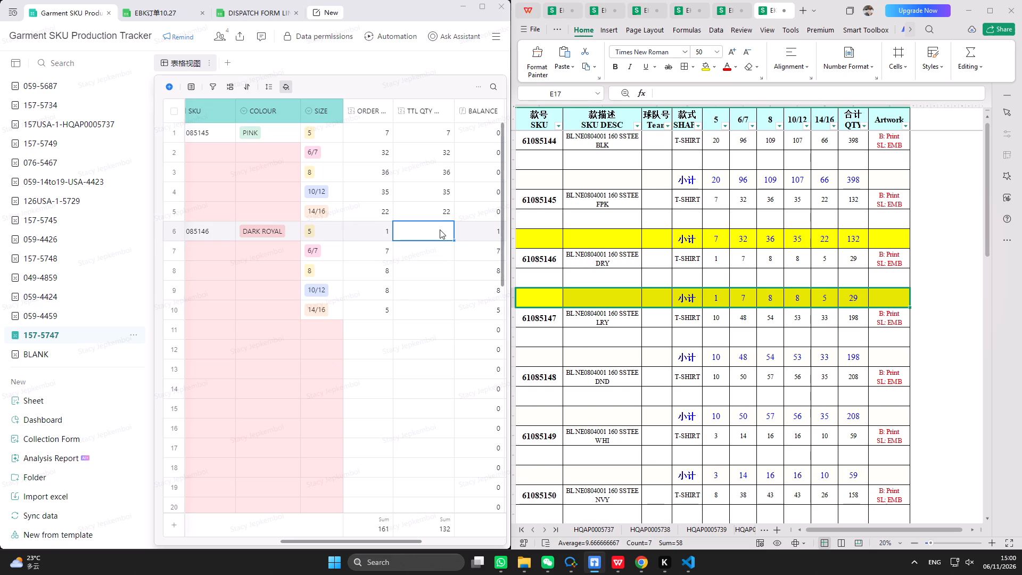
pyautogui.press('1')
pyautogui.press('Return')
pyautogui.press('7')
pyautogui.press('Return')
pyautogui.press('8')
pyautogui.press('Return')
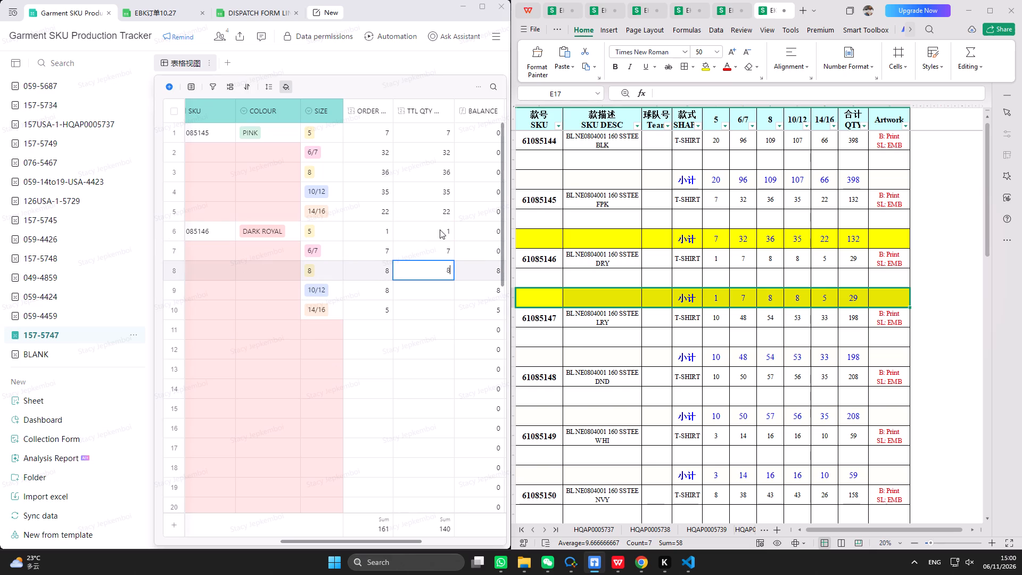
pyautogui.press('8')
pyautogui.press('Return')
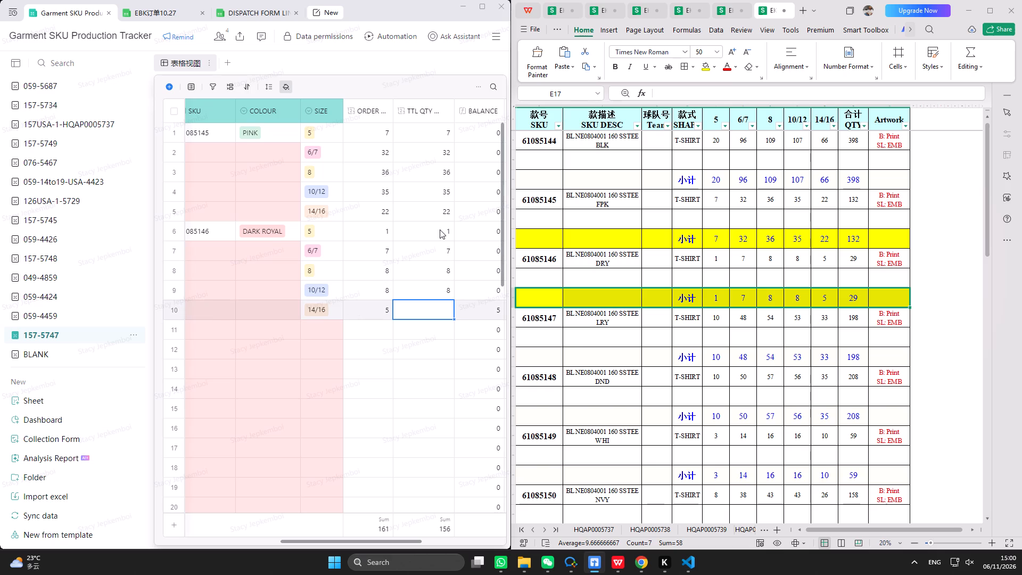
pyautogui.press('5')
pyautogui.press('Return')
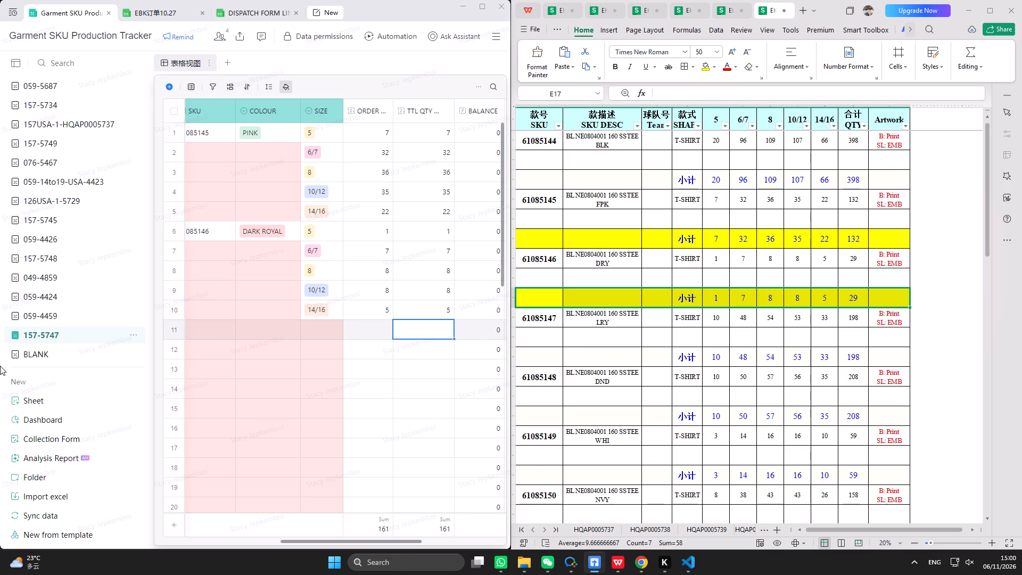
# Copy SKU 61085149 from the order workbook into the SKU column of row 11 in the 157-5747 sheet.
pyautogui.click(204, 335)
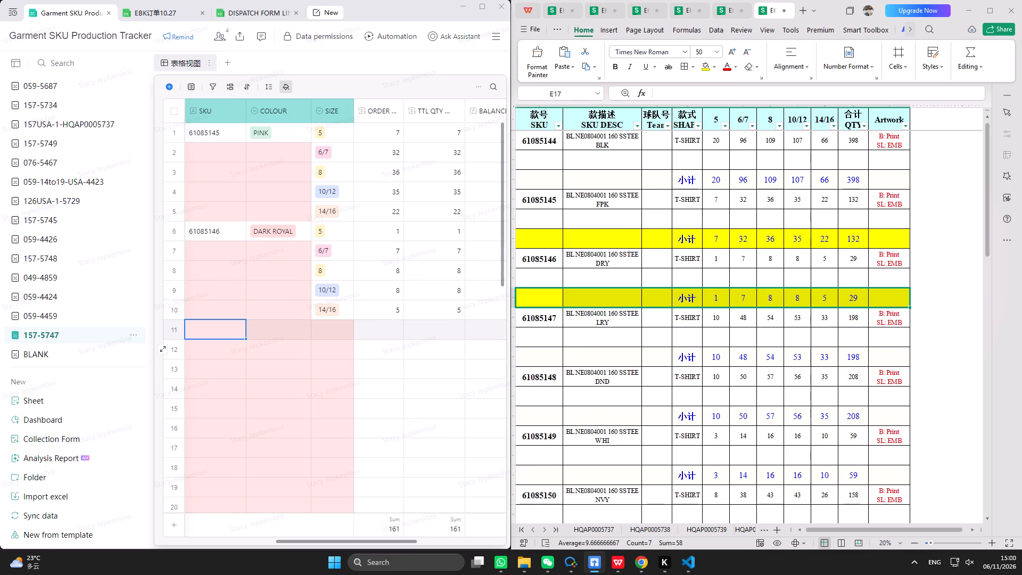
pyautogui.click(557, 437)
pyautogui.doubleClick(673, 95)
pyautogui.doubleClick(684, 67)
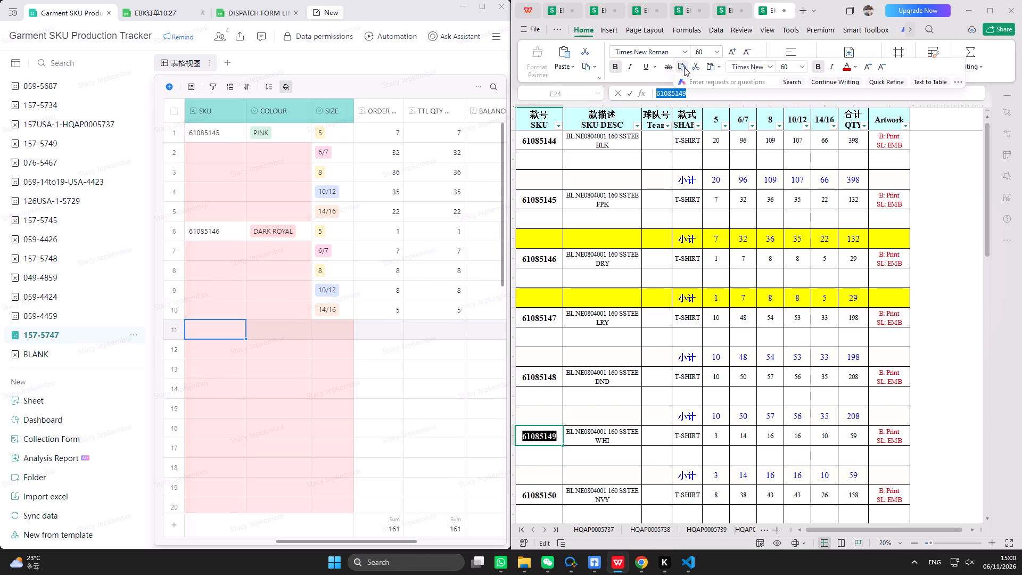
pyautogui.doubleClick(225, 328)
pyautogui.rightClick(225, 328)
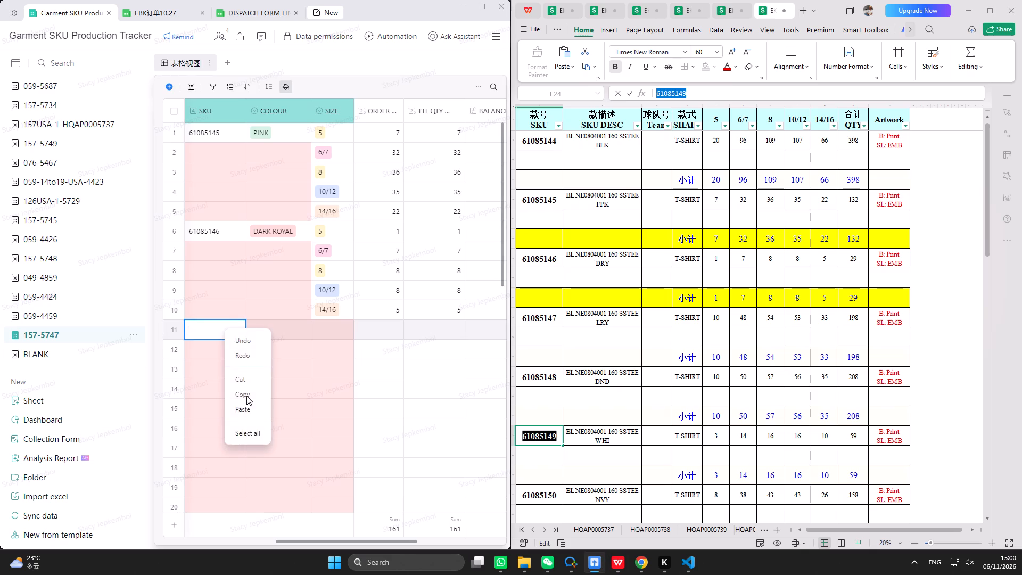
pyautogui.click(248, 409)
# Create the COLOUR option OPTIC WHITE and assign it to row 11.
pyautogui.doubleClick(286, 333)
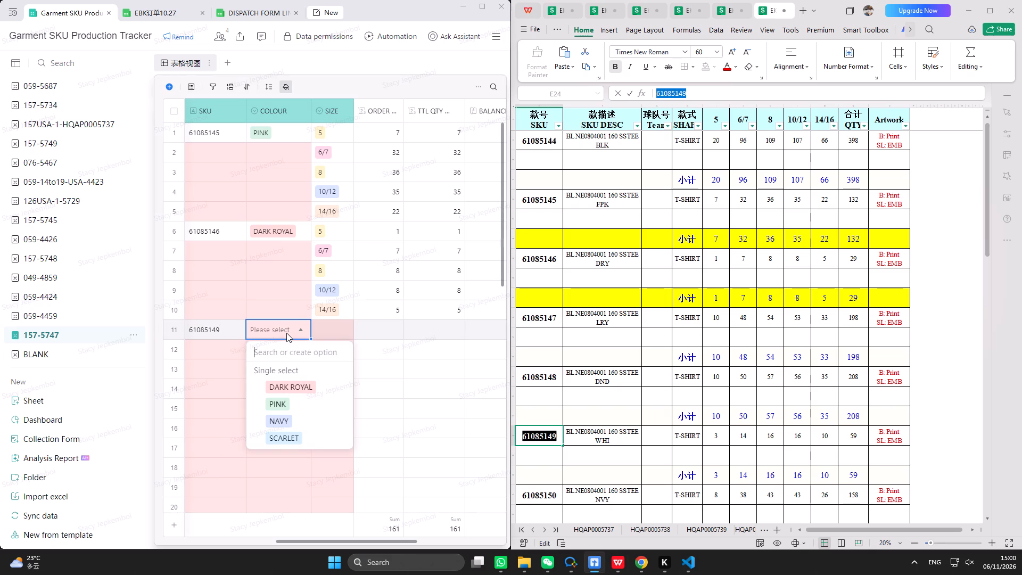
pyautogui.write('OPTIC Q')
pyautogui.press('BackSpace')
pyautogui.write('WHITE')
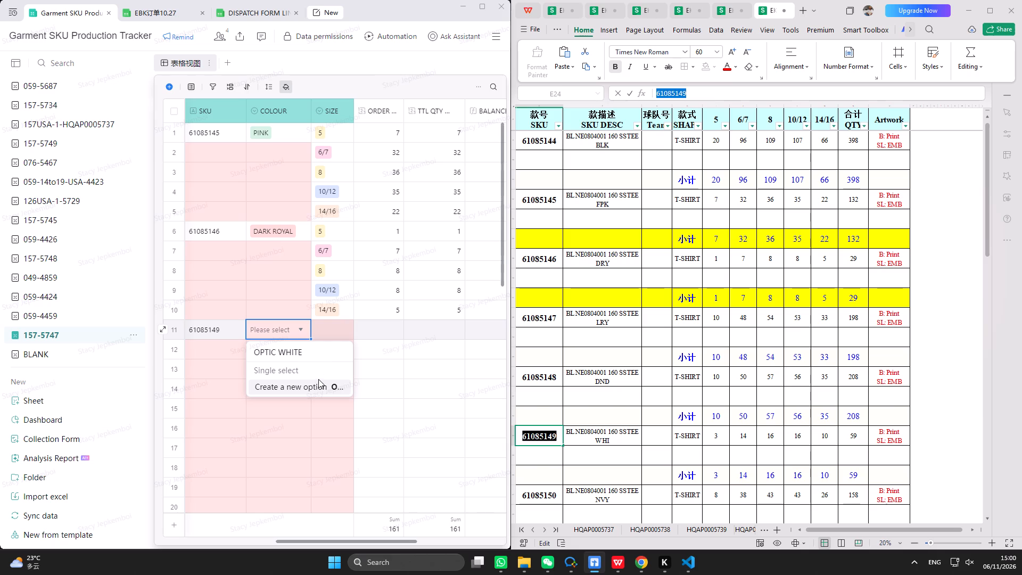
pyautogui.click(317, 382)
# Assign the existing SIZE options 5, 6/7, 8, 10/12 and 14/16 to rows 11 to 15.
pyautogui.click(329, 335)
pyautogui.click(329, 335)
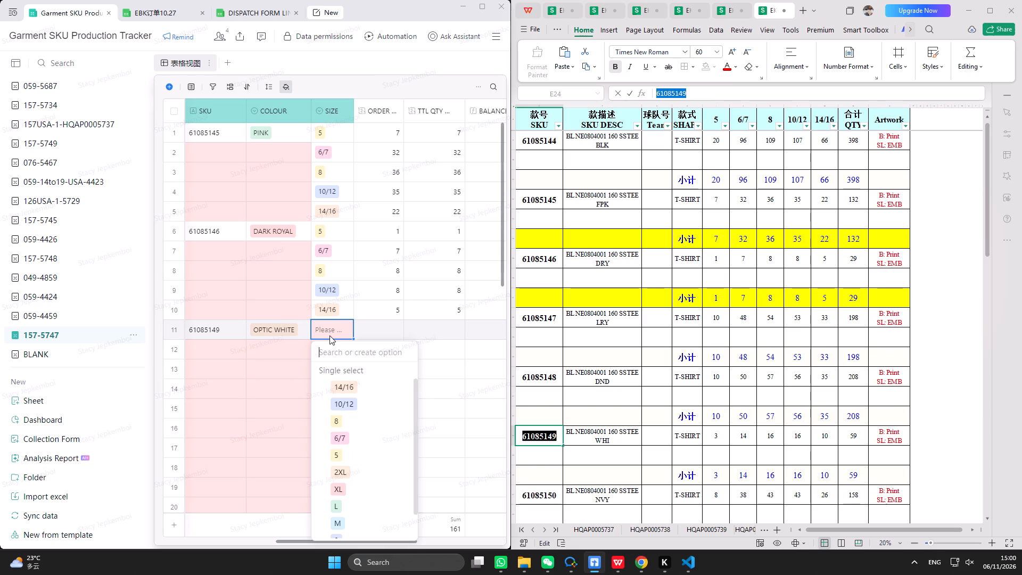
pyautogui.click(352, 455)
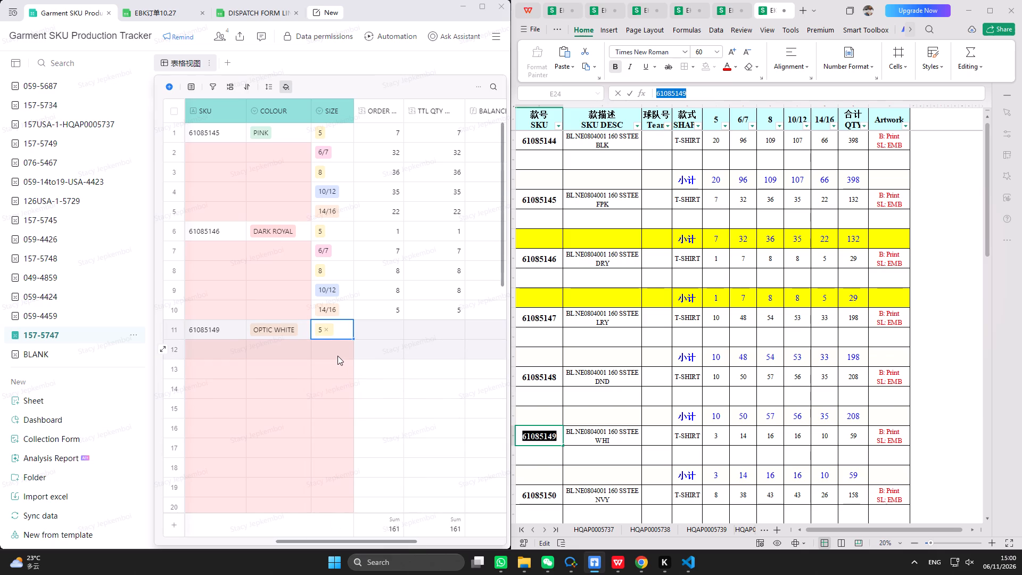
pyautogui.doubleClick(337, 356)
pyautogui.click(351, 237)
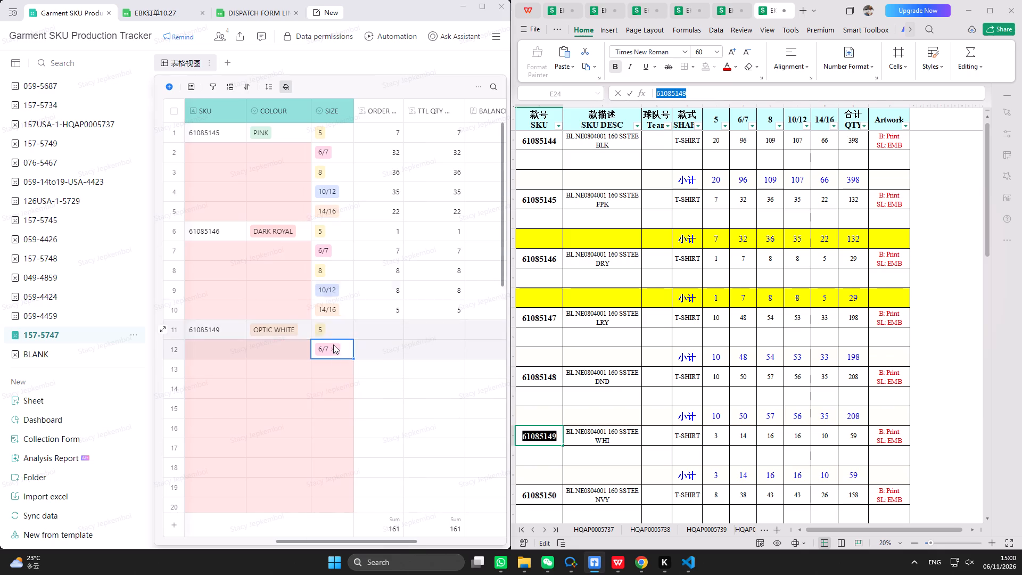
pyautogui.doubleClick(335, 373)
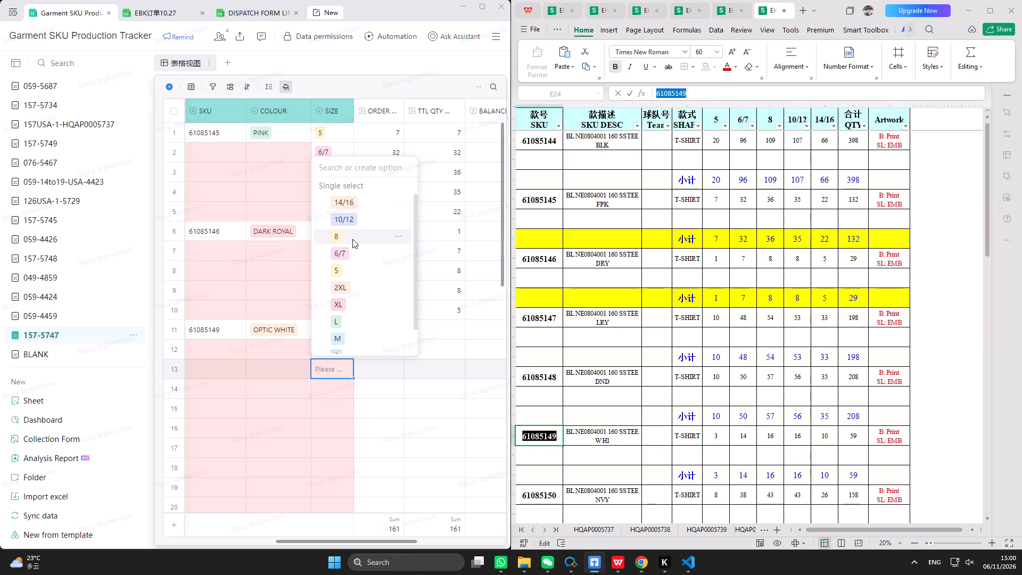
pyautogui.click(352, 237)
pyautogui.doubleClick(333, 382)
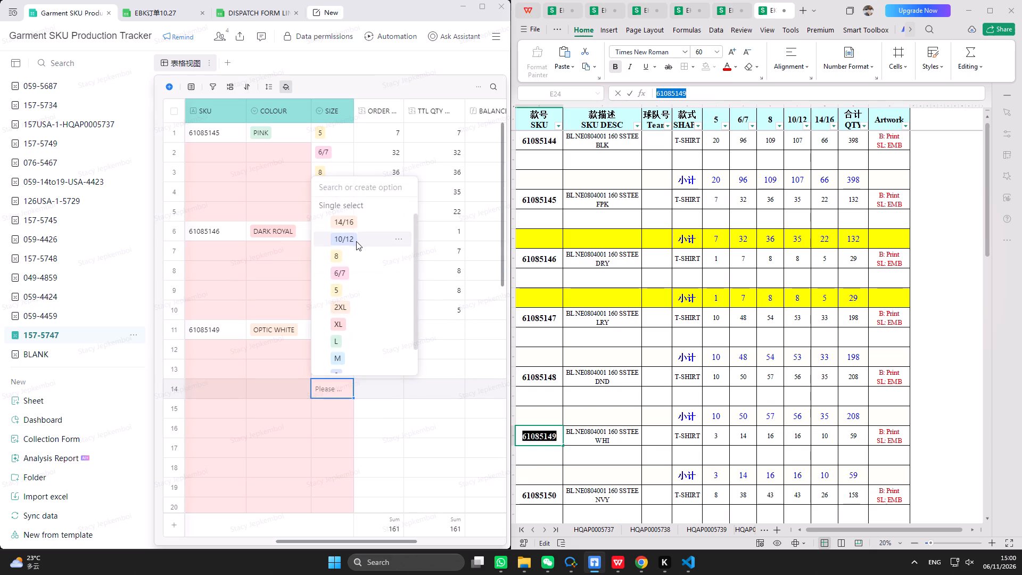
pyautogui.click(356, 241)
pyautogui.doubleClick(324, 406)
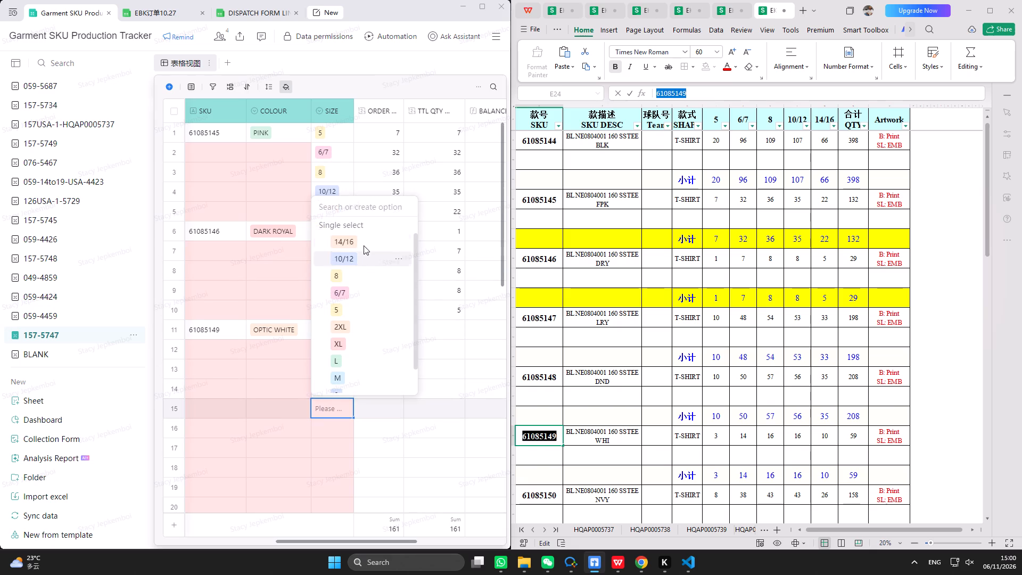
pyautogui.click(364, 243)
pyautogui.click(384, 326)
# In the order workbook, highlight the subtotal row (小计) of SKU 61085149 in yellow, from the SKU column through Artwork.
pyautogui.moveTo(554, 474); pyautogui.dragTo(786, 469)
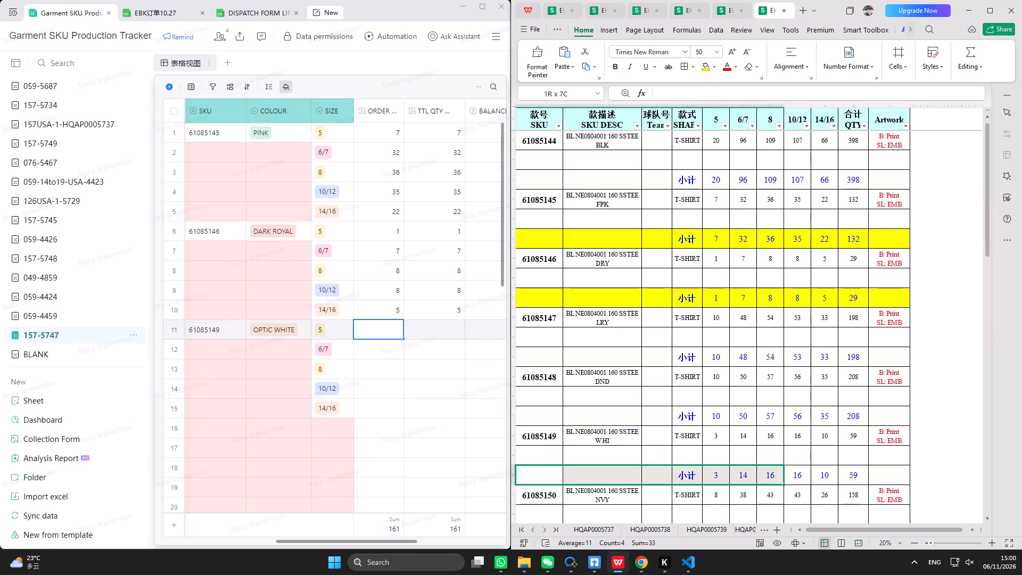
pyautogui.moveTo(786, 469); pyautogui.dragTo(887, 469)
pyautogui.click(708, 70)
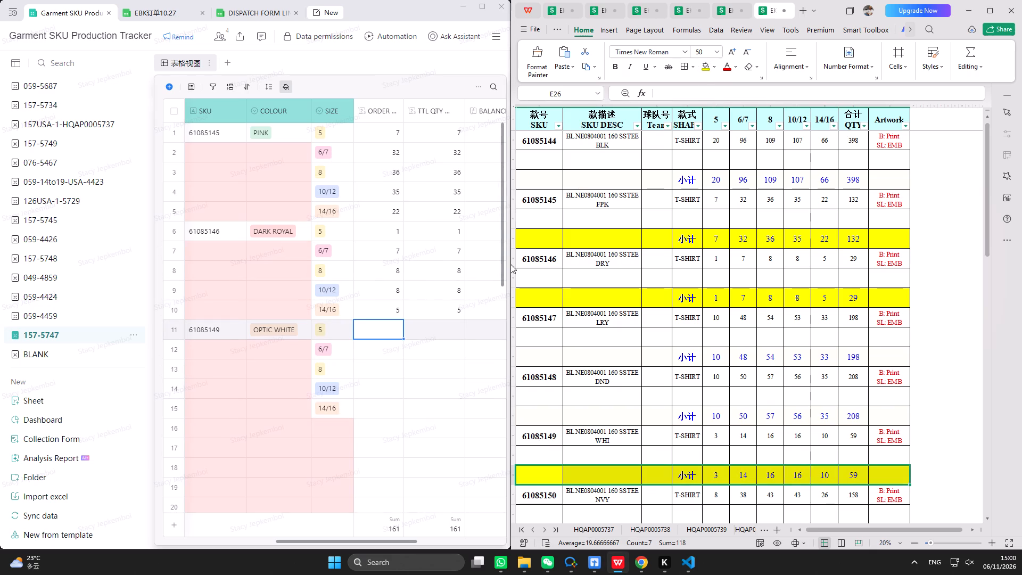
# Enter the ORDER quantities 3, 14, 16, 16 and 10 in rows 11 to 15 for SKU 61085149.
pyautogui.click(384, 341)
pyautogui.click(382, 323)
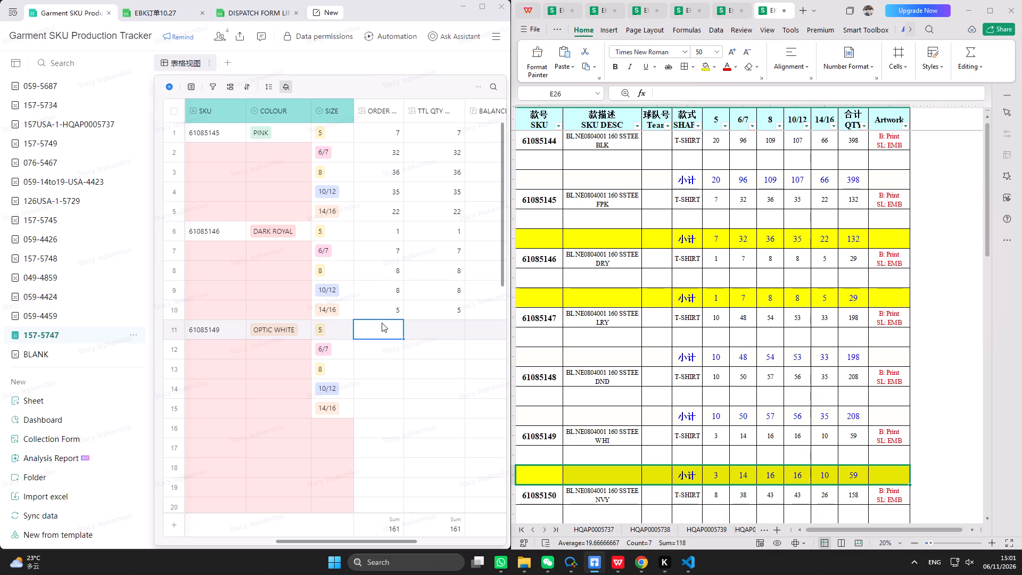
pyautogui.press('3')
pyautogui.press('Return')
pyautogui.write('14')
pyautogui.press('Return')
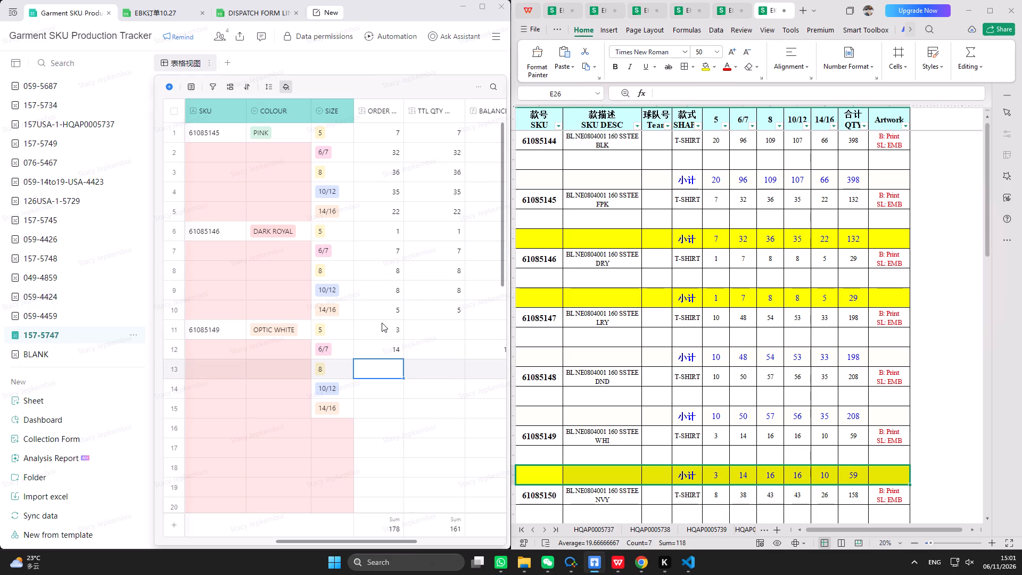
pyautogui.press('6')
pyautogui.press('Return')
pyautogui.write('16')
pyautogui.press('Return')
pyautogui.write('10')
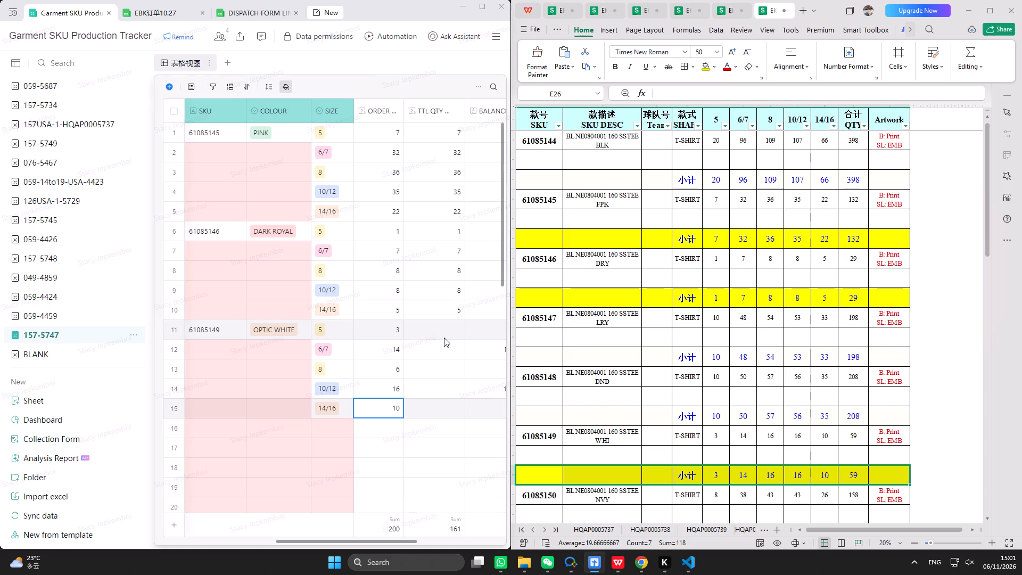
pyautogui.click(393, 372)
pyautogui.write('16')
# Enter the TTL QTY values 3, 14, 16, 16 and 10 in rows 11 to 15 for SKU 61085149.
pyautogui.click(443, 336)
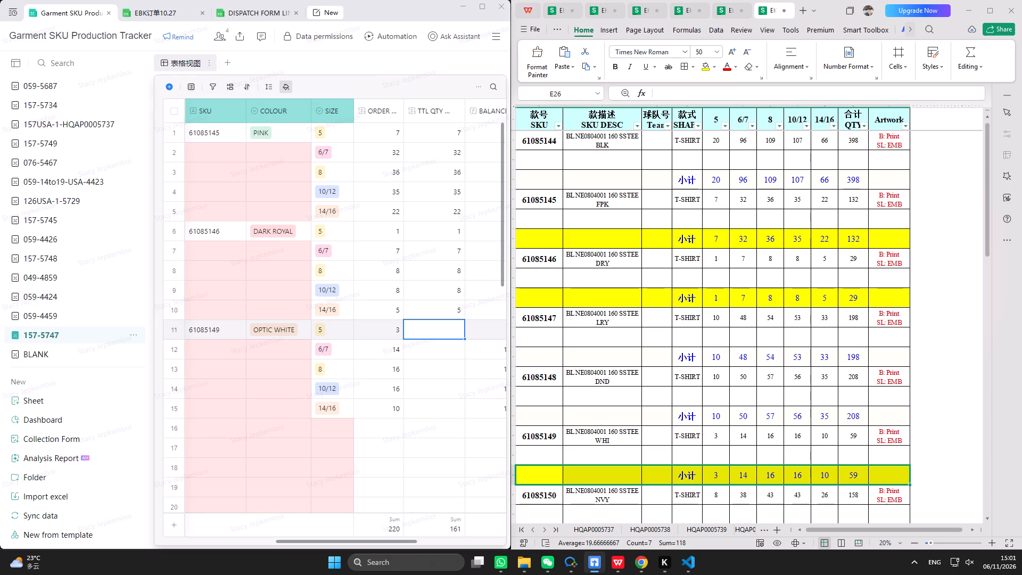
pyautogui.press('3')
pyautogui.press('Return')
pyautogui.write('14')
pyautogui.press('Return')
pyautogui.write('16')
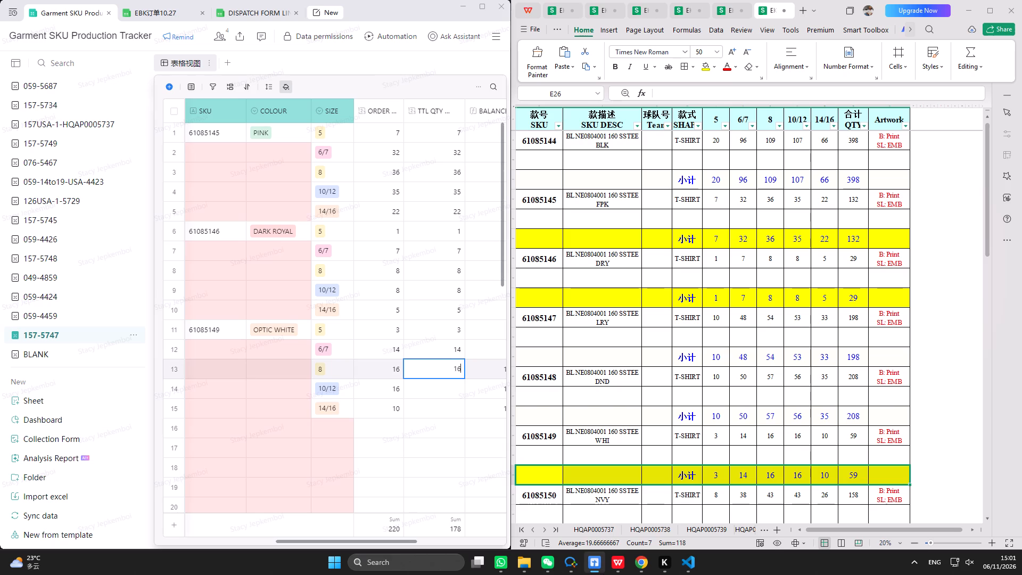
pyautogui.press('Return')
pyautogui.write('16')
pyautogui.press('Return')
pyautogui.write('10')
pyautogui.press('Return')
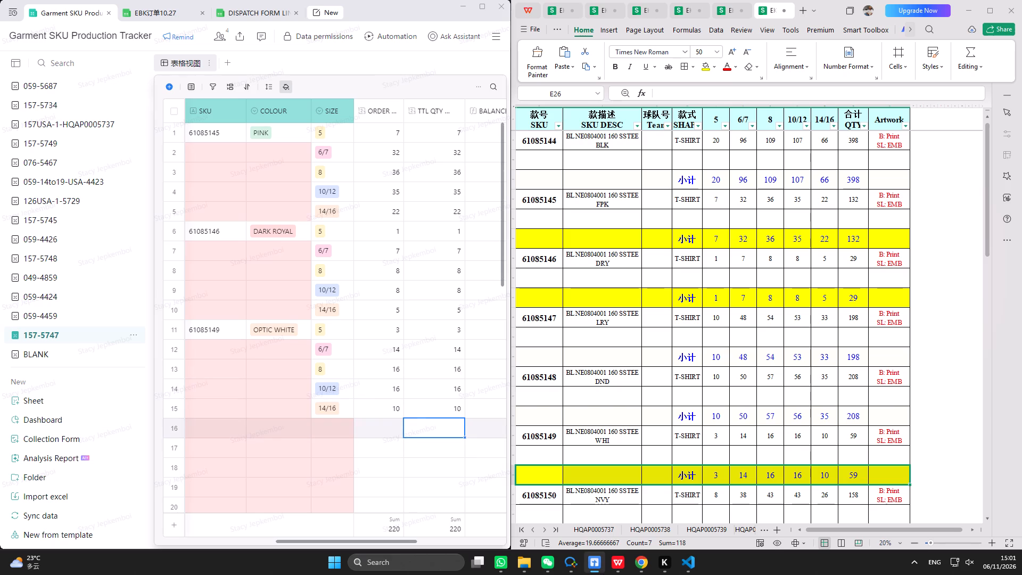
# In sheet 11.6 of DISPATCH FORM LINE WISE, maximized, append +144+207 to the OUTPUT formula of 2组 (style 059-4424).
pyautogui.click(489, 11)
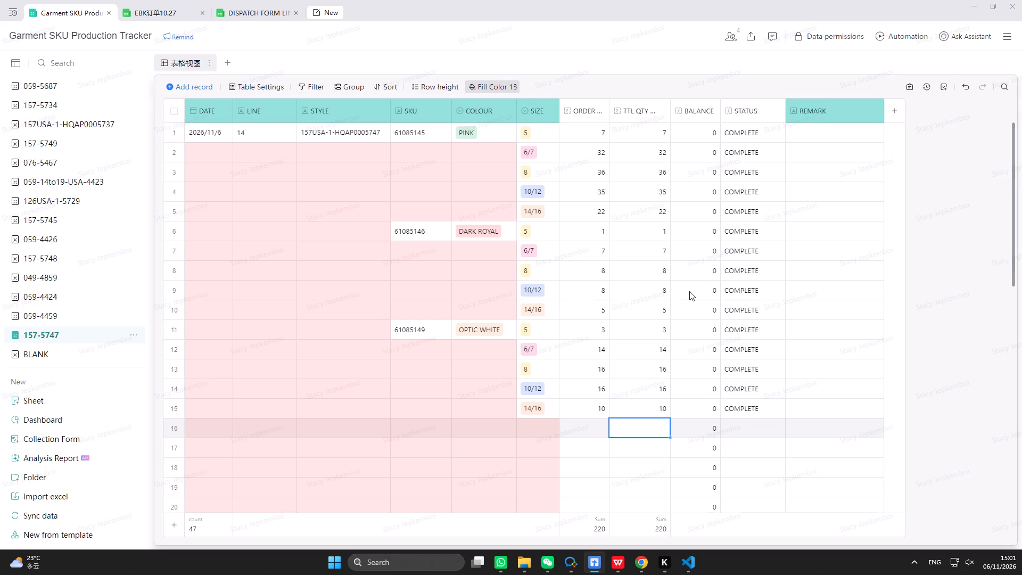
pyautogui.click(243, 11)
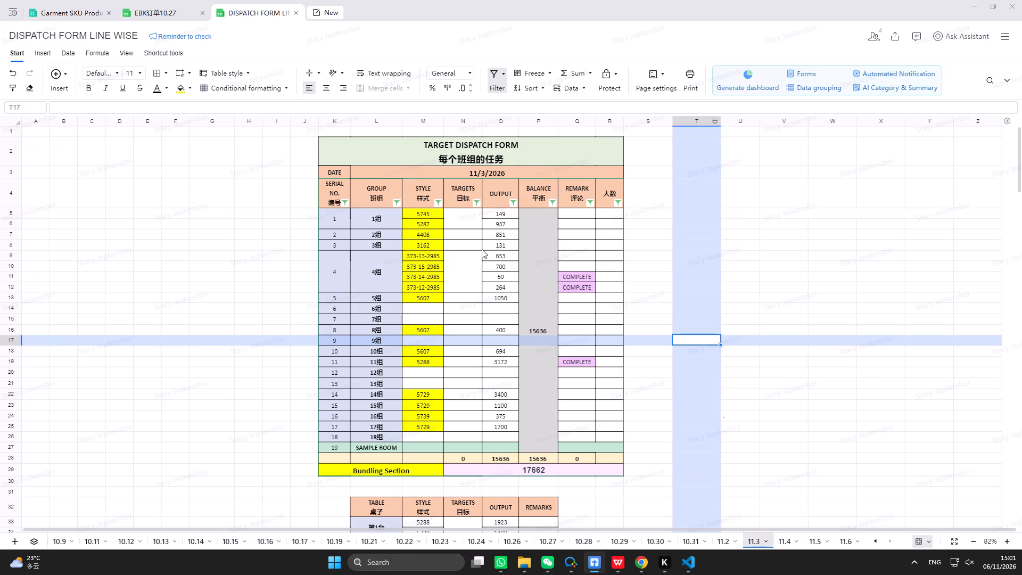
pyautogui.click(850, 538)
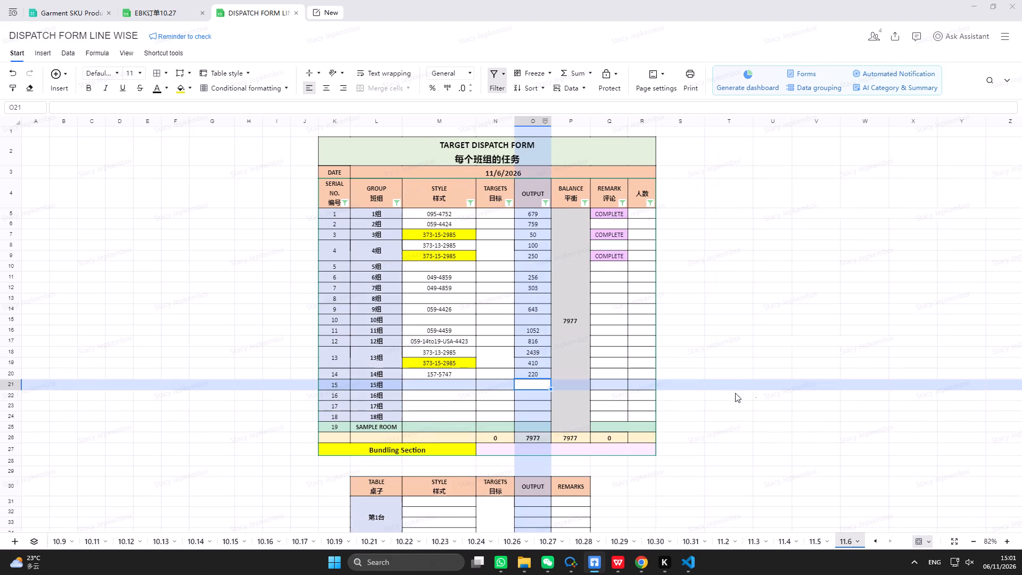
pyautogui.click(734, 377)
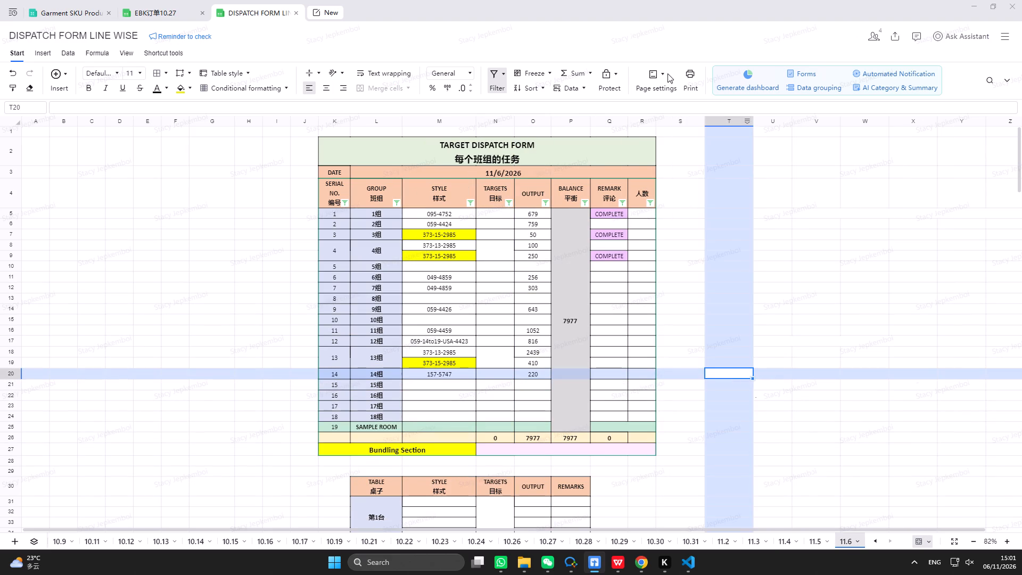
pyautogui.click(545, 226)
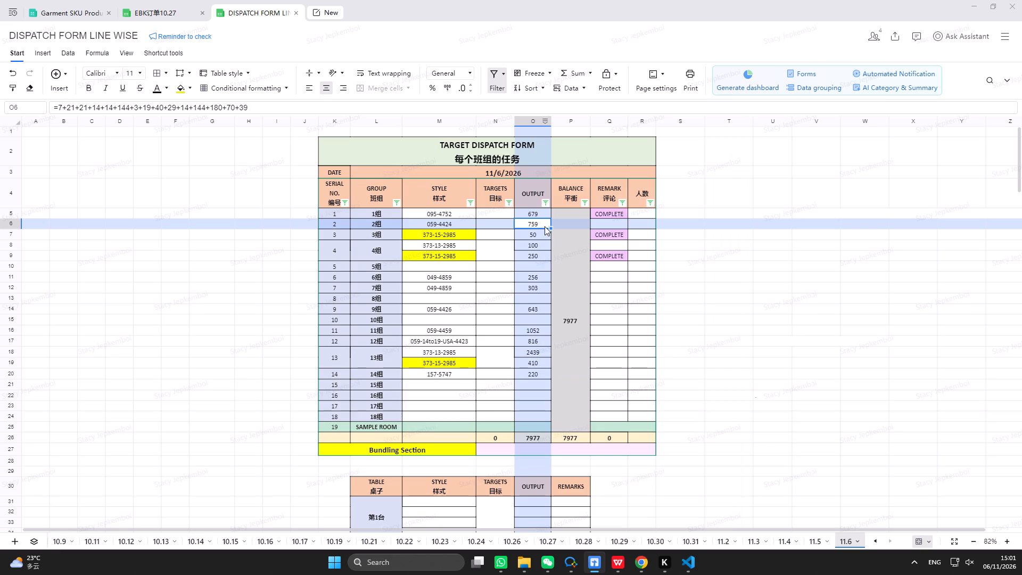
pyautogui.click(425, 109)
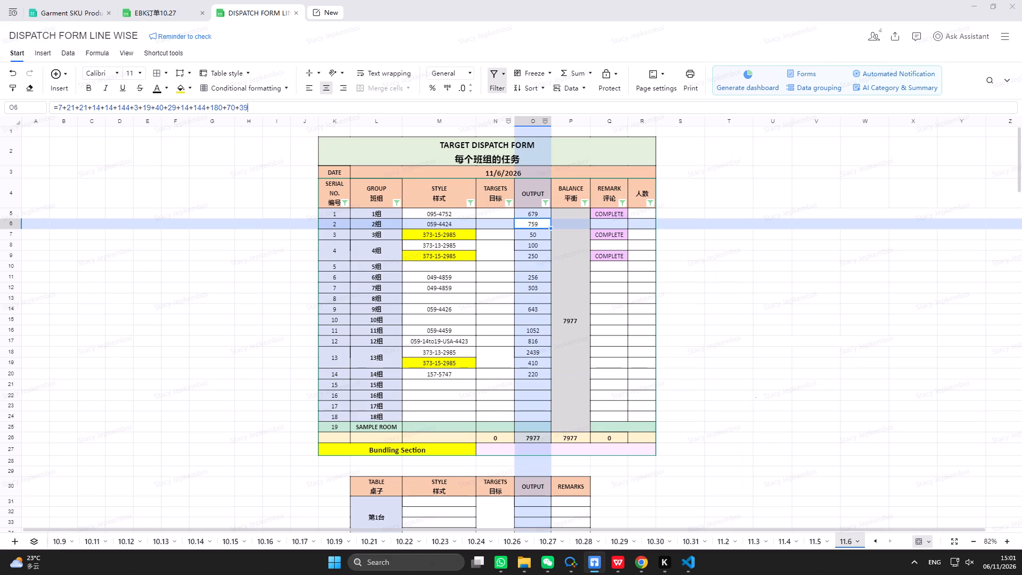
pyautogui.write('+144')
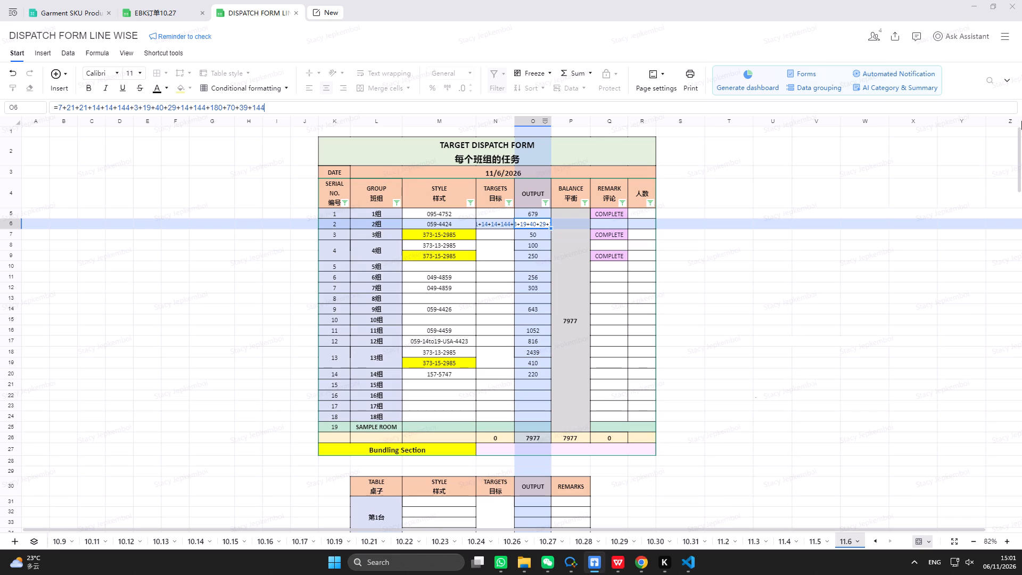
pyautogui.press('+')
pyautogui.write('207')
pyautogui.press('Return')
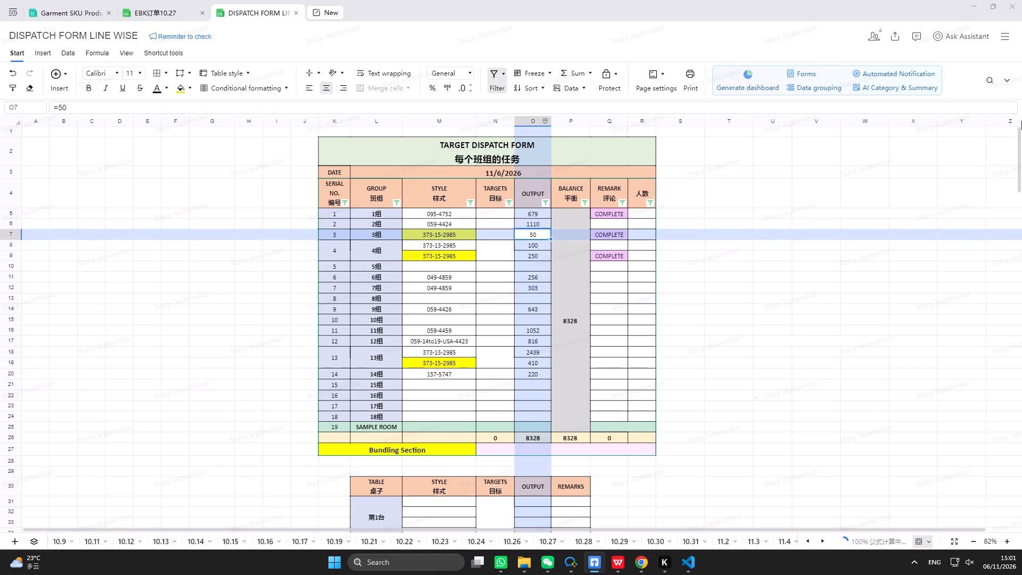
pyautogui.click(726, 406)
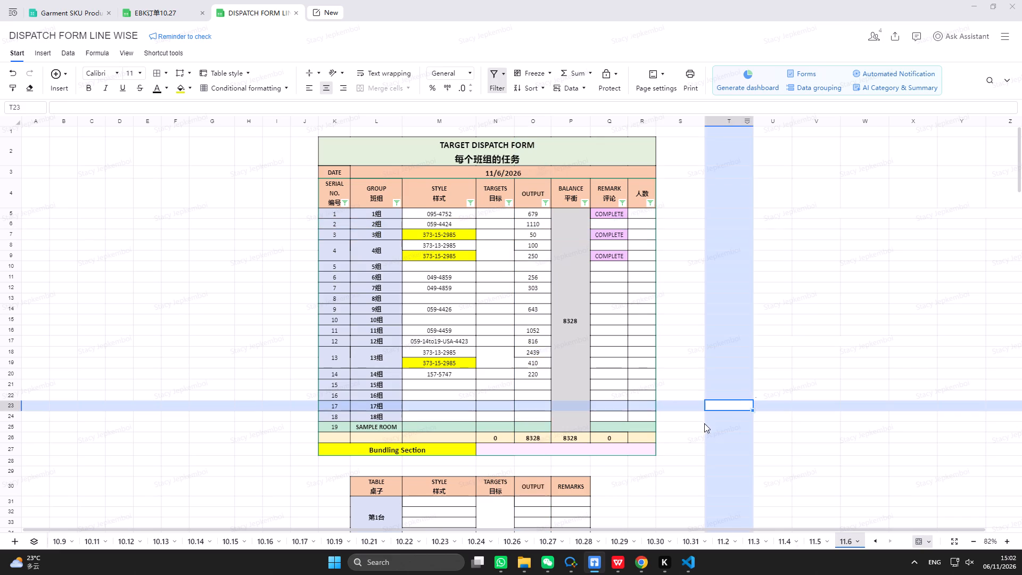
pyautogui.scroll(2, 538, 391)
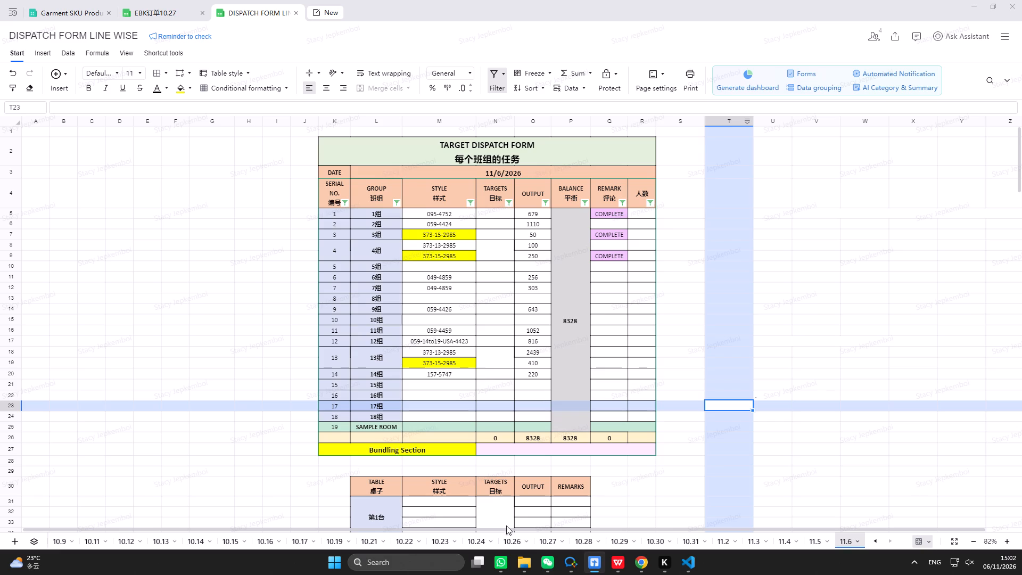
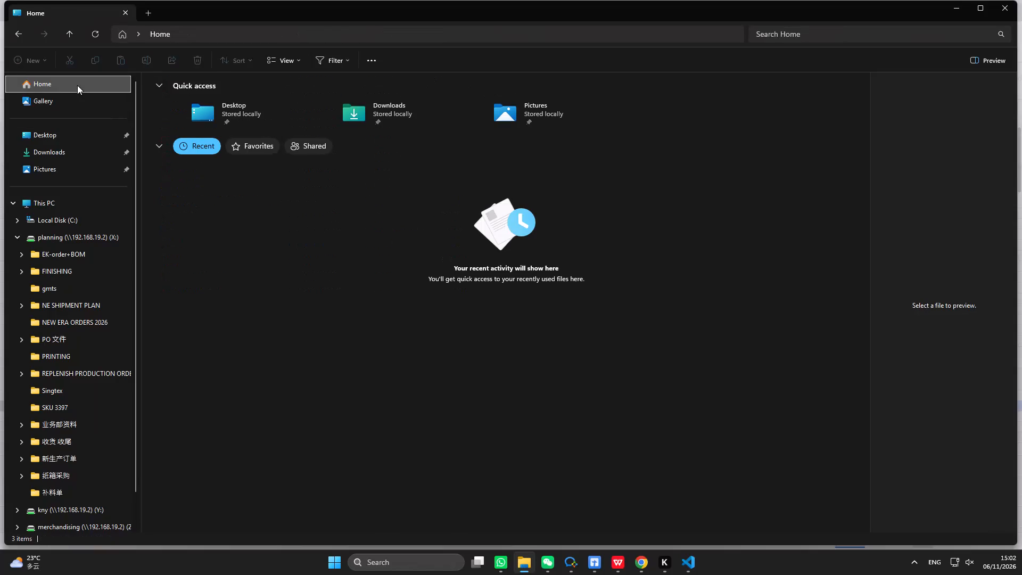
# Close the File Explorer window.
pyautogui.click(1000, 12)
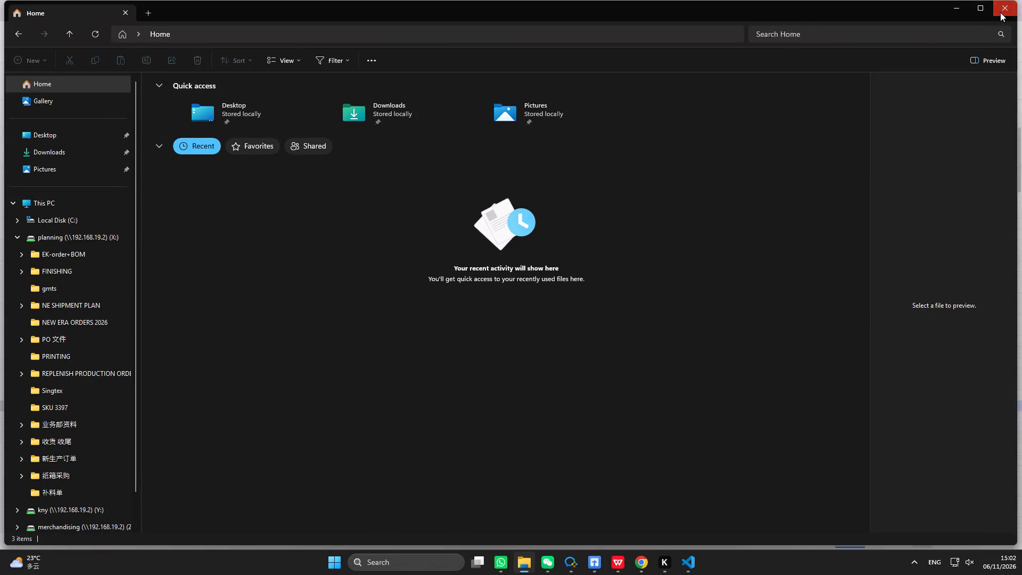
# In EBK订单10.27, clear the EB PO column filter on sheet 计划总表planning(11.04).
pyautogui.scroll(2, 566, 260)
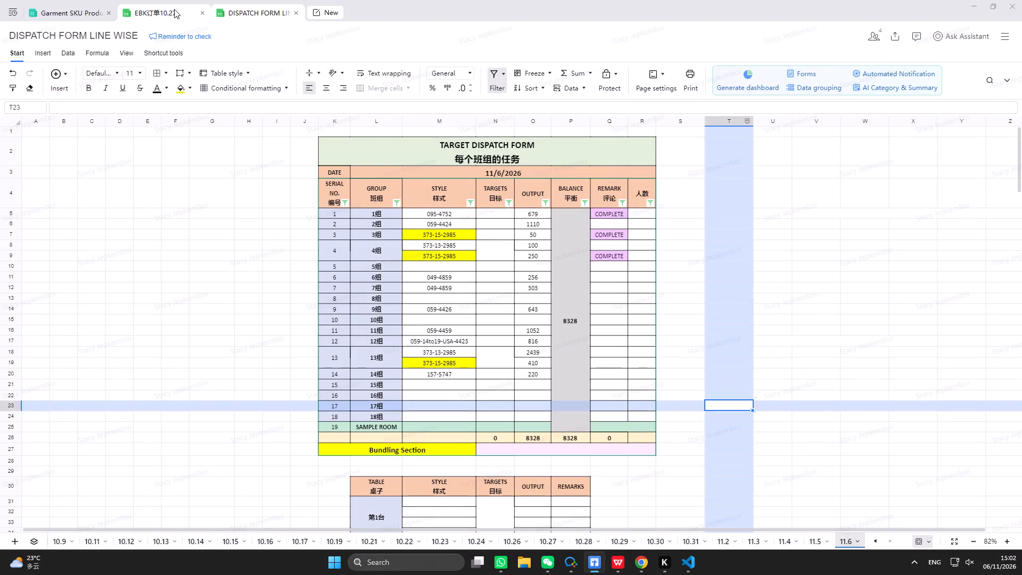
pyautogui.click(174, 9)
pyautogui.scroll(4, 302, 241)
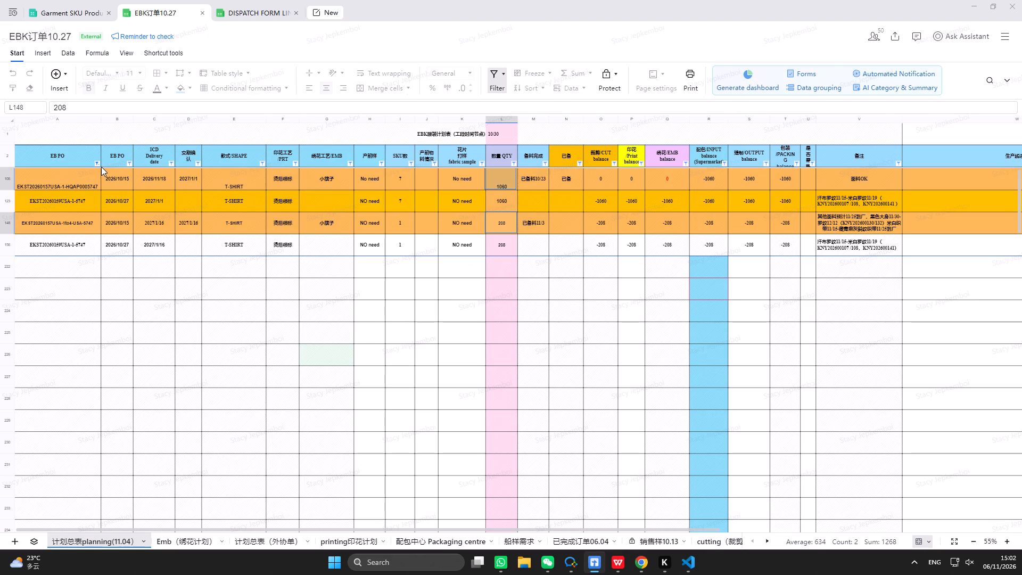
pyautogui.click(99, 165)
pyautogui.click(167, 452)
pyautogui.scroll(7, 294, 341)
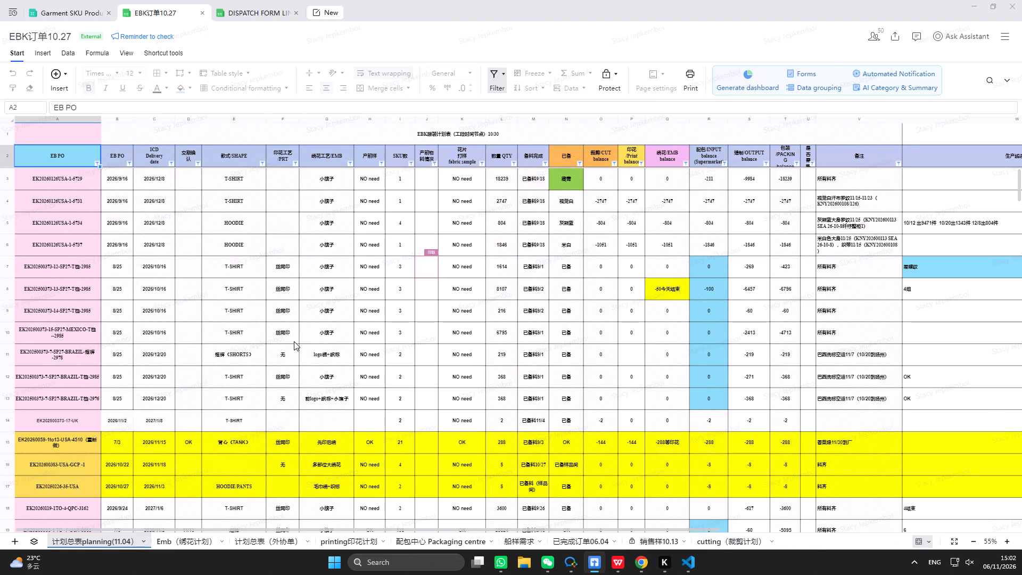
# In tracker sheet 157-5747, fill COLOUR down: PINK to row 5, DARK ROYAL to row 10 and OPTIC WHITE to row 15.
pyautogui.click(75, 9)
pyautogui.scroll(2, 269, 285)
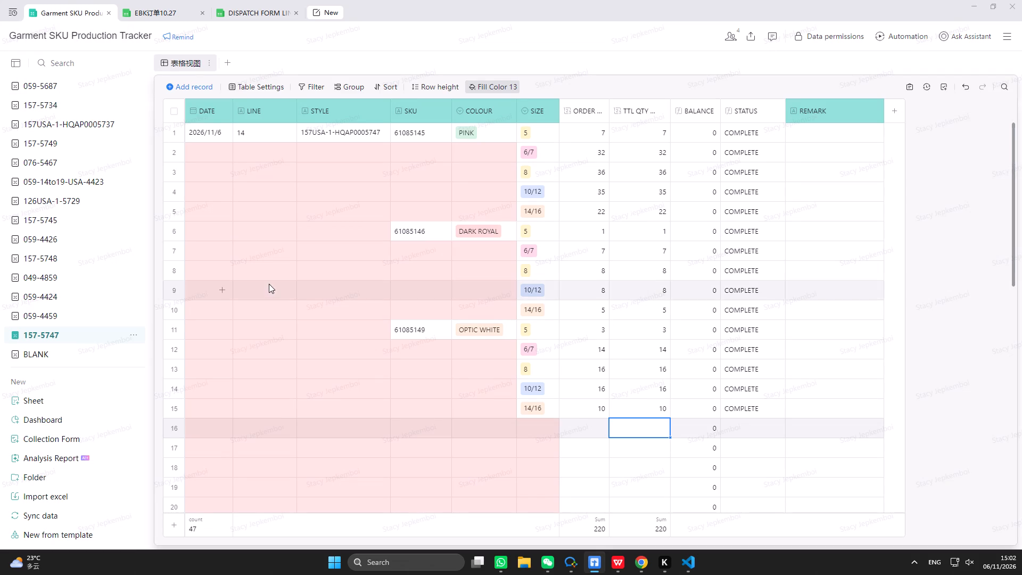
pyautogui.click(478, 134)
pyautogui.moveTo(516, 144); pyautogui.dragTo(509, 211)
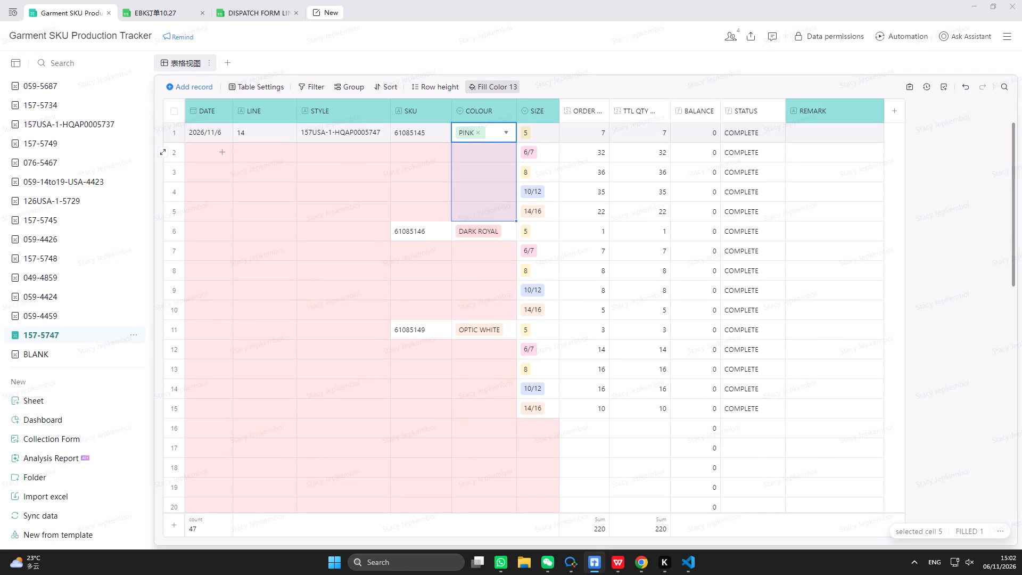
pyautogui.moveTo(509, 211); pyautogui.dragTo(509, 212)
pyautogui.click(502, 233)
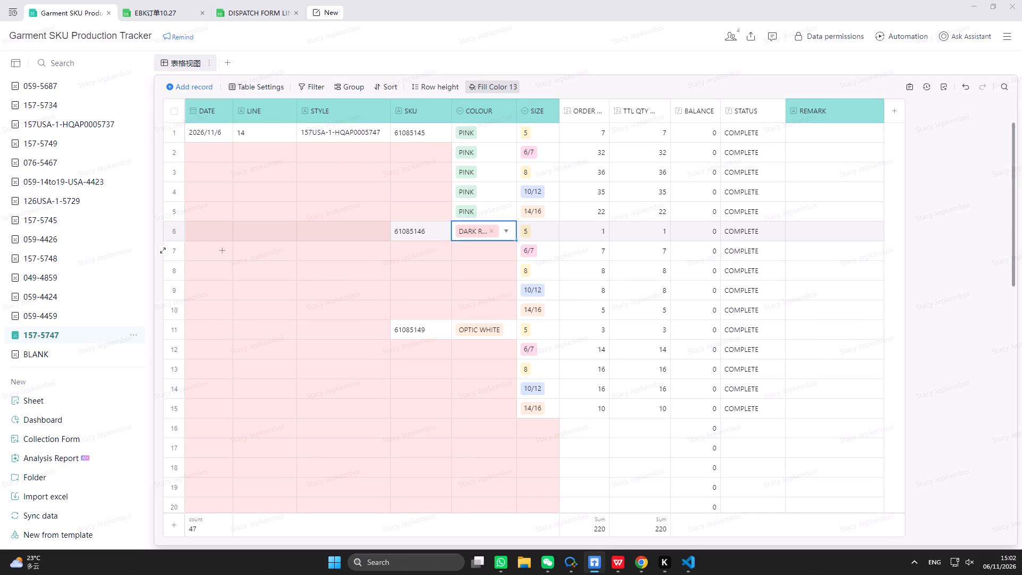
pyautogui.moveTo(516, 240); pyautogui.dragTo(510, 305)
pyautogui.click(512, 325)
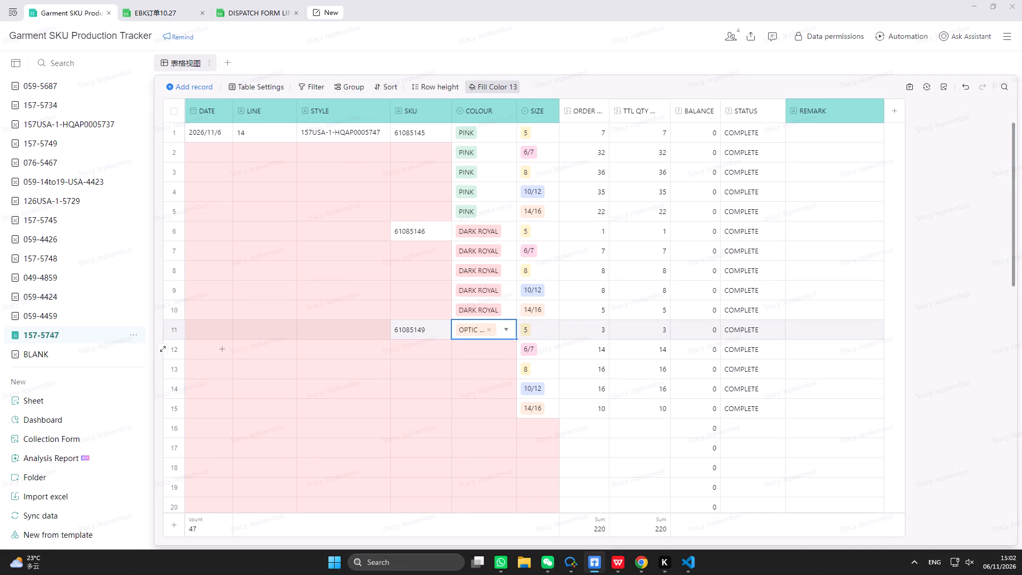
pyautogui.moveTo(516, 340); pyautogui.dragTo(510, 398)
# Fill the SKU column down: 61085145 to row 5, 61085146 to row 10 and 61085149 to row 15.
pyautogui.click(434, 127)
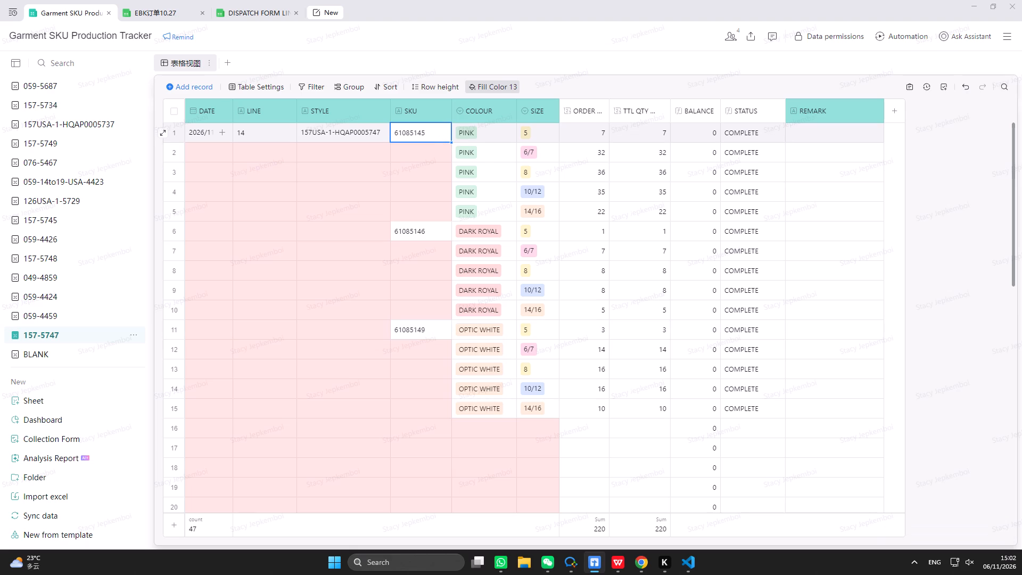
pyautogui.moveTo(451, 141); pyautogui.dragTo(449, 215)
pyautogui.click(443, 234)
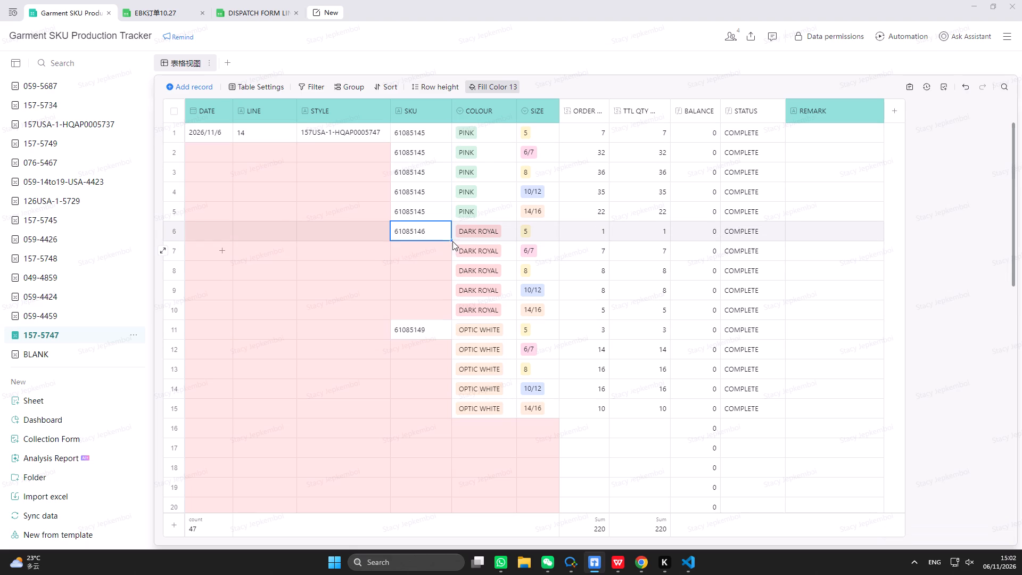
pyautogui.moveTo(452, 241); pyautogui.dragTo(445, 314)
pyautogui.click(444, 327)
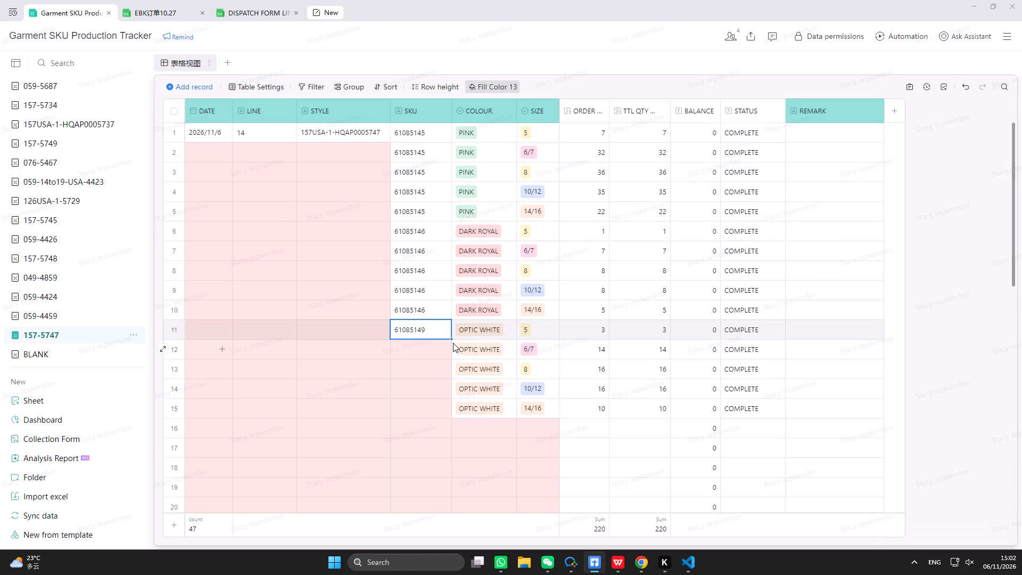
pyautogui.moveTo(452, 339); pyautogui.dragTo(439, 405)
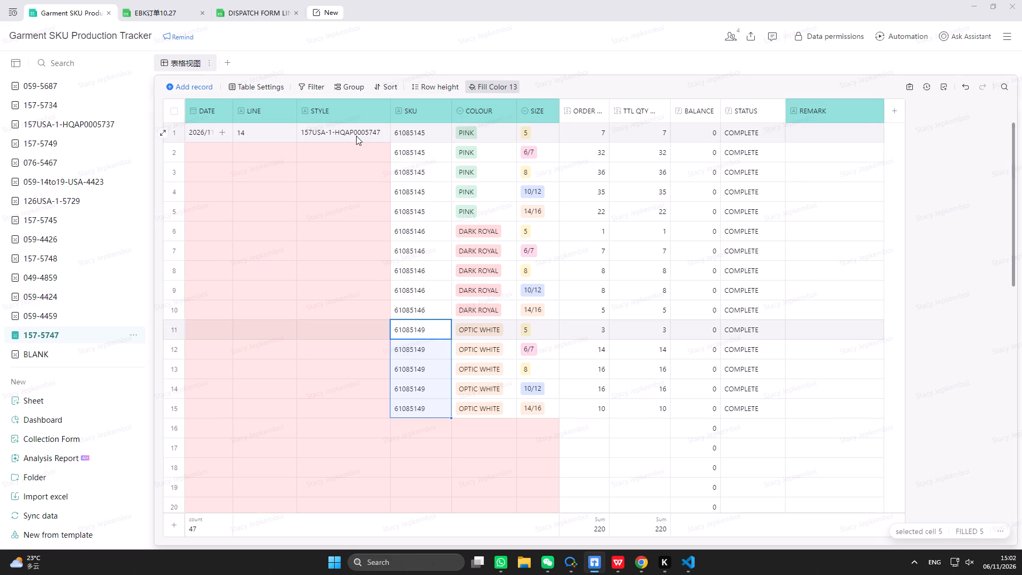
# Fill STYLE 157USA-1-HQAP0005747, LINE 14 and DATE 2026/11/6 down from row 1 to row 15.
pyautogui.click(356, 136)
pyautogui.moveTo(391, 142); pyautogui.dragTo(356, 371)
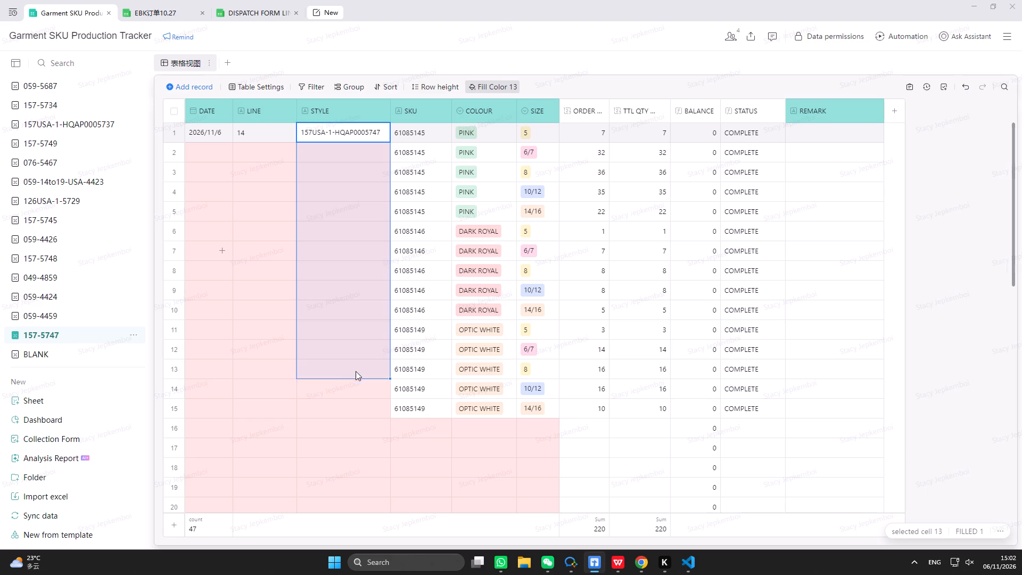
pyautogui.moveTo(356, 371); pyautogui.dragTo(356, 401)
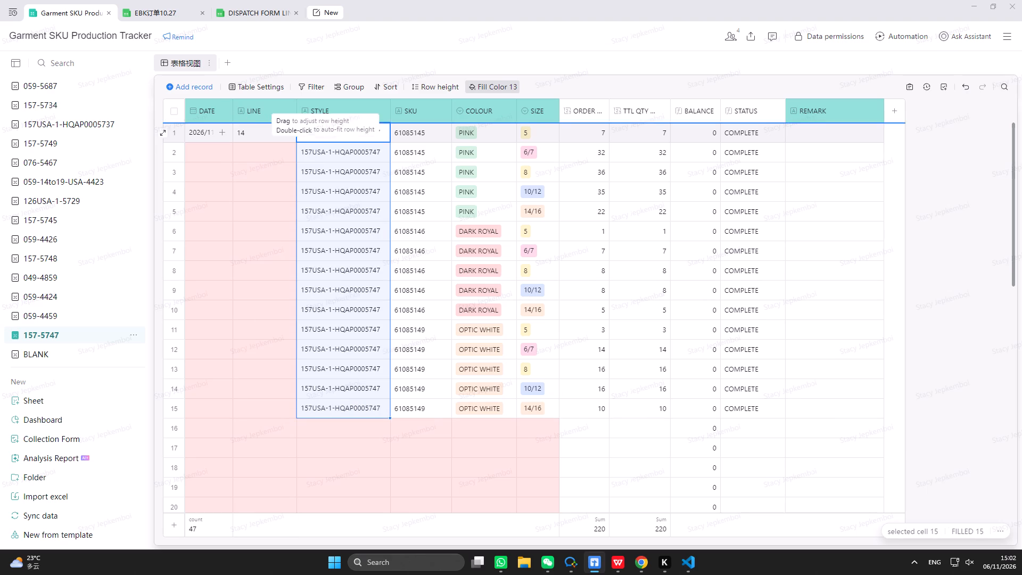
pyautogui.click(263, 127)
pyautogui.moveTo(295, 143); pyautogui.dragTo(279, 399)
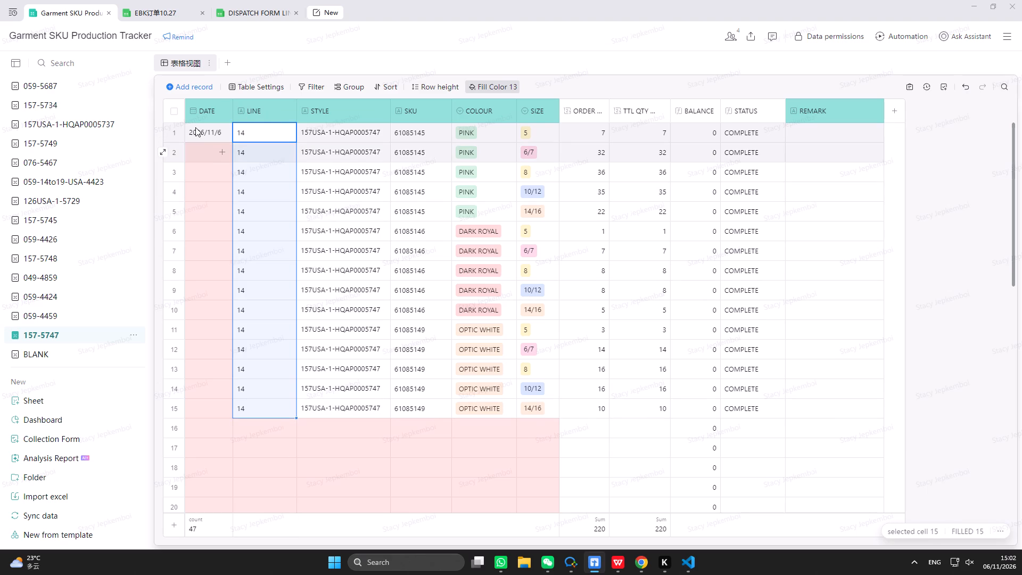
pyautogui.click(195, 132)
pyautogui.moveTo(232, 143); pyautogui.dragTo(210, 400)
pyautogui.click(419, 434)
pyautogui.scroll(14, 411, 384)
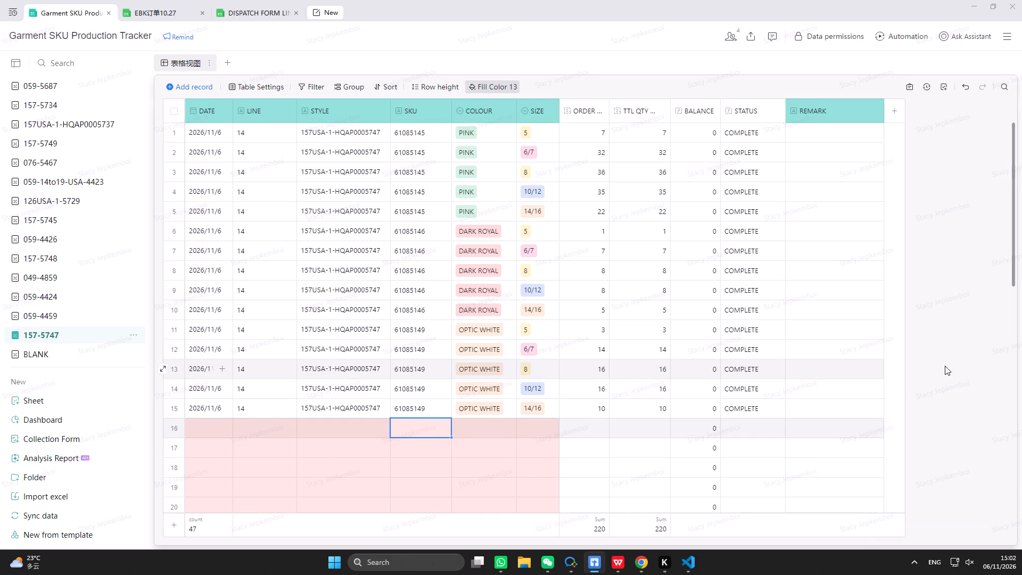
# Open style sheet 059-4424 in Garment SKU Production Tracker at its first empty row, 43.
pyautogui.click(152, 11)
pyautogui.scroll(5, 231, 386)
pyautogui.click(265, 19)
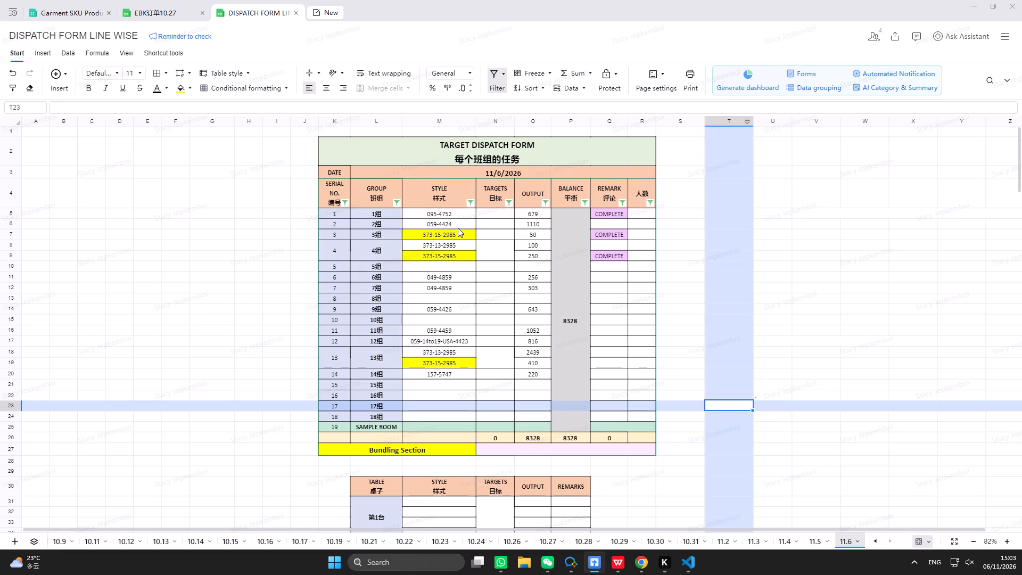
pyautogui.click(66, 7)
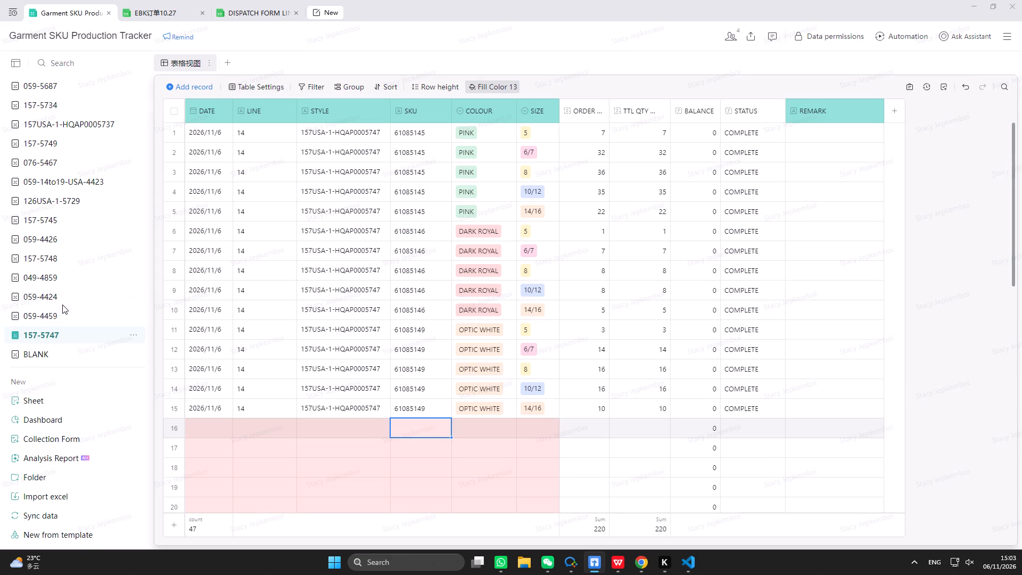
pyautogui.click(62, 302)
pyautogui.scroll(-8, 472, 341)
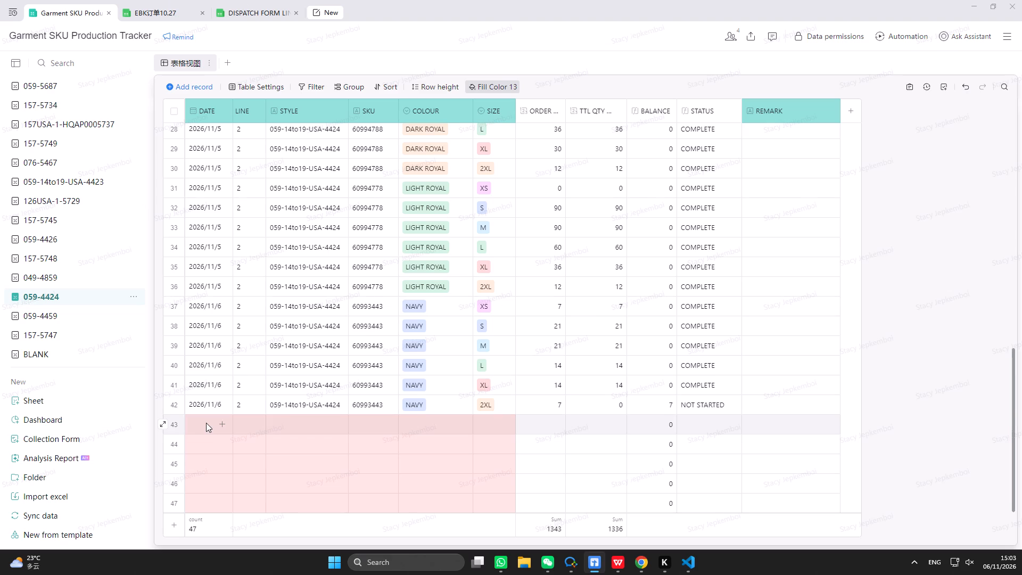
# Place the order workbook containing SKU 60993411 beside the tracker, with the tracker's SKU through TTL QTY columns in view.
pyautogui.click(613, 558)
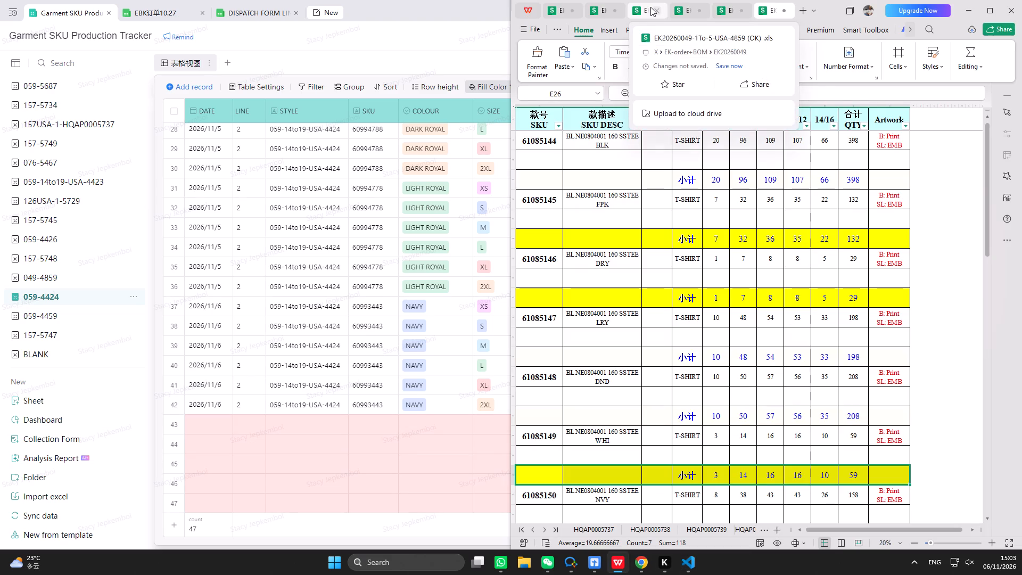
pyautogui.click(677, 11)
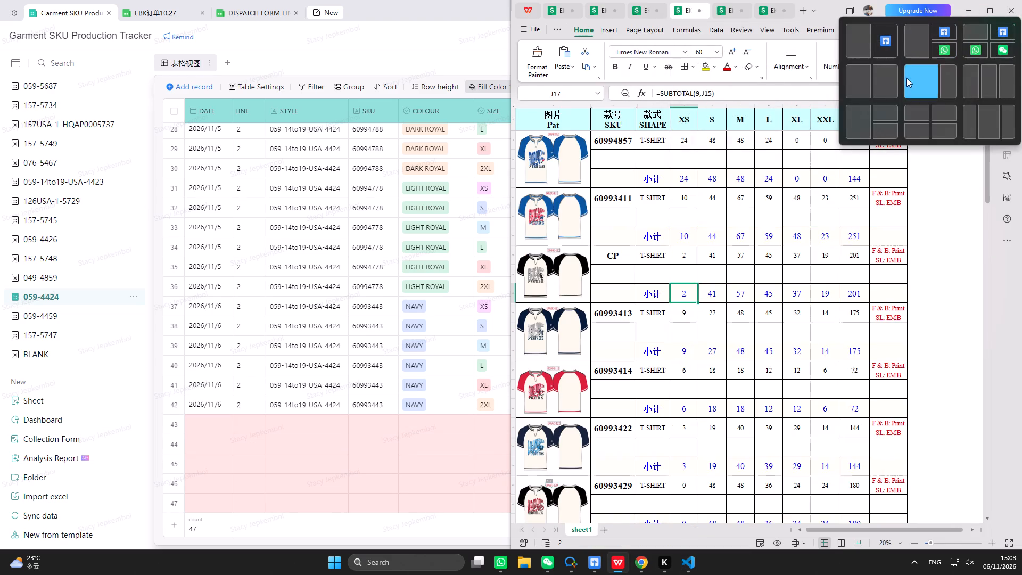
pyautogui.click(890, 84)
pyautogui.click(179, 139)
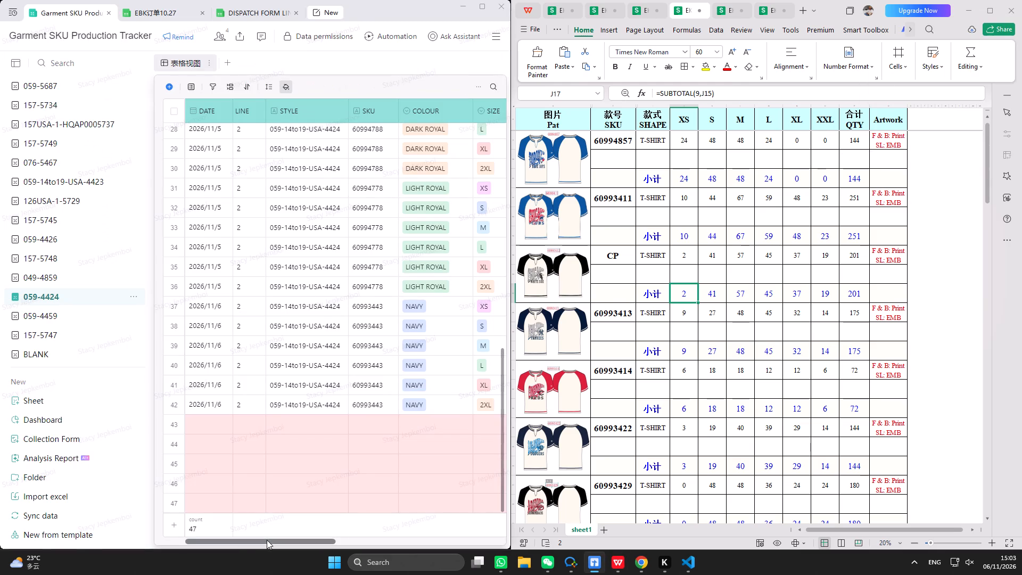
pyautogui.moveTo(267, 540); pyautogui.dragTo(321, 541)
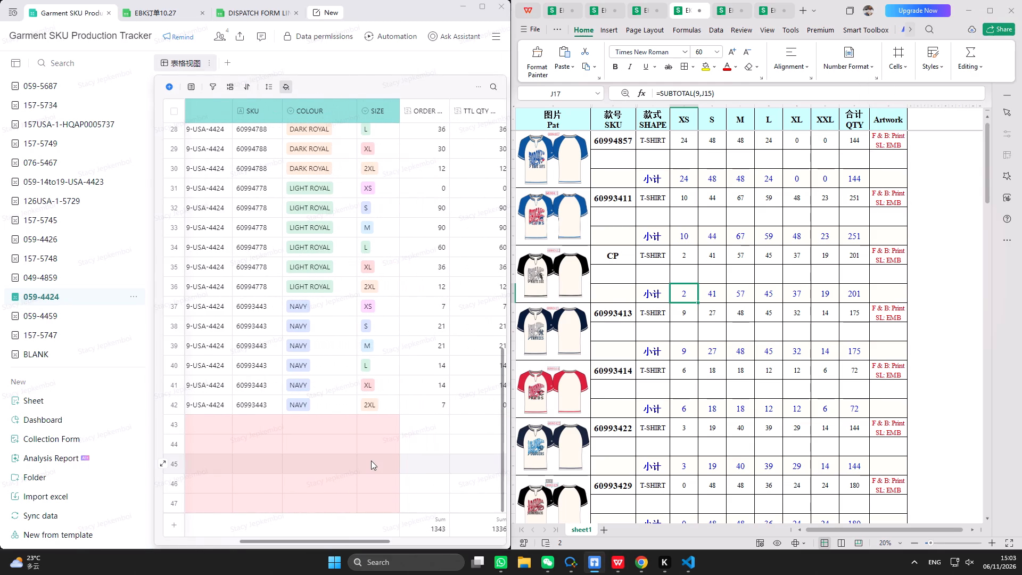
# Switch to Visual Studio Code.
pyautogui.click(685, 562)
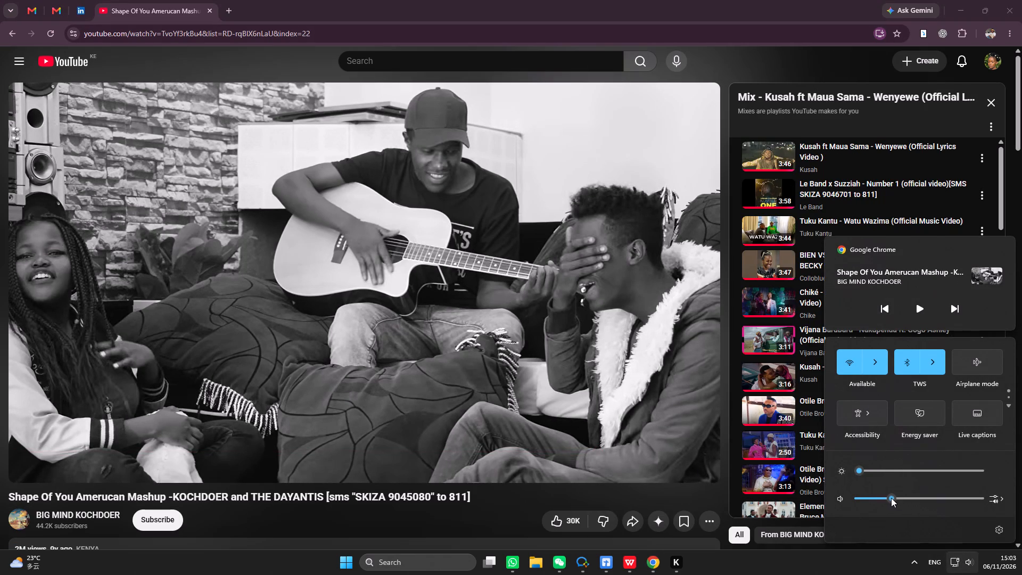
# Lower the system volume slightly and resume the paused YouTube video.
pyautogui.moveTo(891, 498); pyautogui.dragTo(885, 499)
pyautogui.click(286, 229)
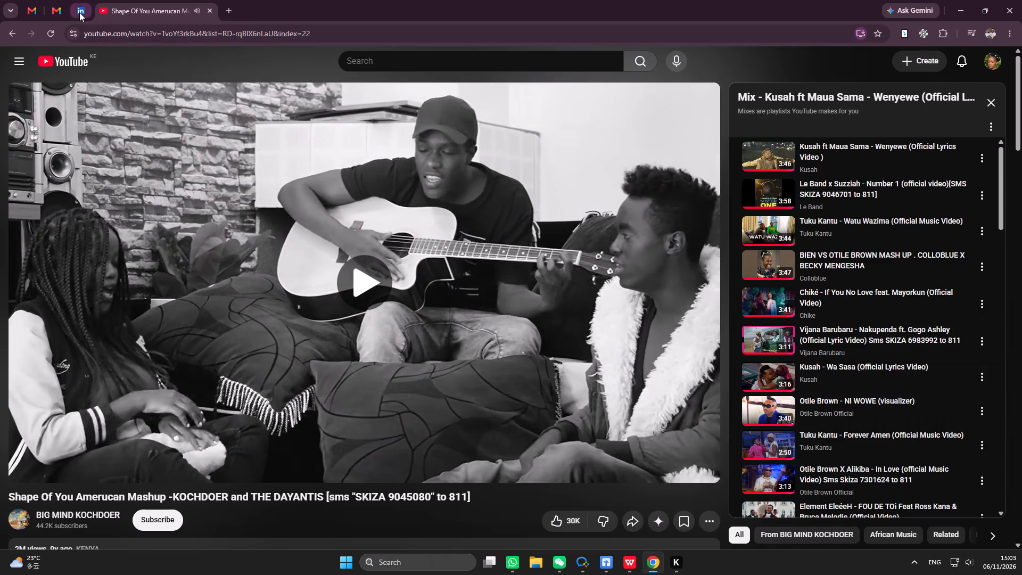
# Switch to LinkedIn, reload the home feed and open the notifications page.
pyautogui.click(79, 12)
pyautogui.click(404, 59)
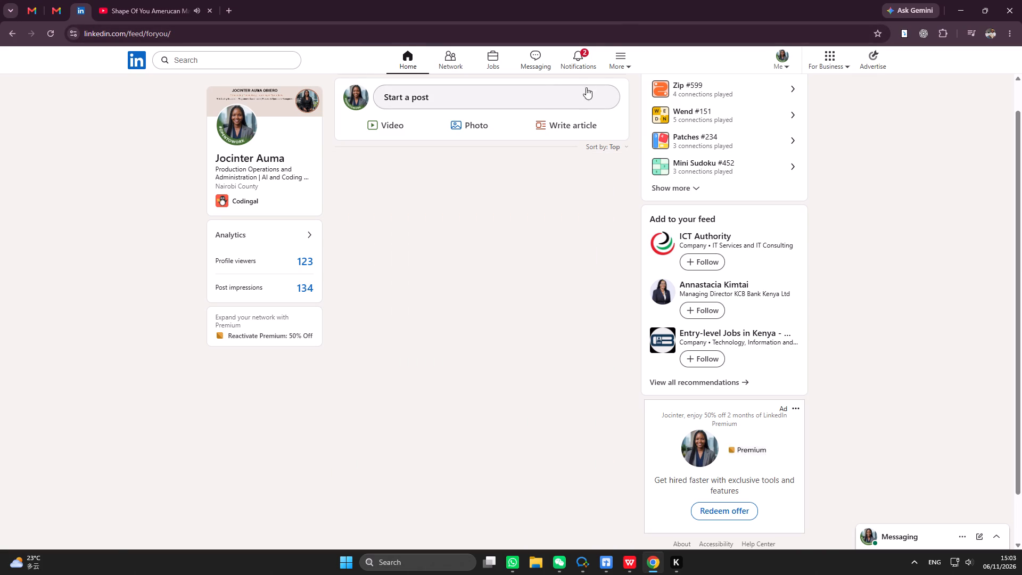
pyautogui.click(579, 63)
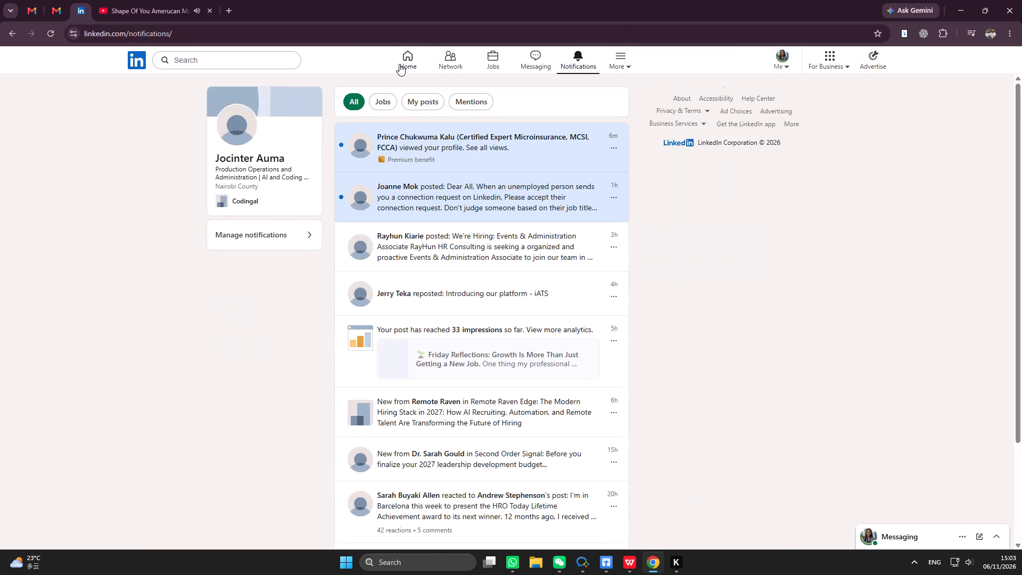
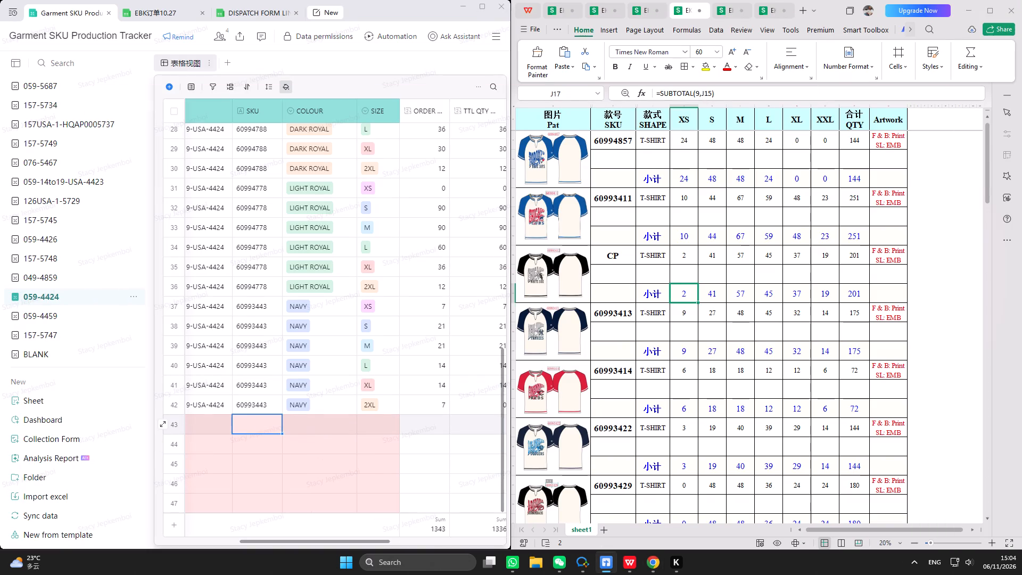
# Look through the order workbook's SKU blocks and select the SKU cell for 60994835.
pyautogui.scroll(-13, 696, 413)
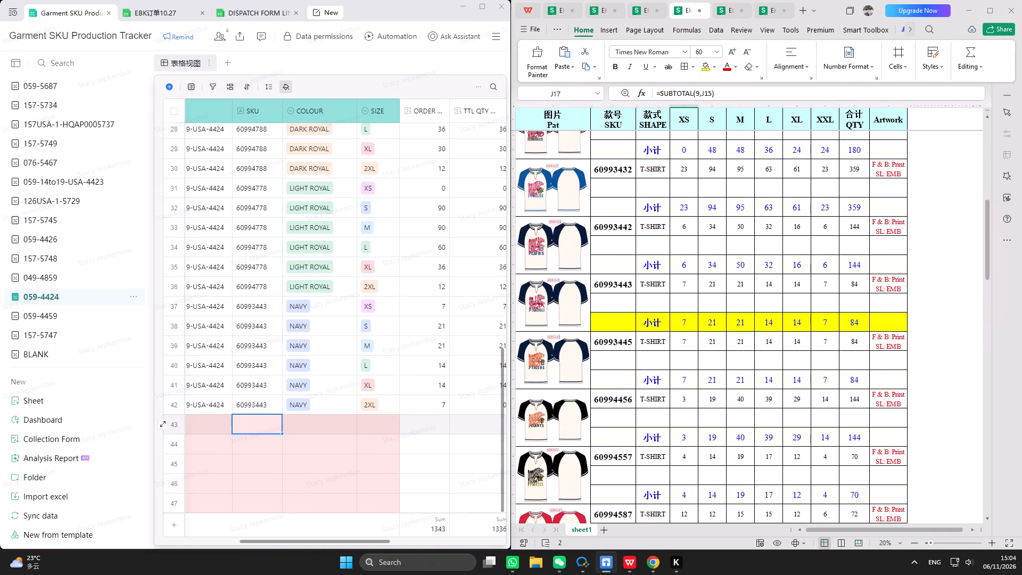
pyautogui.scroll(-16, 693, 405)
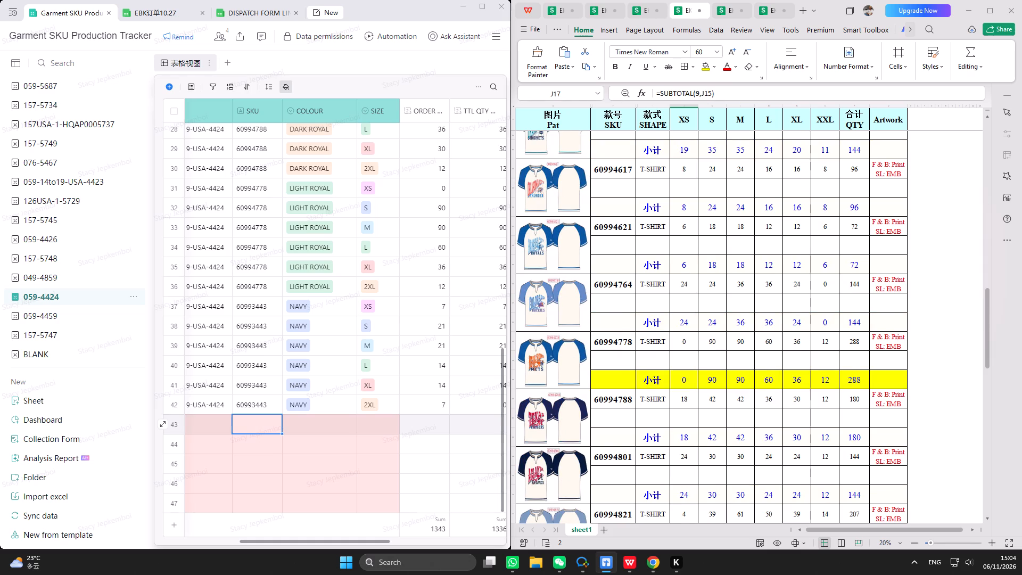
pyautogui.scroll(-9, 693, 405)
pyautogui.click(628, 434)
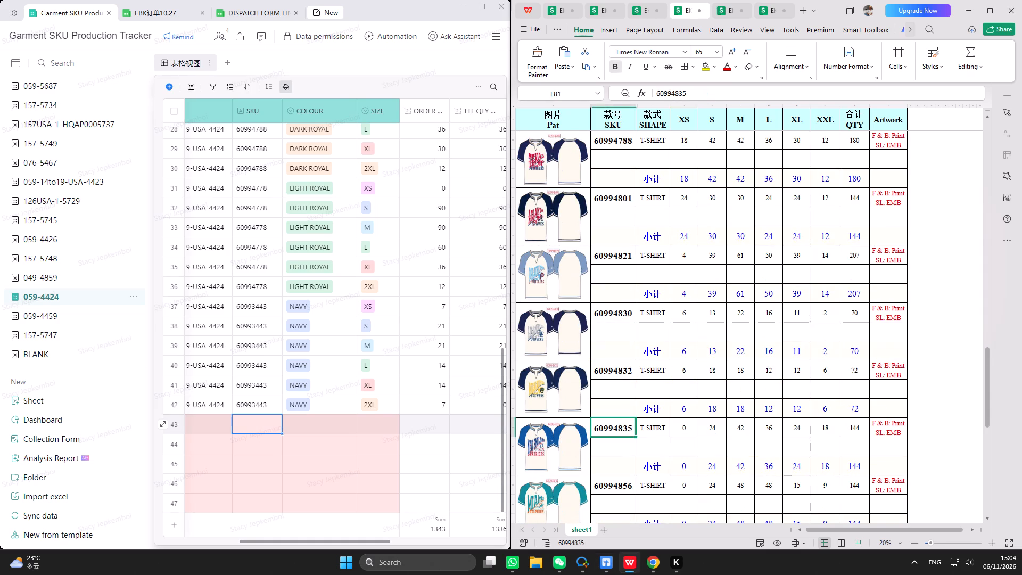
# Copy SKU 60994835 from the order workbook into row 43 and set its COLOUR to LIGHT ROYAL.
pyautogui.doubleClick(673, 93)
pyautogui.doubleClick(684, 65)
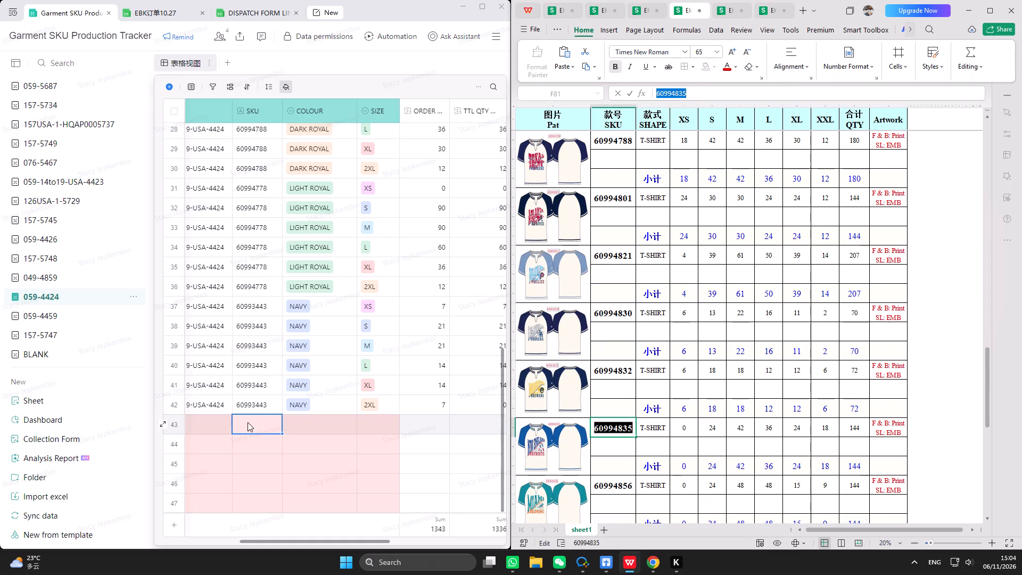
pyautogui.tripleClick(248, 421)
pyautogui.rightClick(248, 421)
pyautogui.click(283, 504)
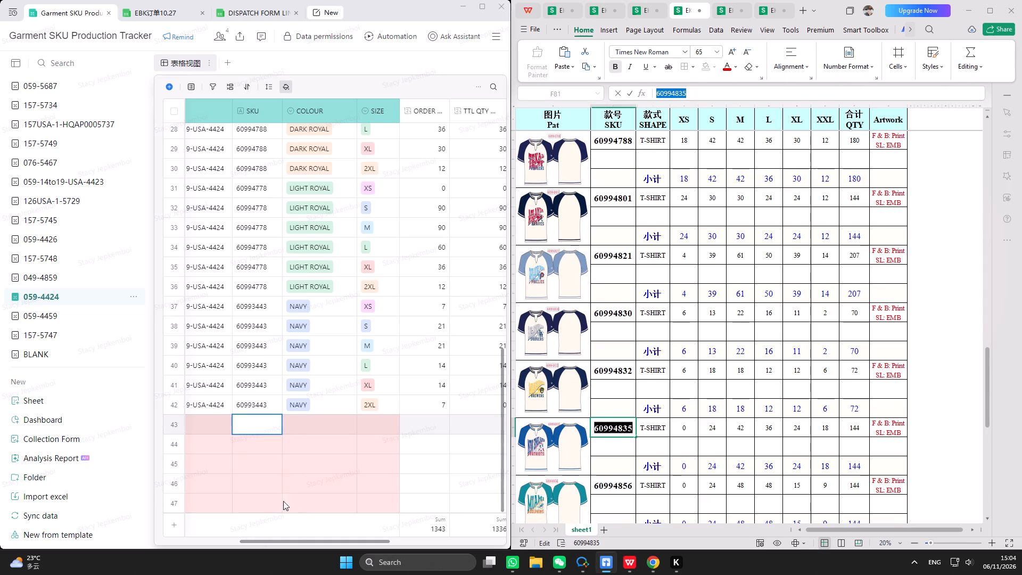
pyautogui.doubleClick(328, 425)
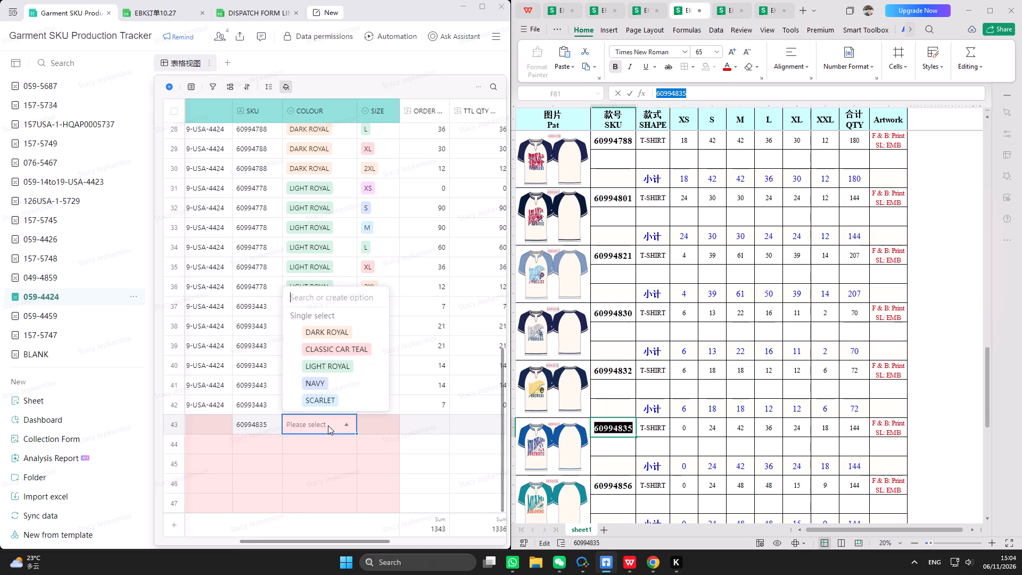
pyautogui.click(341, 371)
# Set SIZE to XS, S, M and L in rows 43 to 46 of style sheet 059-4424.
pyautogui.doubleClick(371, 430)
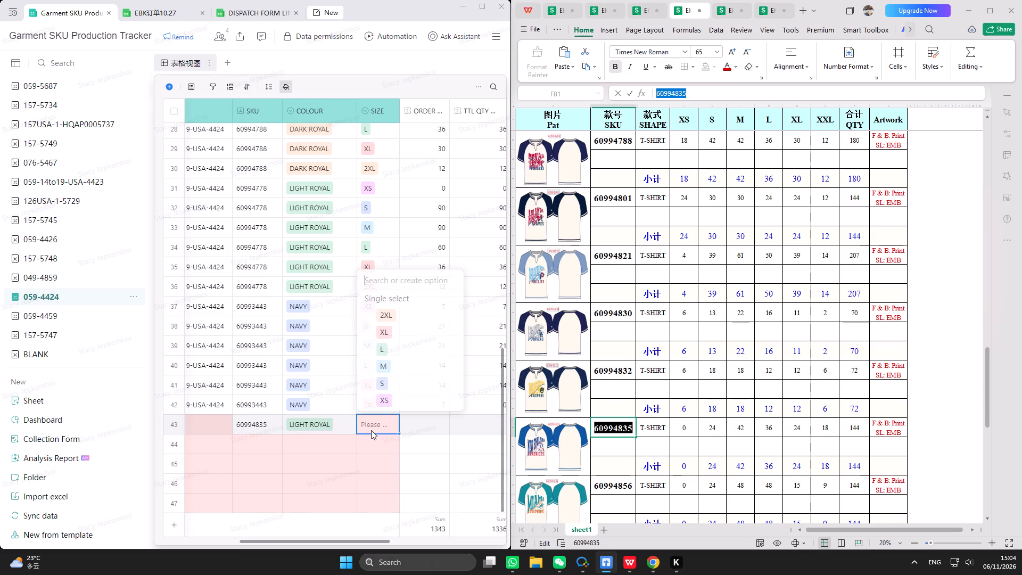
pyautogui.click(404, 397)
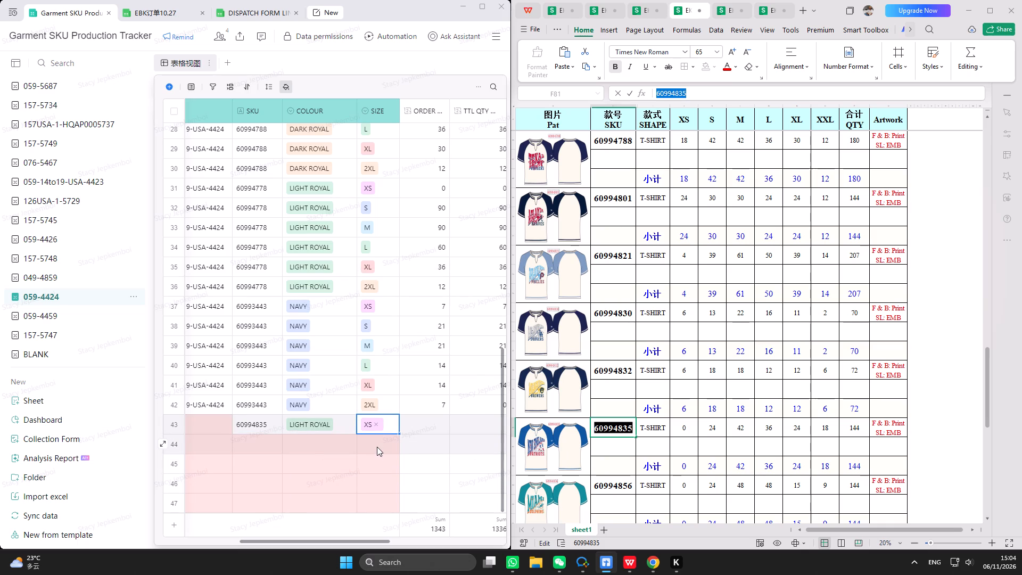
pyautogui.scroll(-7, 377, 447)
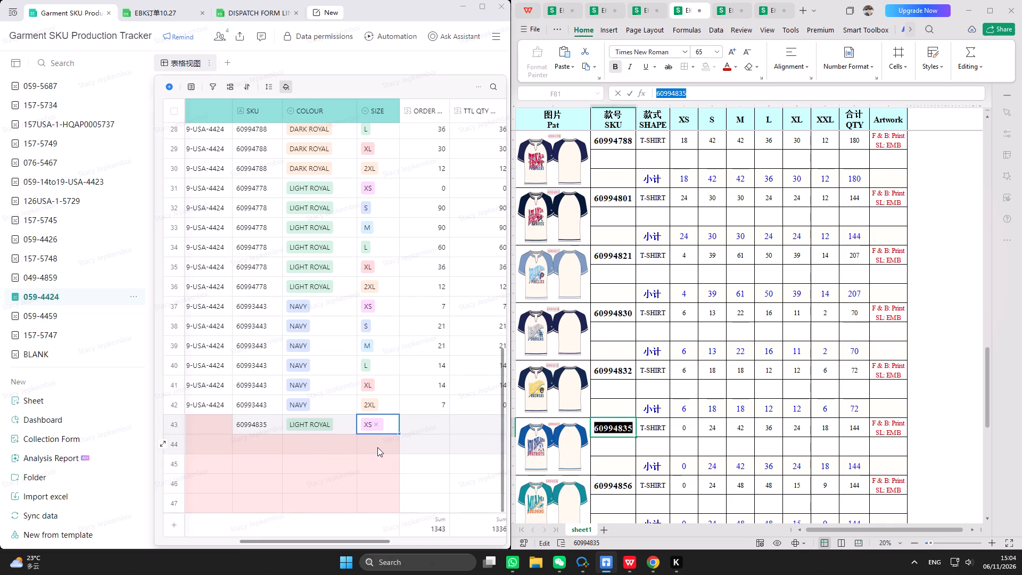
pyautogui.doubleClick(377, 447)
pyautogui.click(397, 403)
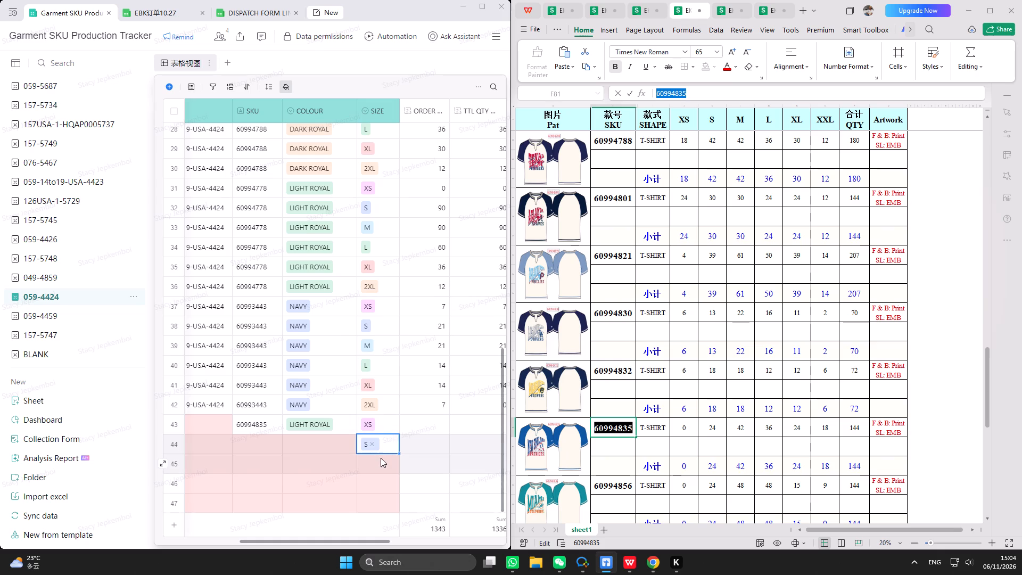
pyautogui.doubleClick(381, 458)
pyautogui.click(395, 392)
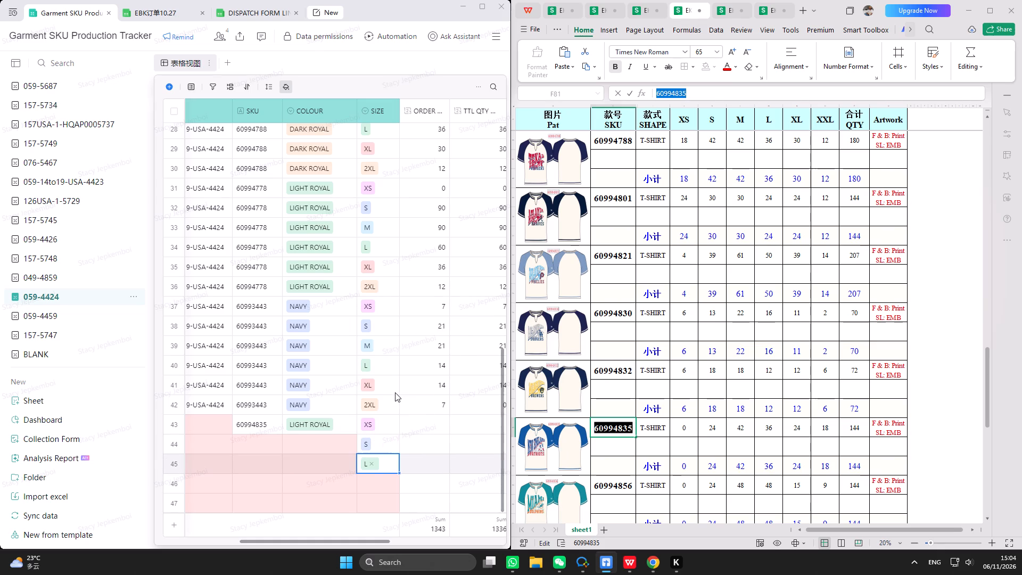
pyautogui.click(391, 464)
pyautogui.click(391, 464)
pyautogui.click(391, 464)
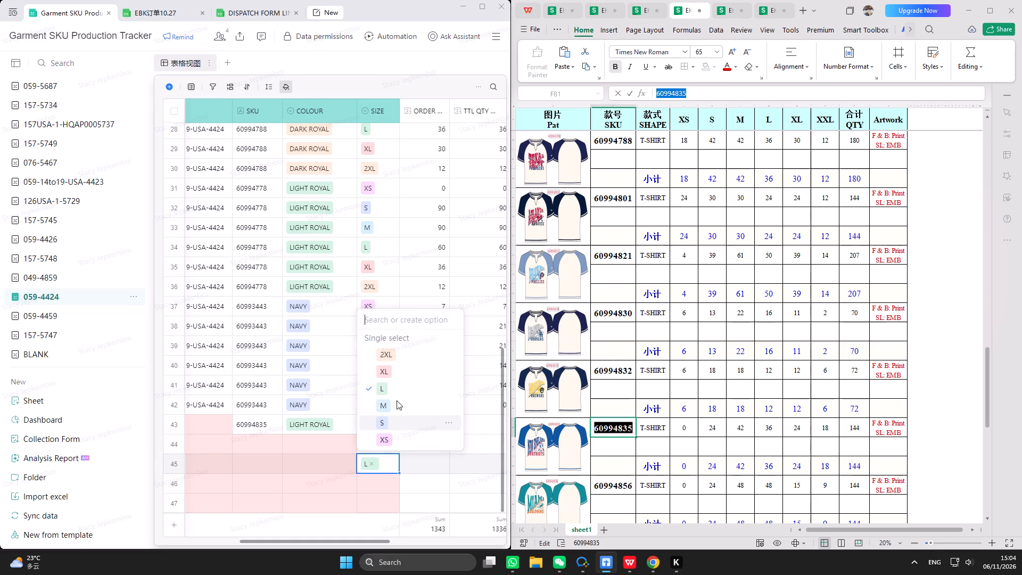
pyautogui.click(397, 404)
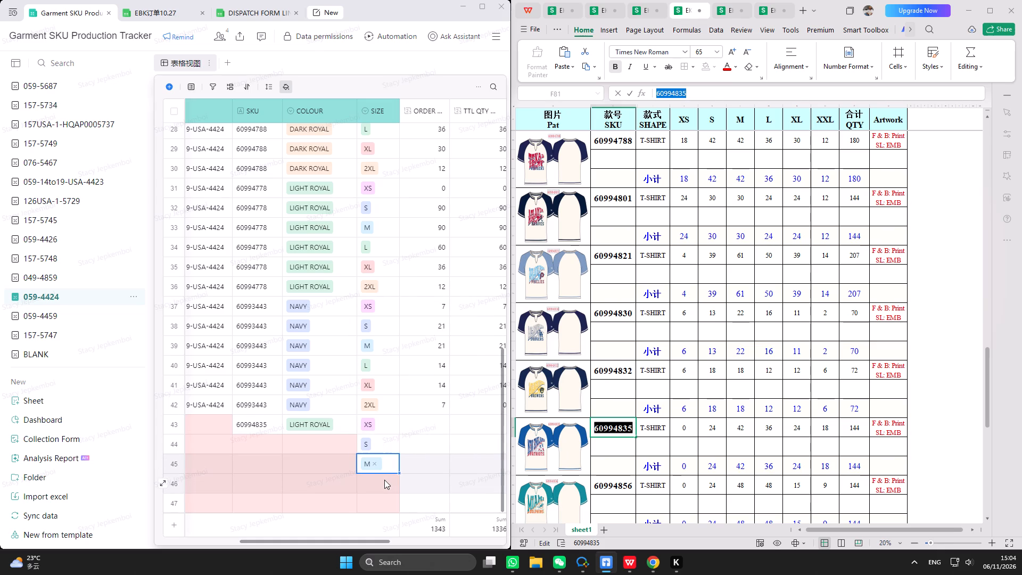
pyautogui.doubleClick(384, 480)
pyautogui.click(412, 402)
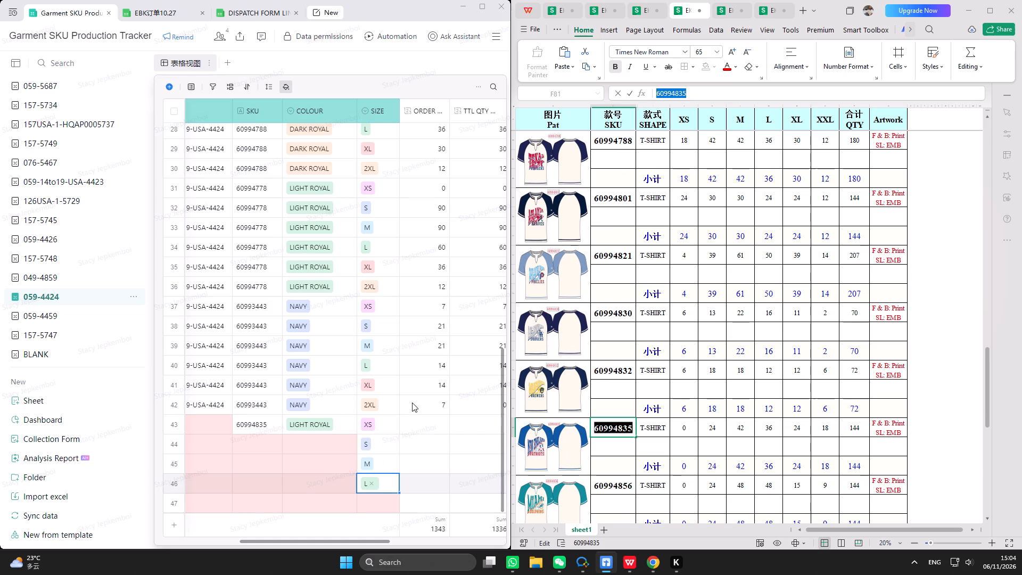
# Set SIZE to XL in row 47, insert a row below it, and set SIZE to 2XL in row 48.
pyautogui.scroll(-2, 381, 516)
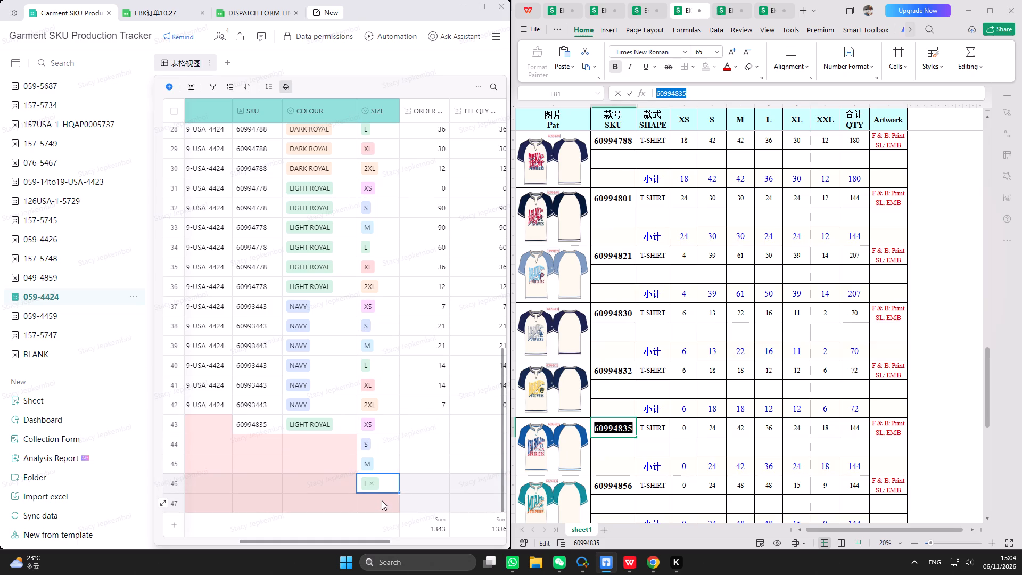
pyautogui.doubleClick(381, 500)
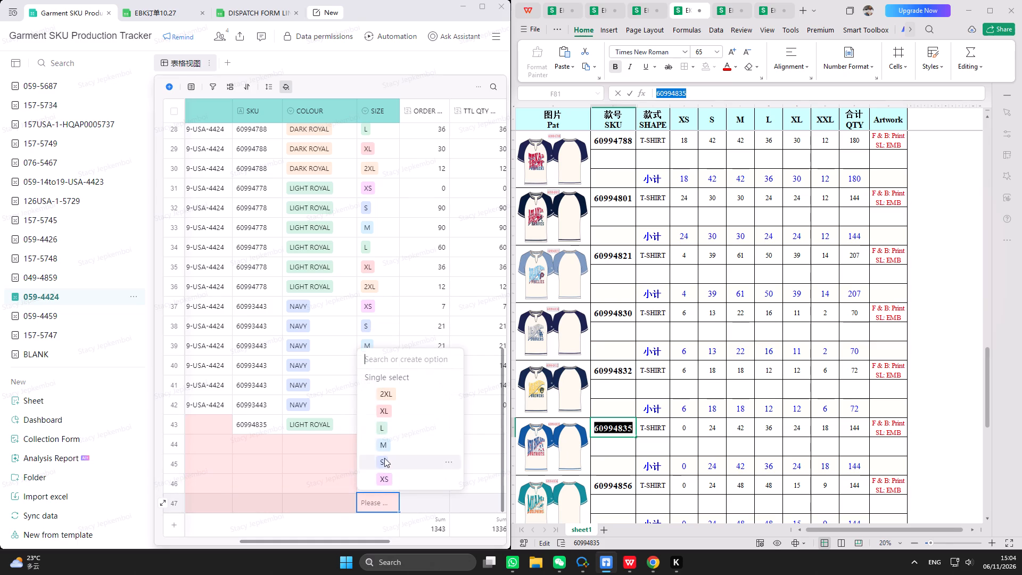
pyautogui.click(398, 414)
pyautogui.scroll(-2, 376, 484)
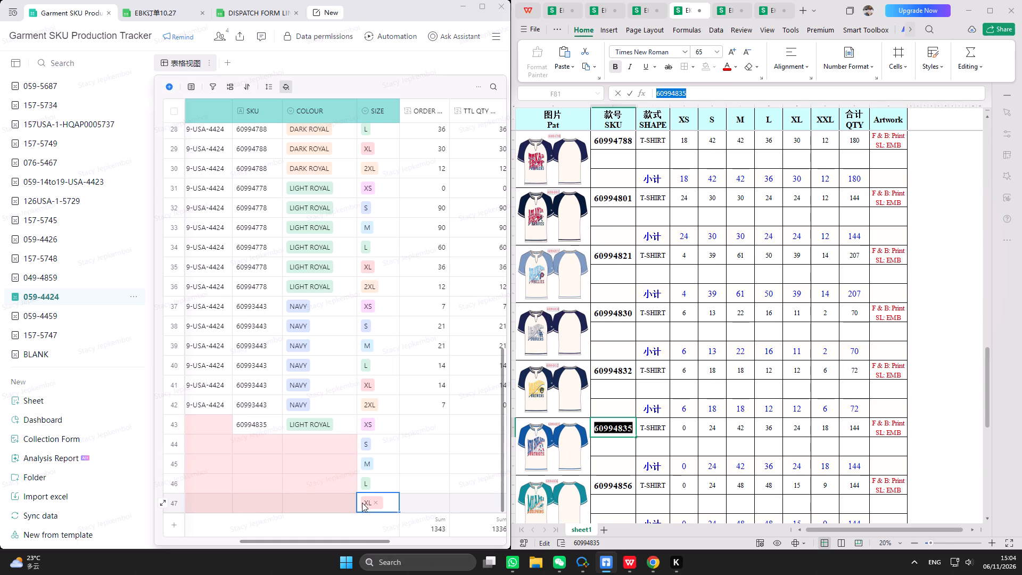
pyautogui.rightClick(362, 503)
pyautogui.click(407, 477)
pyautogui.scroll(-2, 384, 495)
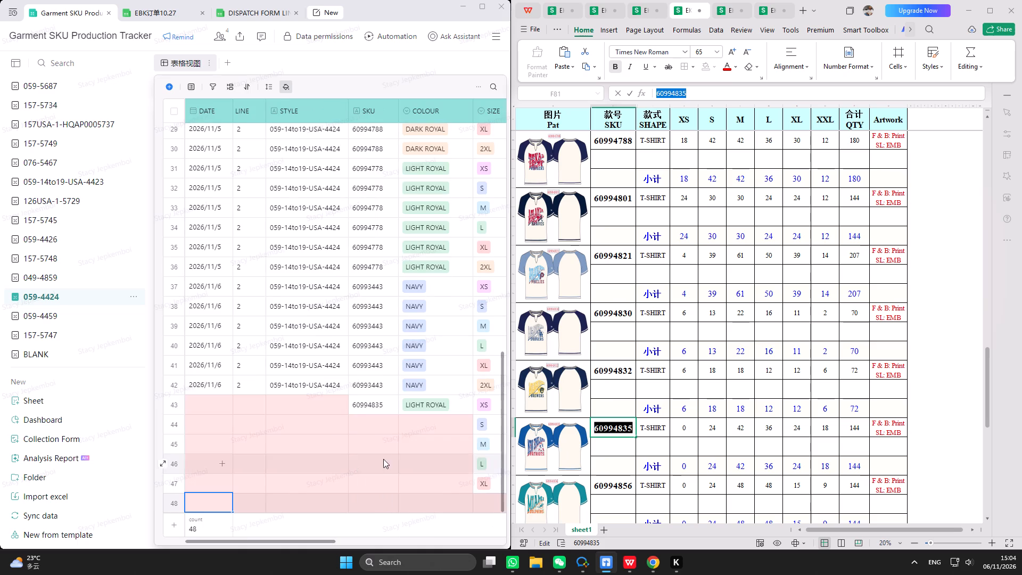
pyautogui.doubleClick(483, 500)
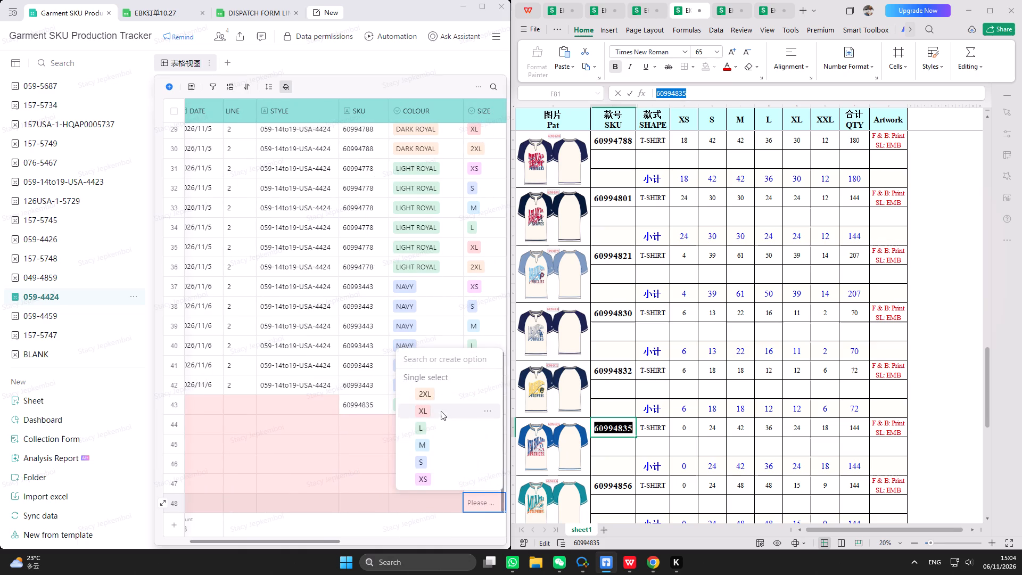
pyautogui.click(440, 396)
# Examine the 计划总表planning(11.04) sheet in EBK订单10.27 alongside dispatch form sheet 11.6, with the window maximized, ending on EBK订单10.27.
pyautogui.click(169, 6)
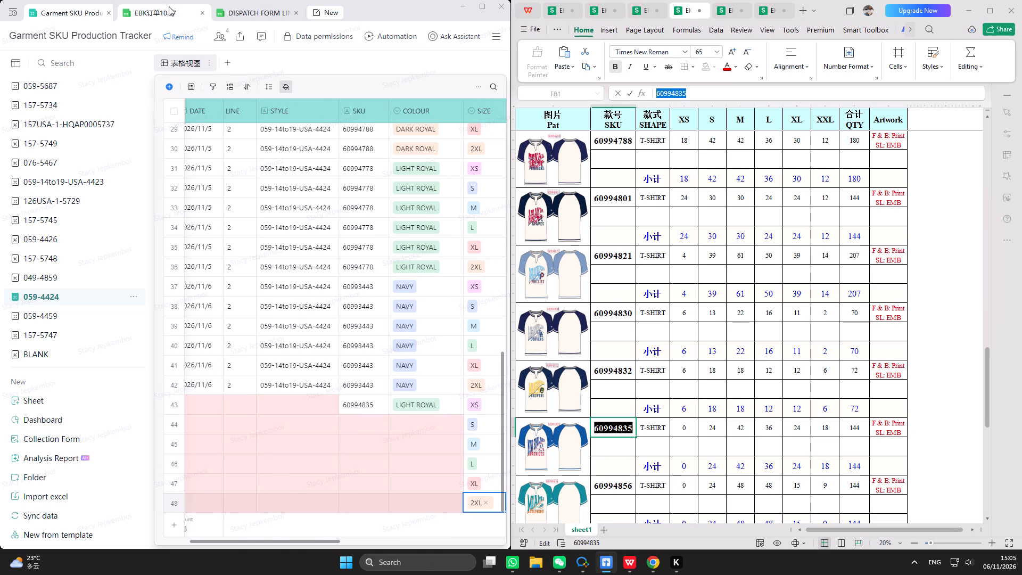
pyautogui.scroll(-7, 203, 334)
pyautogui.scroll(9, 203, 334)
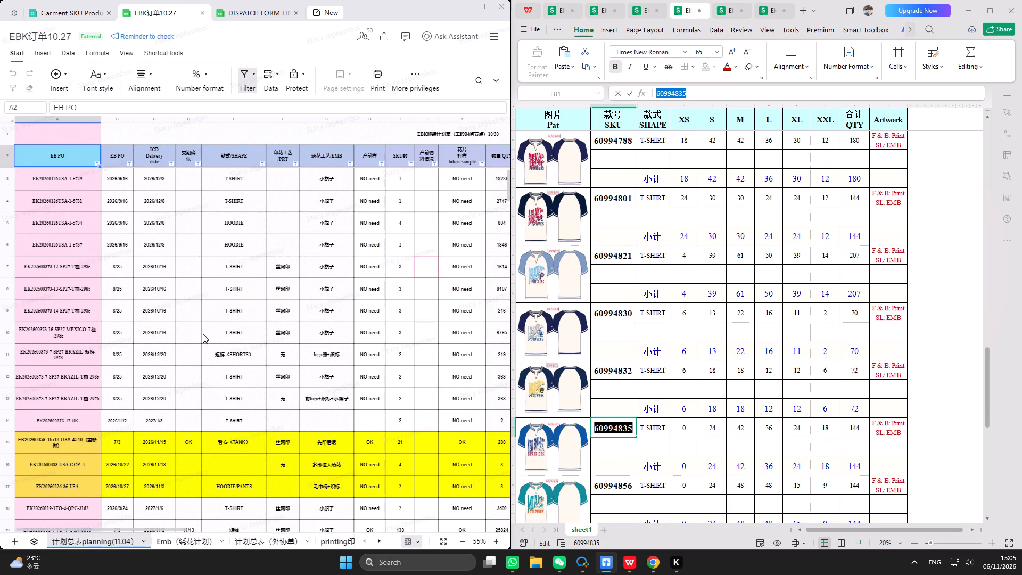
pyautogui.scroll(13, 203, 334)
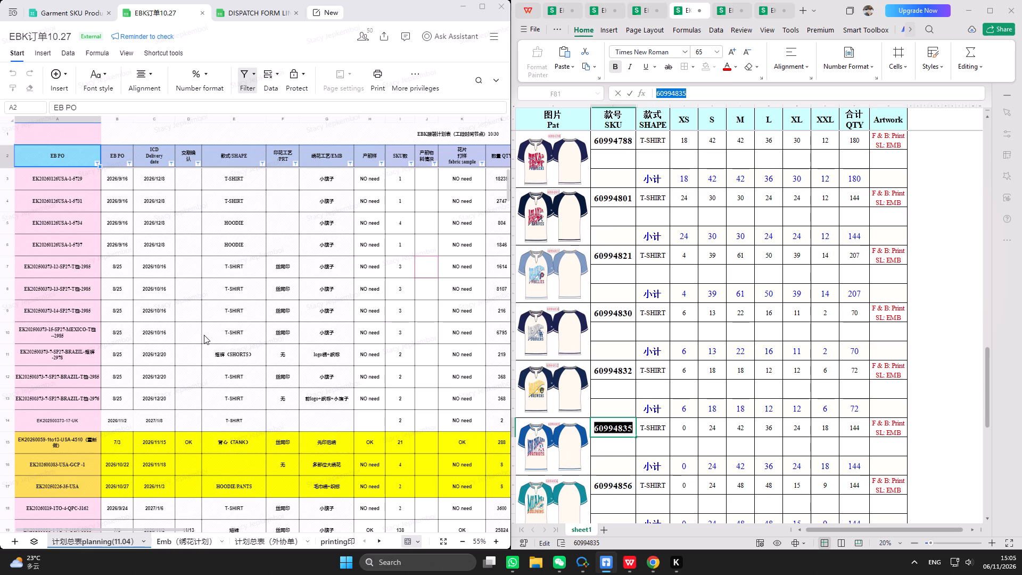
pyautogui.scroll(1, 201, 331)
pyautogui.scroll(4, 290, 301)
pyautogui.click(266, 11)
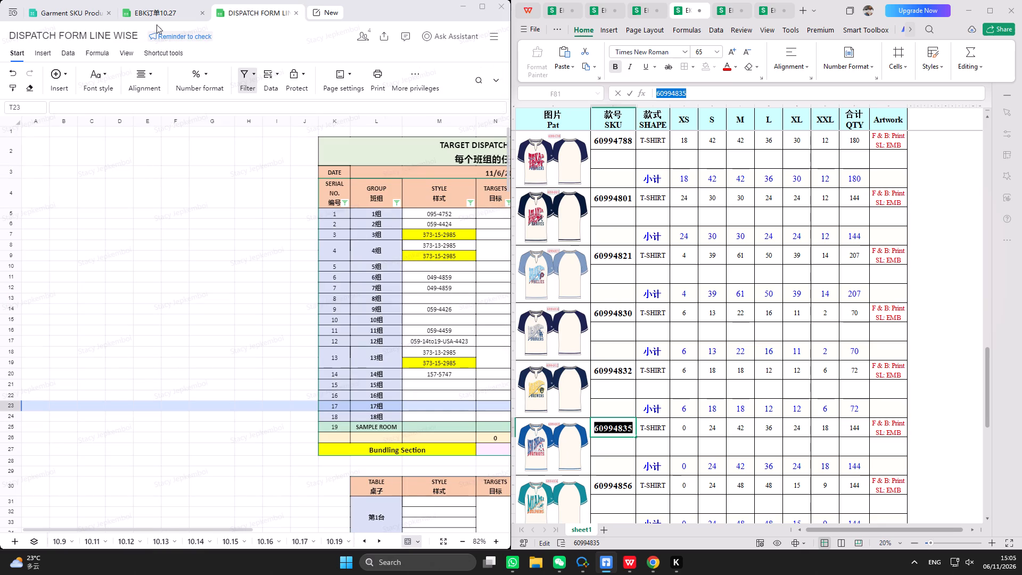
pyautogui.click(159, 5)
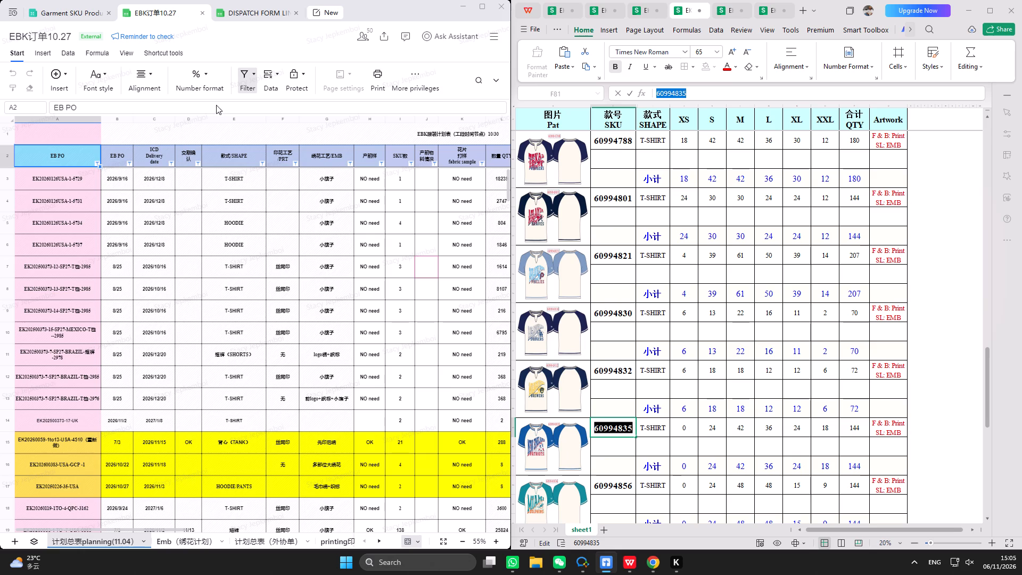
pyautogui.click(485, 7)
pyautogui.click(261, 13)
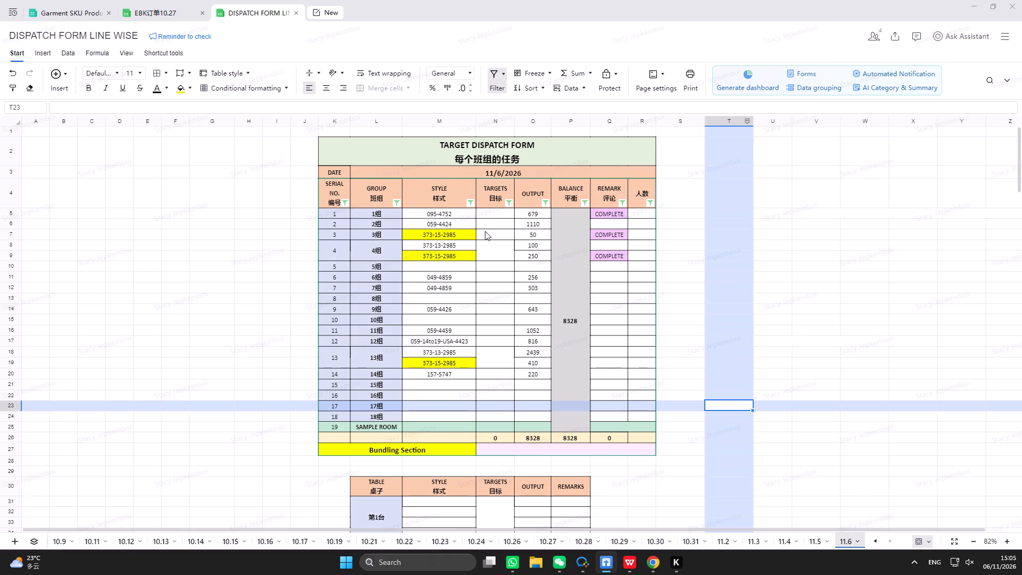
pyautogui.click(156, 11)
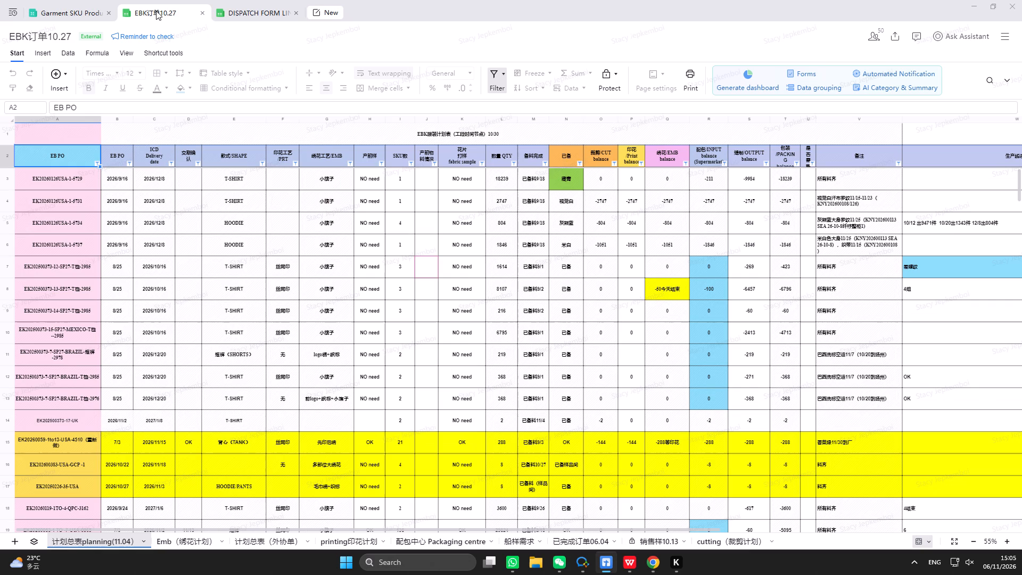
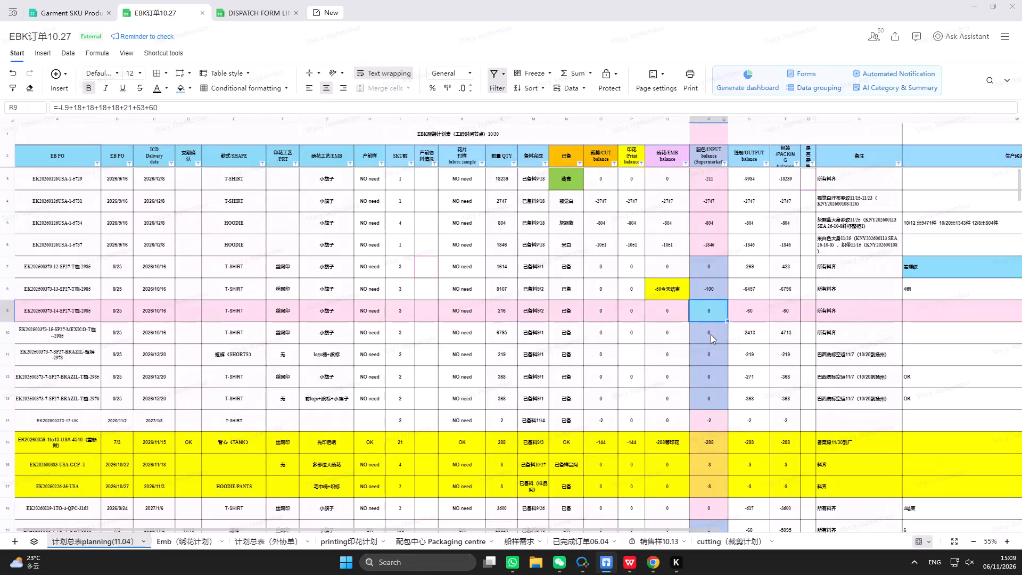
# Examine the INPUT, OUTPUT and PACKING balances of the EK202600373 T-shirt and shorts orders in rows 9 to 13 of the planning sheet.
pyautogui.click(711, 334)
pyautogui.click(716, 363)
pyautogui.click(718, 396)
pyautogui.moveTo(758, 309); pyautogui.dragTo(757, 335)
pyautogui.click(757, 402)
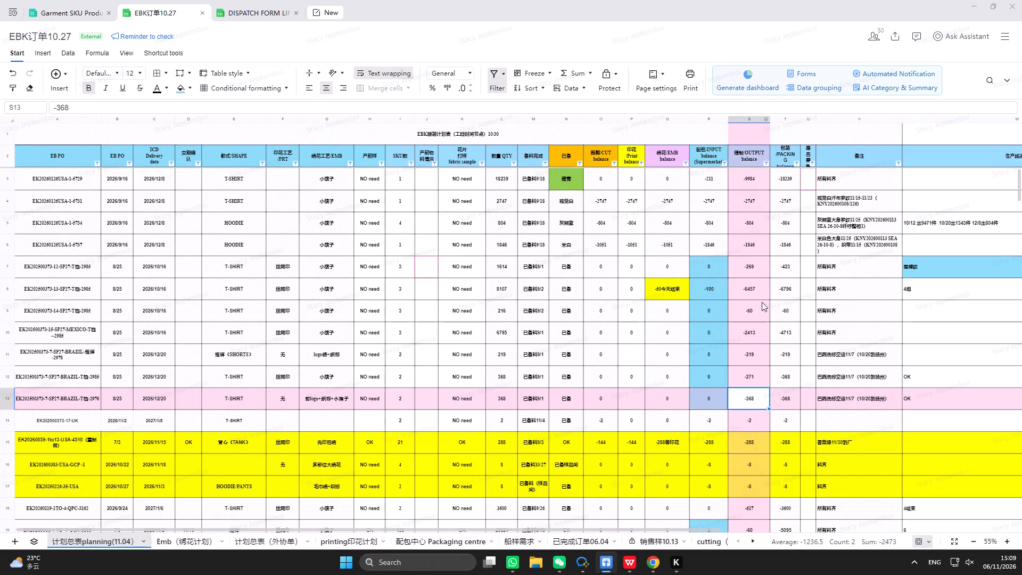
pyautogui.click(783, 317)
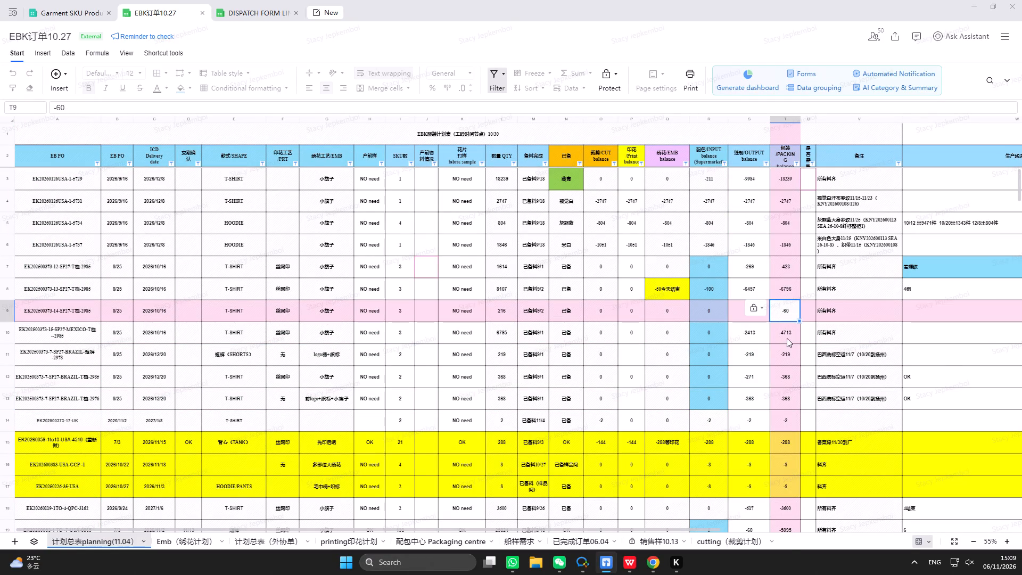
pyautogui.click(787, 338)
pyautogui.click(790, 366)
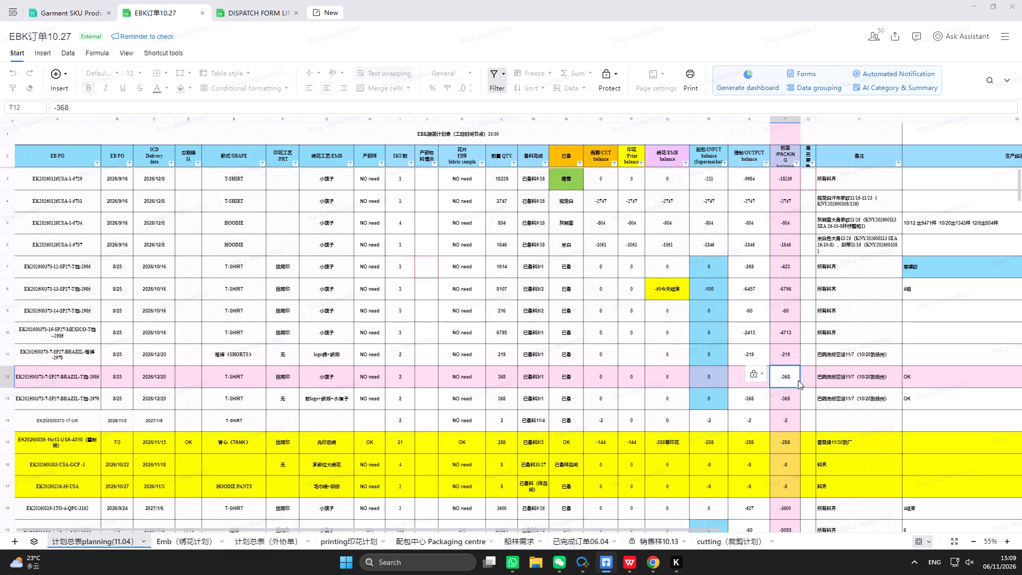
pyautogui.click(792, 321)
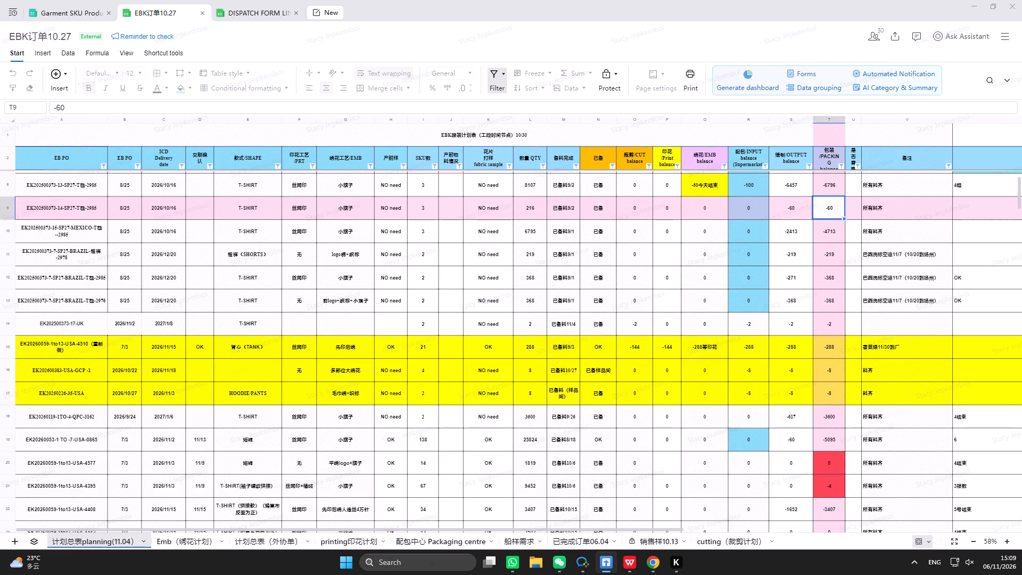
pyautogui.scroll(-4, 183, 340)
pyautogui.scroll(4, 183, 340)
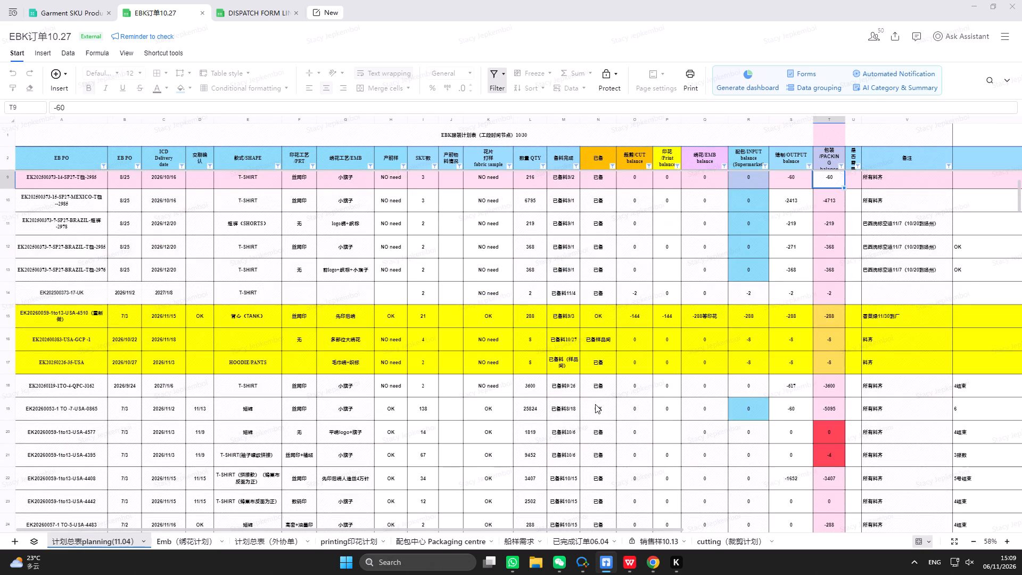
pyautogui.click(970, 544)
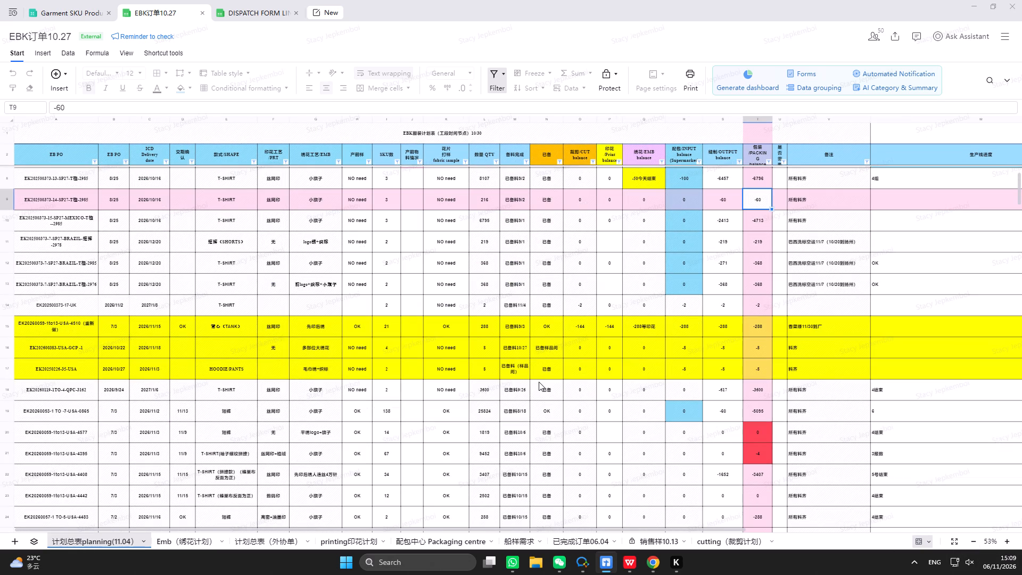
pyautogui.click(1005, 538)
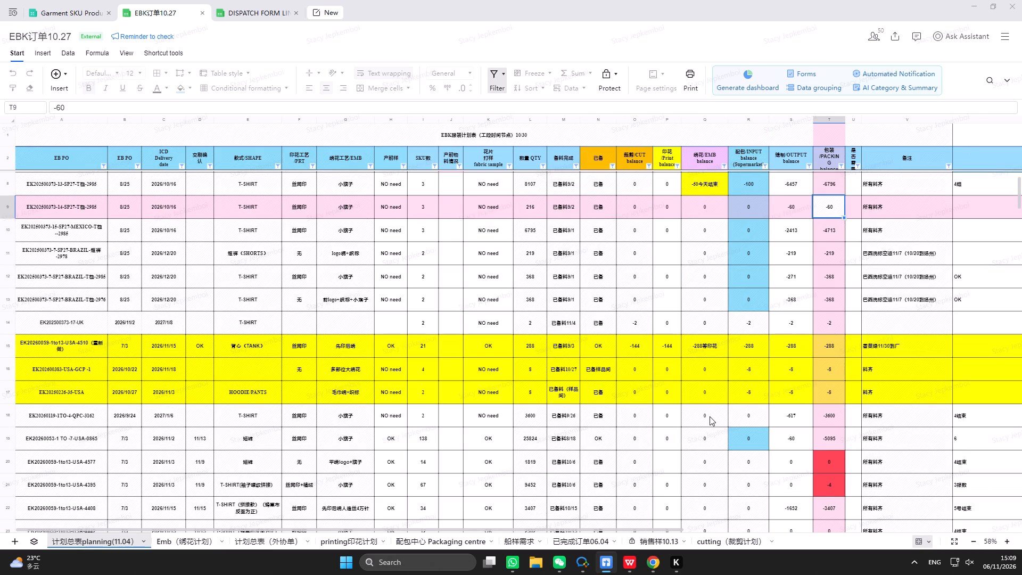
pyautogui.scroll(18, 710, 416)
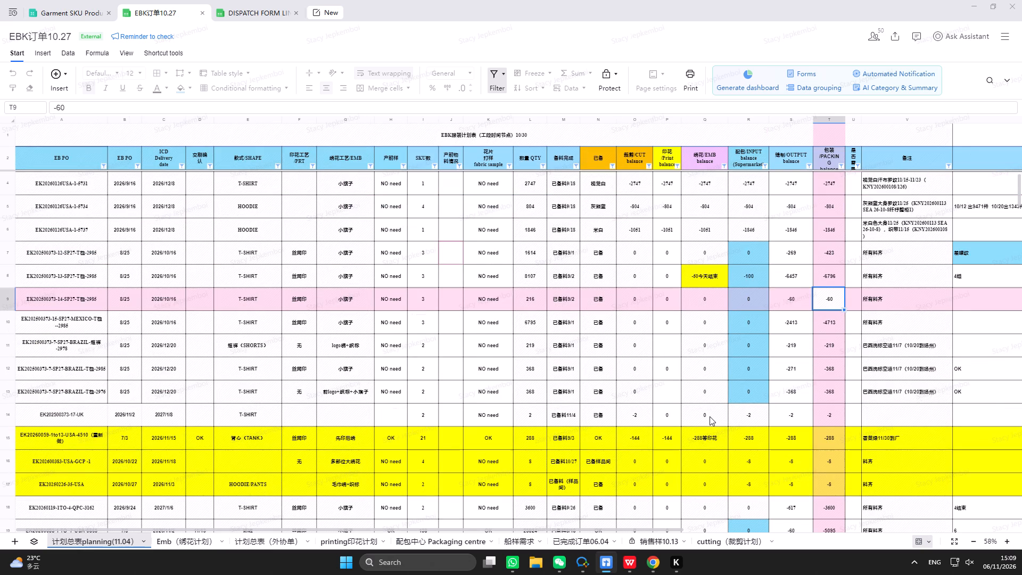
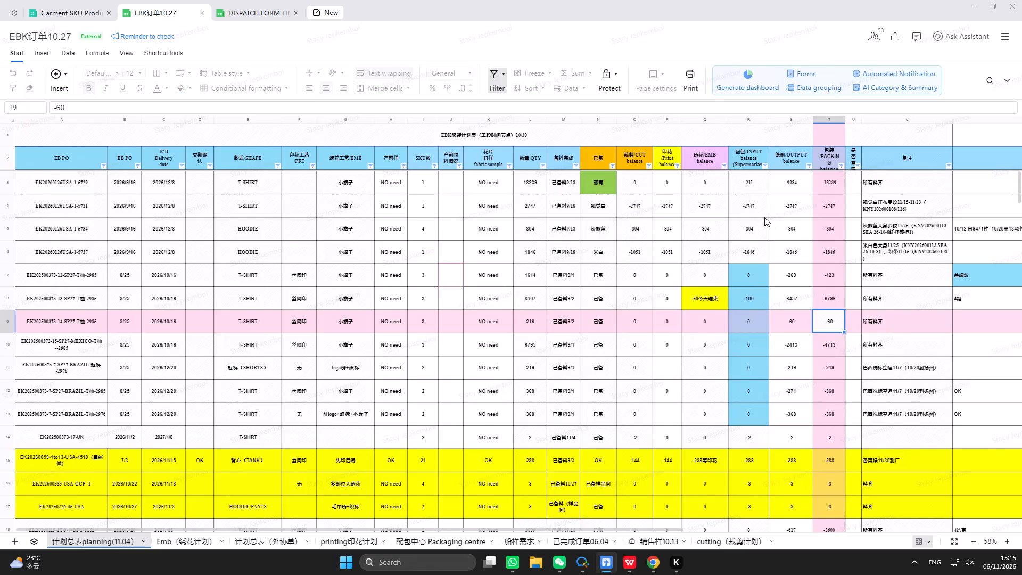
# Switch to the DISPATCH FORM LINE WISE workbook and review the group styles and outputs on the 11/6/2026 target dispatch form.
pyautogui.click(251, 15)
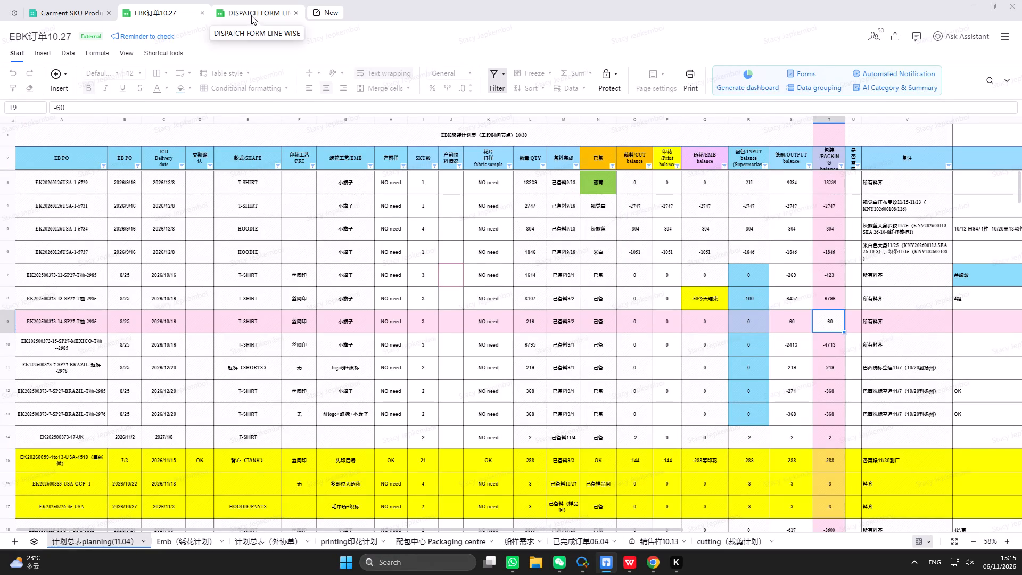
pyautogui.scroll(3, 455, 368)
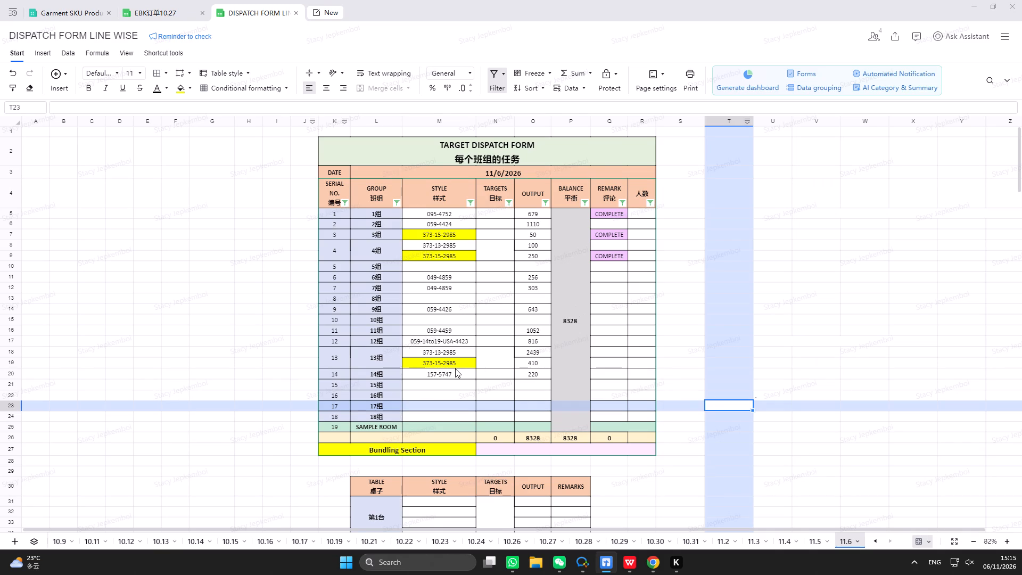
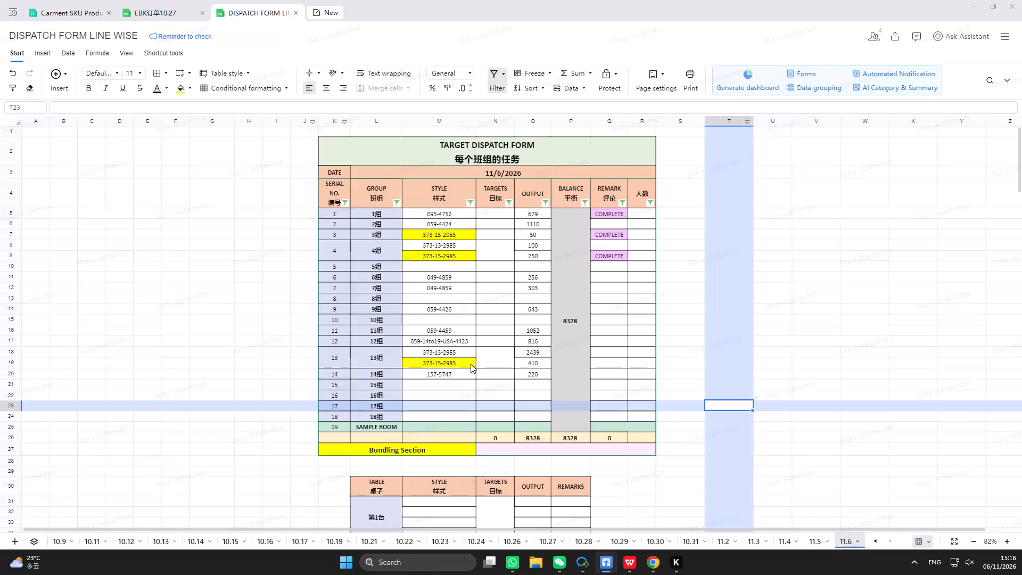
# Switch to the Garment SKU Production Tracker and place its 059-4424 sheet side by side with the WPS order workbook.
pyautogui.click(43, 10)
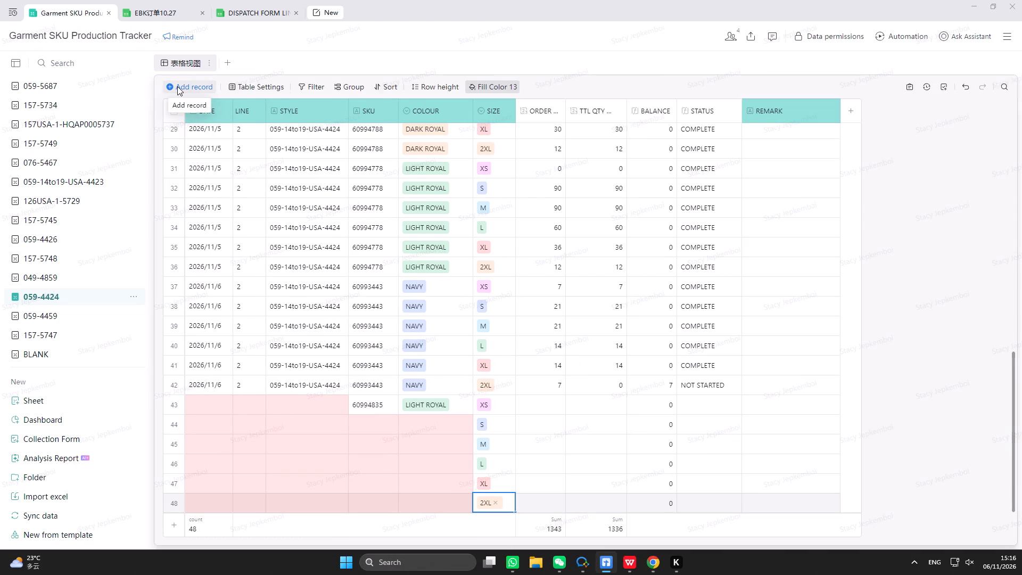
pyautogui.click(631, 554)
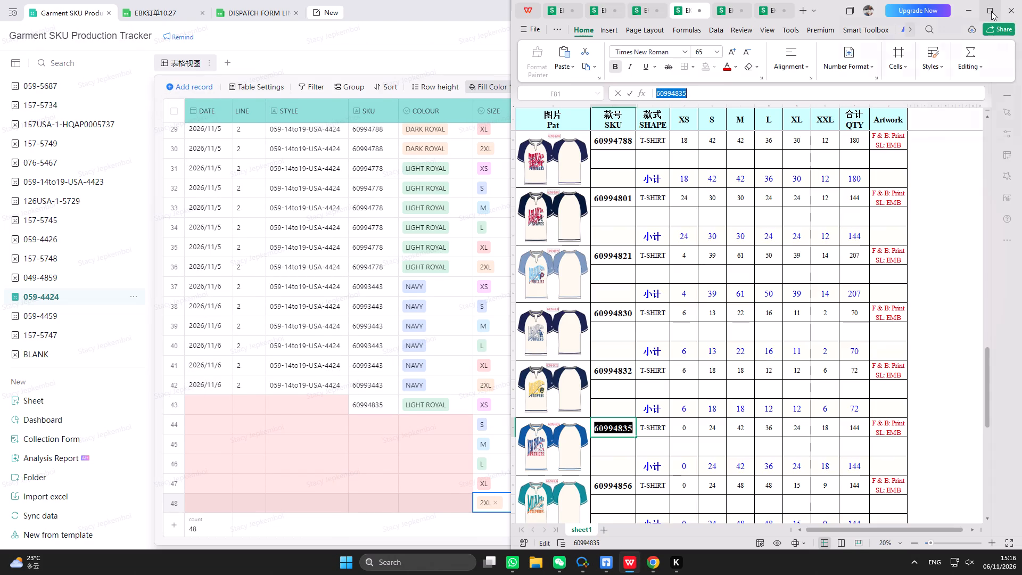
pyautogui.click(887, 85)
pyautogui.click(205, 144)
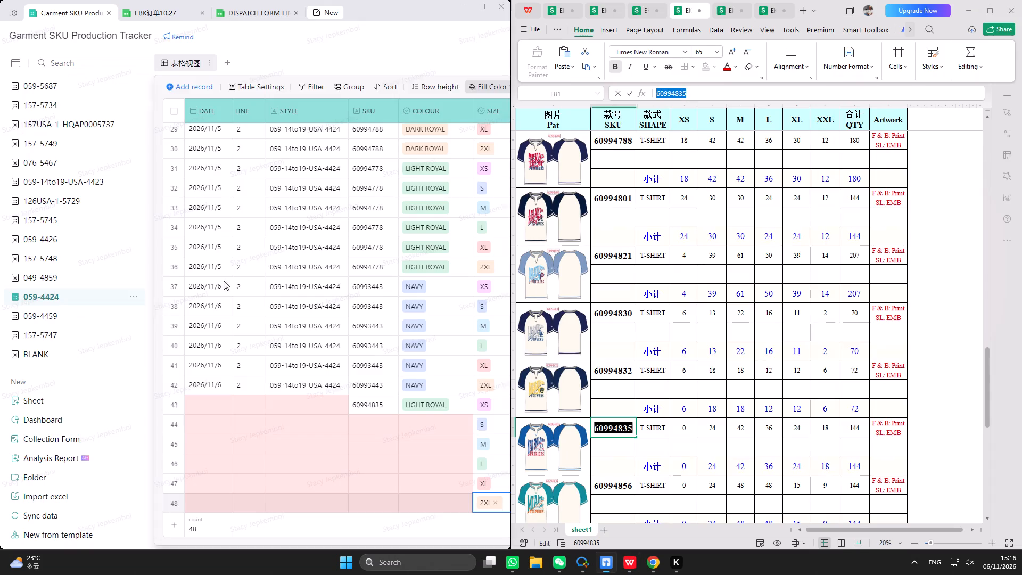
pyautogui.moveTo(254, 543); pyautogui.dragTo(311, 540)
# Highlight the 小计 subtotal row of SKU 60994835 in yellow in the order workbook.
pyautogui.moveTo(629, 465); pyautogui.dragTo(891, 463)
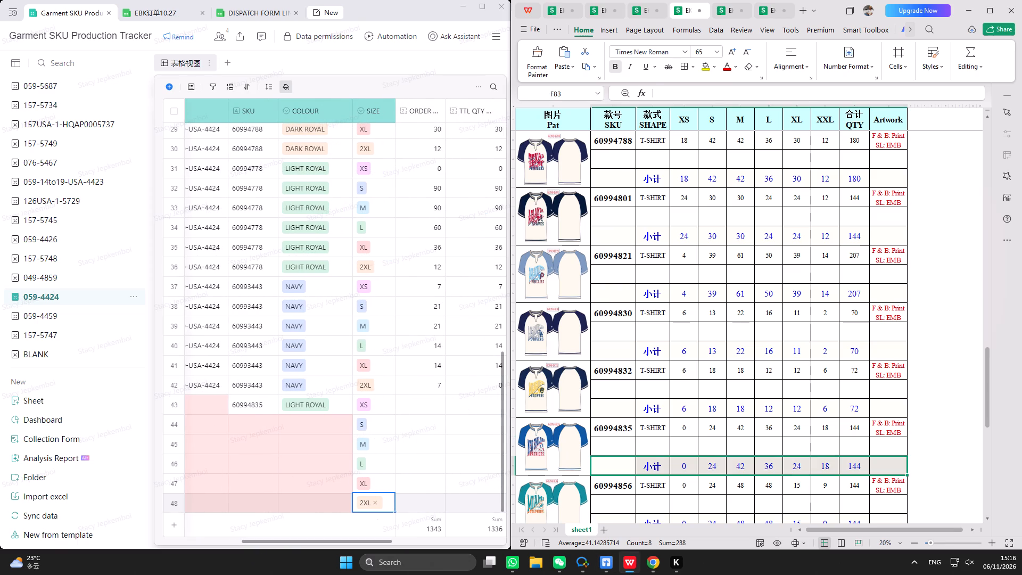
pyautogui.click(705, 64)
# Enter the order quantities 0, 24, 42, 36, 24 and 18 for sizes XS to 2XL of SKU 60994835 in records 43 to 48.
pyautogui.click(432, 406)
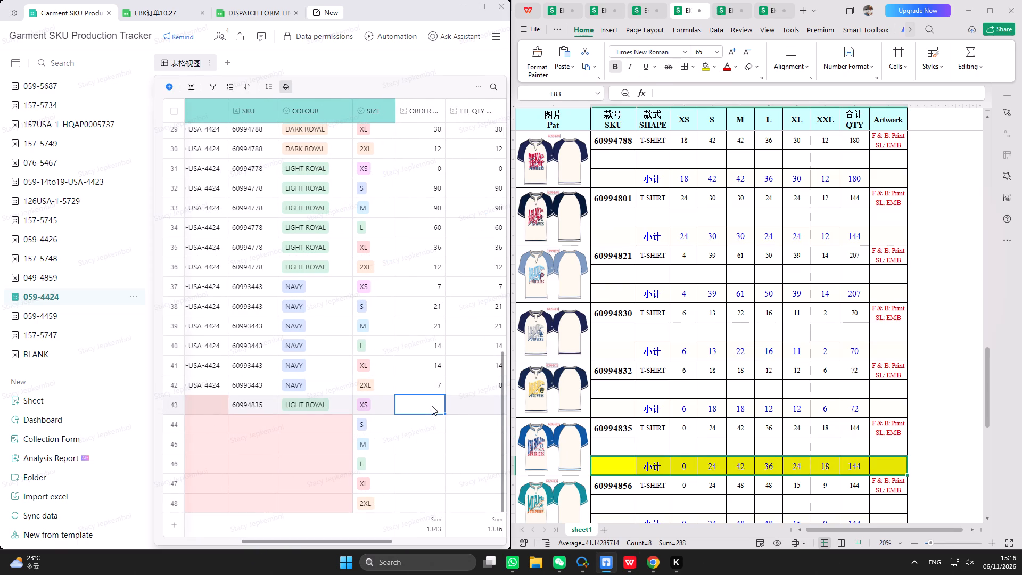
pyautogui.scroll(-5, 432, 412)
pyautogui.press('0')
pyautogui.press('Return')
pyautogui.write('24')
pyautogui.press('Return')
pyautogui.write('42')
pyautogui.press('Return')
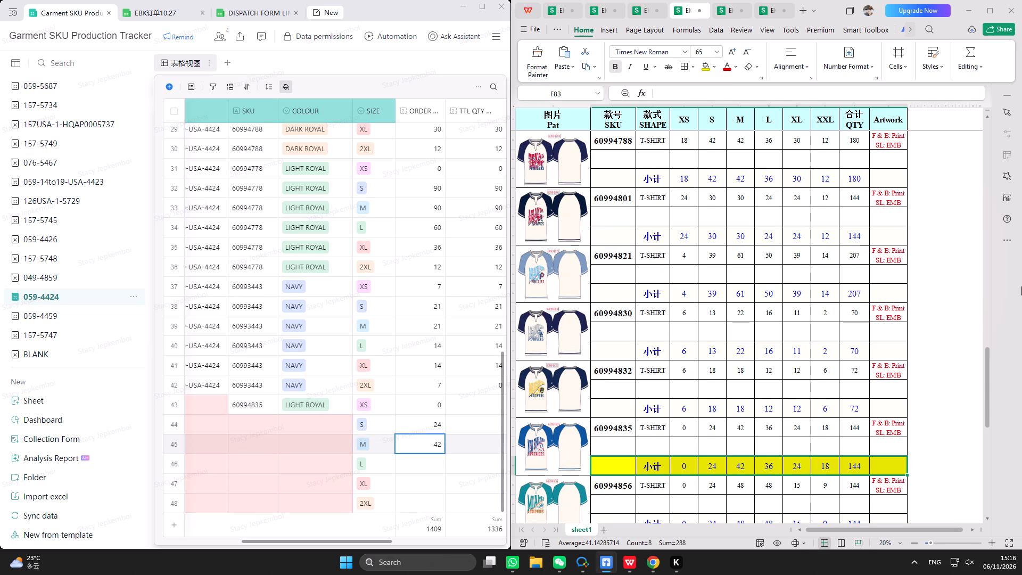
pyautogui.write('236')
pyautogui.press('BackSpace')
pyautogui.press('BackSpace')
pyautogui.press('BackSpace')
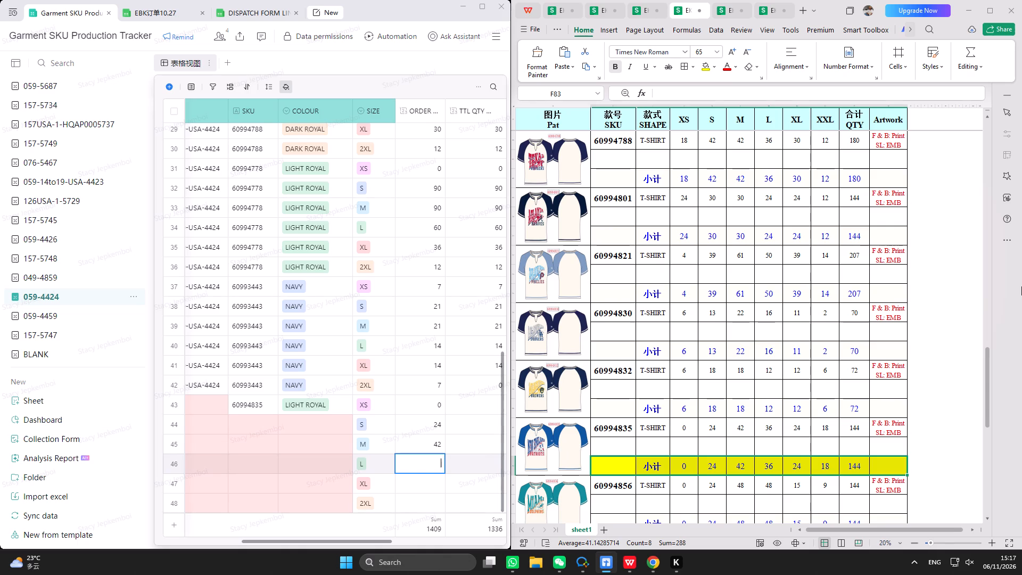
pyautogui.write('36')
pyautogui.press('Return')
pyautogui.write('24')
pyautogui.press('Return')
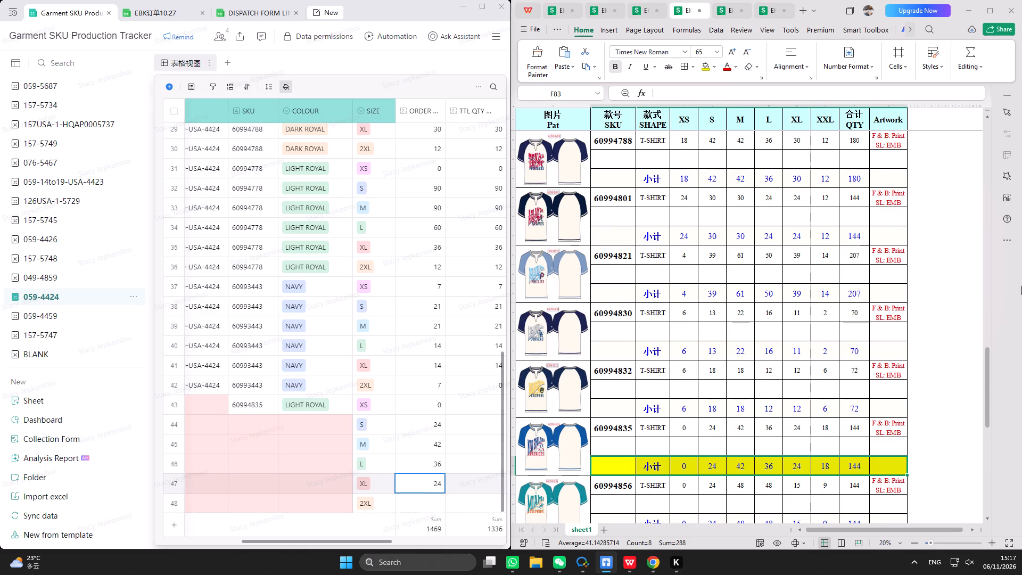
pyautogui.write('18')
pyautogui.press('Return')
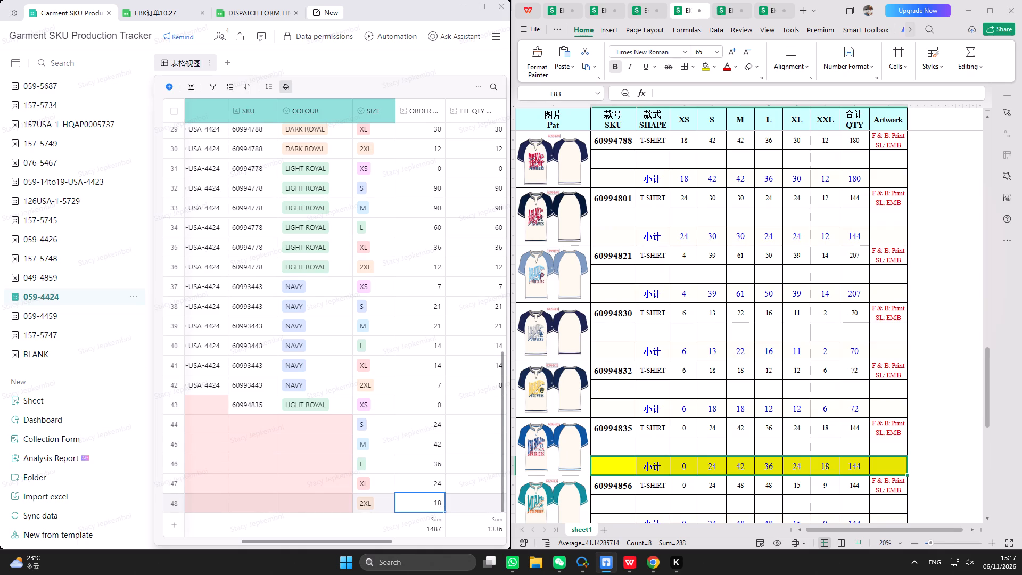
# Enter TTL QTY values 0, 24, 42, 36, 24 and 18 for sizes XS to 2XL of SKU 60994835.
pyautogui.click(471, 408)
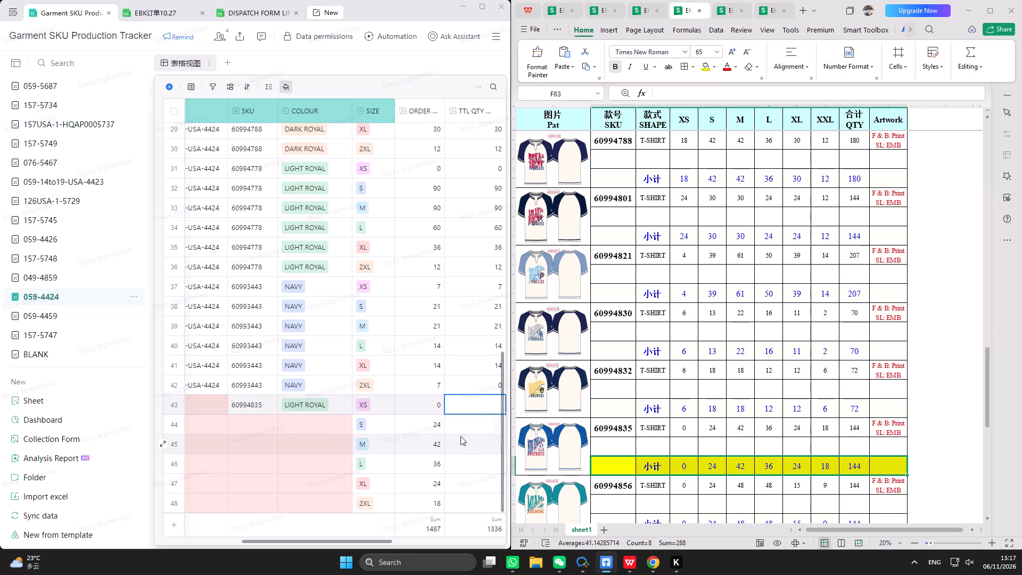
pyautogui.click(483, 442)
pyautogui.click(478, 410)
pyautogui.press('0')
pyautogui.press('Return')
pyautogui.write('24')
pyautogui.press('Return')
pyautogui.write('42')
pyautogui.press('Return')
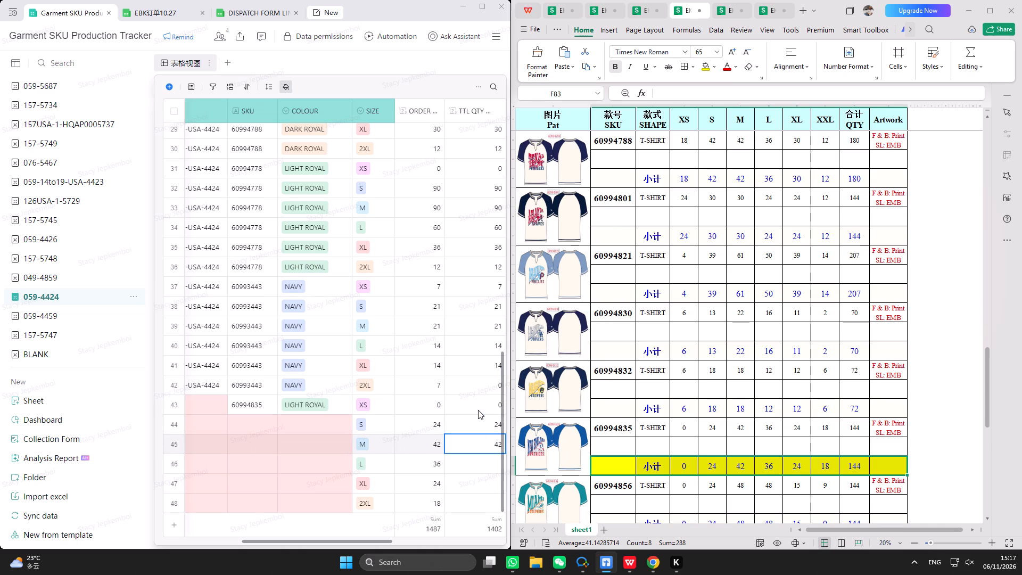
pyautogui.write('36')
pyautogui.press('Return')
pyautogui.write('24')
pyautogui.press('Return')
pyautogui.write('18')
pyautogui.press('Return')
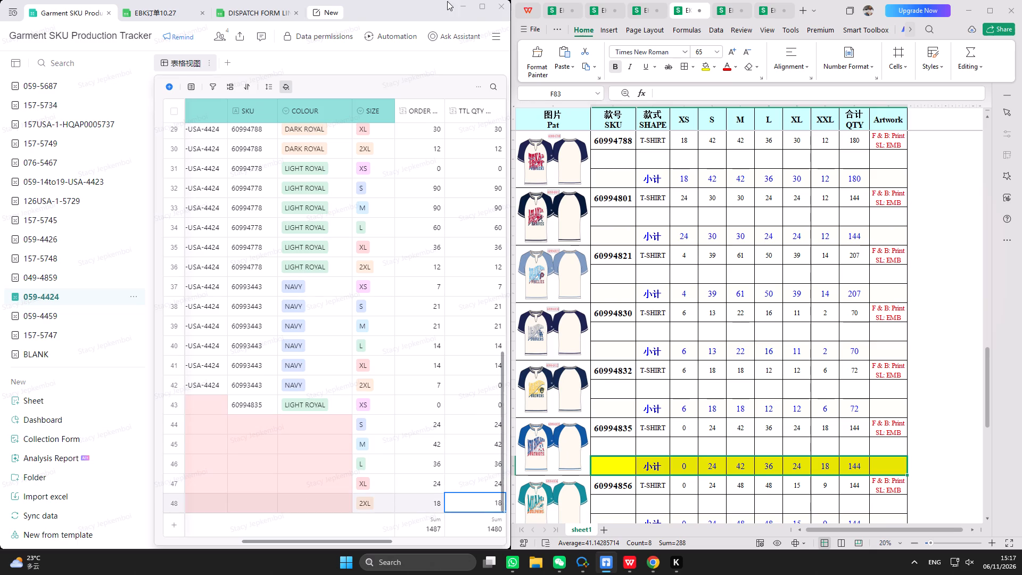
# Maximize the tracker and insert one record below record 48 in the 059-4424 sheet.
pyautogui.click(478, 11)
pyautogui.scroll(-3, 456, 351)
pyautogui.scroll(-4, 468, 472)
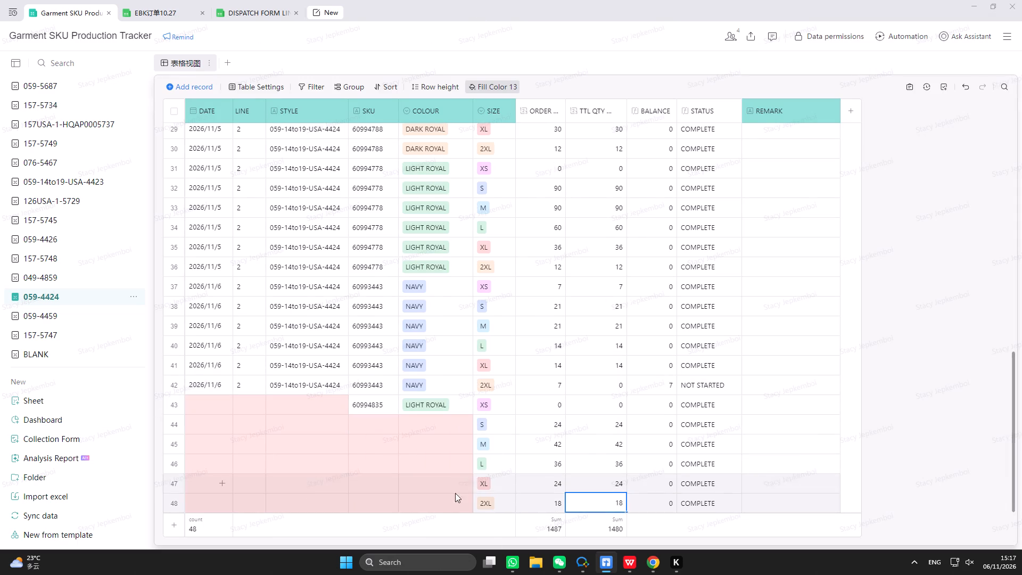
pyautogui.scroll(-8, 455, 493)
pyautogui.click(200, 504)
pyautogui.rightClick(200, 504)
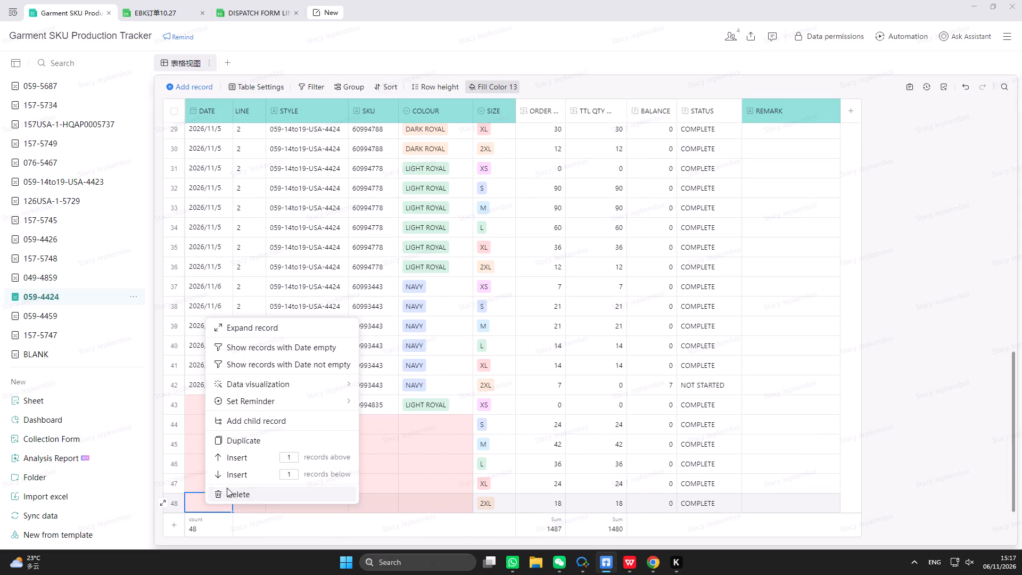
pyautogui.click(238, 478)
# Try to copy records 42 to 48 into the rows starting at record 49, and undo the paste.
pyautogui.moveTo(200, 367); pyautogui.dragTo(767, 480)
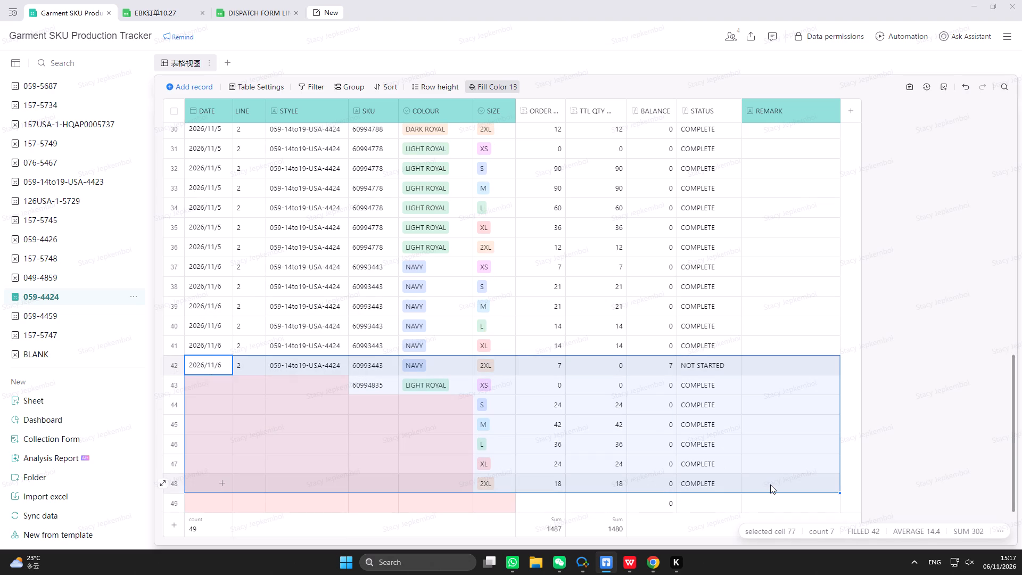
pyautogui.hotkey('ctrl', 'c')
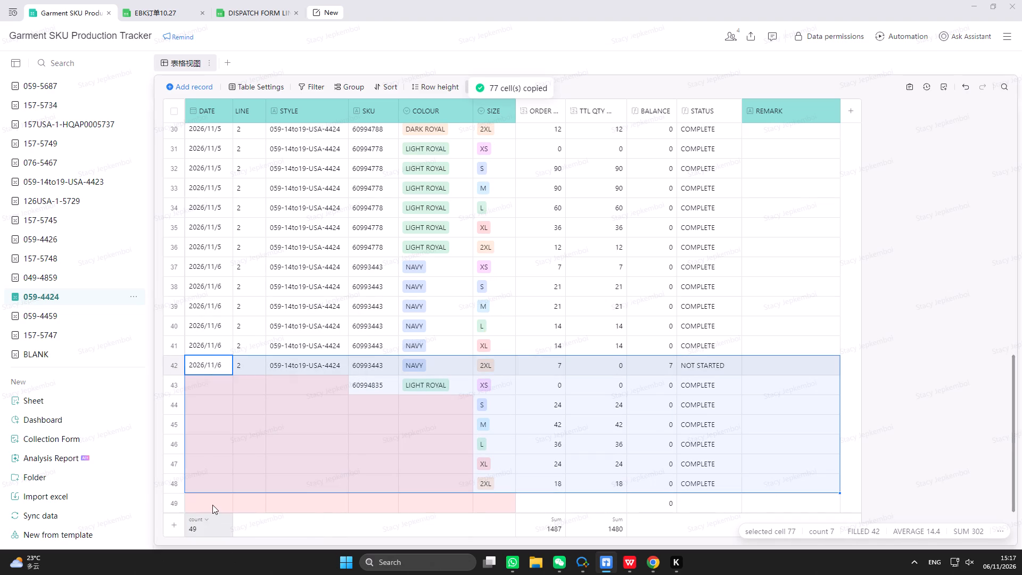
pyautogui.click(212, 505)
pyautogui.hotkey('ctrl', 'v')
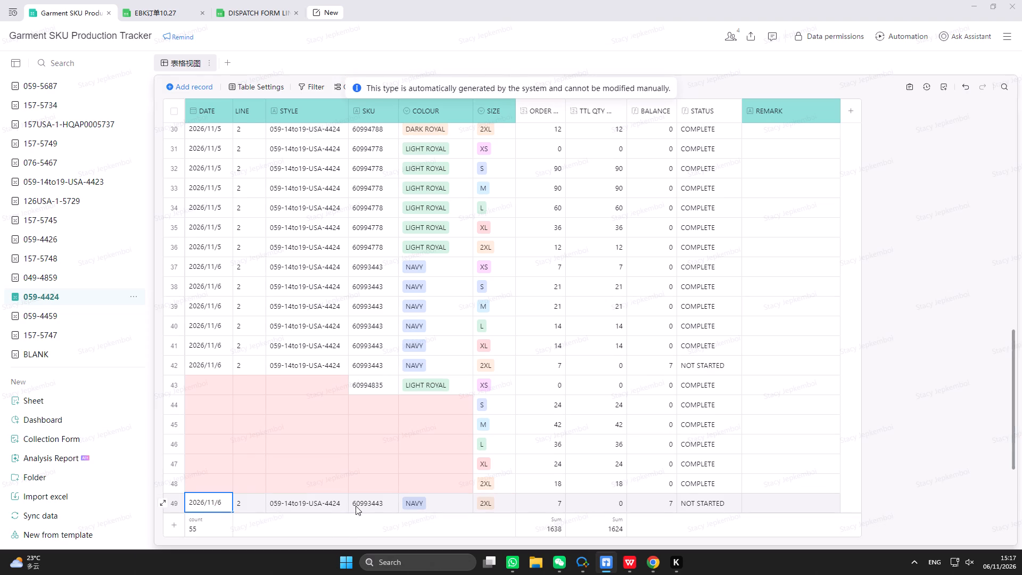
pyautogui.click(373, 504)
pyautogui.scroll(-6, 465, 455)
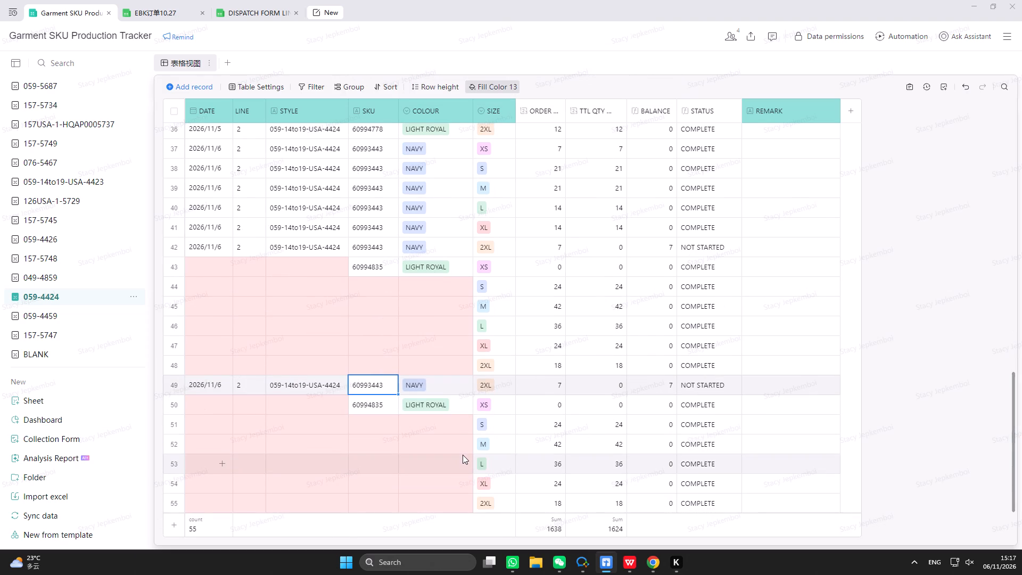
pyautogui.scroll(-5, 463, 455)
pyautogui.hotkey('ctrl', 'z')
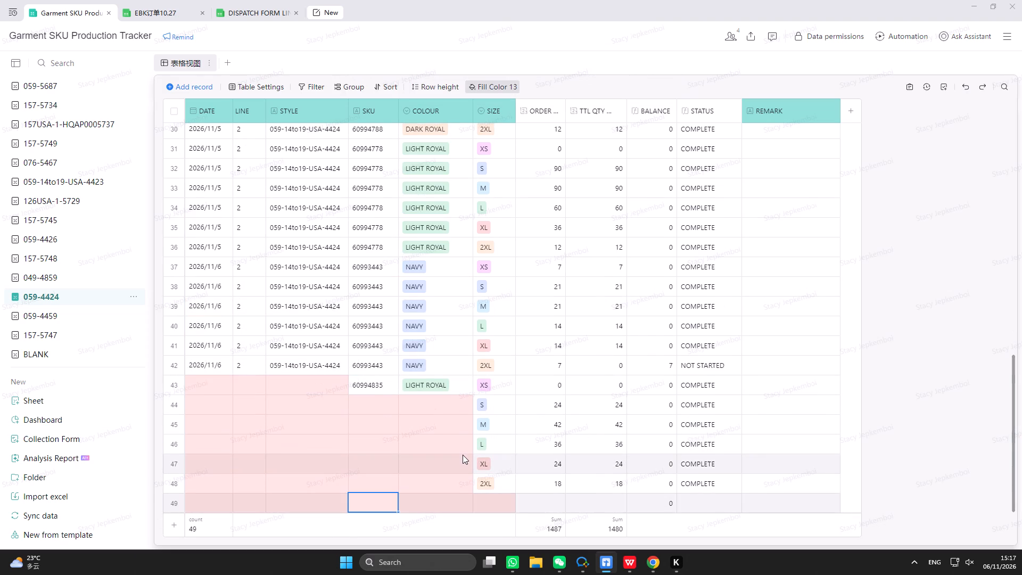
# Copy the six SKU 60994835 size records, 43 to 48, and paste them starting at record 49.
pyautogui.scroll(-6, 456, 456)
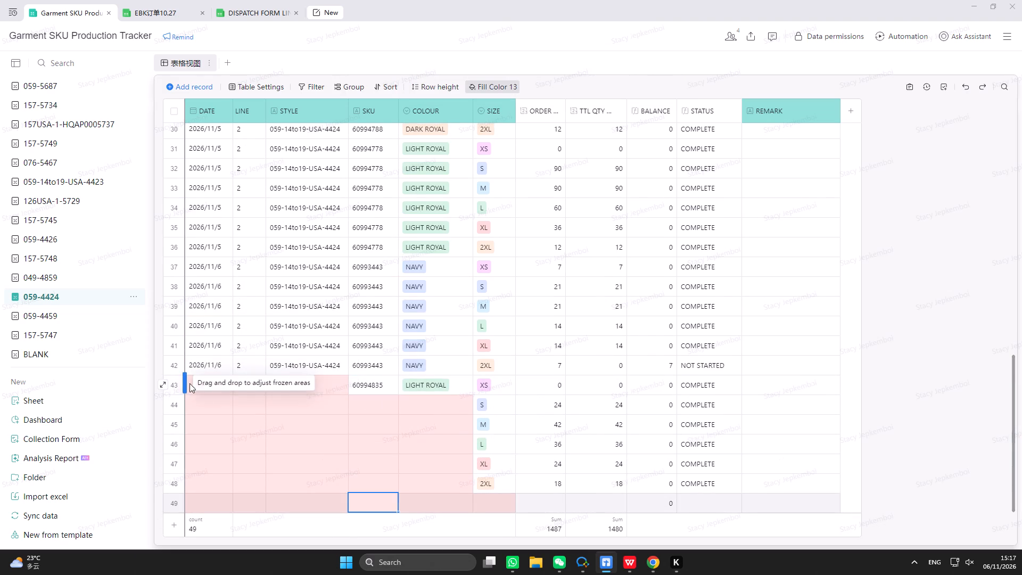
pyautogui.moveTo(202, 383); pyautogui.dragTo(831, 488)
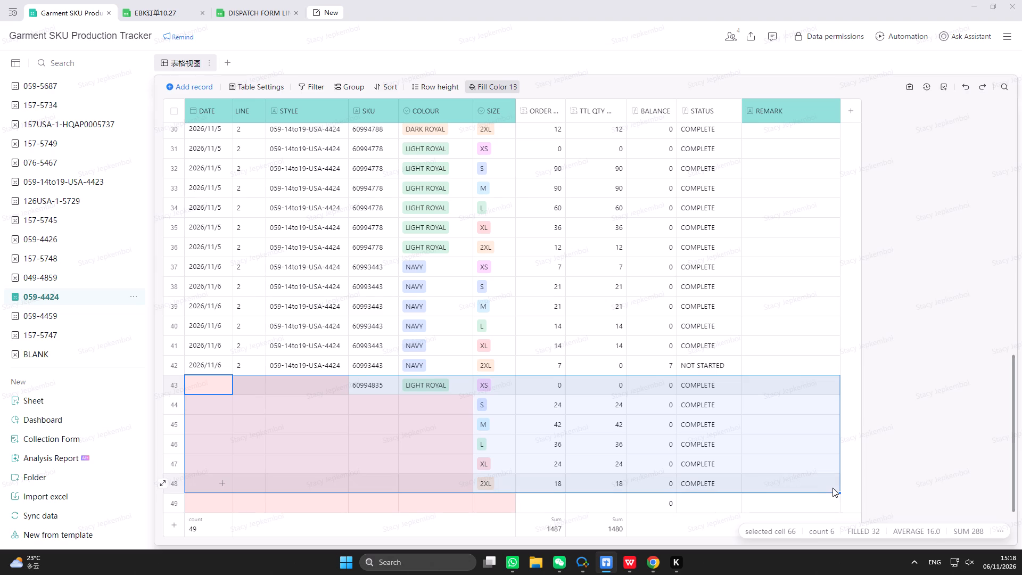
pyautogui.hotkey('ctrl', 'c')
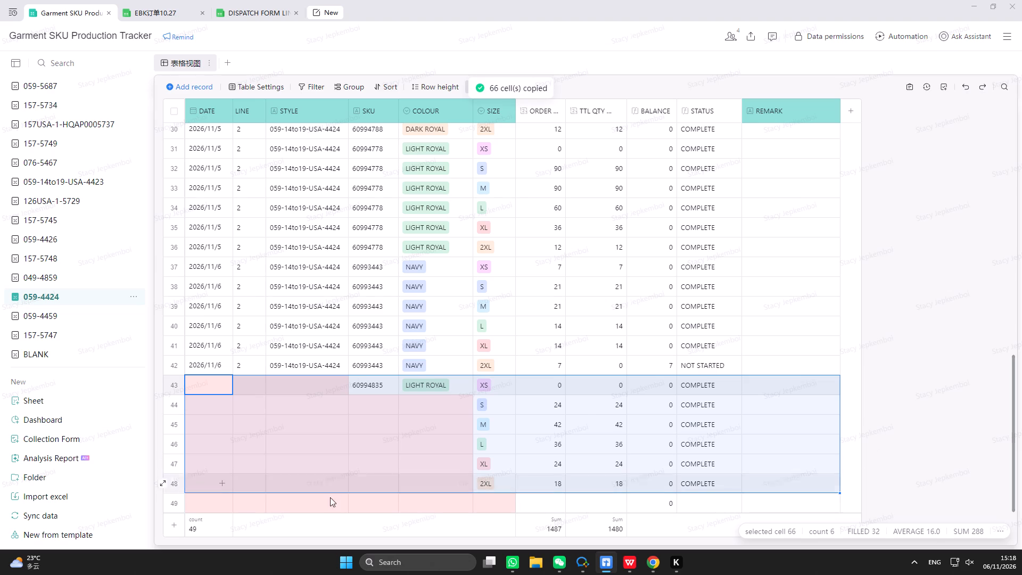
pyautogui.scroll(-2, 218, 498)
pyautogui.click(214, 499)
pyautogui.hotkey('ctrl', 'v')
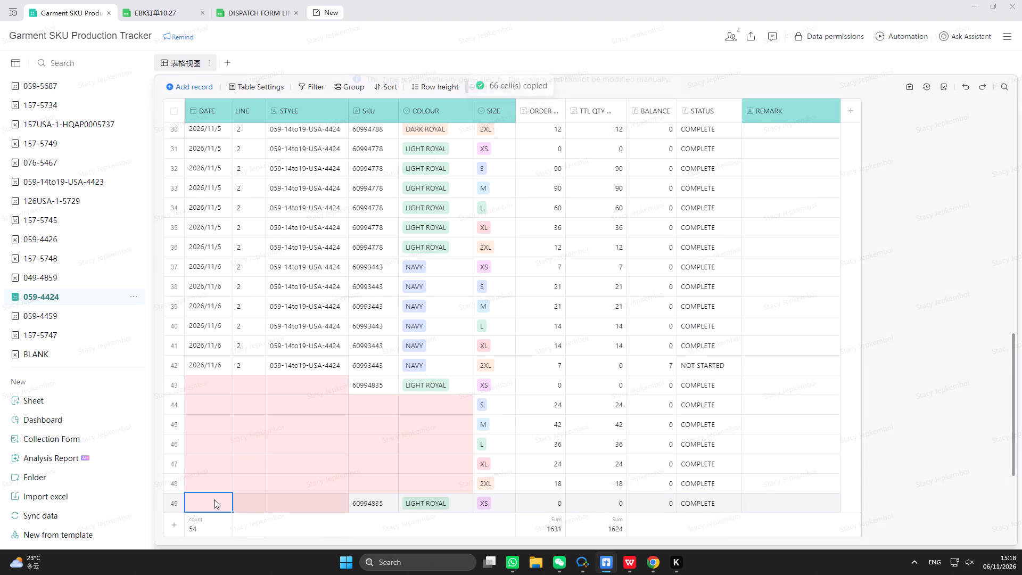
# Select record 49's SKU cell and place the tracker side by side with the WPS order workbook again.
pyautogui.scroll(-5, 219, 503)
pyautogui.click(378, 409)
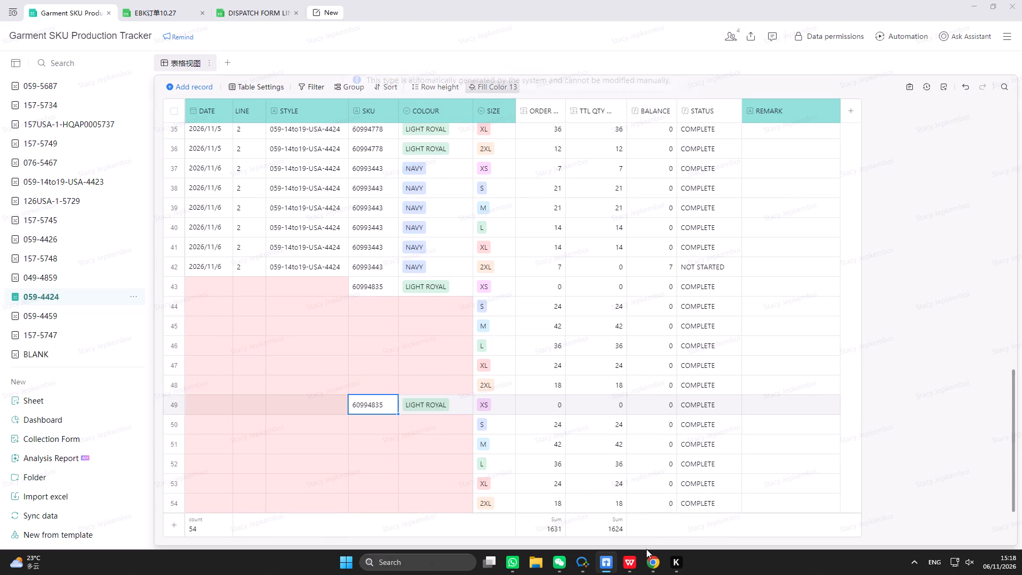
pyautogui.click(633, 560)
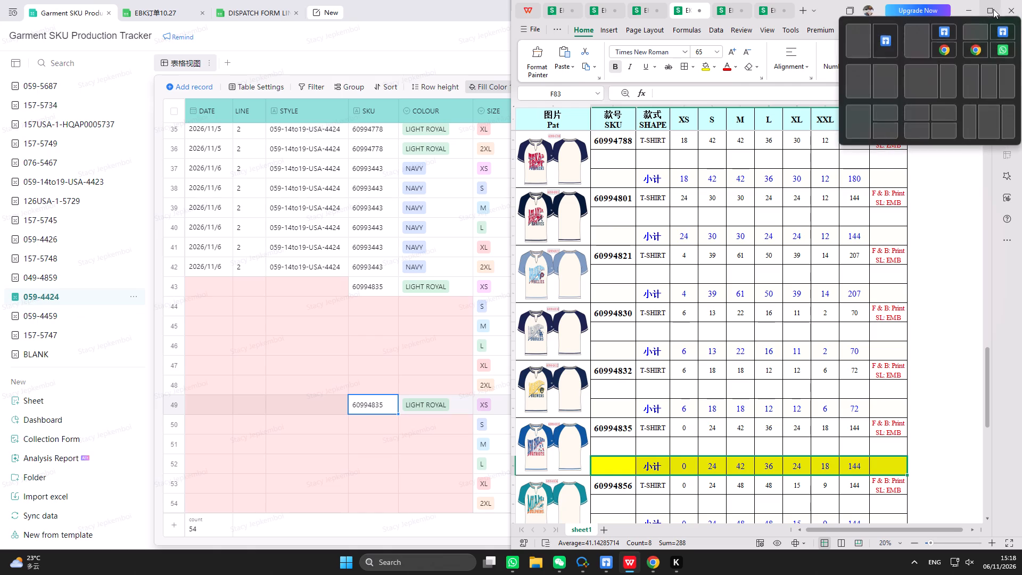
pyautogui.click(877, 83)
pyautogui.click(216, 144)
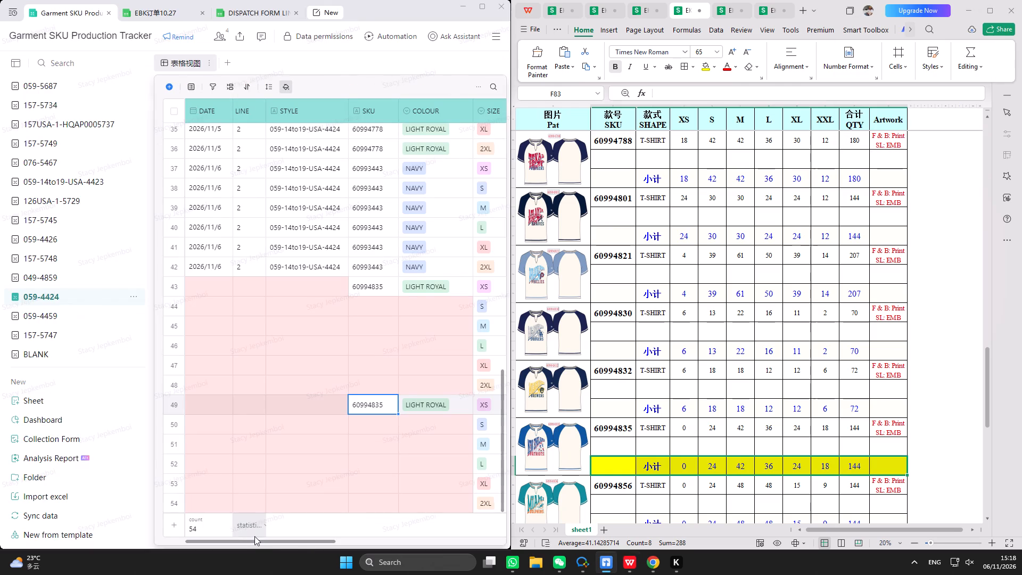
pyautogui.moveTo(257, 542); pyautogui.dragTo(303, 544)
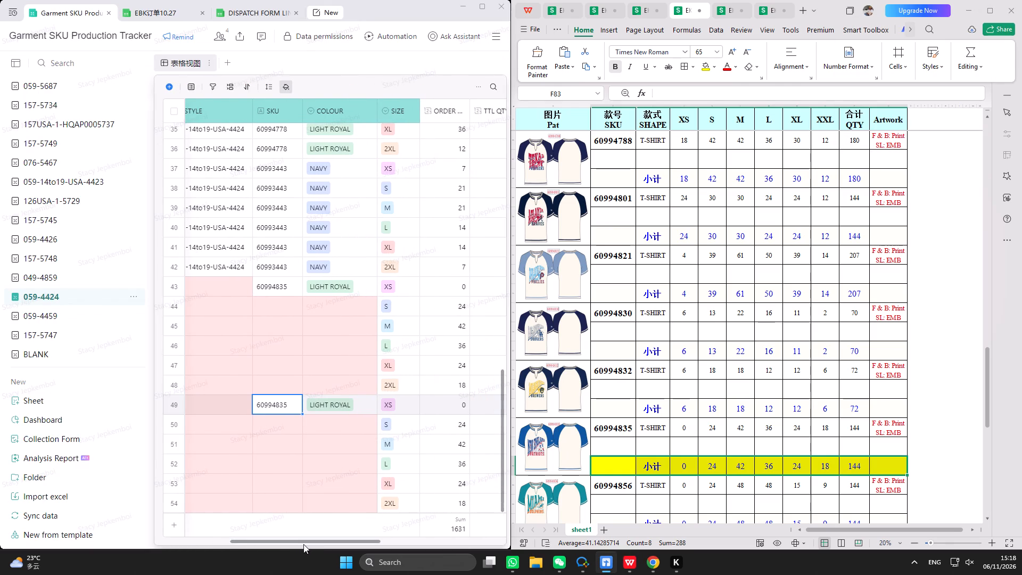
# Copy SKU 60994456 from the WPS order workbook and paste it over record 49's SKU in the tracker.
pyautogui.scroll(-3, 612, 420)
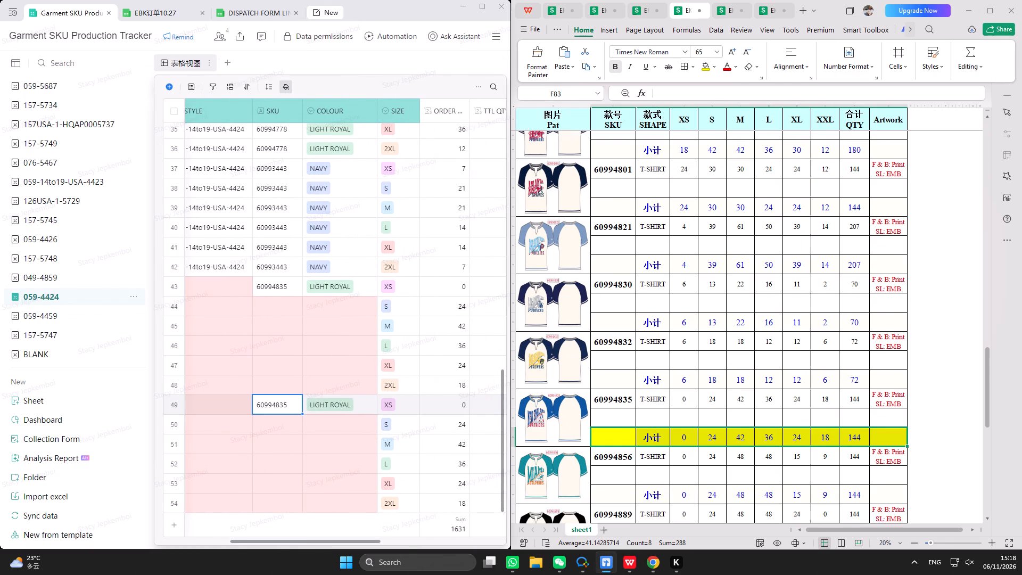
pyautogui.scroll(-2, 636, 397)
pyautogui.scroll(11, 636, 397)
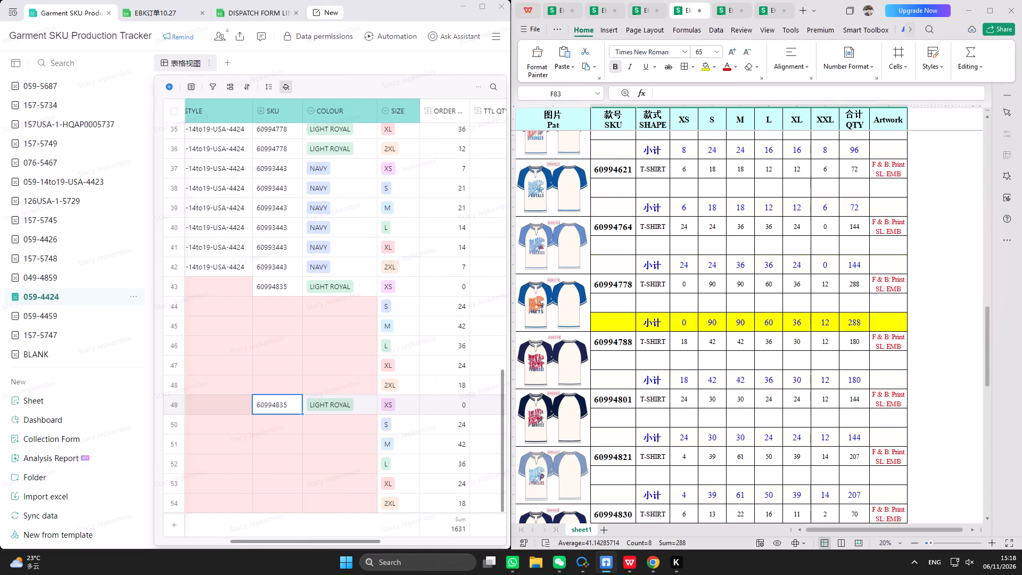
pyautogui.scroll(12, 636, 397)
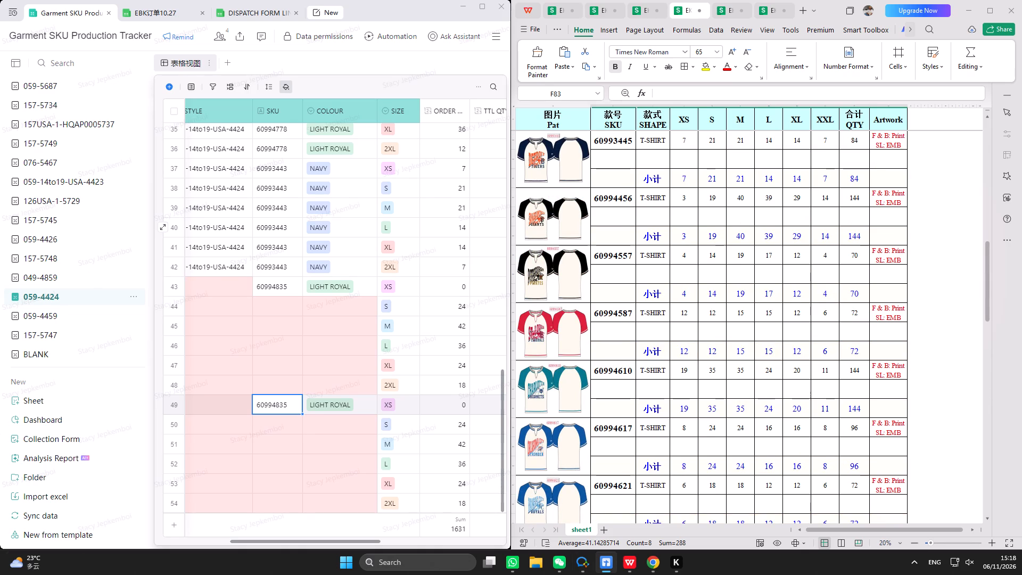
pyautogui.click(628, 201)
pyautogui.doubleClick(680, 90)
pyautogui.doubleClick(688, 63)
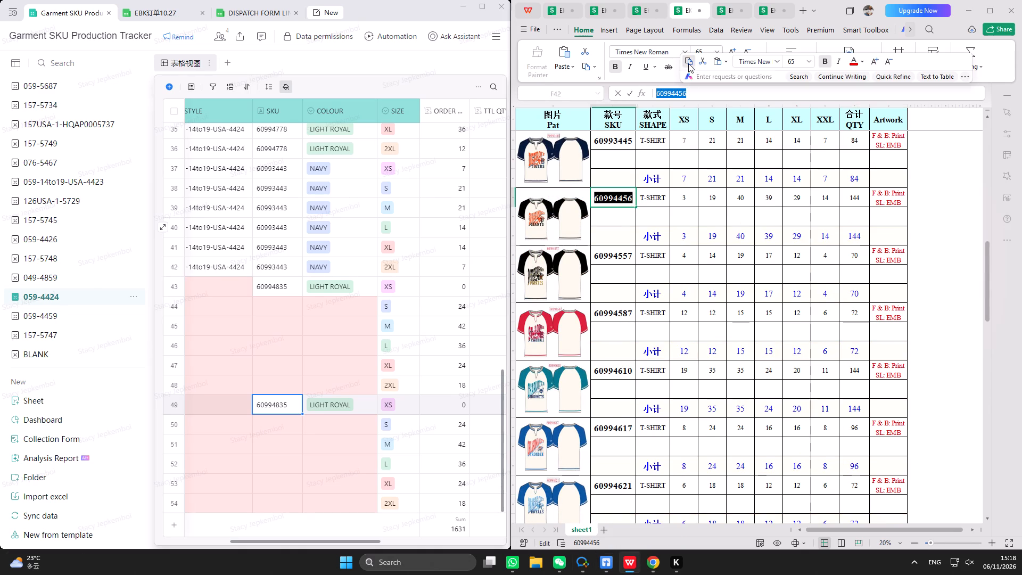
pyautogui.tripleClick(278, 402)
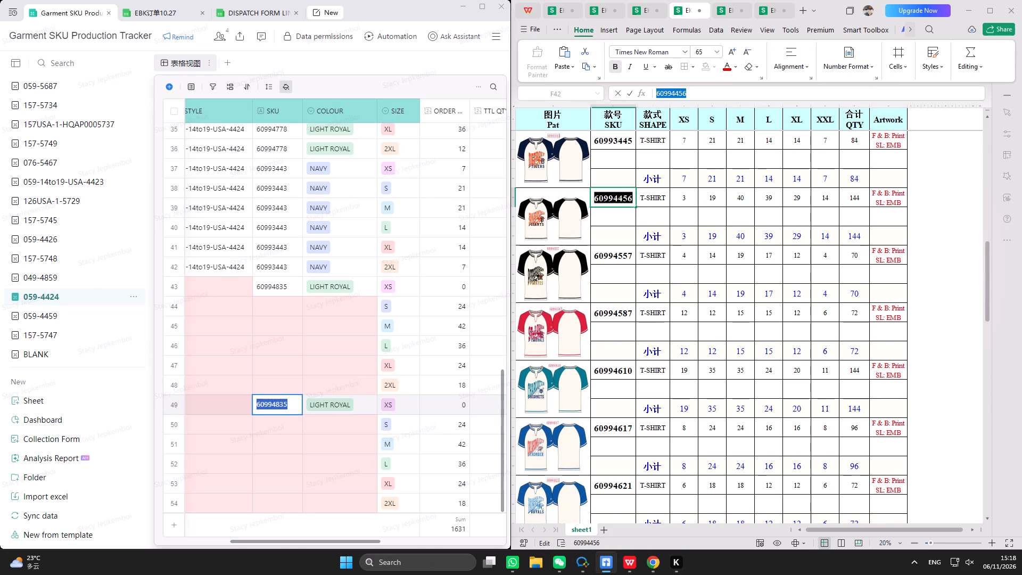
pyautogui.hotkey('ctrl', 'v')
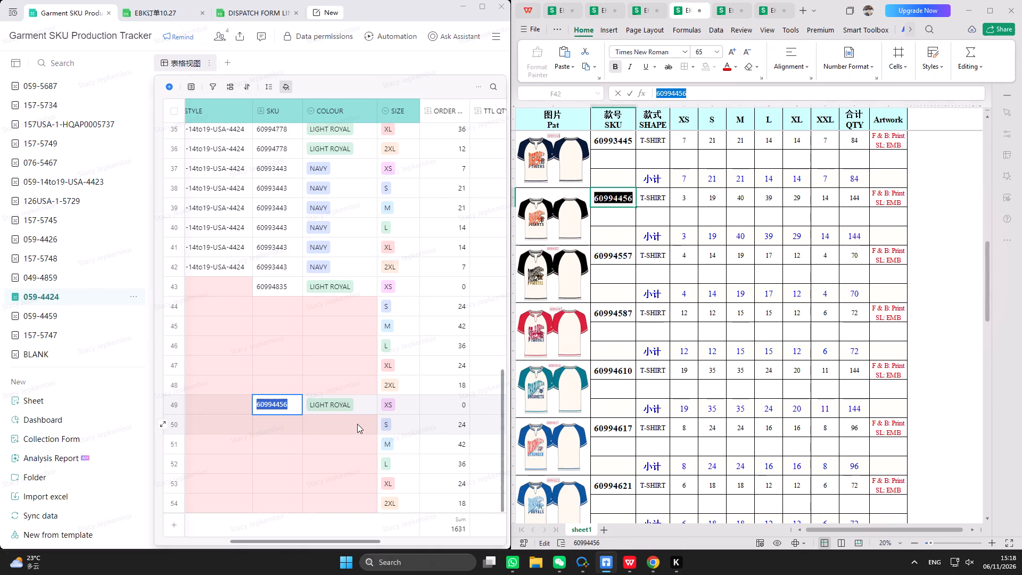
# Set record 49's colour to BLACK by creating it as a new colour option.
pyautogui.click(355, 415)
pyautogui.doubleClick(362, 407)
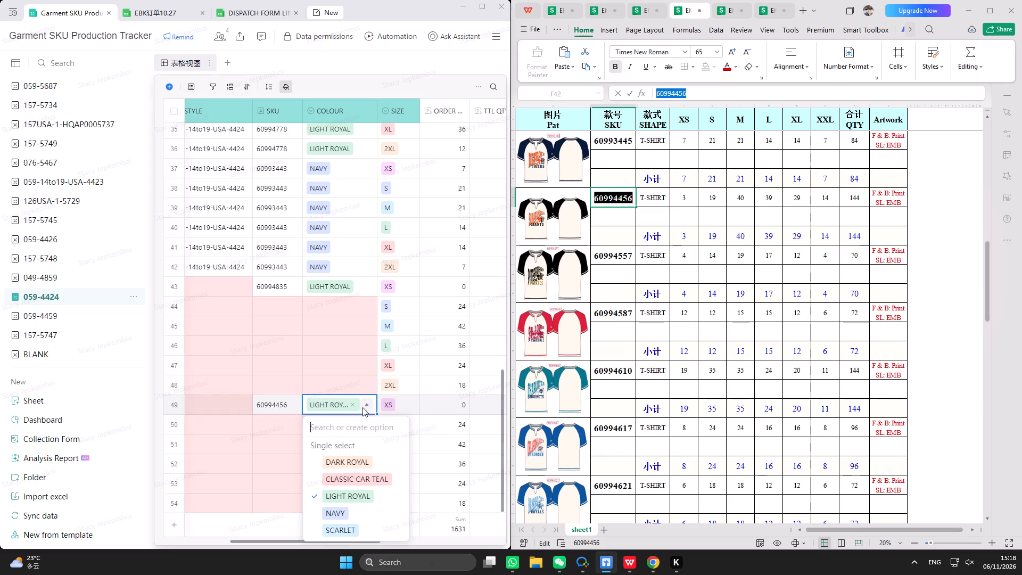
pyautogui.scroll(-3, 362, 494)
pyautogui.write('BLACK')
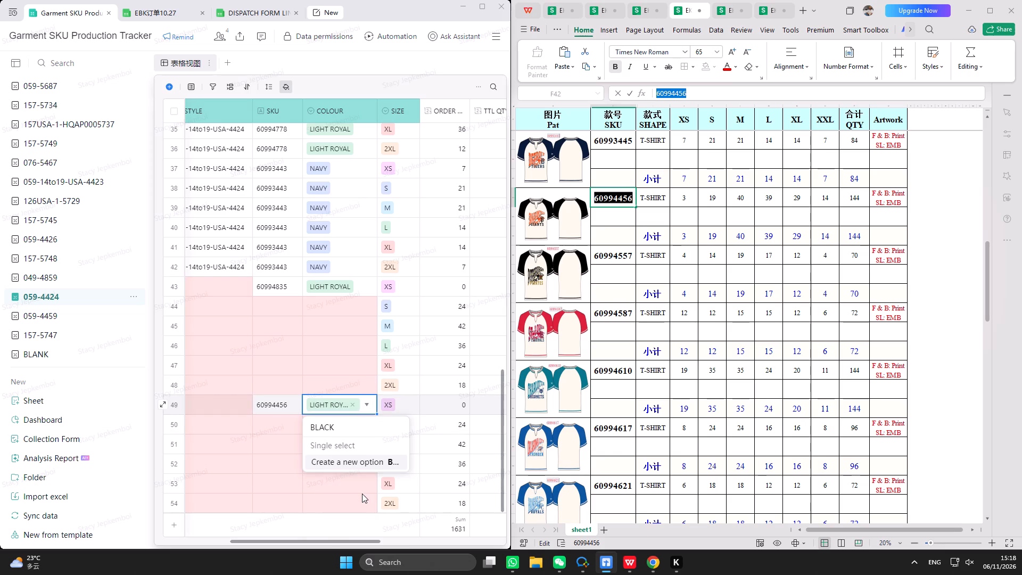
pyautogui.click(351, 456)
pyautogui.scroll(-3, 348, 464)
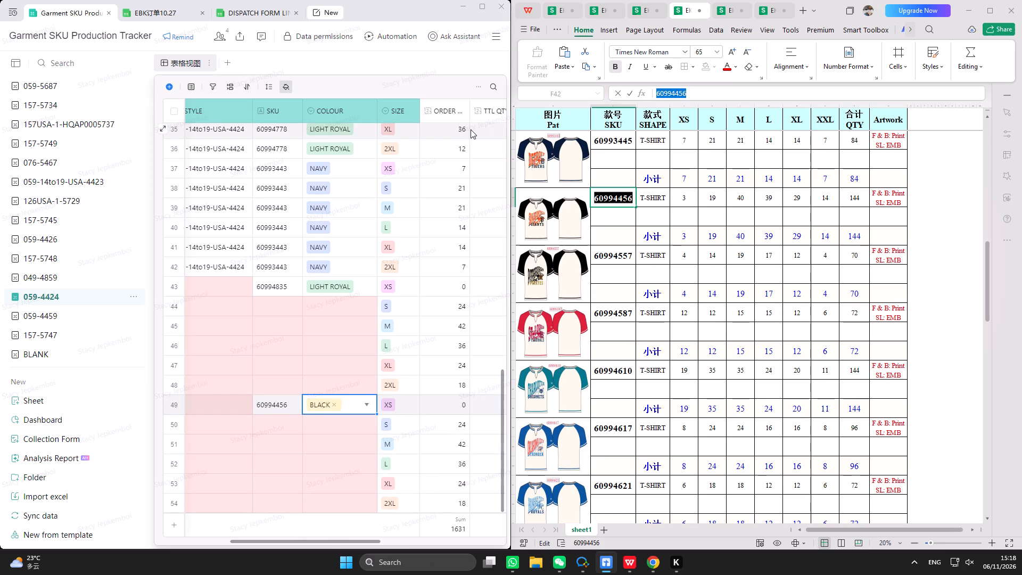
# In the order workbook, fill the 小计 subtotal row of SKU 60994456 with yellow, from the SKU to the Artwork column.
pyautogui.moveTo(621, 236); pyautogui.dragTo(743, 242)
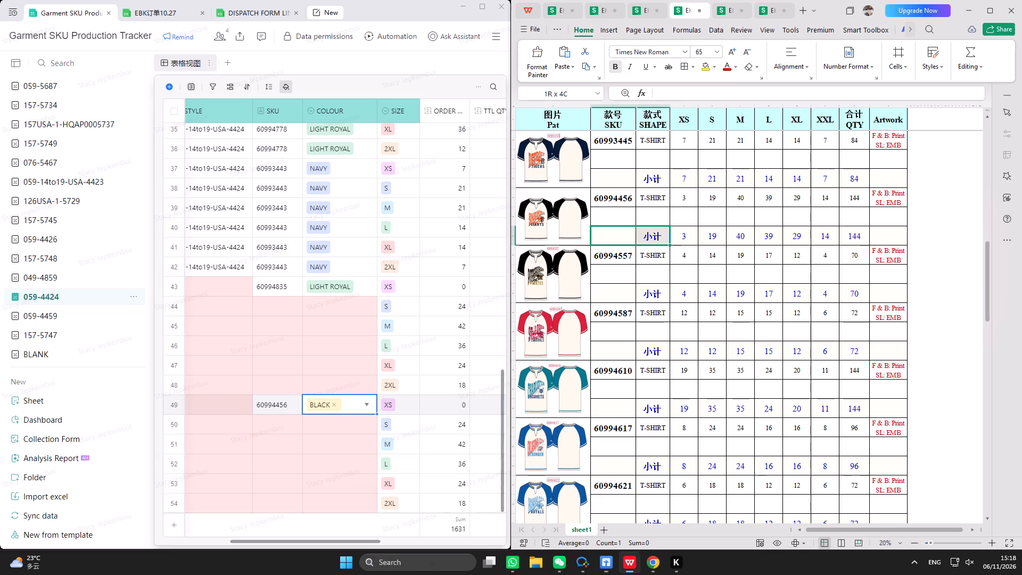
pyautogui.moveTo(743, 242); pyautogui.dragTo(881, 236)
pyautogui.click(705, 68)
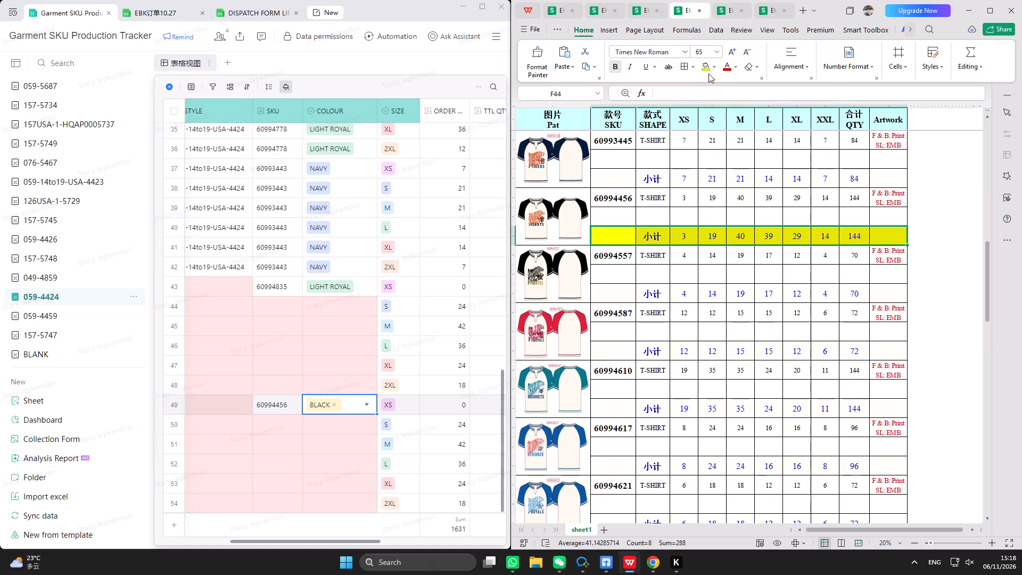
# Enter order quantities 3, 19, 40, 39, 29 and 14 for sizes XS to 2XL in tracker records 49 to 54.
pyautogui.click(456, 409)
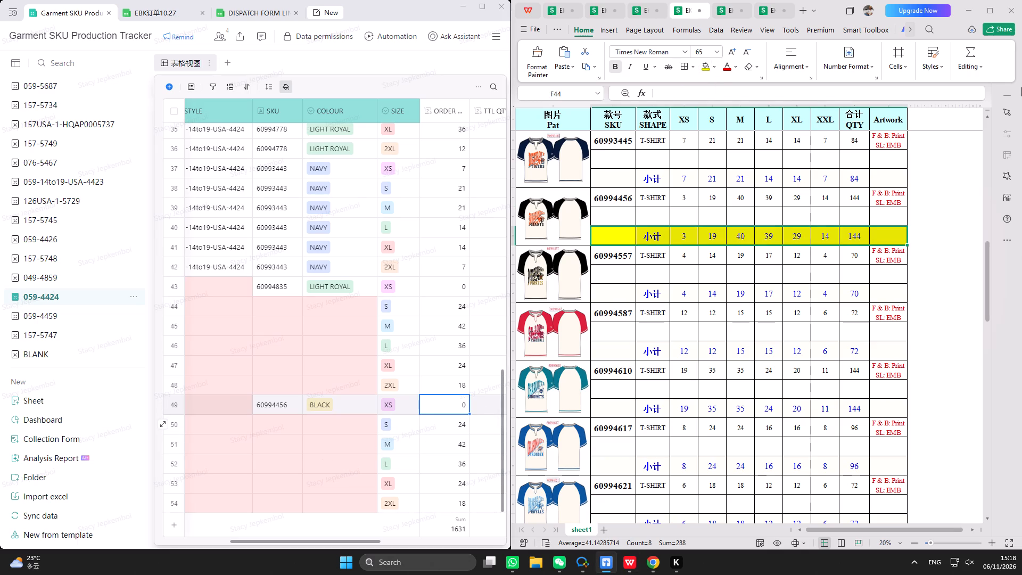
pyautogui.press('3')
pyautogui.press('Return')
pyautogui.write('19')
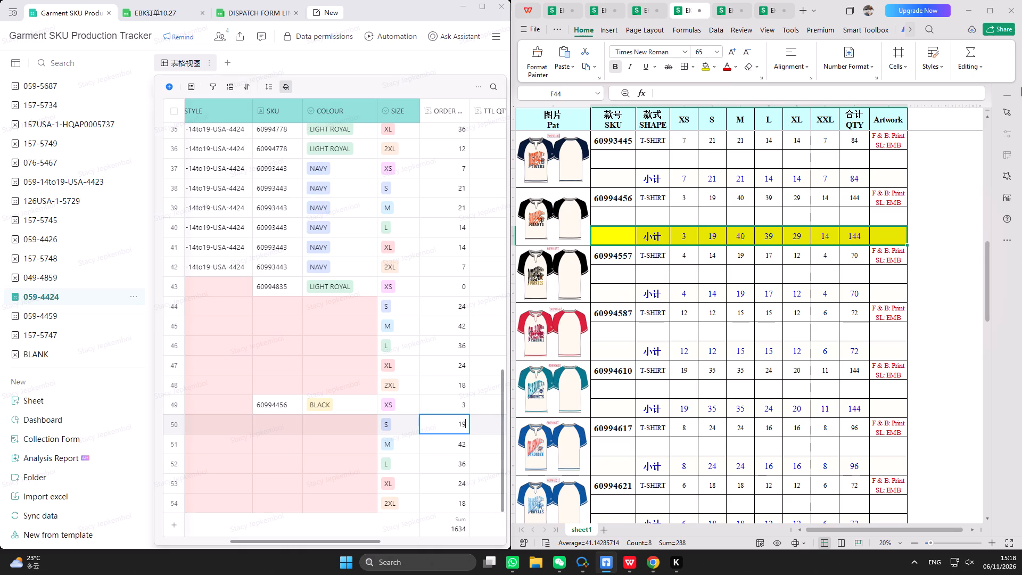
pyautogui.press('Return')
pyautogui.write('40')
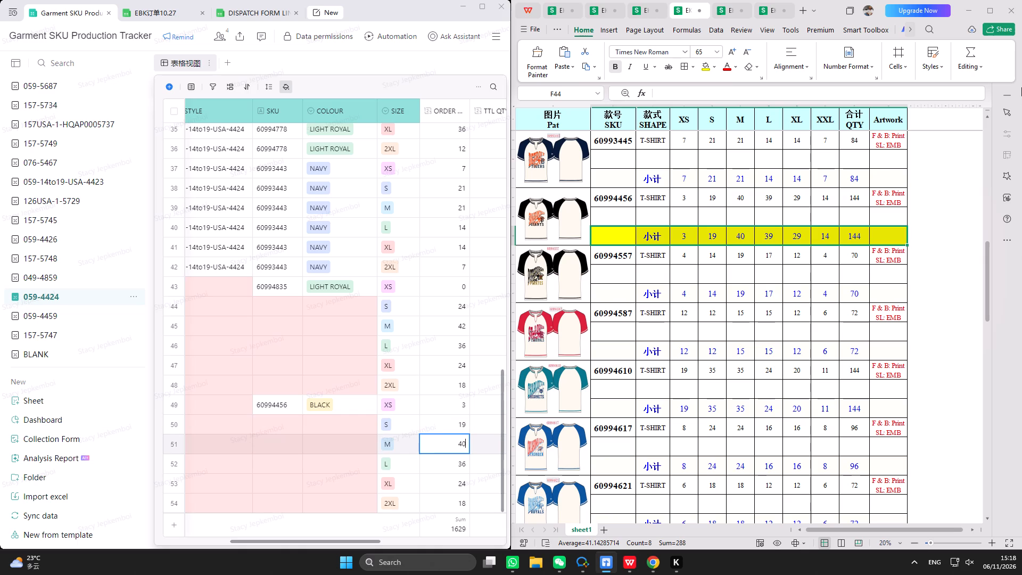
pyautogui.press('Return')
pyautogui.write('39')
pyautogui.press('Return')
pyautogui.write('29')
pyautogui.press('Return')
pyautogui.write('14')
pyautogui.press('Return')
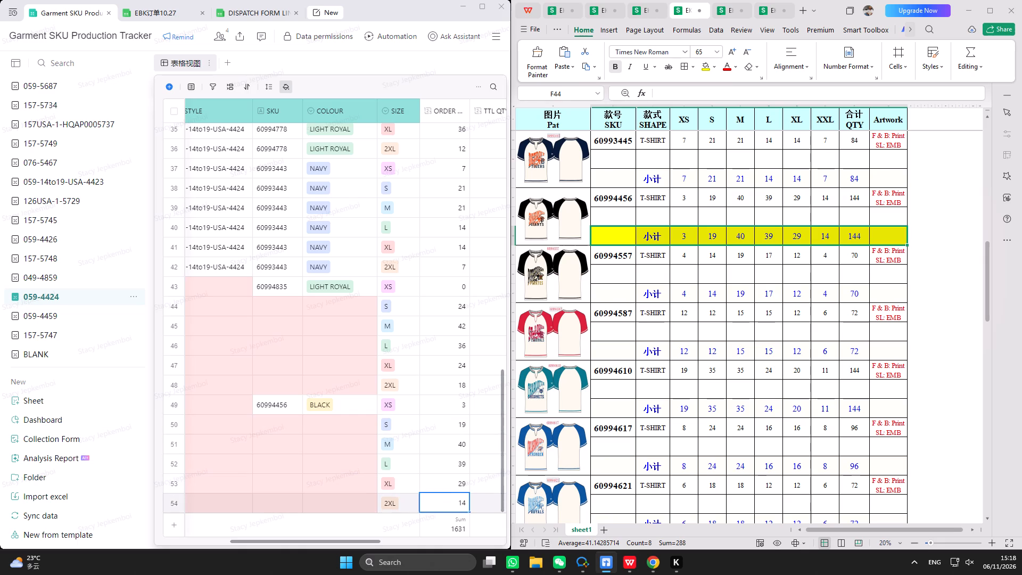
# Enter TTL QTY values 3, 19, 40, 0, 29 and 14 for sizes XS to 2XL in records 49 to 54.
pyautogui.moveTo(364, 542); pyautogui.dragTo(400, 540)
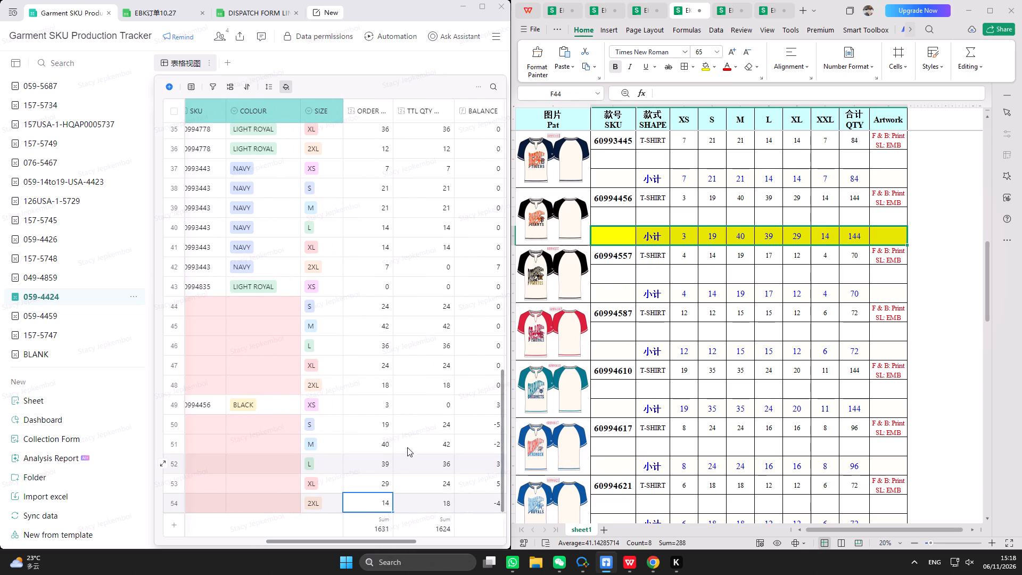
pyautogui.click(422, 410)
pyautogui.press('3')
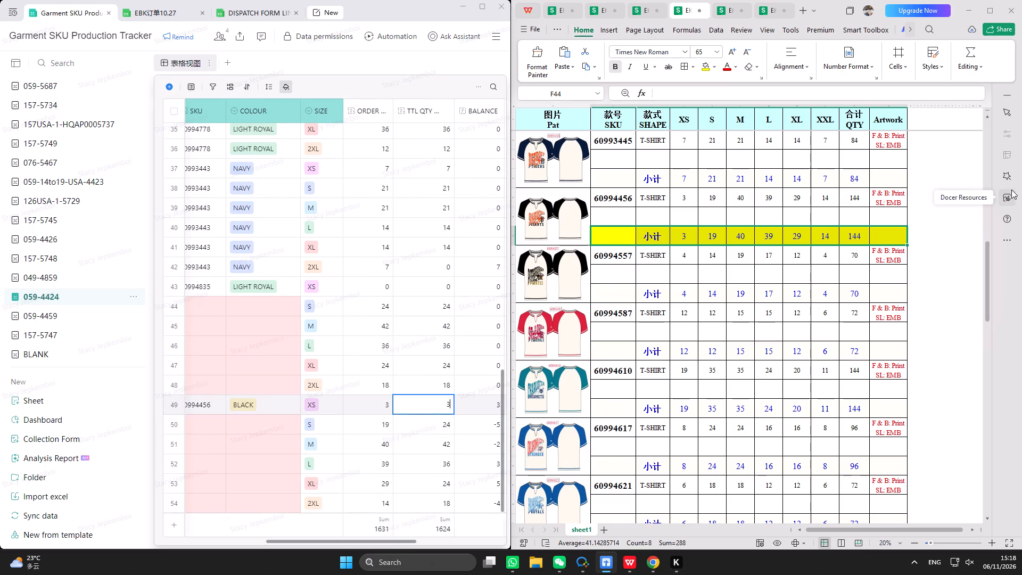
pyautogui.press('Return')
pyautogui.press('2')
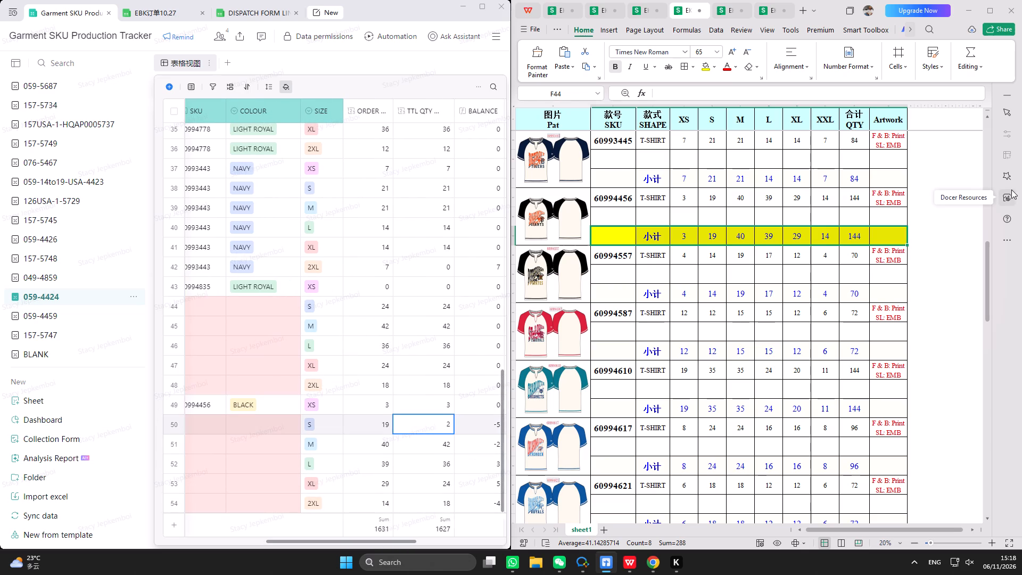
pyautogui.press('BackSpace')
pyautogui.write('19')
pyautogui.press('Return')
pyautogui.write('40')
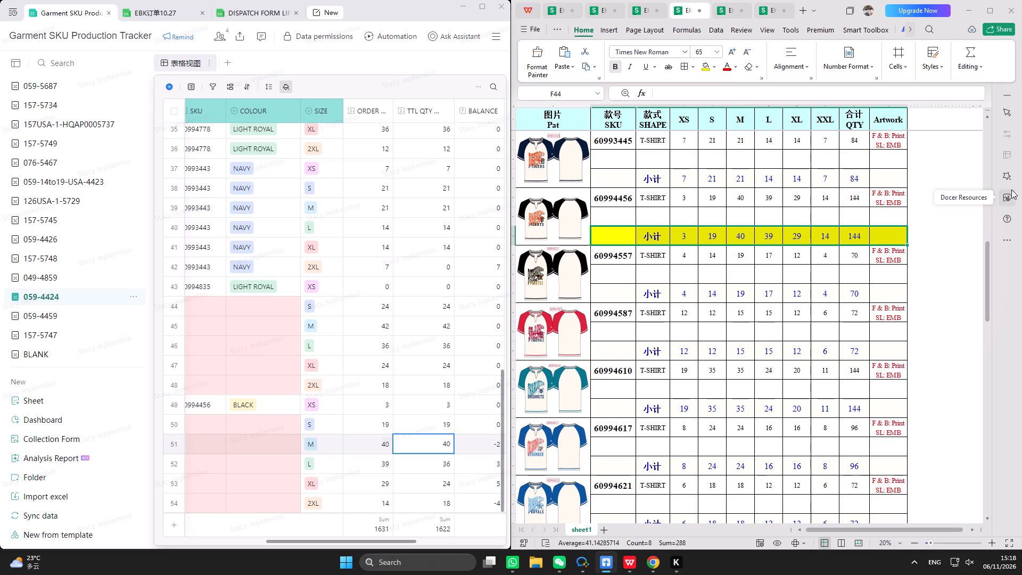
pyautogui.press('Return')
pyautogui.press('0')
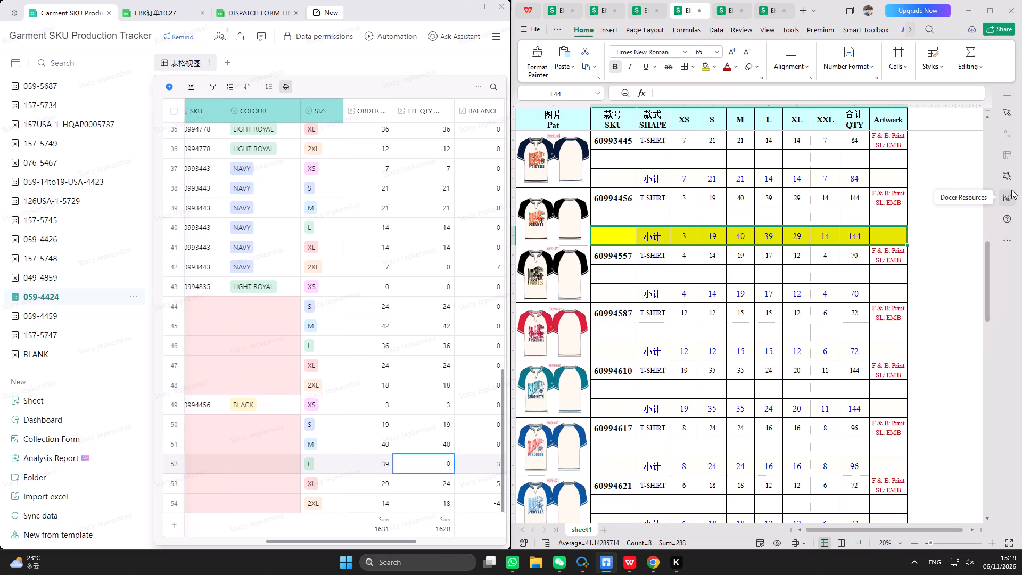
pyautogui.press('Return')
pyautogui.write('29')
pyautogui.press('Return')
pyautogui.write('14')
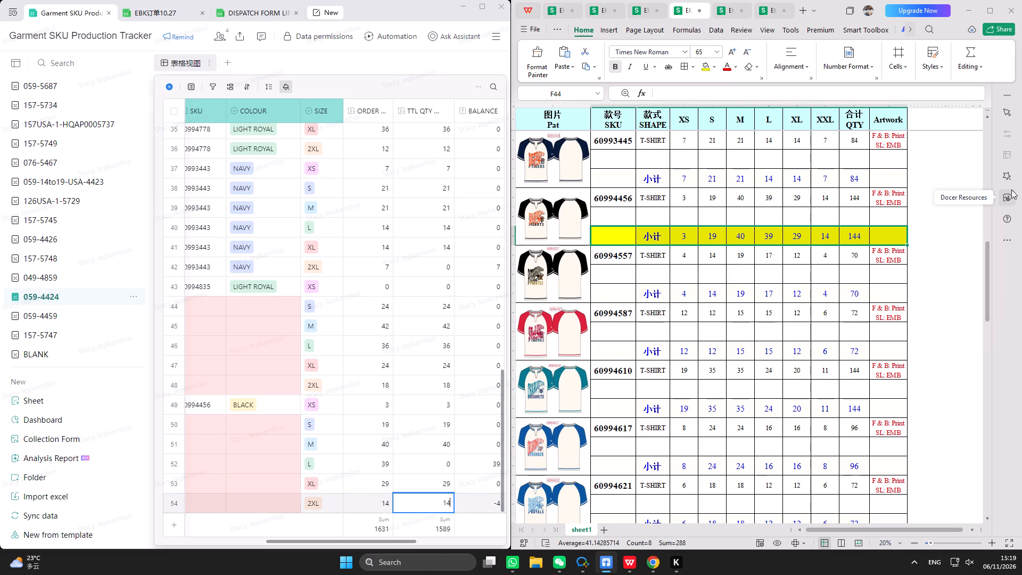
pyautogui.press('Return')
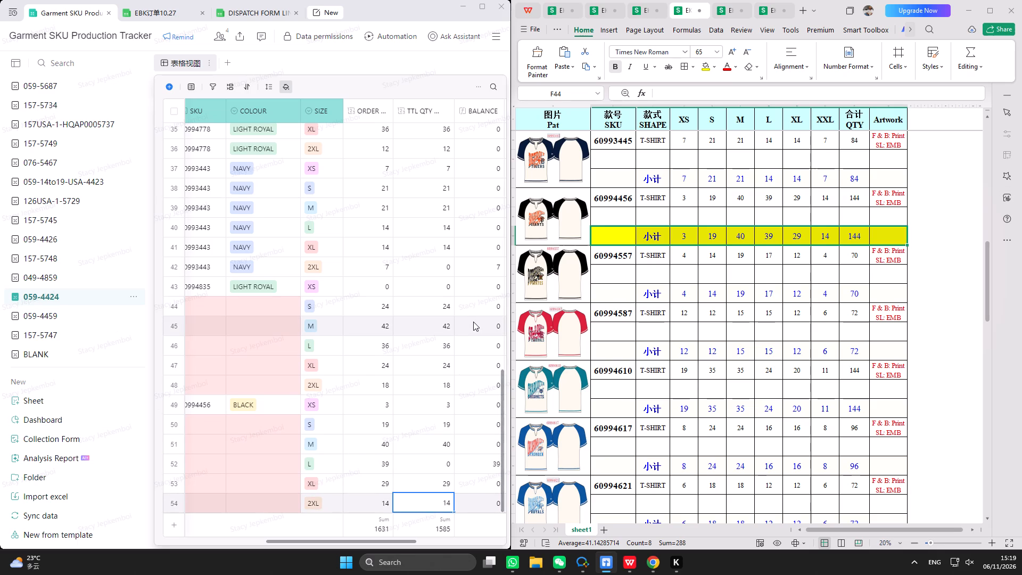
# Maximize the tracker and insert one record below record 54 in the 059-4424 sheet.
pyautogui.click(483, 7)
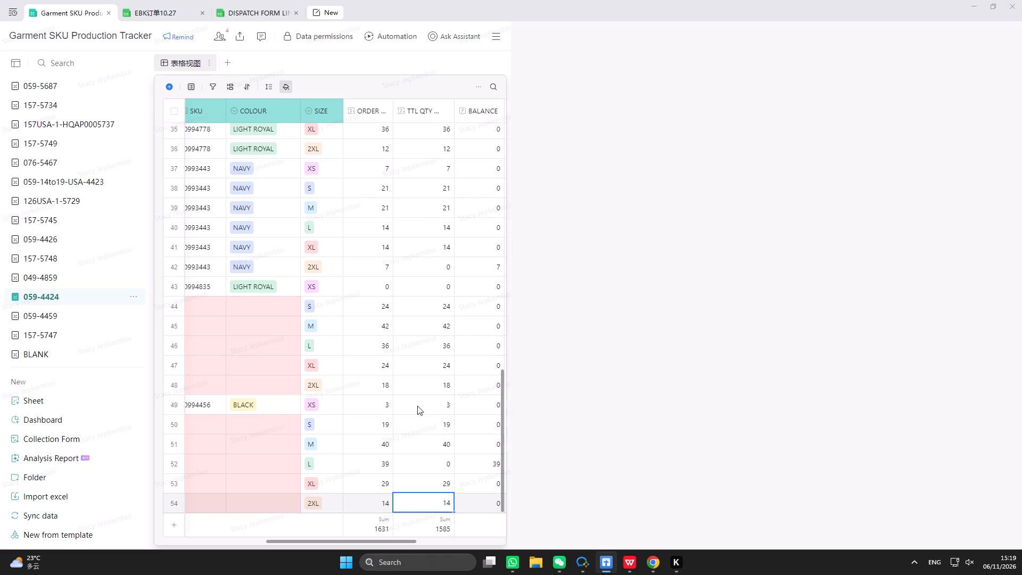
pyautogui.scroll(-1, 216, 419)
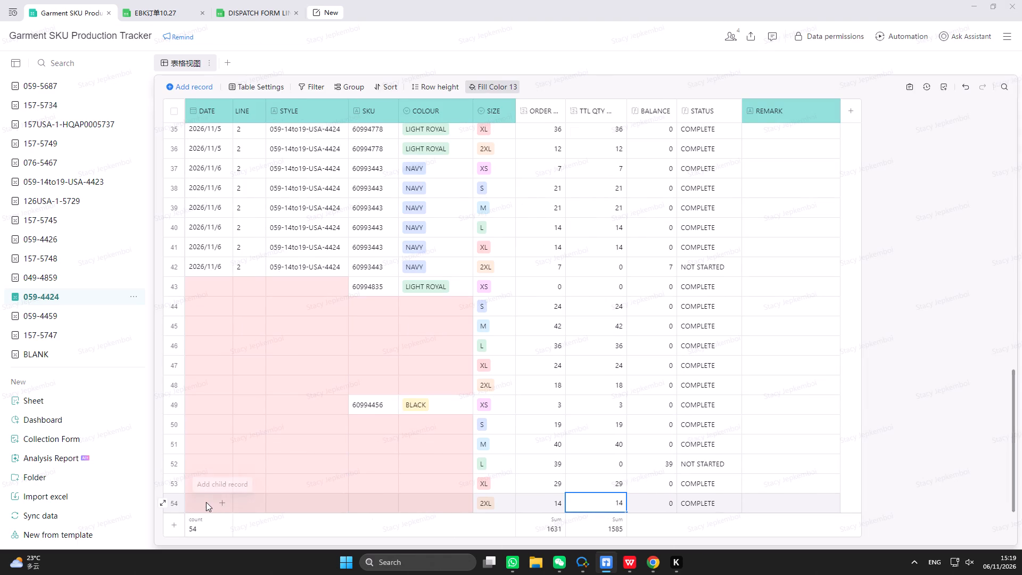
pyautogui.click(206, 502)
pyautogui.rightClick(206, 502)
pyautogui.click(253, 467)
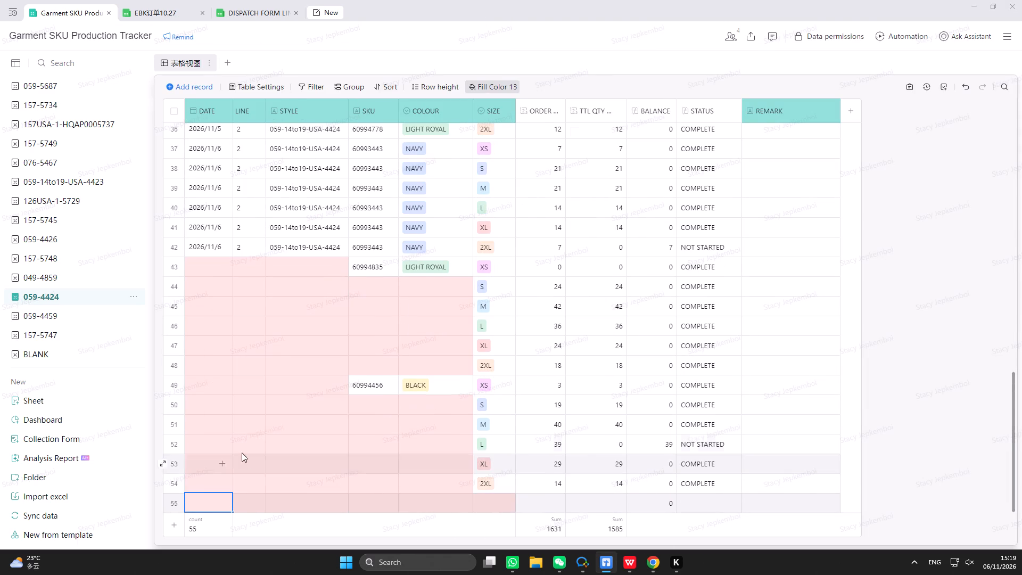
# Copy the six SKU 60994456 size records, 49 to 54, and paste them starting at record 55.
pyautogui.moveTo(206, 384); pyautogui.dragTo(758, 491)
pyautogui.hotkey('ctrl', 'c')
pyautogui.scroll(-2, 403, 510)
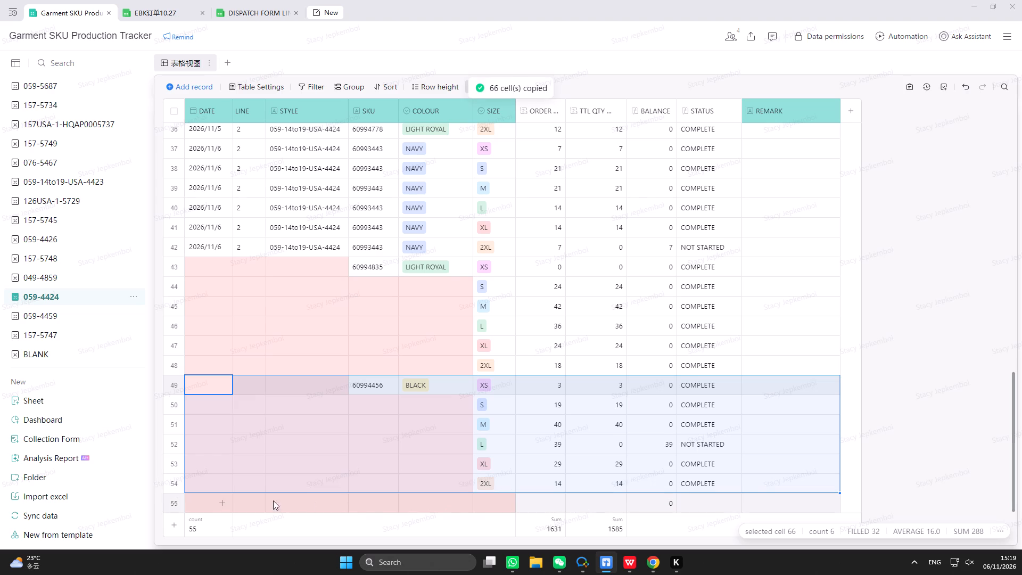
pyautogui.click(202, 502)
pyautogui.hotkey('ctrl', 'v')
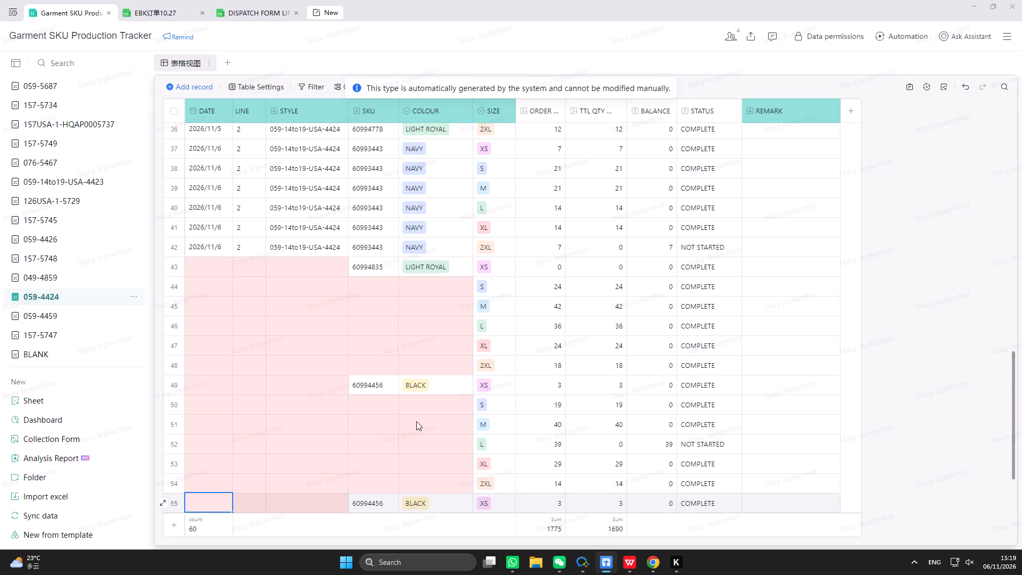
# Replace the SKU in tracker record 55 with 60994857, copied from the order workbook.
pyautogui.scroll(-4, 423, 407)
pyautogui.click(374, 409)
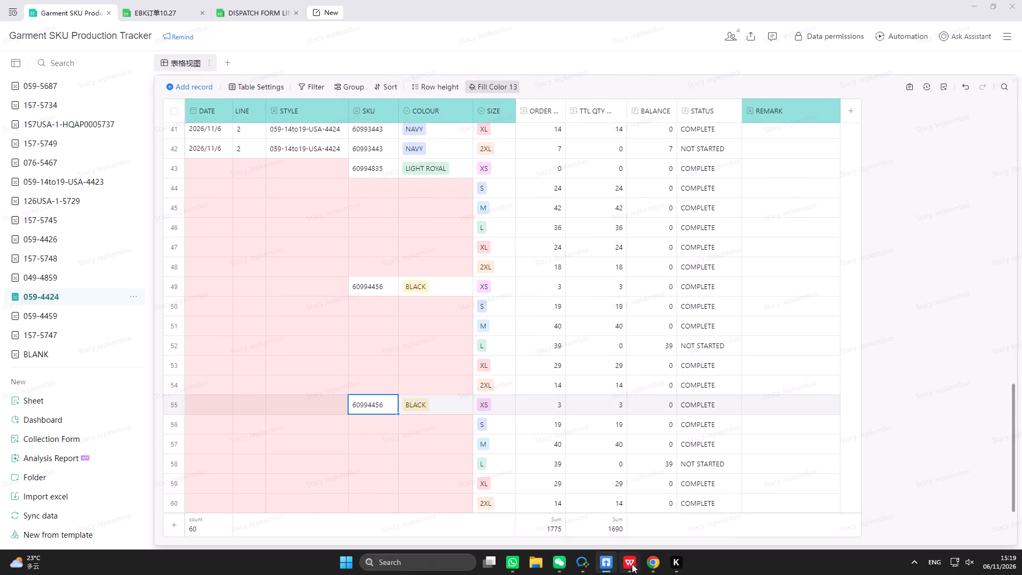
pyautogui.click(632, 564)
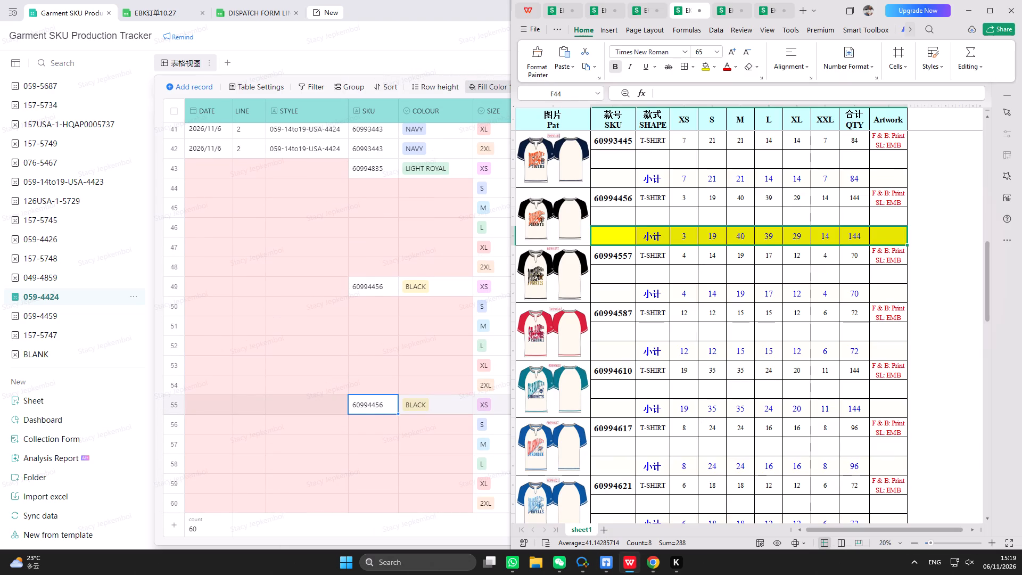
pyautogui.scroll(10, 628, 324)
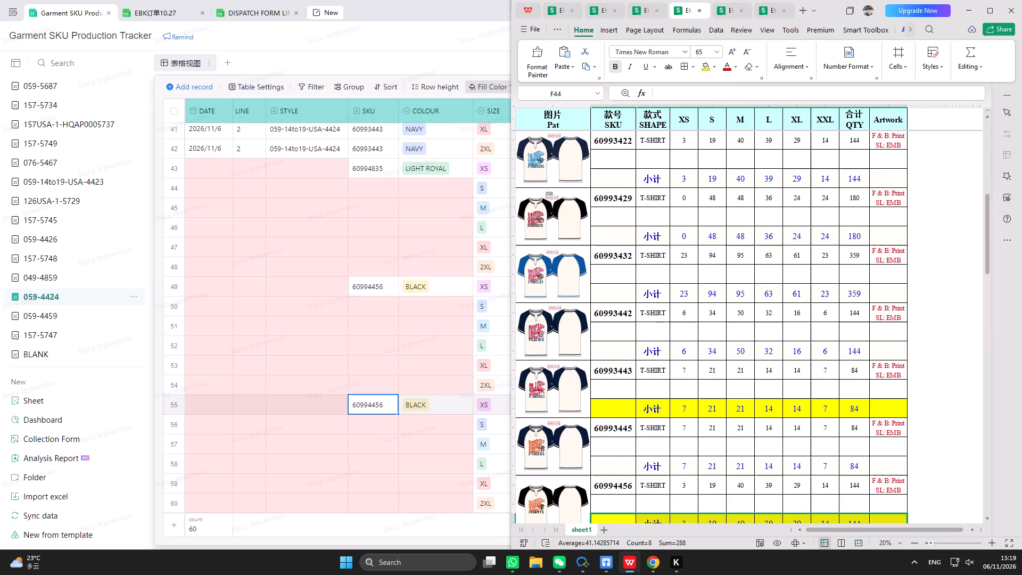
pyautogui.scroll(19, 628, 322)
pyautogui.click(612, 135)
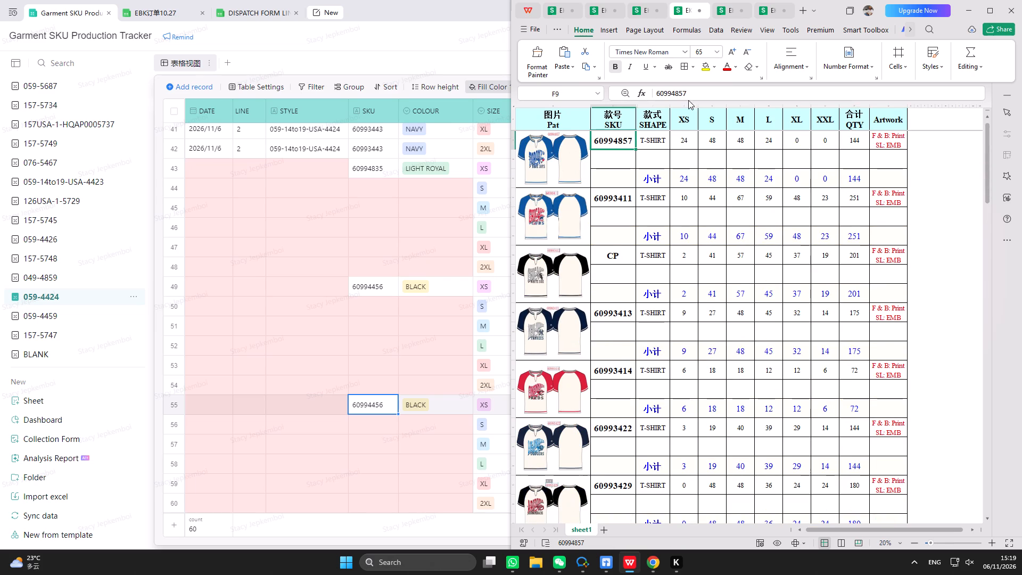
pyautogui.doubleClick(689, 91)
pyautogui.doubleClick(696, 62)
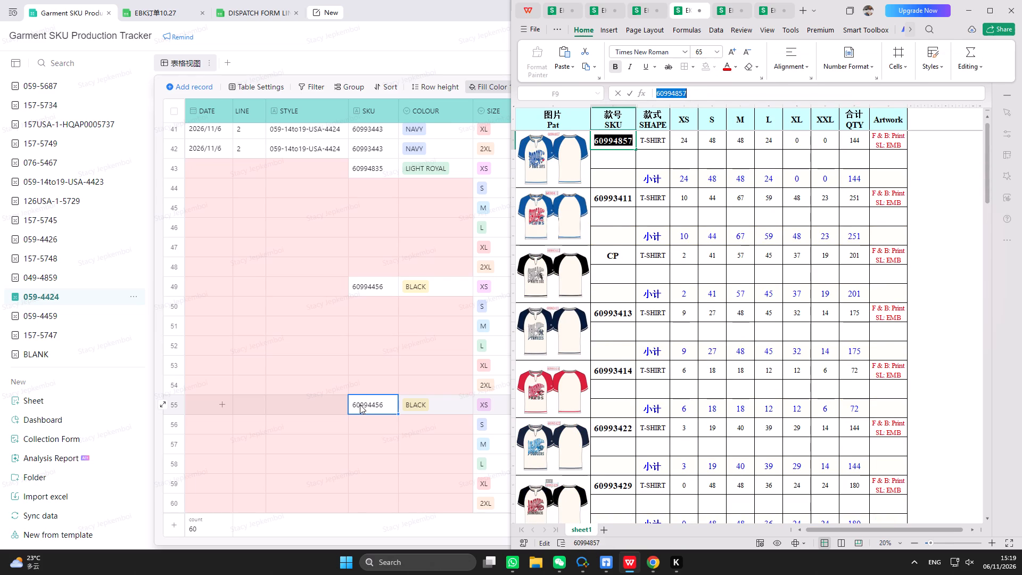
pyautogui.tripleClick(361, 404)
pyautogui.doubleClick(361, 404)
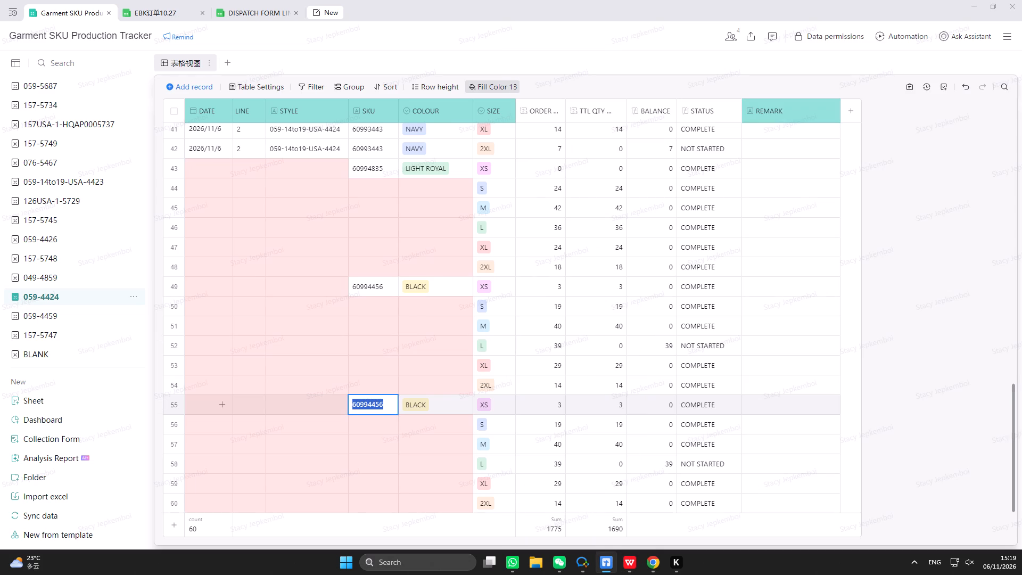
pyautogui.hotkey('ctrl', 'v')
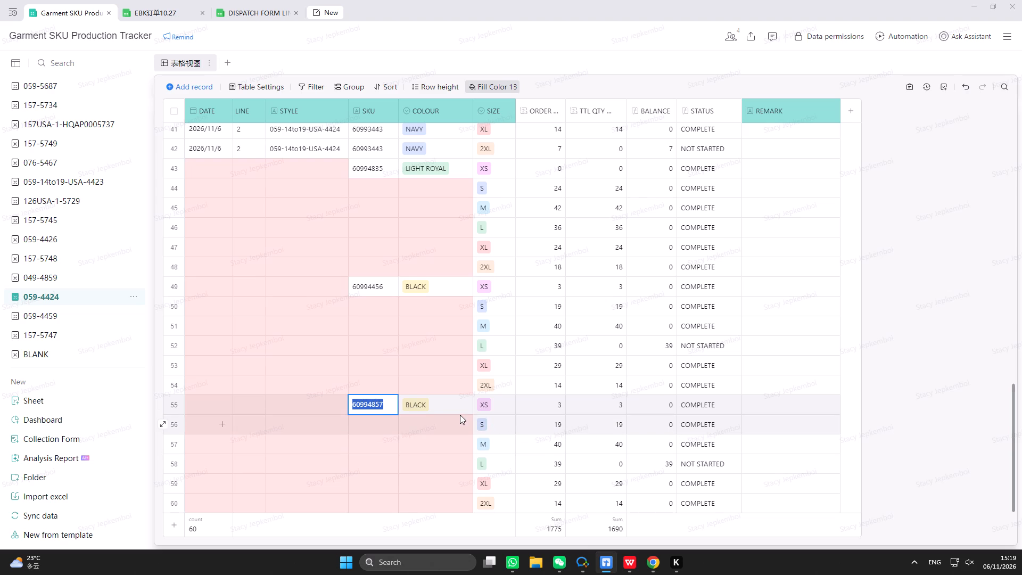
# Set the colour of record 55 to LIGHT ROYAL.
pyautogui.click(460, 415)
pyautogui.doubleClick(456, 408)
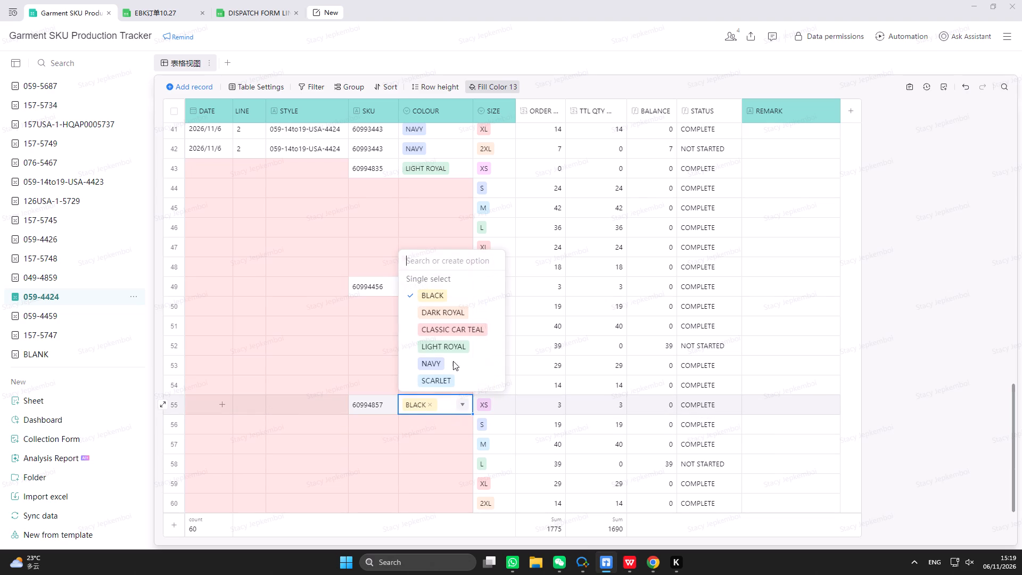
pyautogui.click(450, 344)
# Place the order workbook beside the tracker and highlight SKU 60994857's subtotal row in yellow.
pyautogui.click(640, 566)
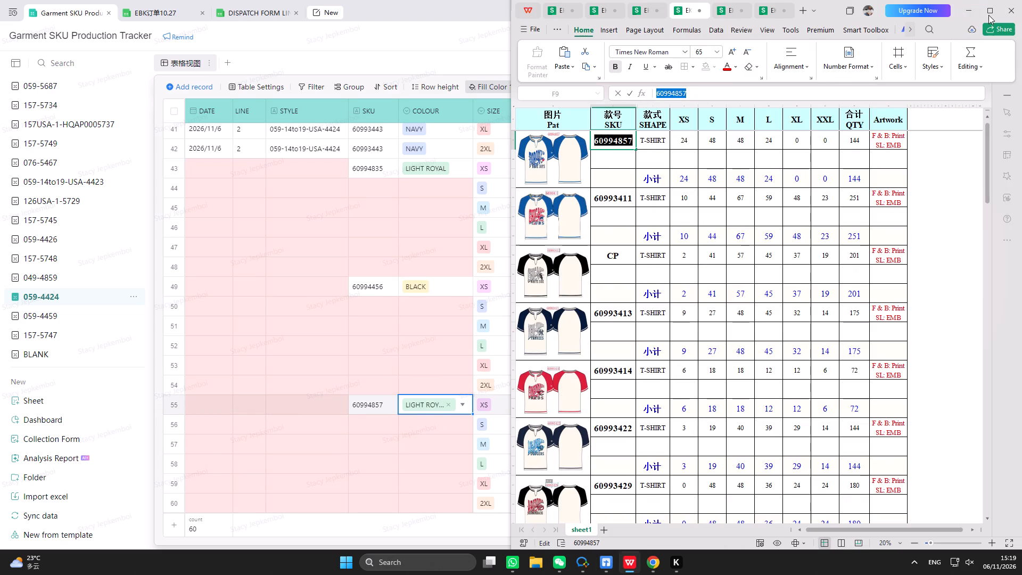
pyautogui.click(892, 84)
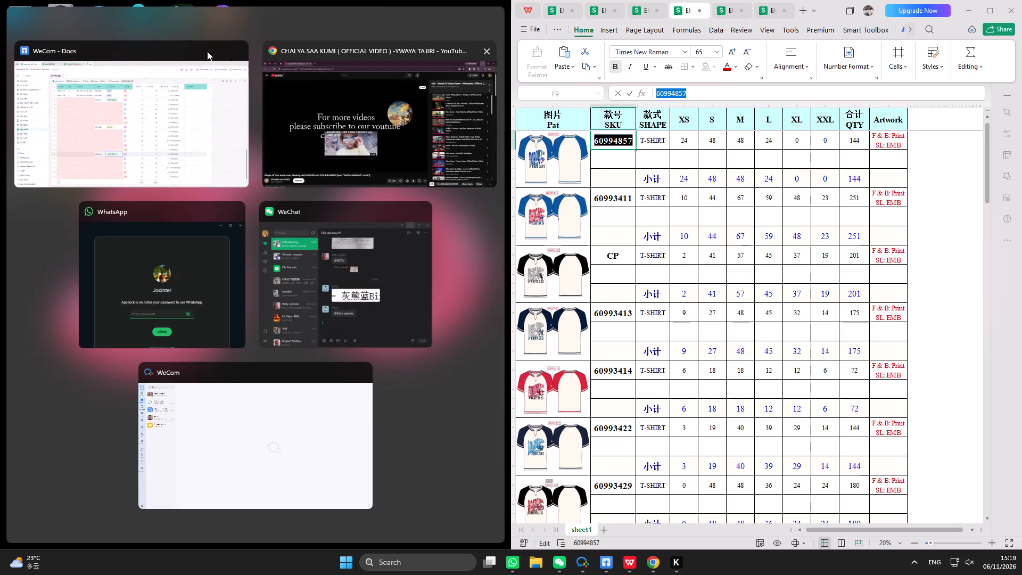
pyautogui.moveTo(141, 111); pyautogui.dragTo(141, 117)
pyautogui.moveTo(312, 539); pyautogui.dragTo(360, 539)
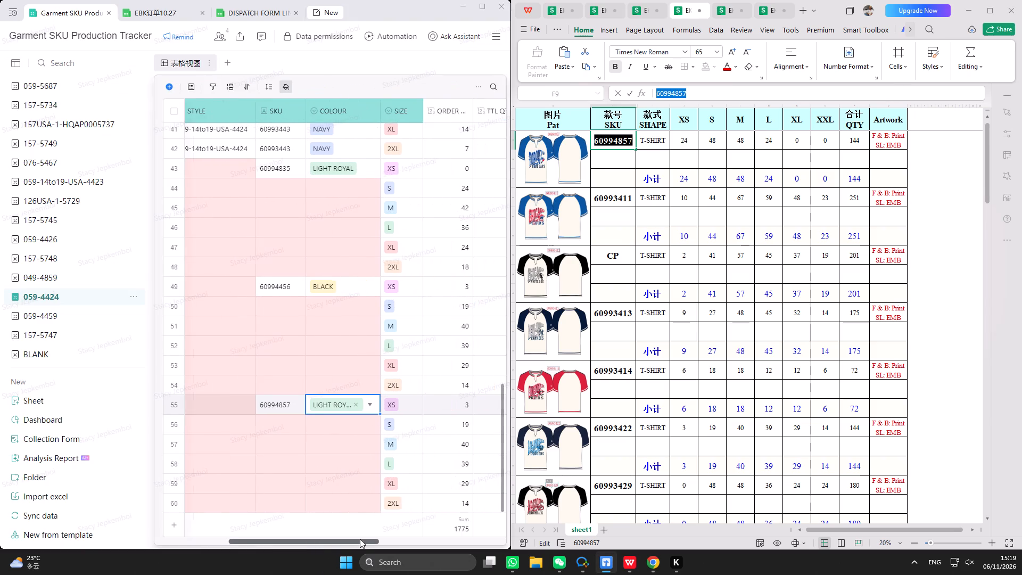
pyautogui.moveTo(360, 539); pyautogui.dragTo(391, 537)
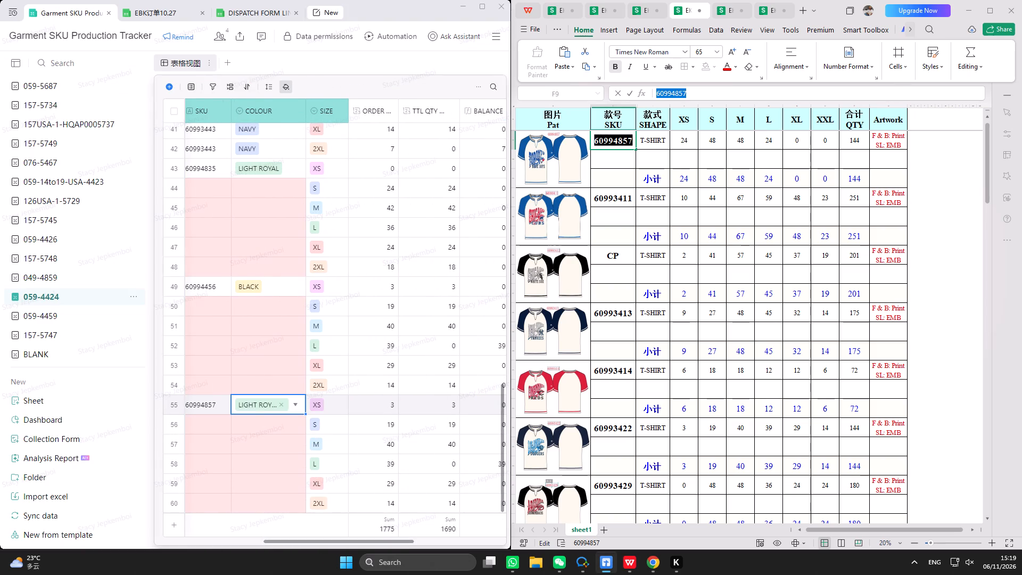
pyautogui.moveTo(607, 183); pyautogui.dragTo(894, 184)
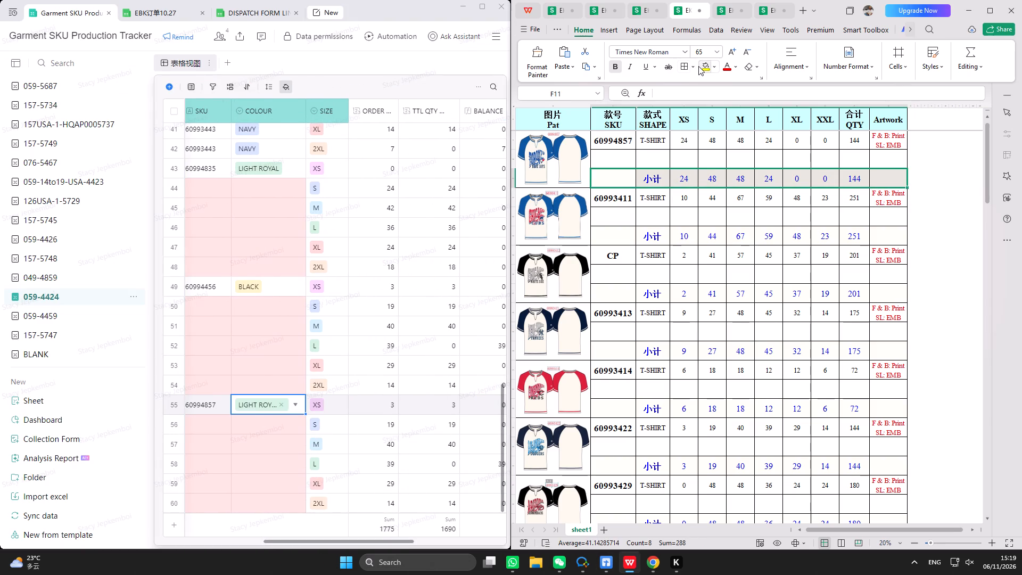
pyautogui.click(705, 67)
# Enter order quantities 24, 48, 48, 24, 0 and 0 for sizes XS to 2XL in tracker records 55 to 60.
pyautogui.click(385, 408)
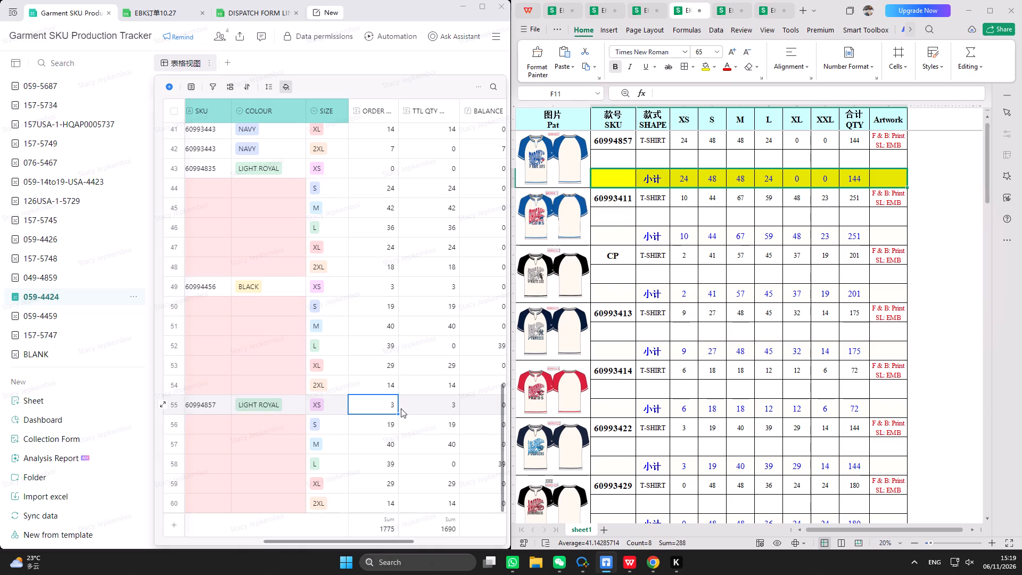
pyautogui.write('24')
pyautogui.press('Return')
pyautogui.write('48')
pyautogui.press('Return')
pyautogui.write('48')
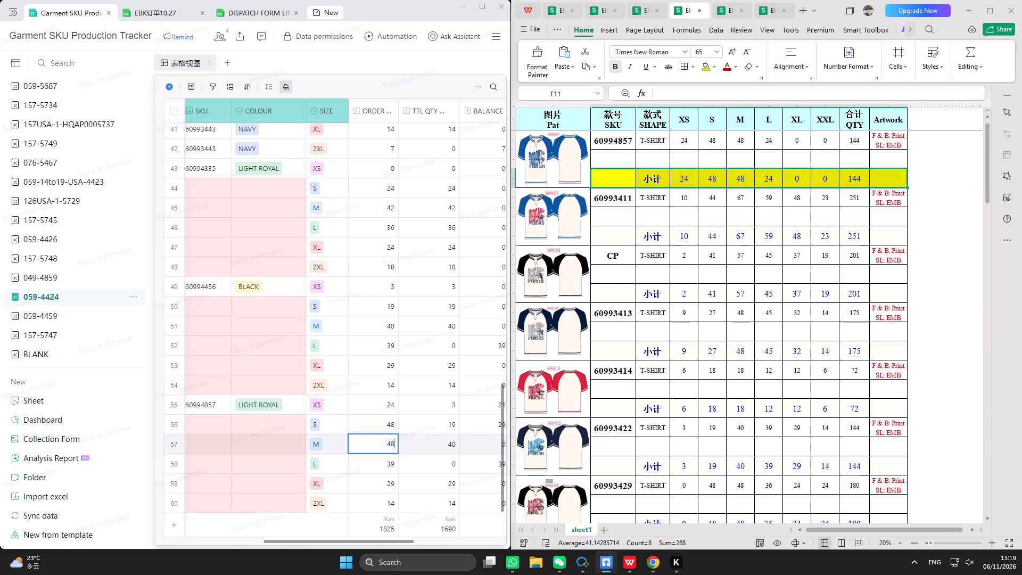
pyautogui.press('Return')
pyautogui.write('24')
pyautogui.press('Return')
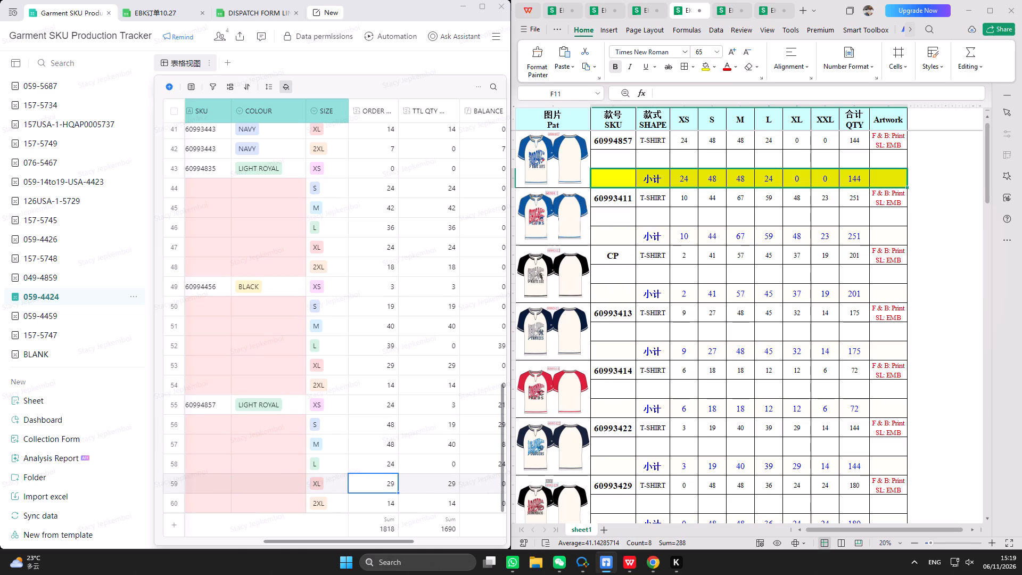
pyautogui.press('0')
pyautogui.press('Return')
pyautogui.press('0')
pyautogui.press('Return')
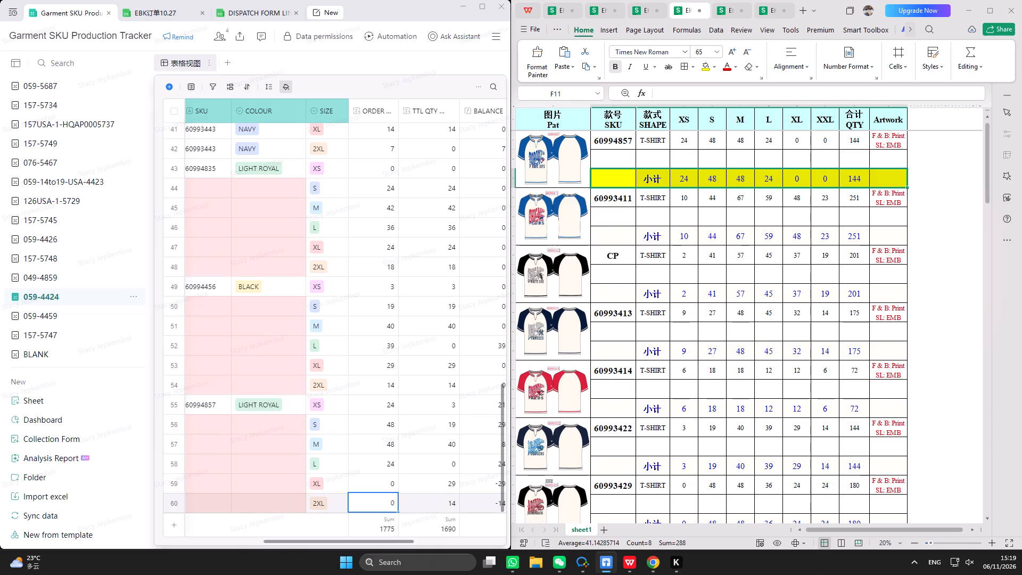
# Enter TTL QTY values 24, 48, 48, 24, 0 and 0 for sizes XS to 2XL in records 55 to 60.
pyautogui.click(423, 406)
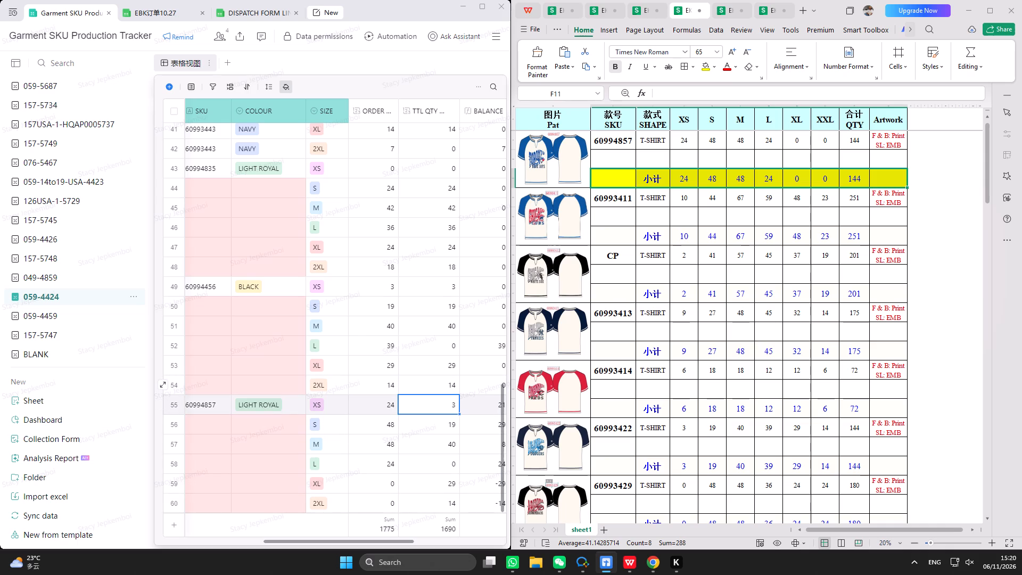
pyautogui.write('24')
pyautogui.press('Return')
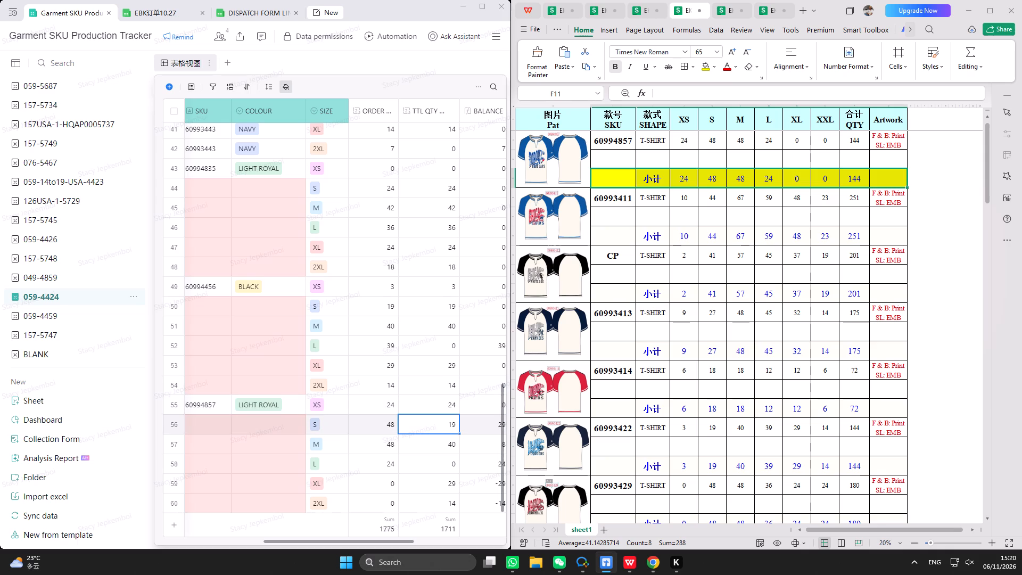
pyautogui.write('48')
pyautogui.press('Return')
pyautogui.write('48')
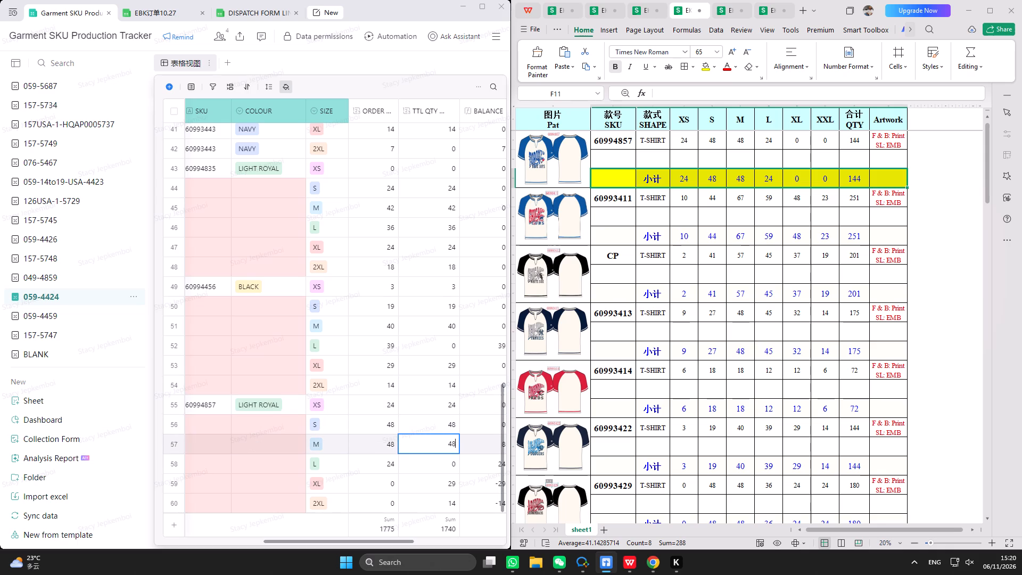
pyautogui.press('Return')
pyautogui.write('24')
pyautogui.press('Return')
pyautogui.press('0')
pyautogui.press('Return')
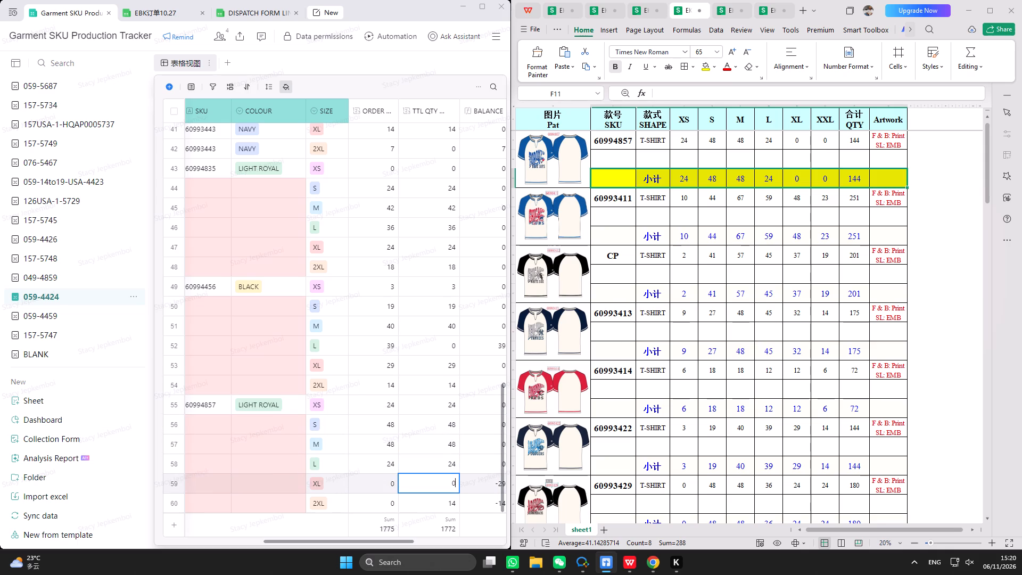
pyautogui.press('0')
pyautogui.press('Return')
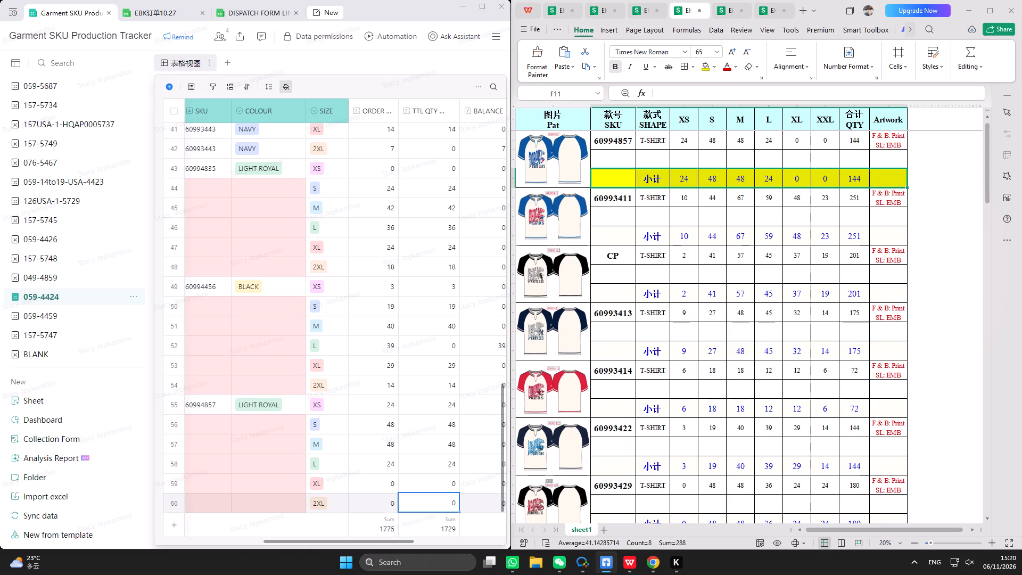
# Maximize the tracker and insert one record below record 60 in the 059-4424 sheet.
pyautogui.doubleClick(483, 16)
pyautogui.click(488, 3)
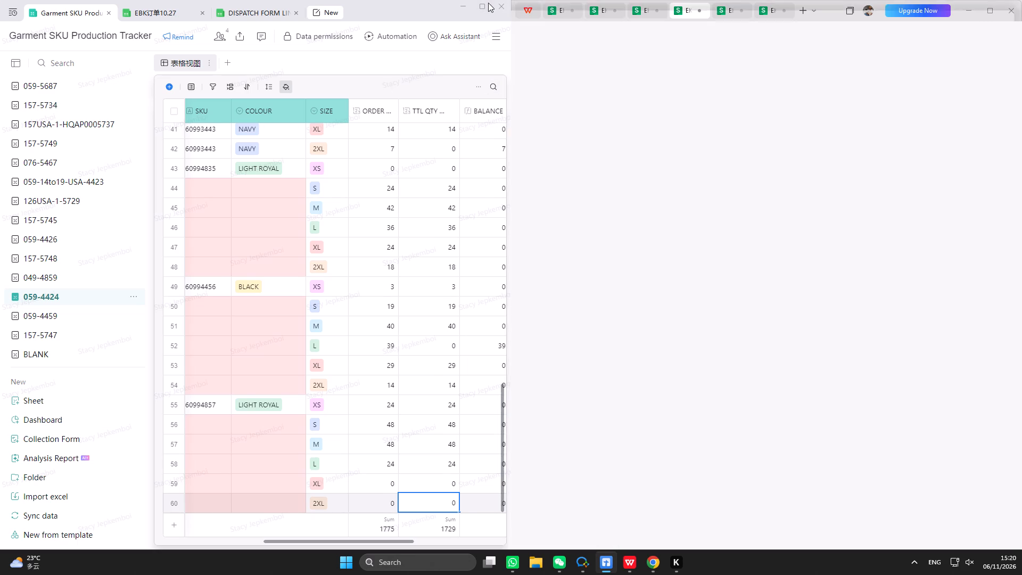
pyautogui.scroll(-1, 502, 226)
pyautogui.scroll(-4, 384, 531)
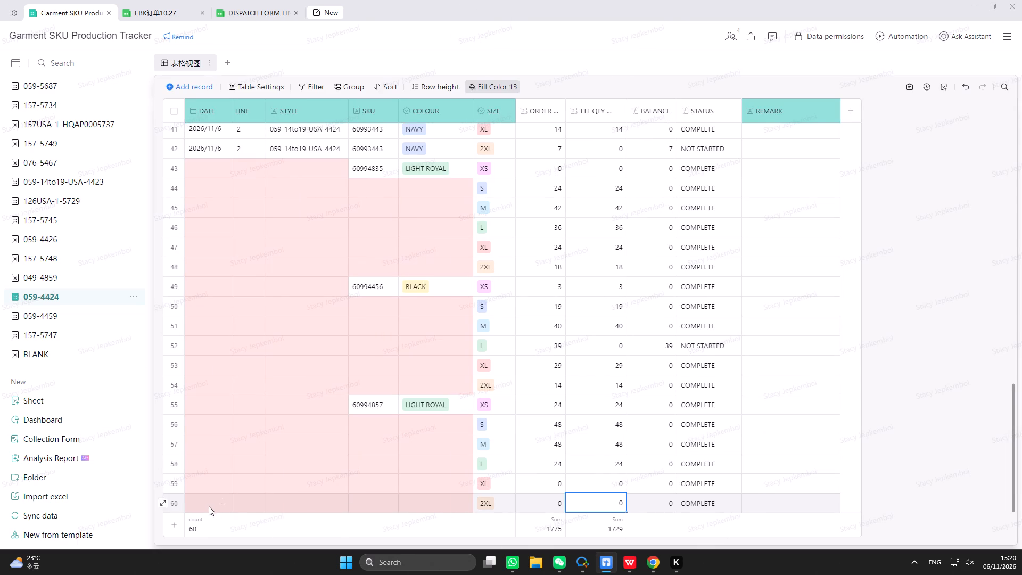
pyautogui.click(202, 503)
pyautogui.rightClick(202, 503)
pyautogui.click(236, 469)
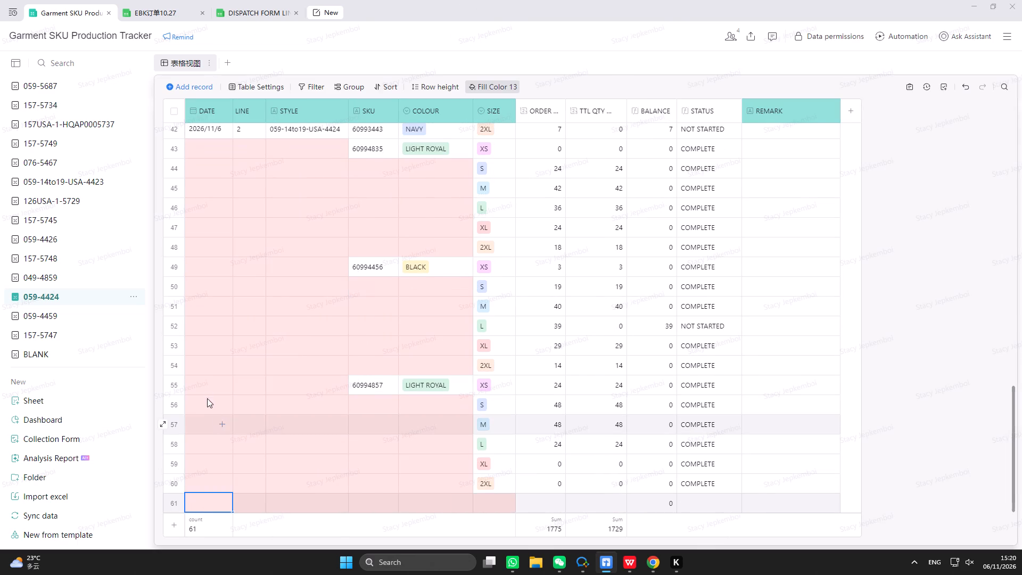
# Copy the six SKU 60994857 size records, 55 to 60, and paste them starting at record 61.
pyautogui.moveTo(203, 385); pyautogui.dragTo(764, 485)
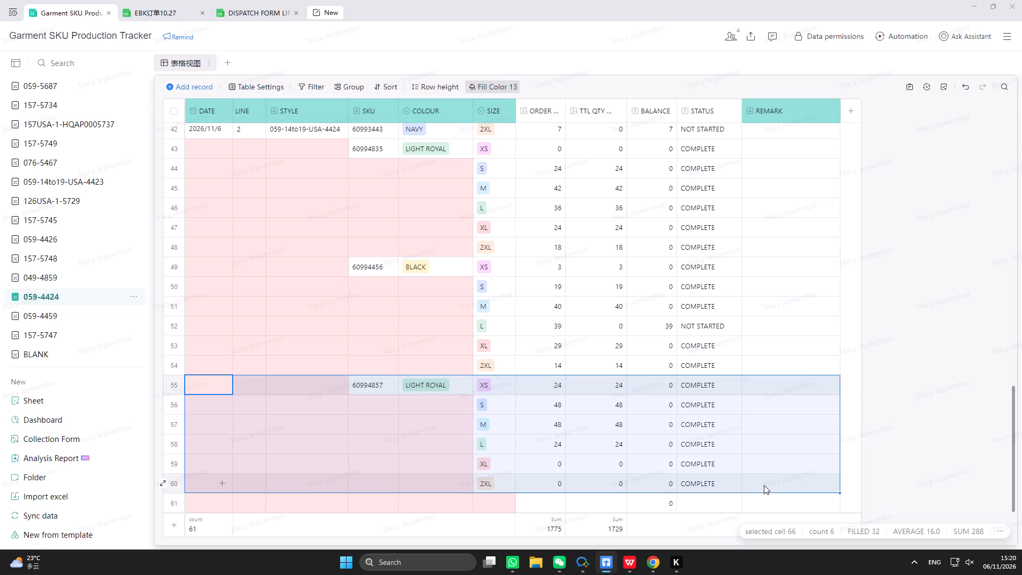
pyautogui.hotkey('ctrl', 'c')
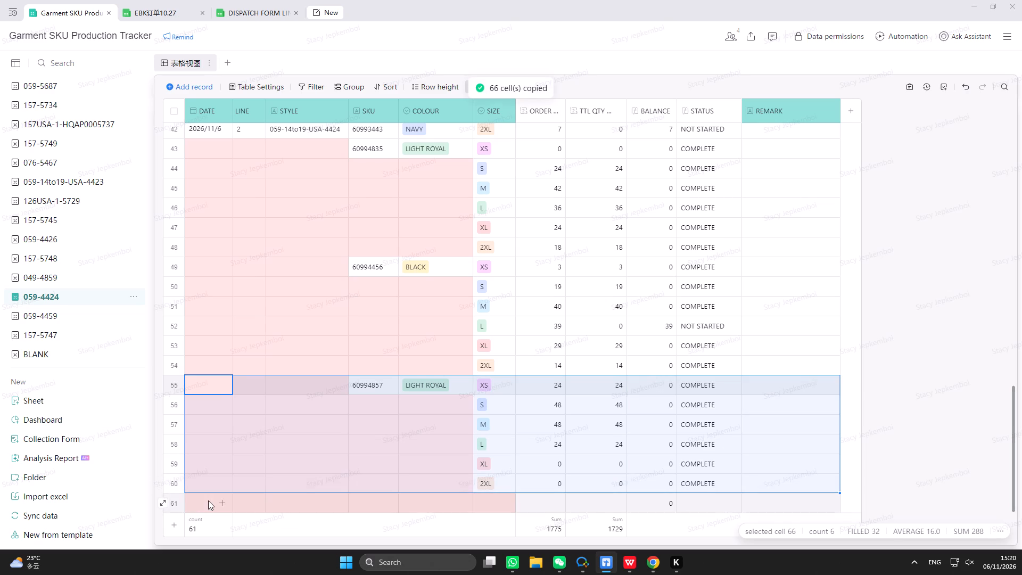
pyautogui.click(205, 503)
pyautogui.hotkey('ctrl', 'v')
# Replace the SKU in tracker record 61 with 60993429, copied from the order workbook.
pyautogui.scroll(-2, 243, 492)
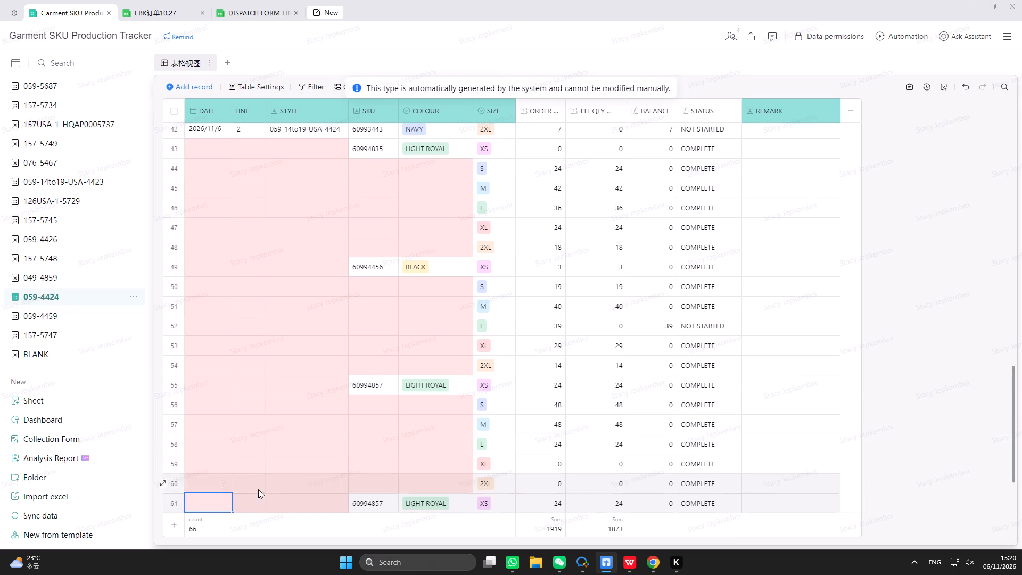
pyautogui.click(376, 406)
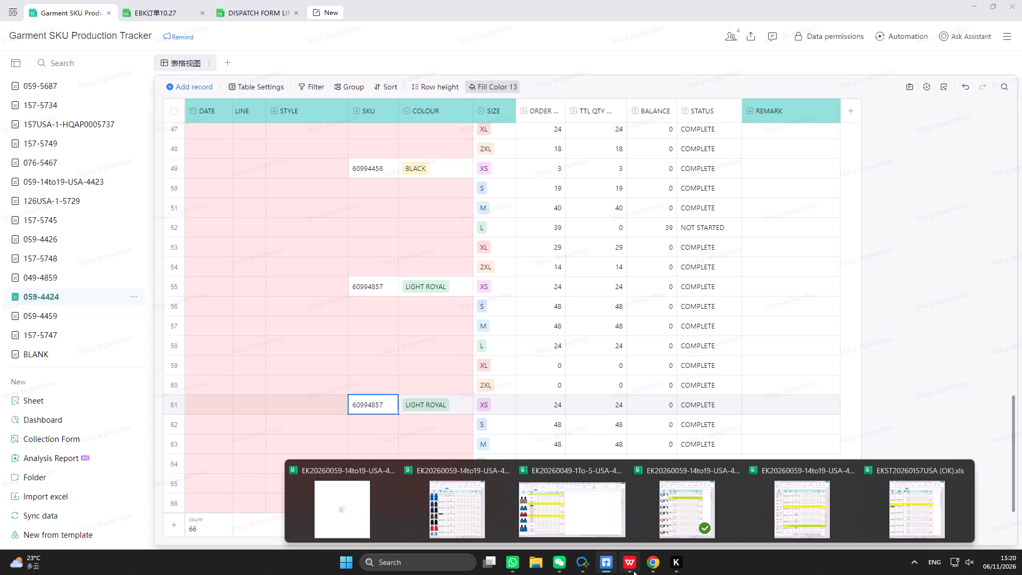
pyautogui.click(633, 571)
pyautogui.scroll(3, 650, 309)
pyautogui.scroll(-5, 650, 309)
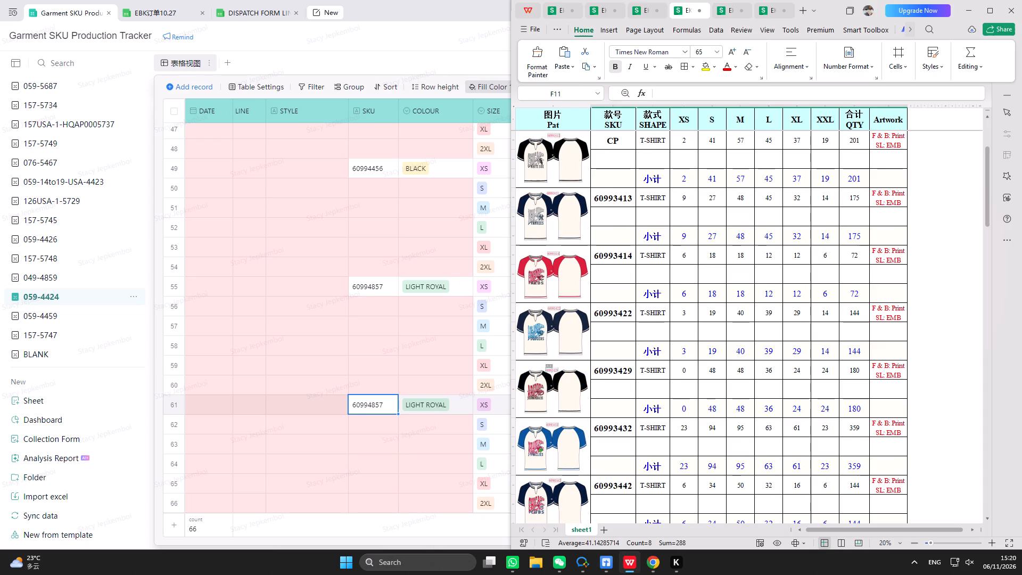
pyautogui.click(624, 344)
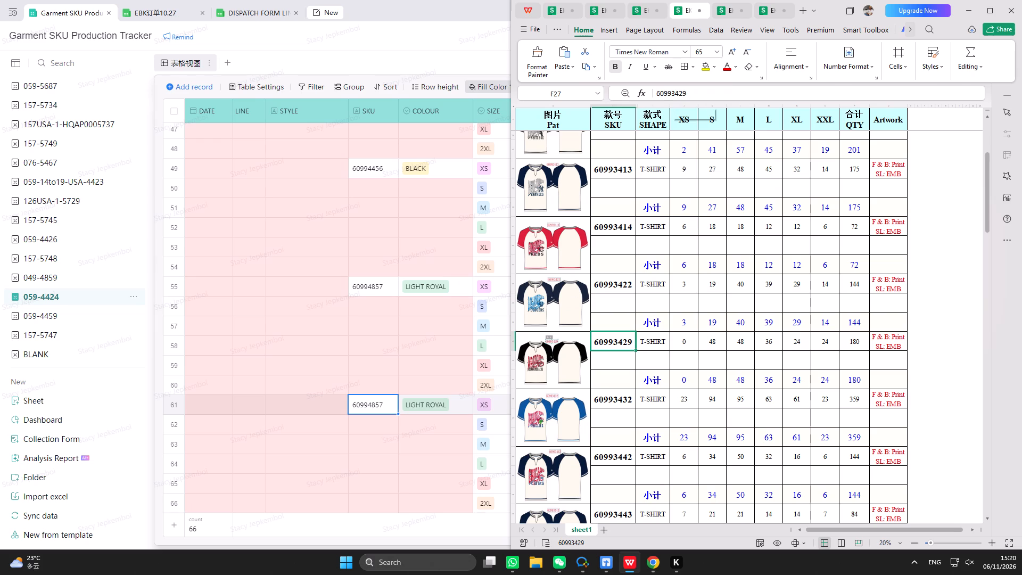
pyautogui.doubleClick(671, 95)
pyautogui.doubleClick(681, 64)
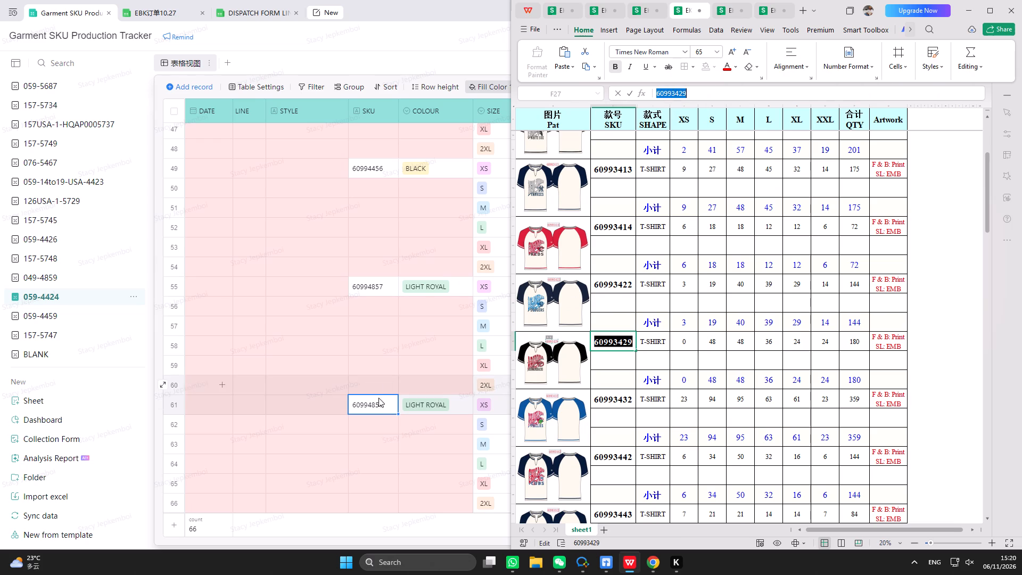
pyautogui.tripleClick(377, 402)
pyautogui.doubleClick(377, 403)
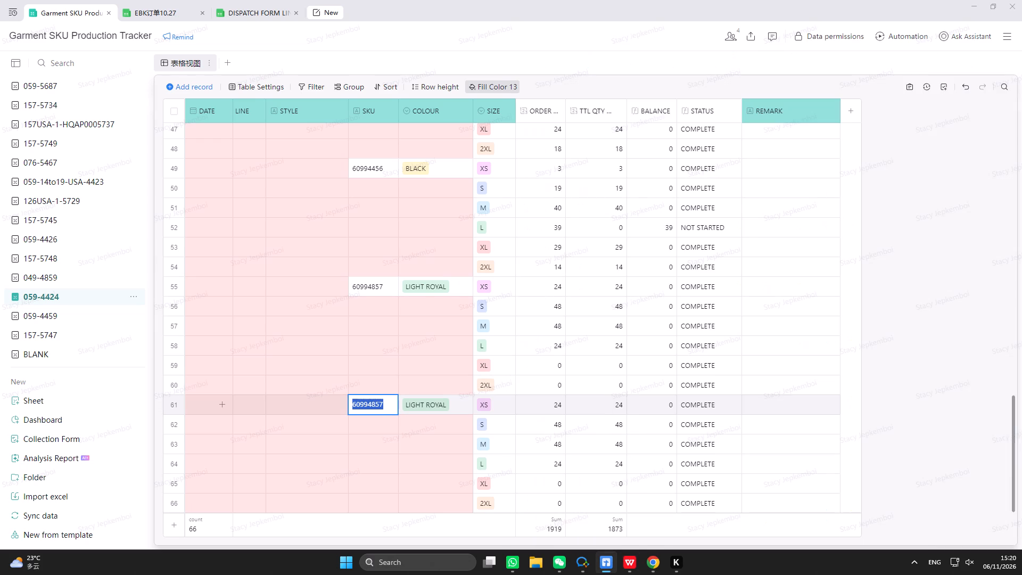
pyautogui.hotkey('ctrl', 'v')
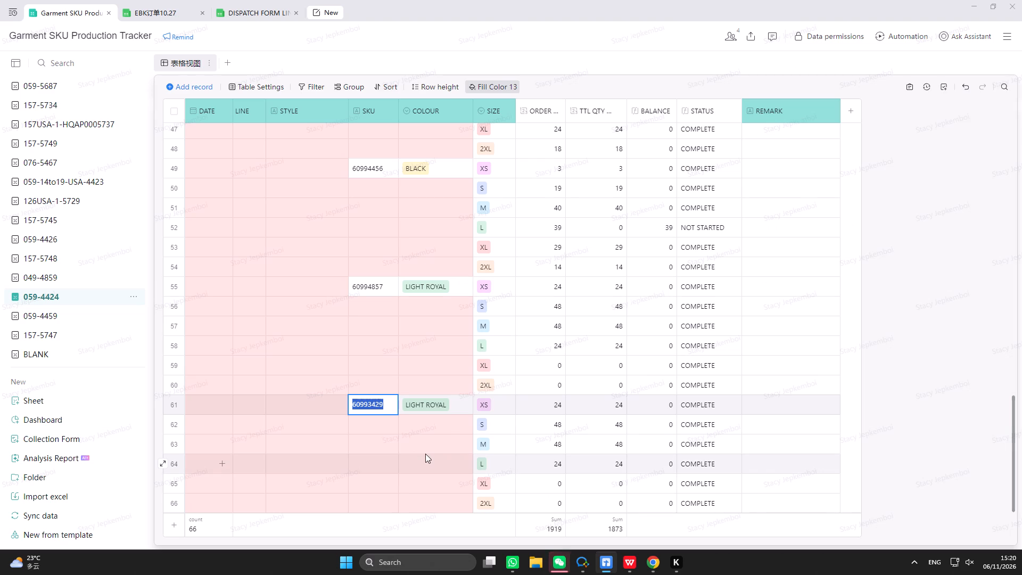
# Change the colour of record 61, SKU 60993429, to BLACK in the 059-4424 sheet.
pyautogui.click(425, 454)
pyautogui.doubleClick(457, 409)
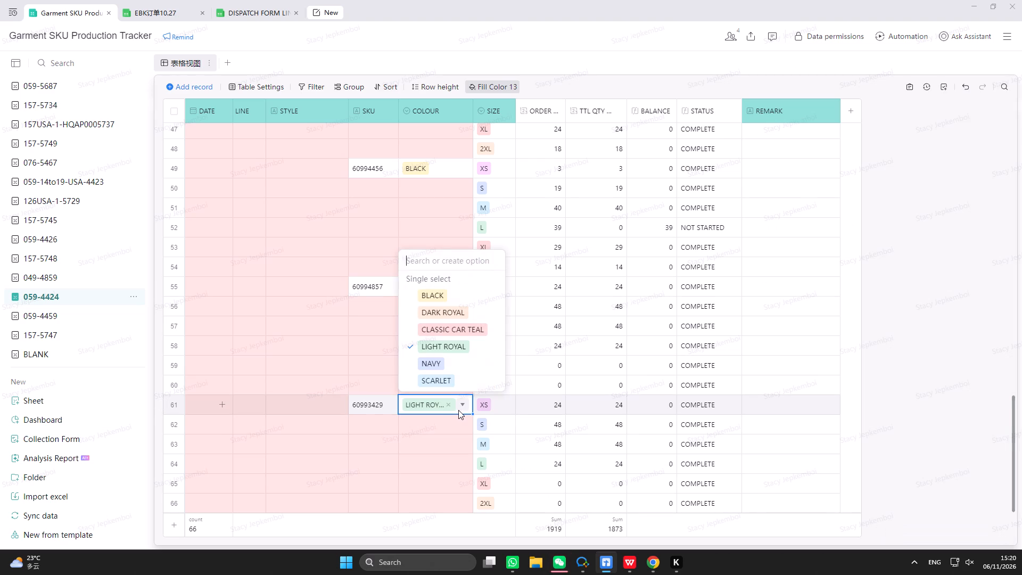
pyautogui.click(441, 296)
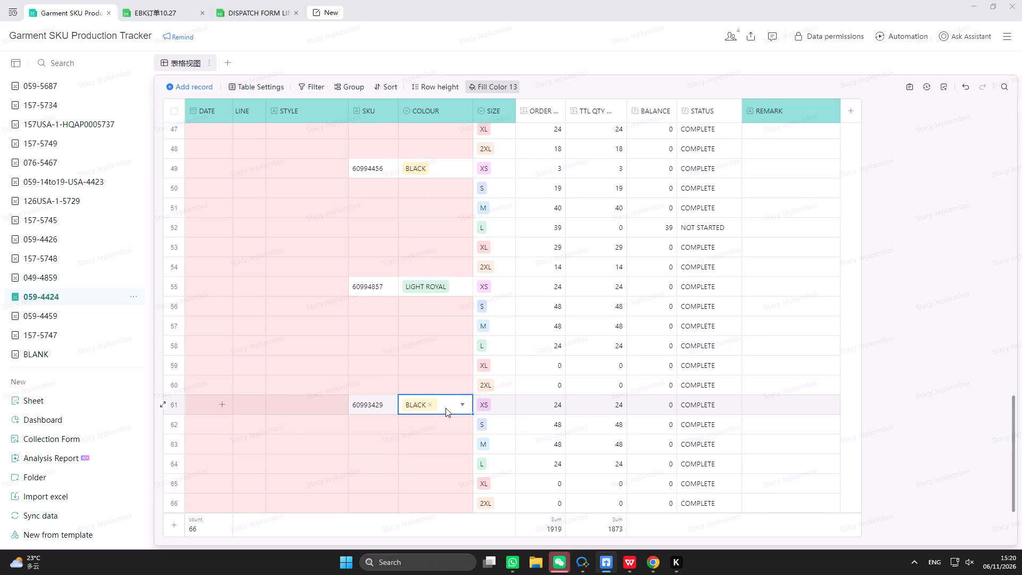
# Place the tracker beside the order workbook and highlight the subtotal row of SKU 60993429 in yellow.
pyautogui.click(556, 566)
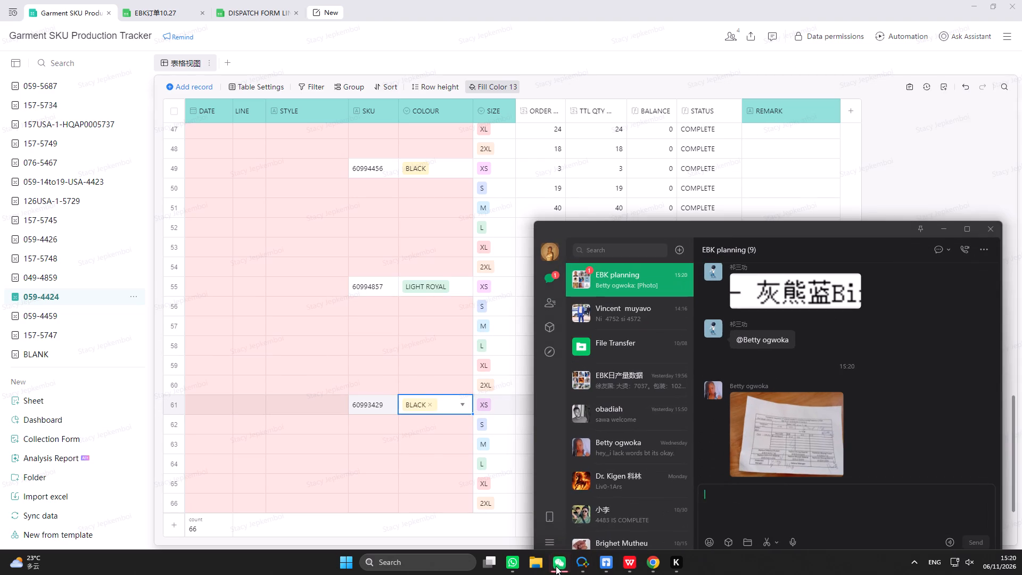
pyautogui.click(556, 566)
pyautogui.click(631, 563)
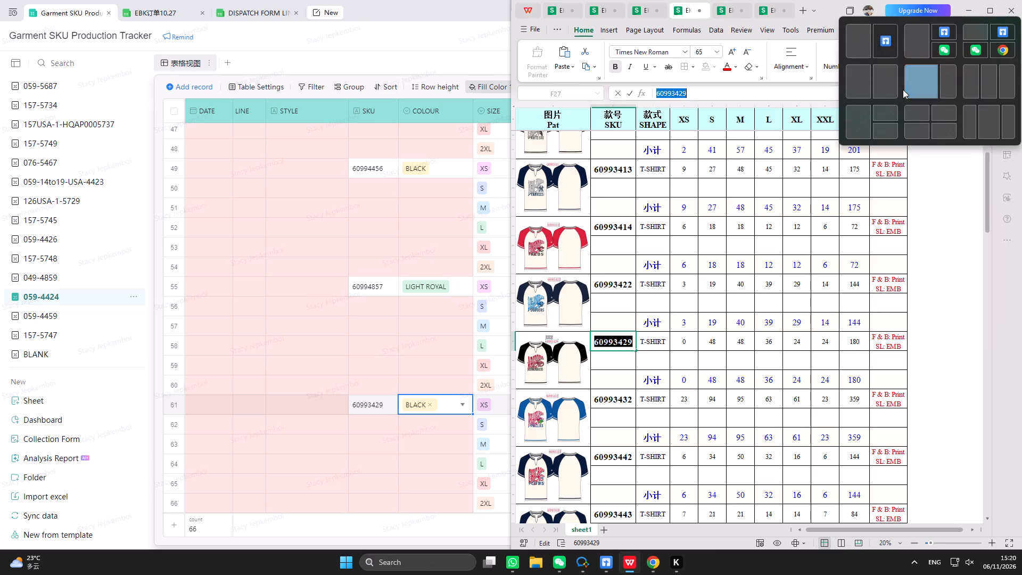
pyautogui.click(886, 86)
pyautogui.click(75, 139)
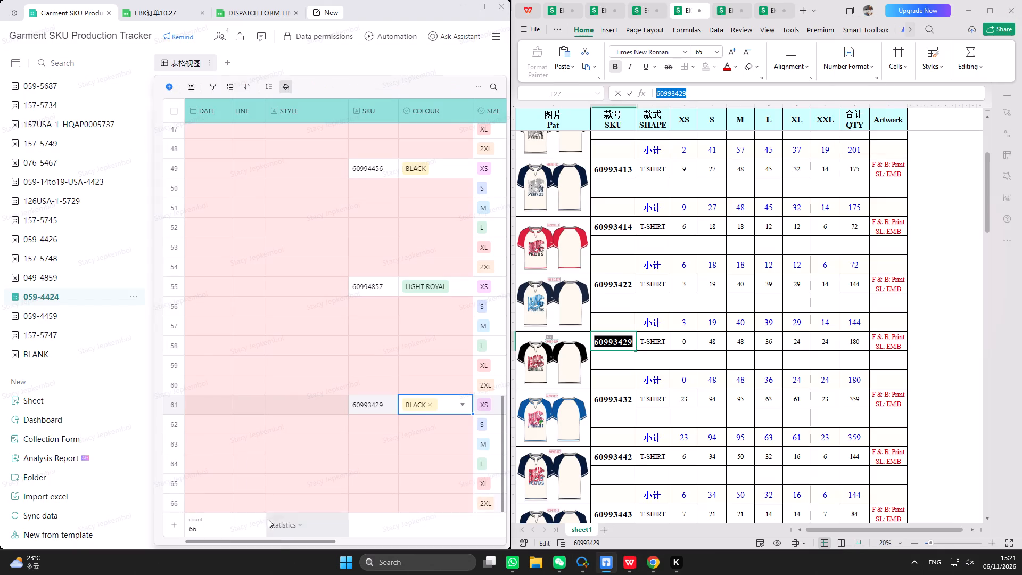
pyautogui.moveTo(276, 540); pyautogui.dragTo(337, 539)
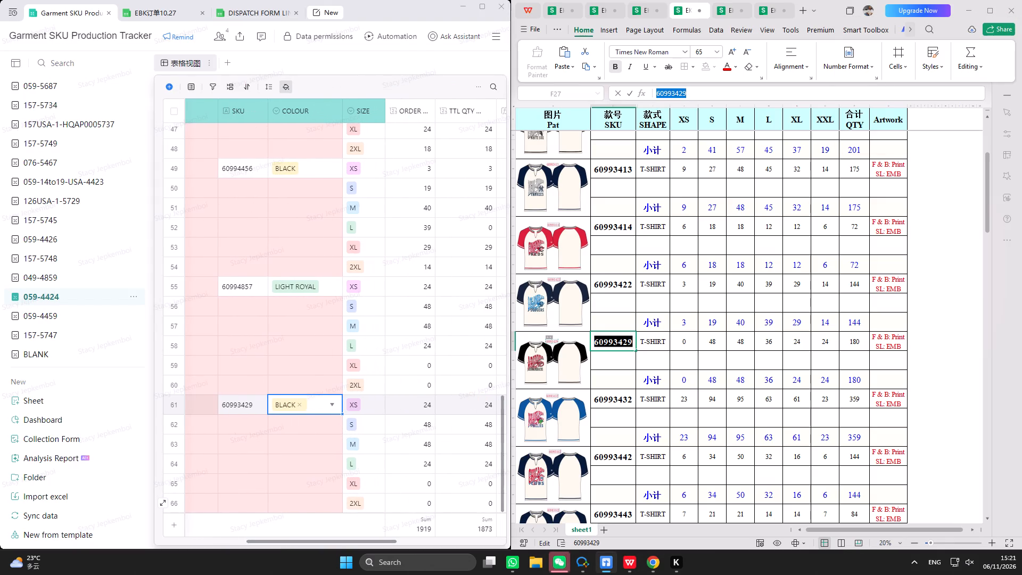
pyautogui.moveTo(609, 382); pyautogui.dragTo(878, 377)
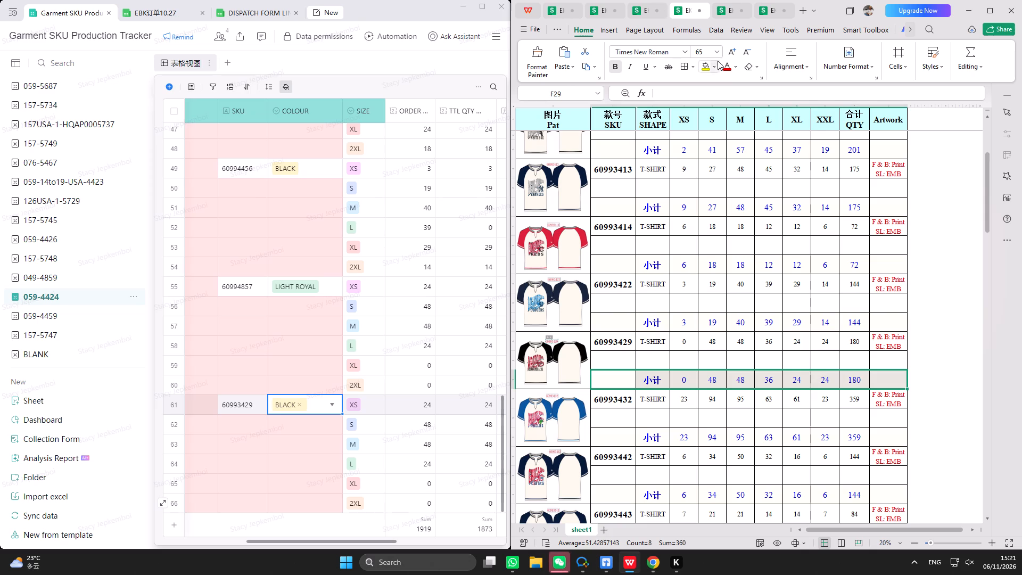
pyautogui.click(707, 65)
# Enter ORDER QTY values 0, 48, 48, 36, 24 and 24 for sizes XS to 2XL in records 61 to 66.
pyautogui.click(422, 413)
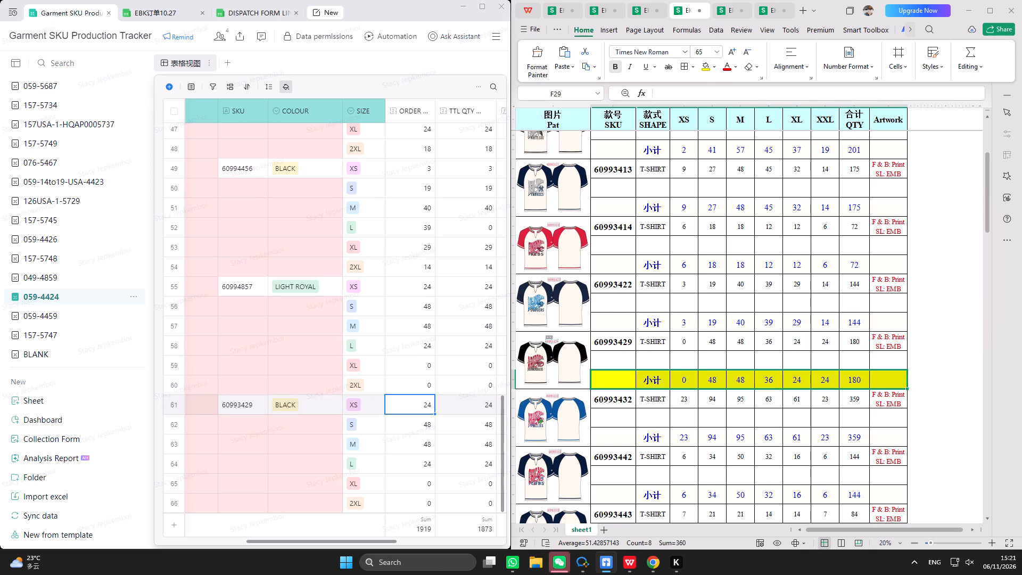
pyautogui.press('0')
pyautogui.press('Return')
pyautogui.write('48')
pyautogui.press('Return')
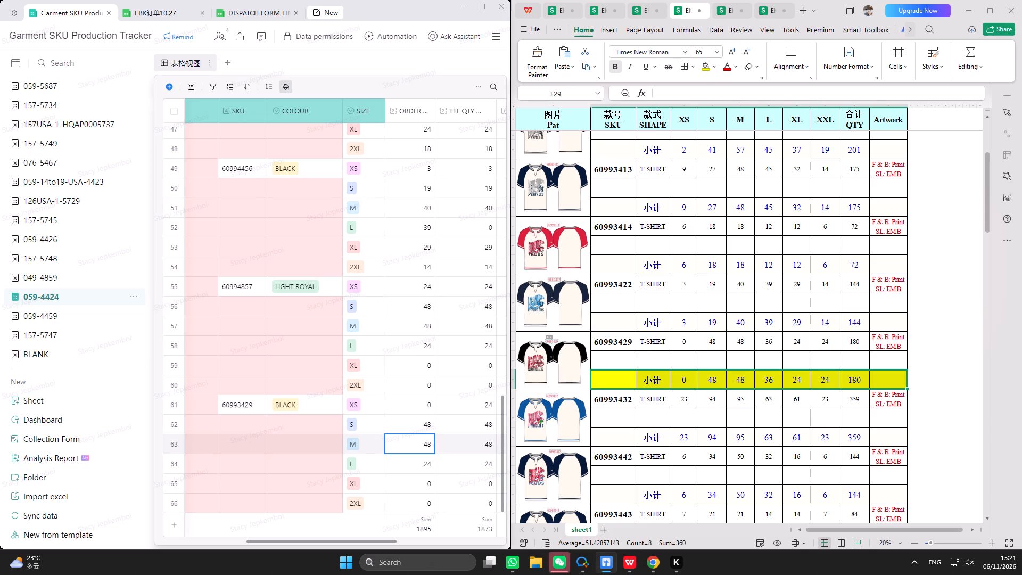
pyautogui.write('48')
pyautogui.press('Return')
pyautogui.write('36')
pyautogui.press('Return')
pyautogui.write('24')
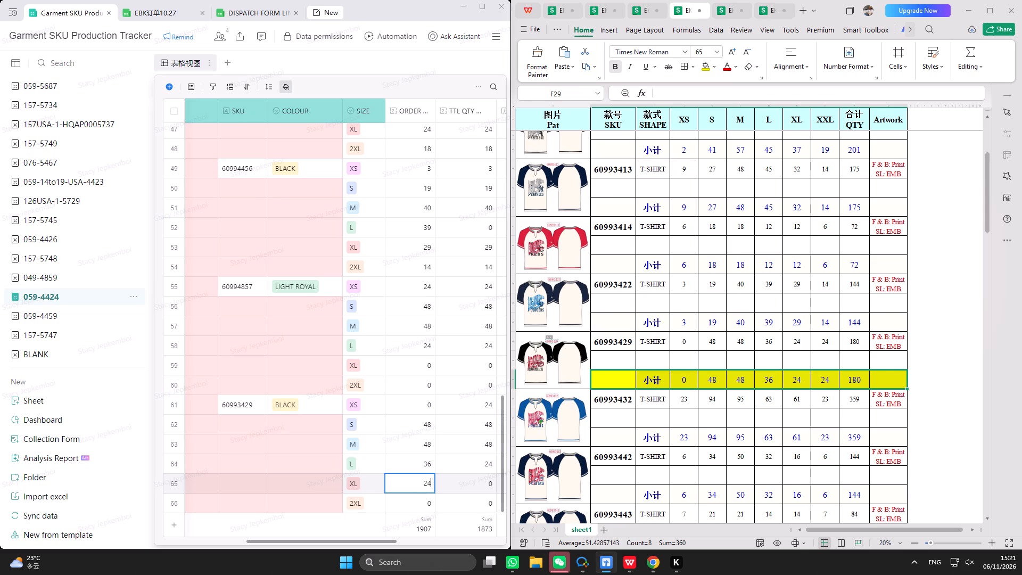
pyautogui.press('Return')
pyautogui.write('24')
pyautogui.press('Return')
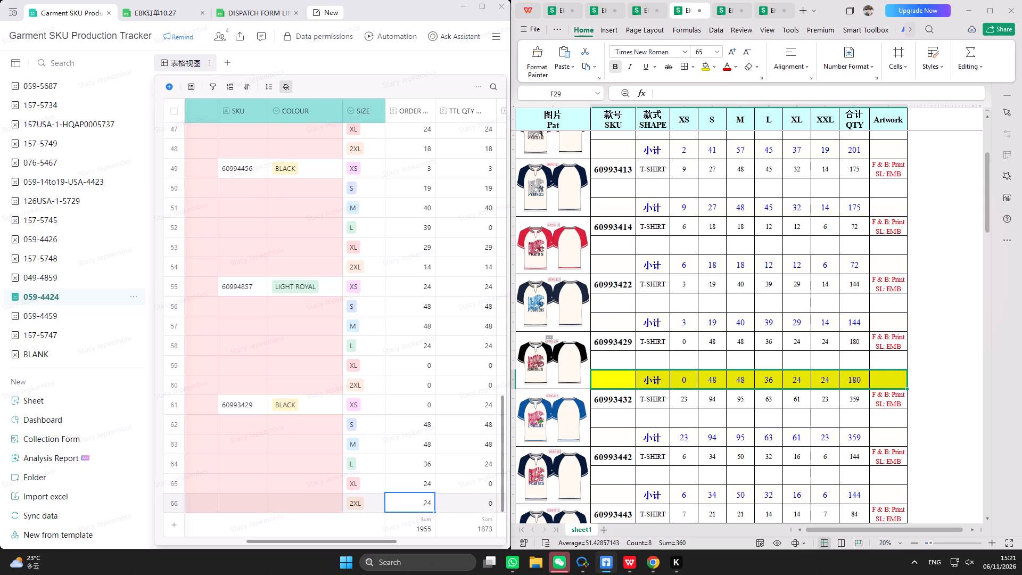
# Enter TTL QTY values 0, 48, 48, 36, 24 and 24 for sizes XS to 2XL in records 61 to 66.
pyautogui.click(468, 412)
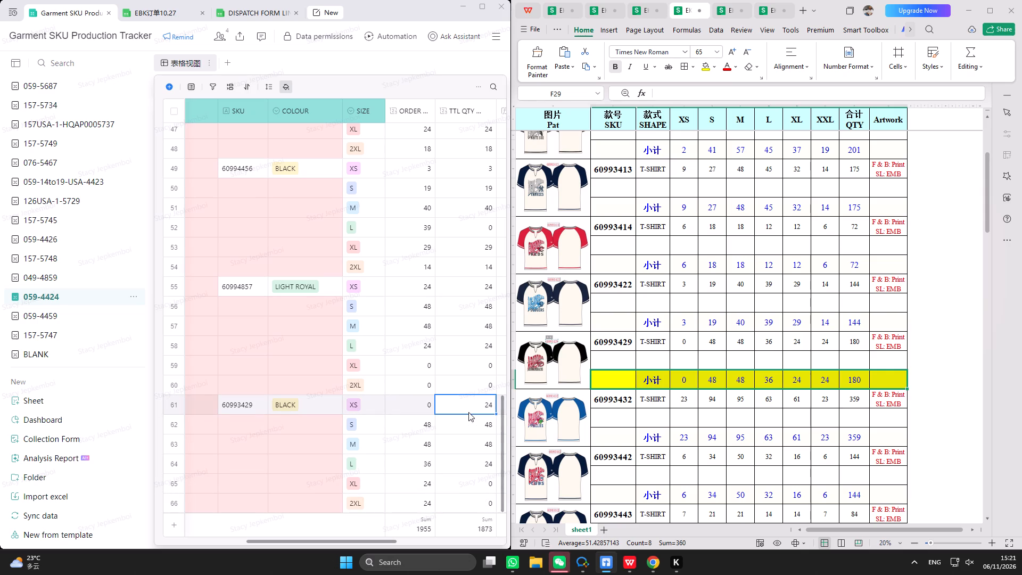
pyautogui.press('0')
pyautogui.press('Return')
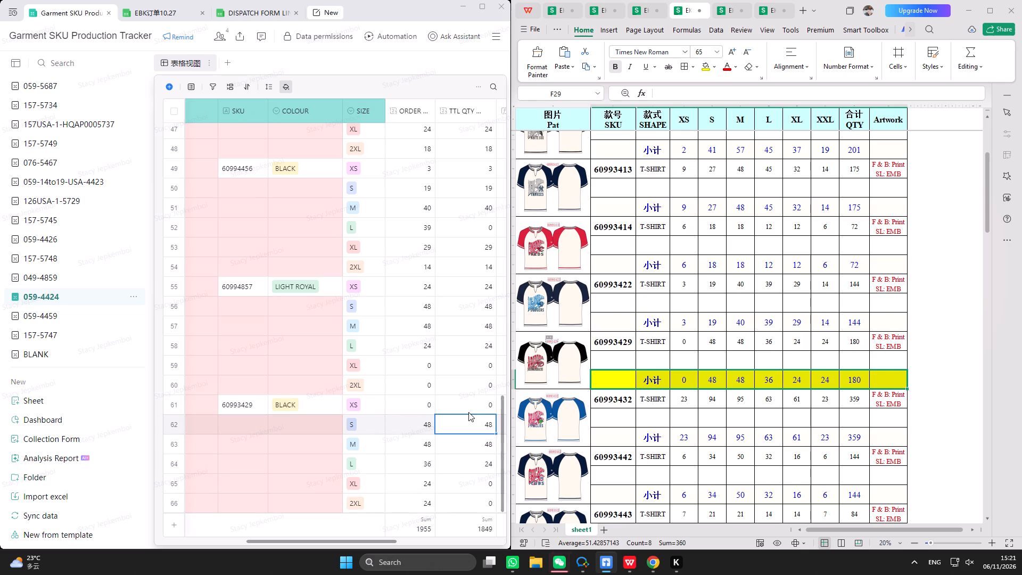
pyautogui.write('48')
pyautogui.press('Return')
pyautogui.write('48')
pyautogui.press('Return')
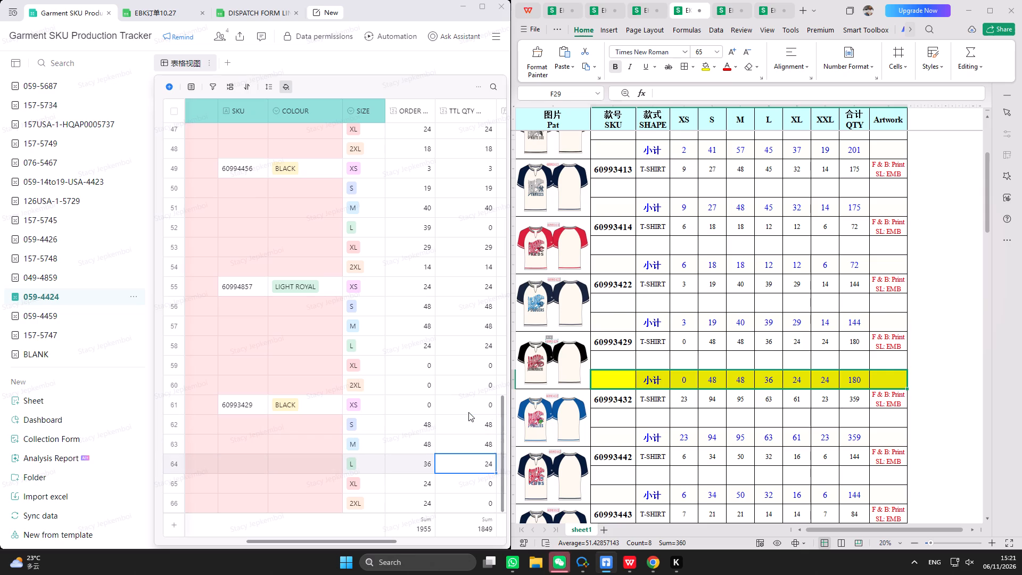
pyautogui.write('36')
pyautogui.press('Return')
pyautogui.write('24')
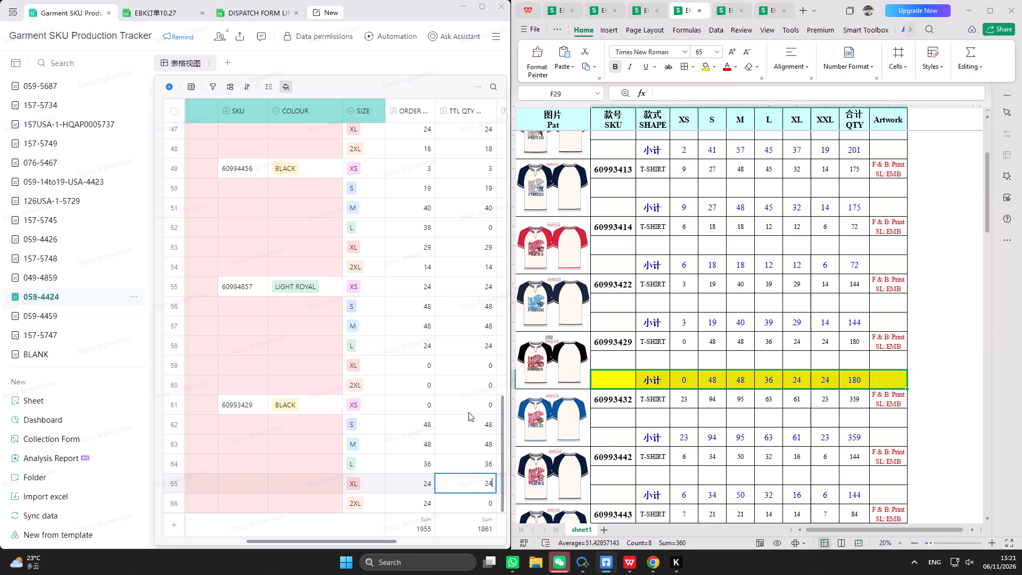
pyautogui.press('Return')
pyautogui.write('24')
pyautogui.press('Return')
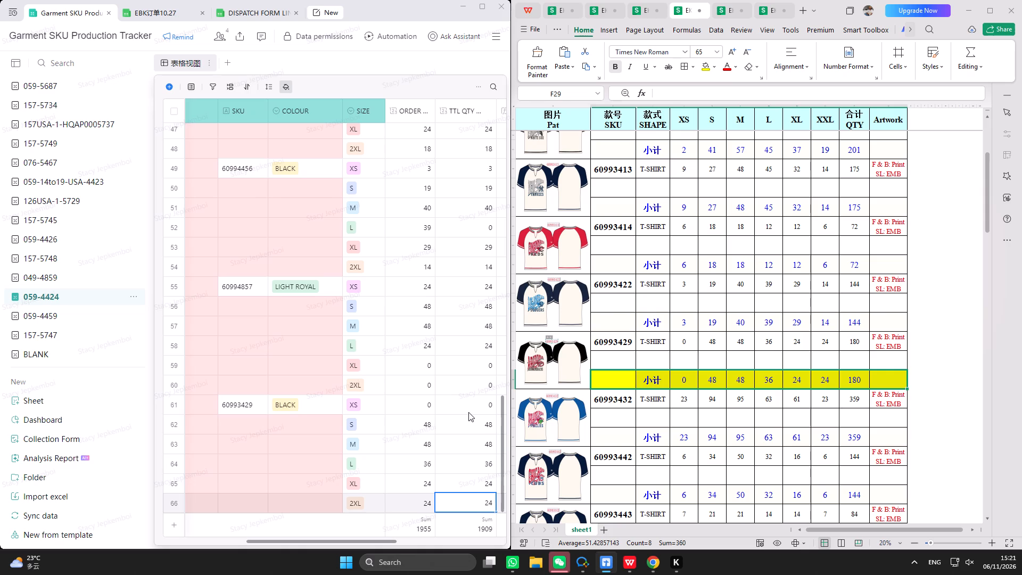
# Review the SKUs, colours and quantities already entered in the 059-4424 sheet.
pyautogui.scroll(4, 301, 384)
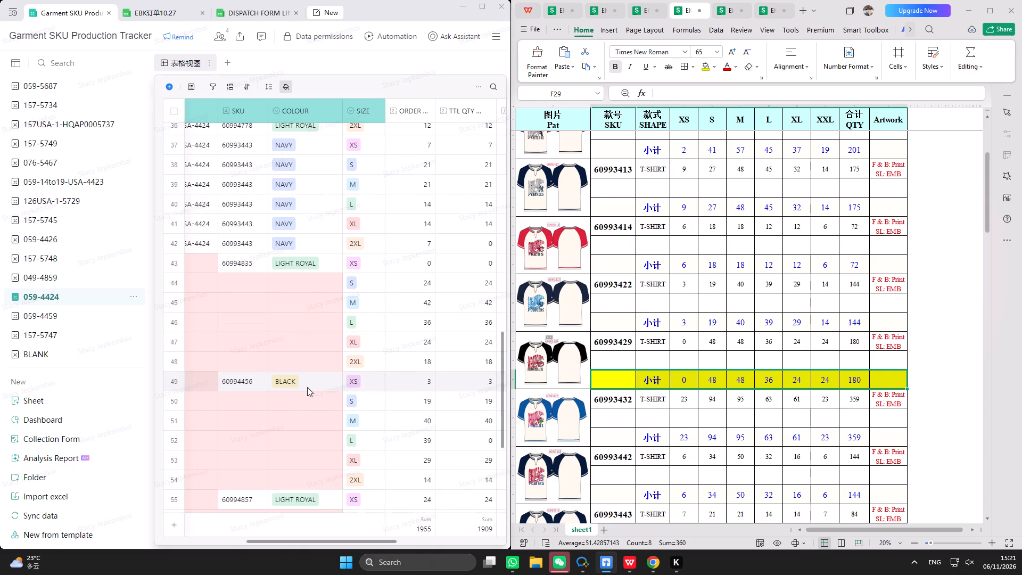
pyautogui.scroll(8, 307, 387)
pyautogui.scroll(13, 307, 387)
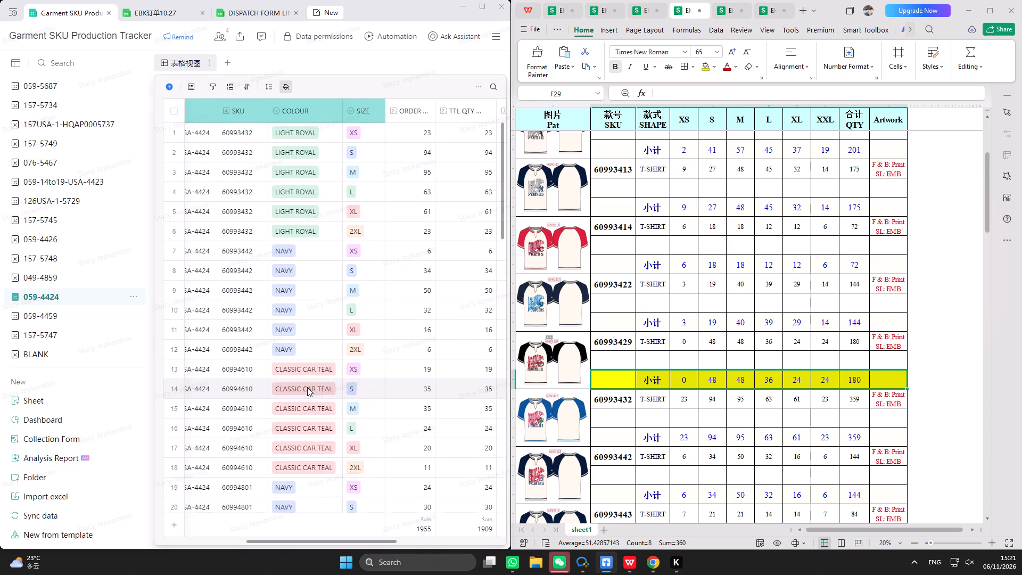
pyautogui.scroll(4, 307, 387)
pyautogui.scroll(-20, 307, 388)
pyautogui.scroll(-2, 307, 388)
pyautogui.scroll(1, 336, 387)
pyautogui.scroll(-2, 336, 387)
# Maximize the tracker and insert one record below record 66 in the 059-4424 sheet.
pyautogui.click(480, 10)
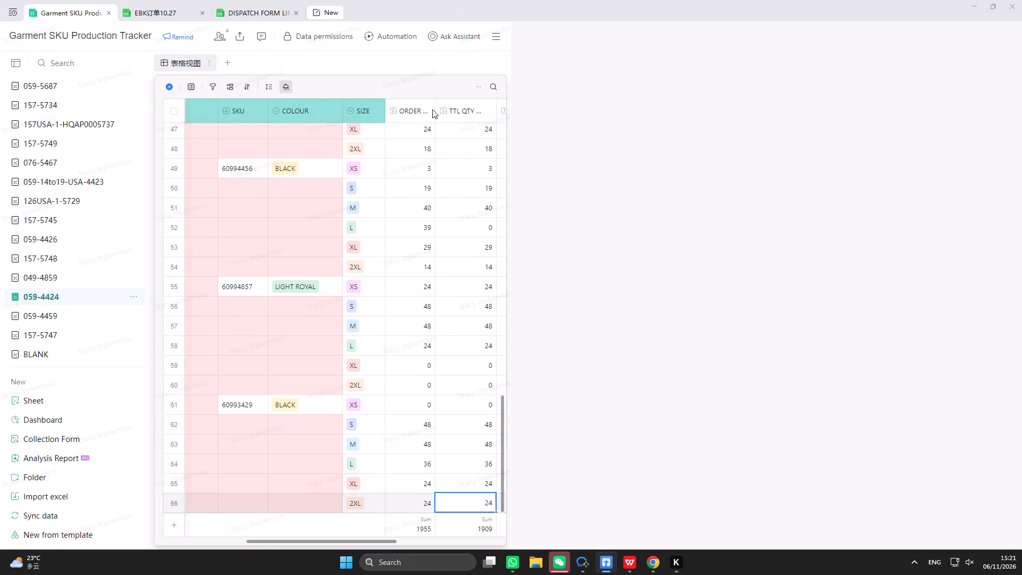
pyautogui.click(199, 505)
pyautogui.rightClick(199, 505)
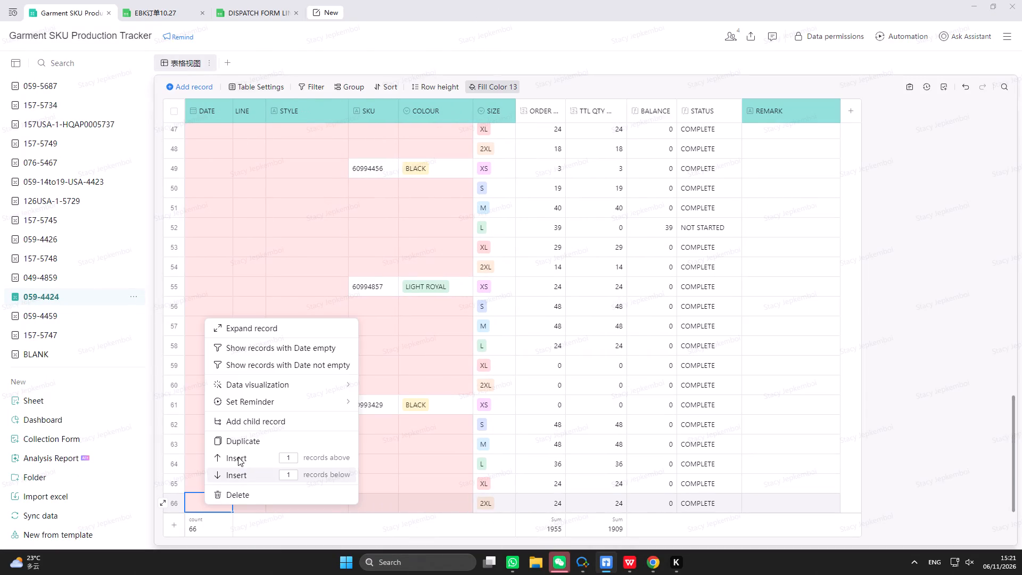
pyautogui.click(241, 471)
# Copy the six SKU 60993429 size records, 61 to 66, and paste them starting at record 67.
pyautogui.moveTo(194, 382); pyautogui.dragTo(261, 428)
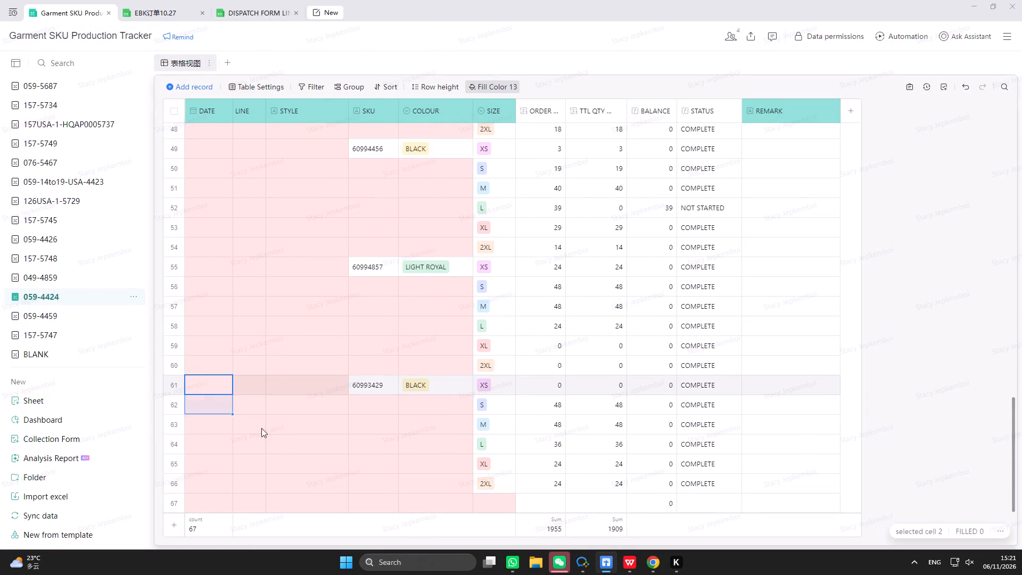
pyautogui.moveTo(261, 428); pyautogui.dragTo(754, 484)
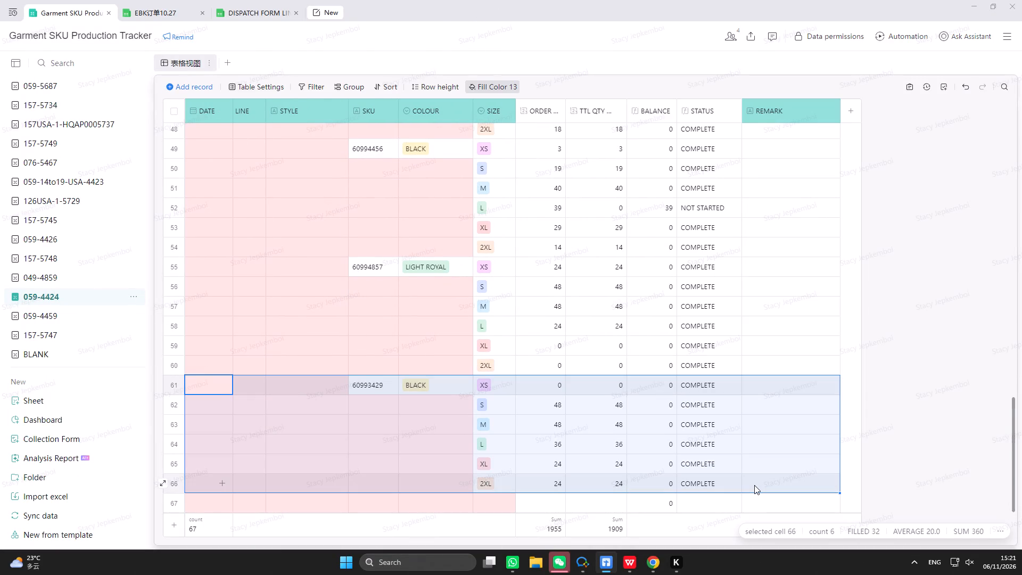
pyautogui.hotkey('ctrl', 'c')
pyautogui.scroll(-1, 380, 187)
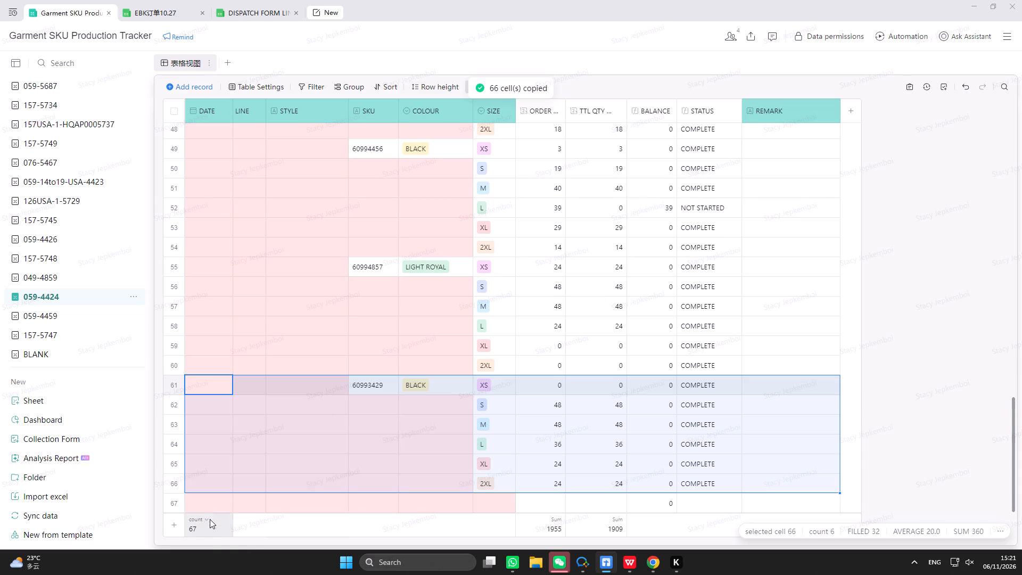
pyautogui.click(204, 507)
pyautogui.hotkey('ctrl', 'v')
pyautogui.scroll(1, 204, 507)
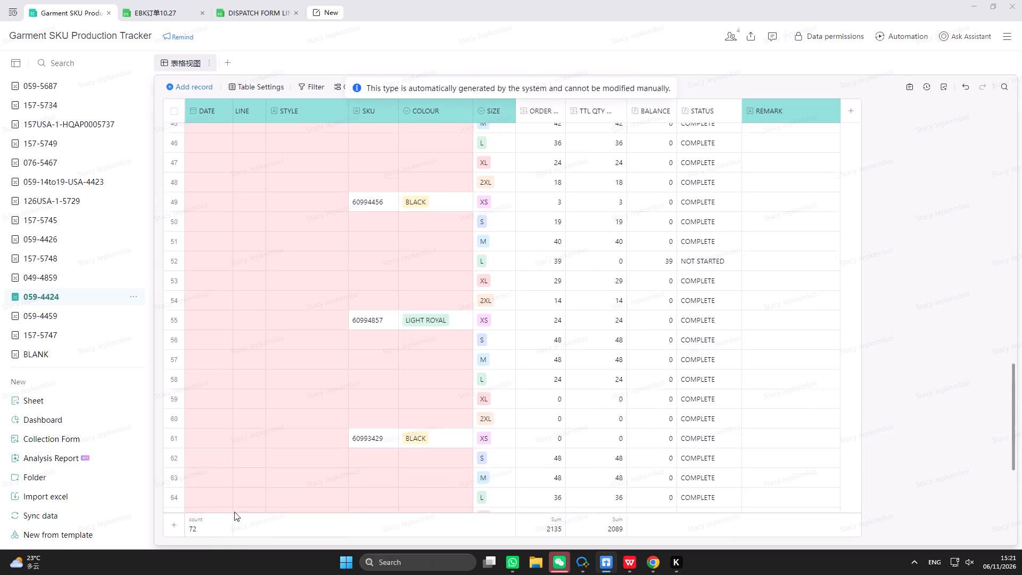
# Replace the SKU in tracker record 67 with 60994557, copied from the order workbook.
pyautogui.scroll(-5, 392, 512)
pyautogui.click(384, 399)
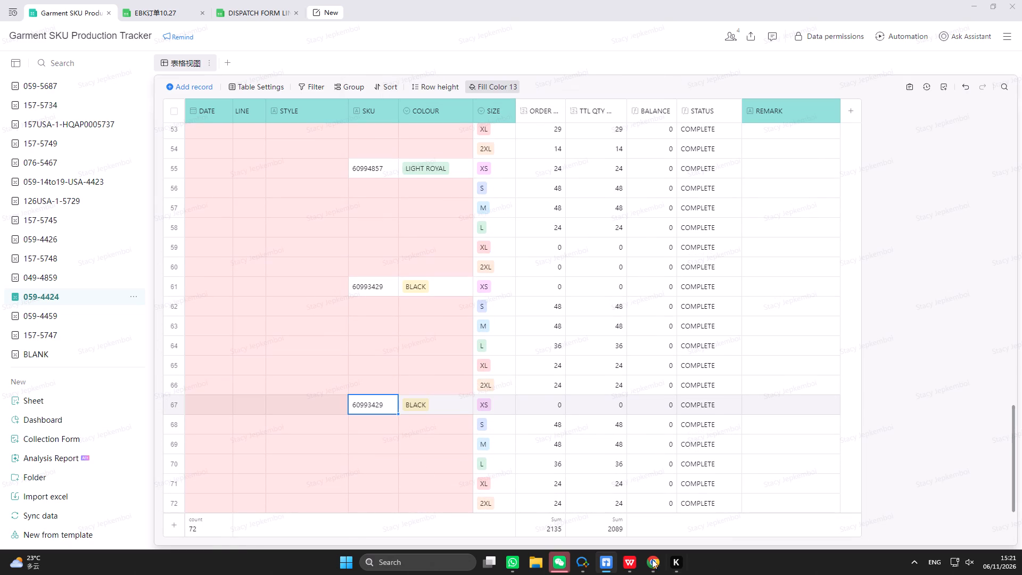
pyautogui.click(627, 556)
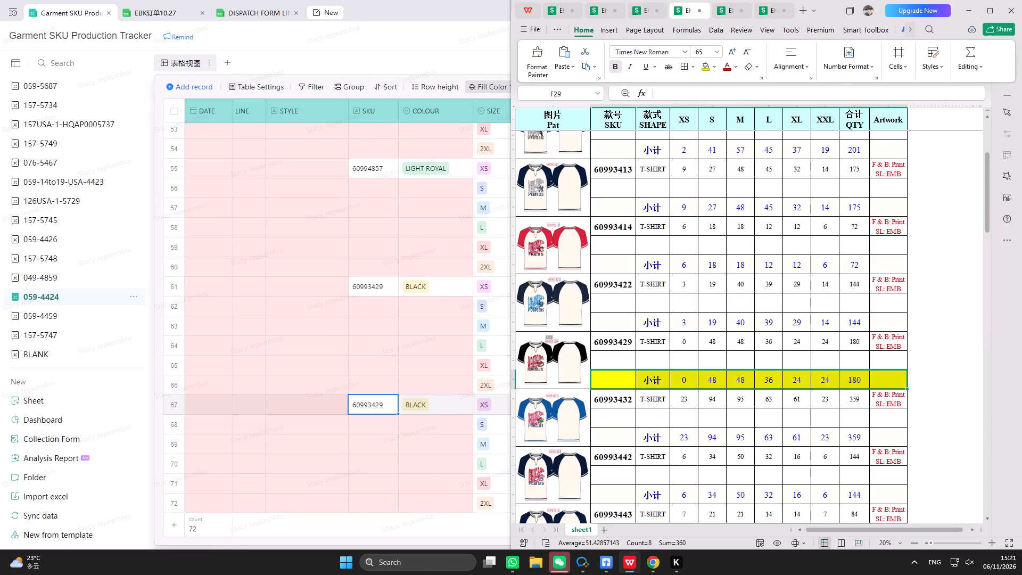
pyautogui.scroll(-12, 730, 397)
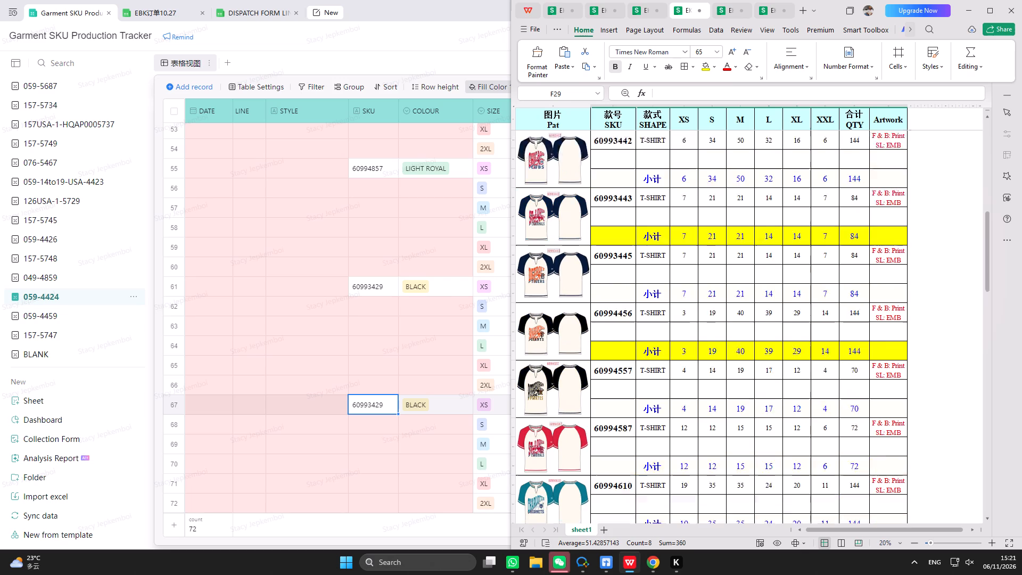
pyautogui.click(637, 344)
pyautogui.click(607, 342)
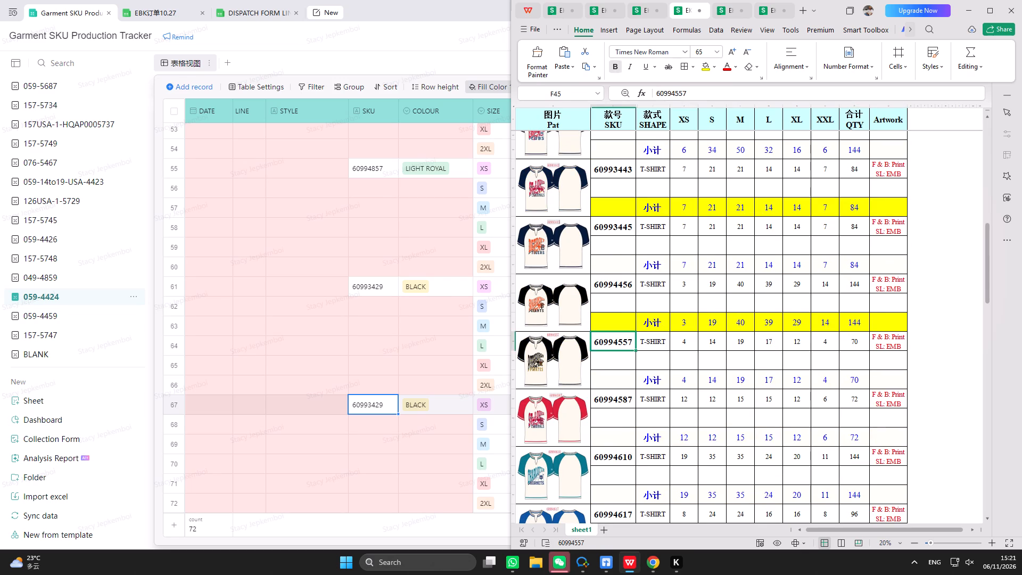
pyautogui.doubleClick(687, 92)
pyautogui.doubleClick(694, 68)
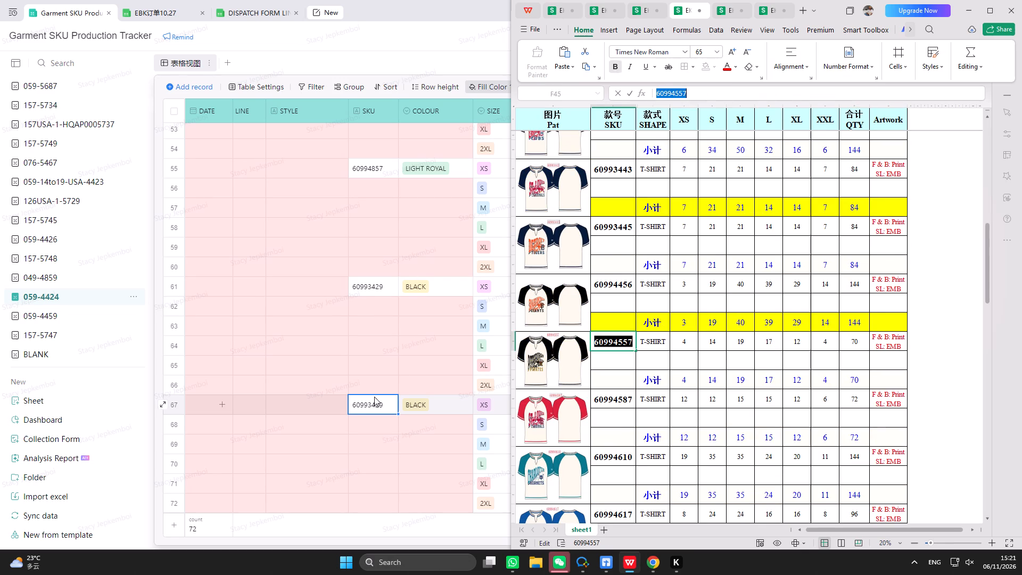
pyautogui.tripleClick(361, 408)
pyautogui.hotkey('ctrl', 'v')
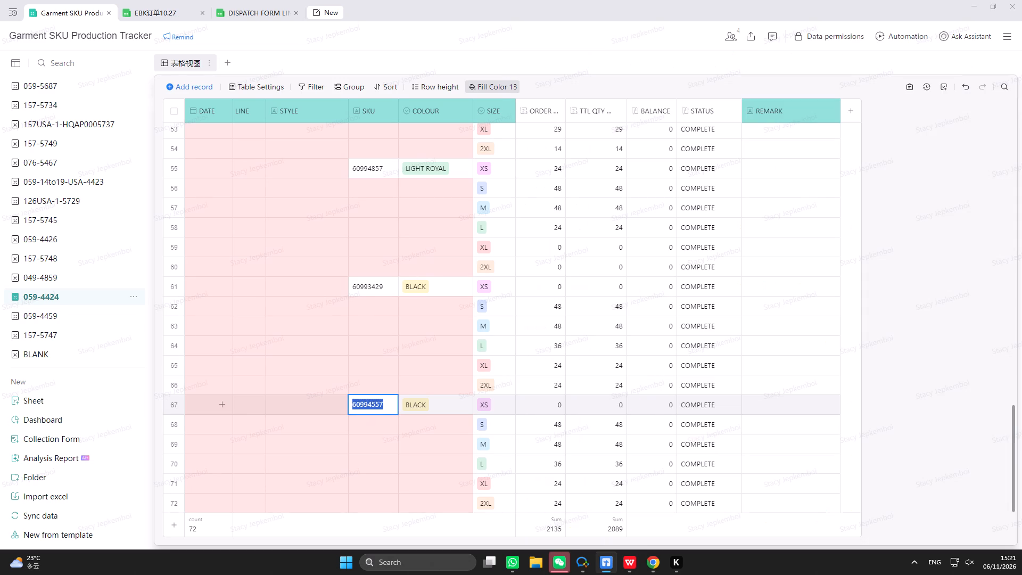
pyautogui.click(535, 403)
# Place the order workbook and the tracker side by side, with the tracker's order and total quantity columns in view.
pyautogui.click(628, 569)
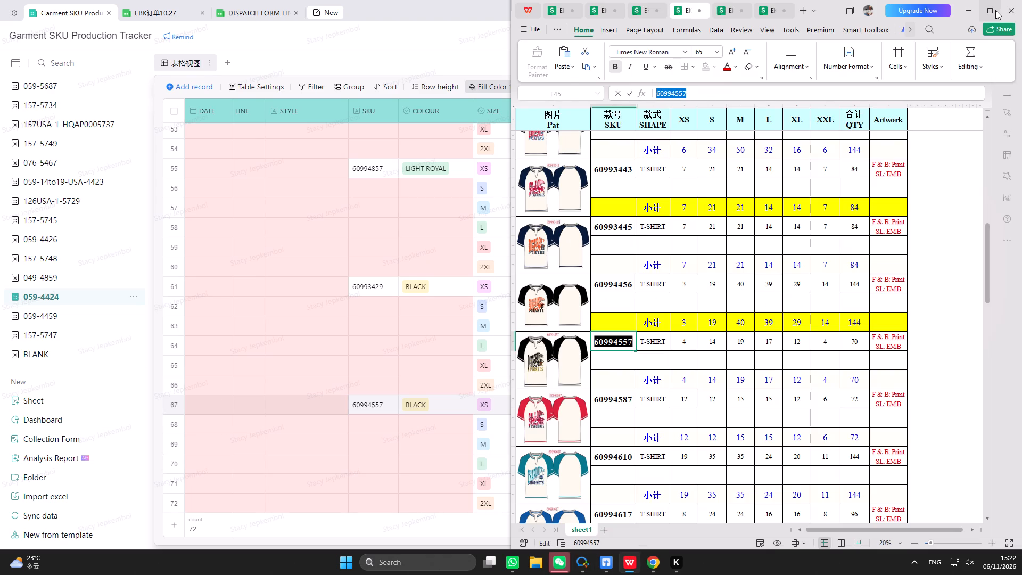
pyautogui.click(888, 80)
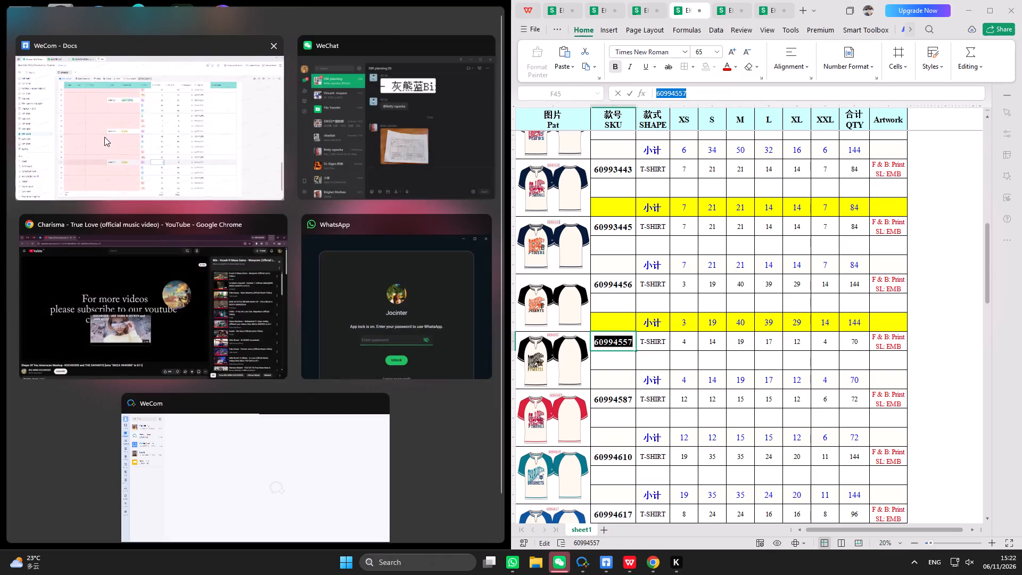
pyautogui.click(115, 141)
pyautogui.moveTo(275, 542); pyautogui.dragTo(339, 543)
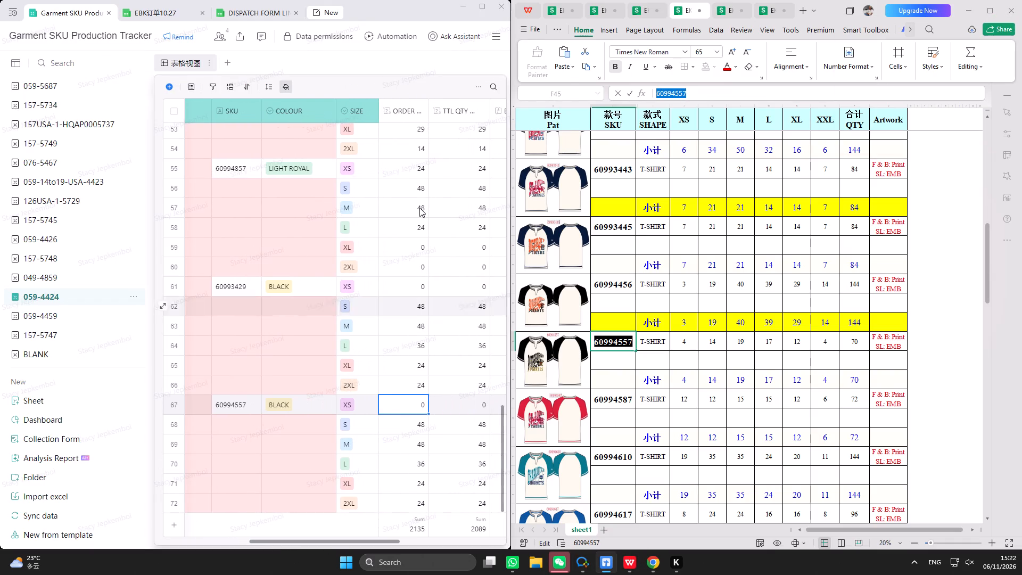
# Highlight the subtotal row of SKU 60994557 in yellow in the order workbook.
pyautogui.moveTo(622, 374); pyautogui.dragTo(880, 376)
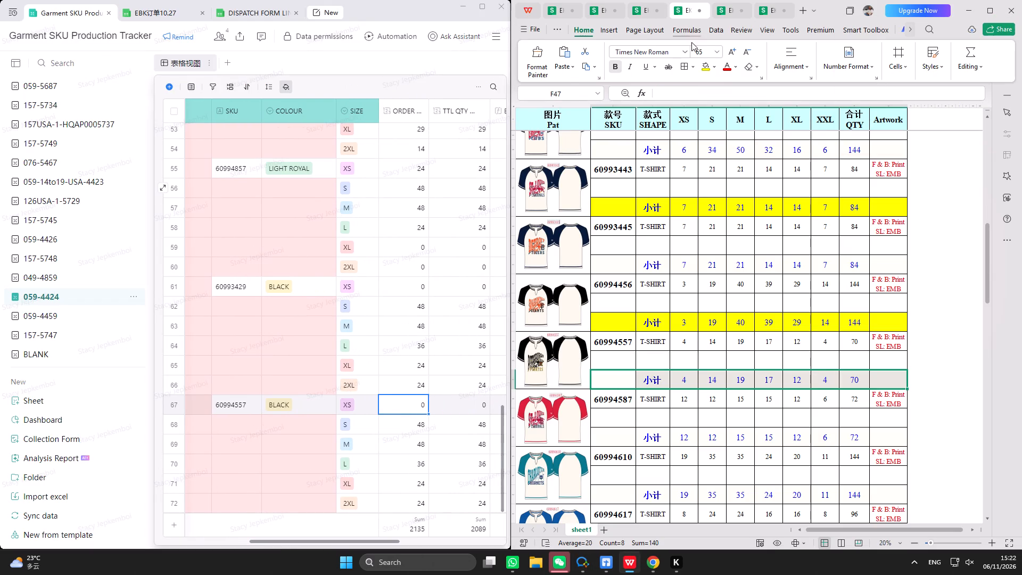
pyautogui.click(708, 67)
# Enter order quantities 4, 14, 19, 17, 12 and 4 for SKU 60994557 sizes XS to 2XL, records 67 to 72.
pyautogui.click(412, 416)
pyautogui.click(415, 406)
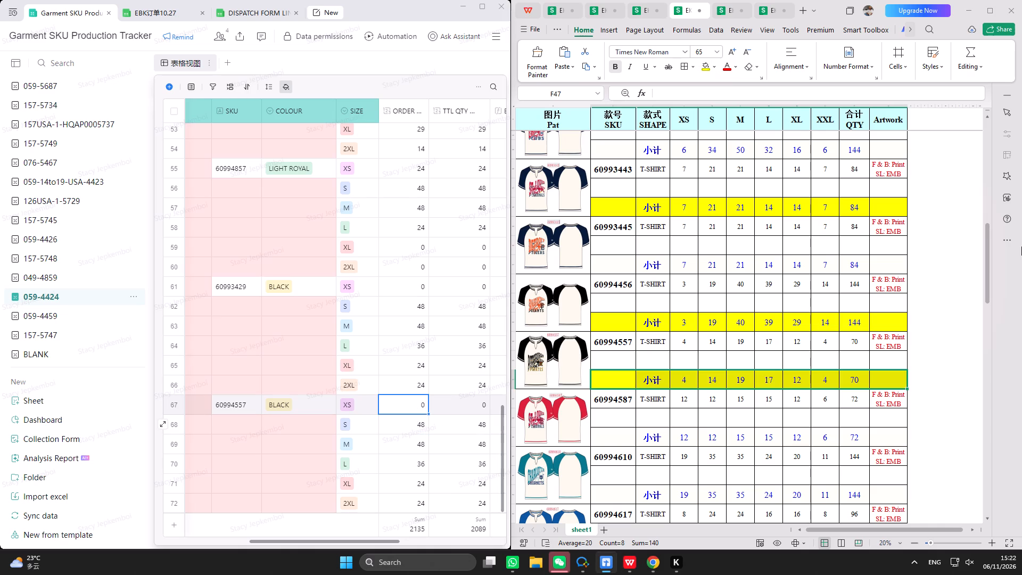
pyautogui.press('4')
pyautogui.press('Return')
pyautogui.write('14')
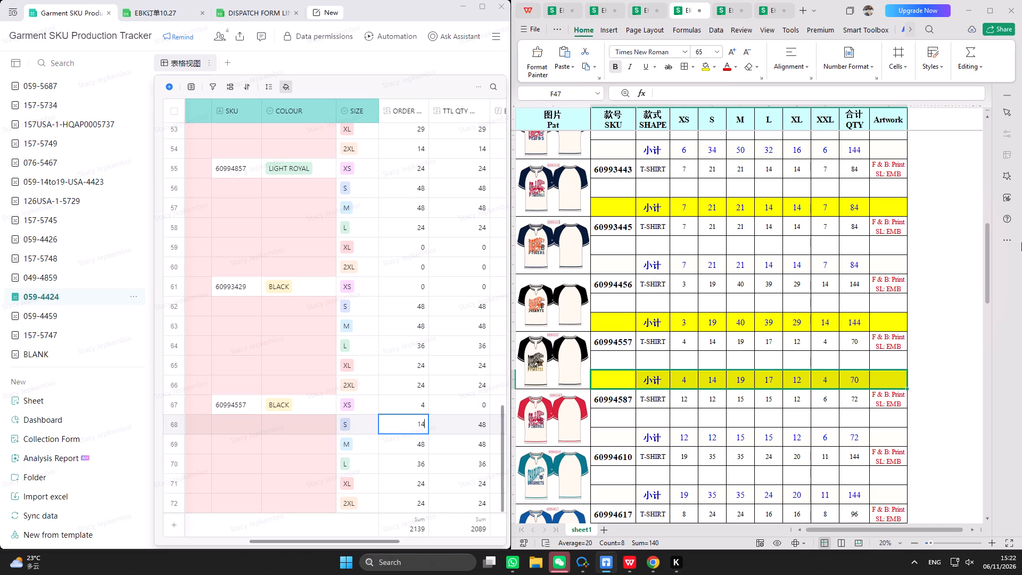
pyautogui.press('Return')
pyautogui.write('19')
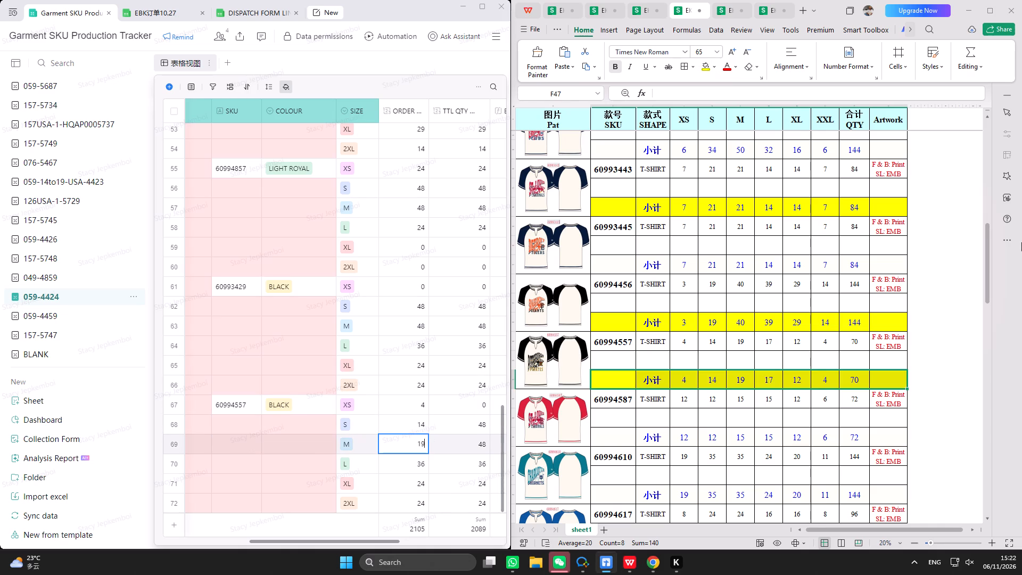
pyautogui.press('Return')
pyautogui.press('1')
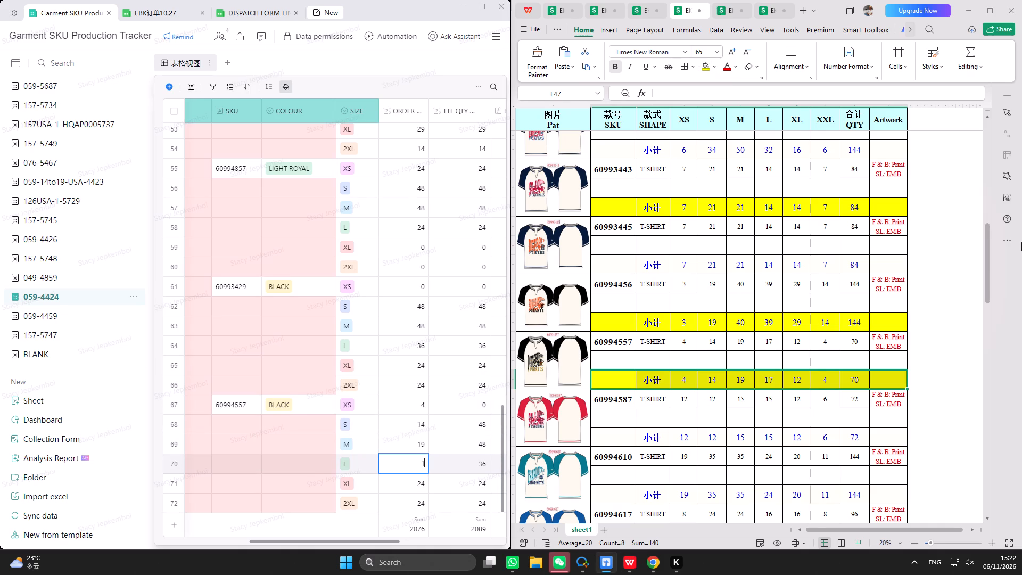
pyautogui.press('7')
pyautogui.press('Return')
pyautogui.write('12')
pyautogui.press('Return')
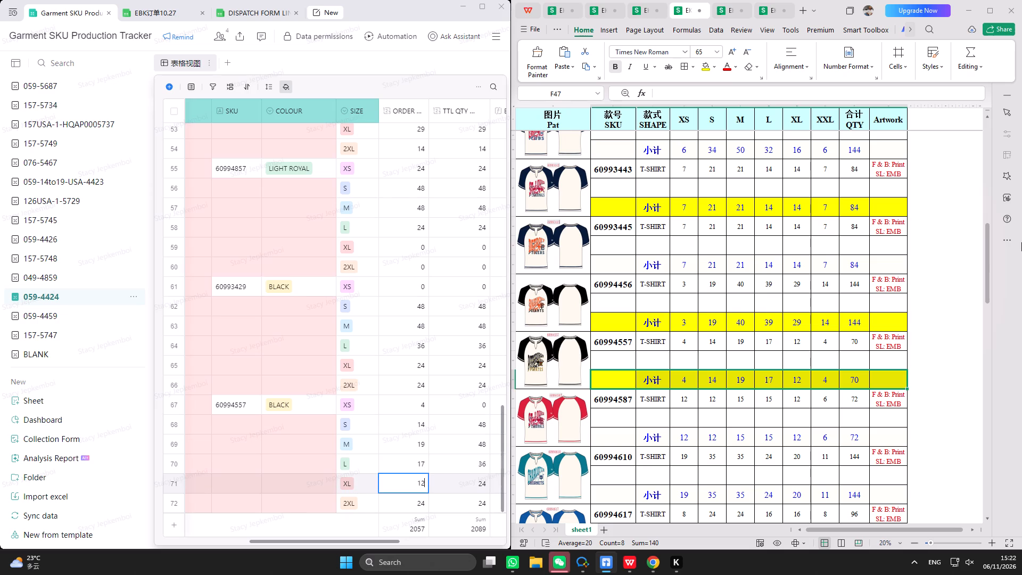
pyautogui.press('4')
pyautogui.press('Return')
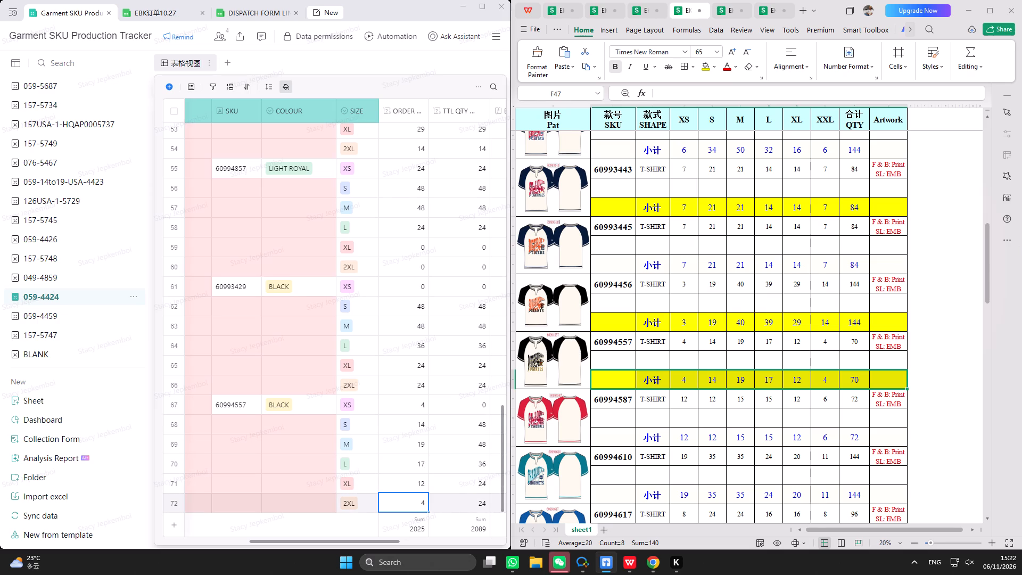
# Enter total quantities 4, 14, 19, 17, 12 and 4 for SKU 60994557 sizes XS to 2XL, records 67 to 72.
pyautogui.click(465, 397)
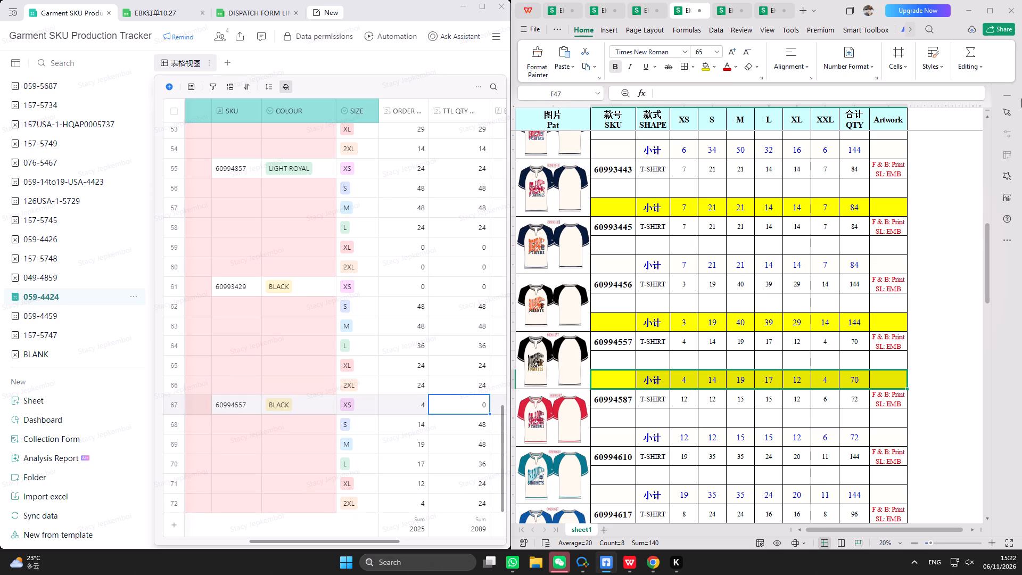
pyautogui.press('4')
pyautogui.press('Return')
pyautogui.write('14')
pyautogui.press('Return')
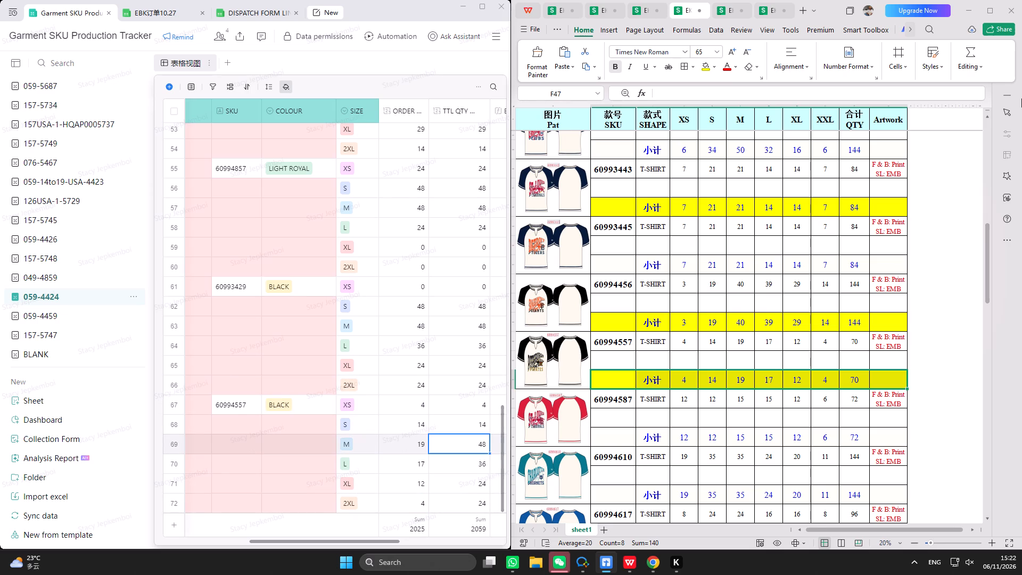
pyautogui.press('1')
pyautogui.press('9')
pyautogui.press('Return')
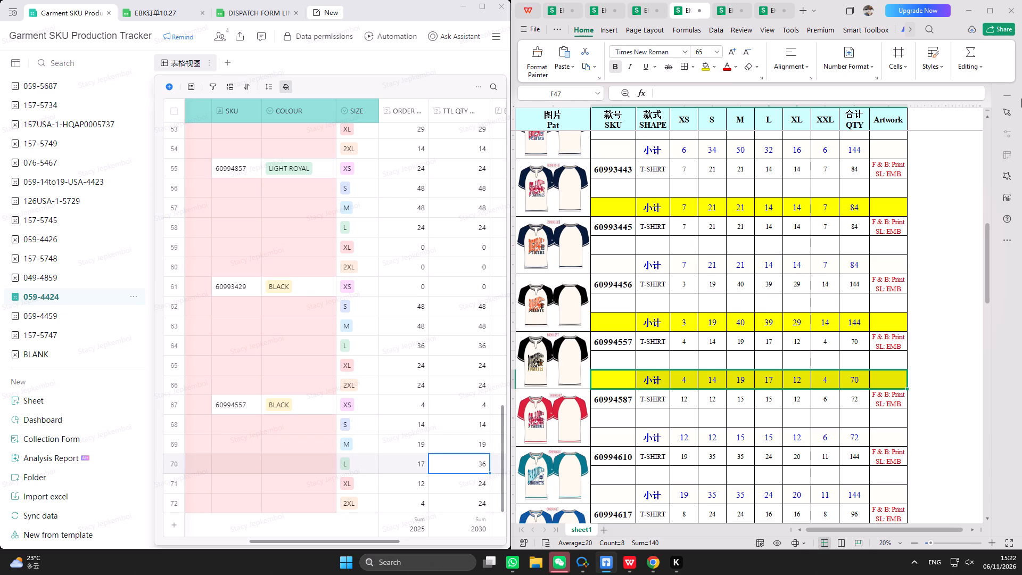
pyautogui.write('17')
pyautogui.press('Return')
pyautogui.write('12')
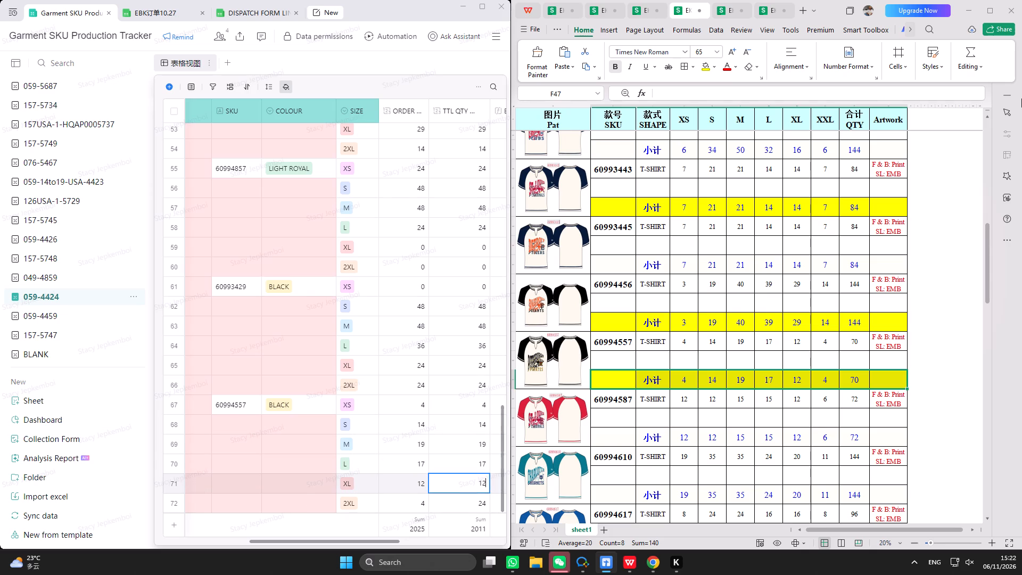
pyautogui.press('Return')
pyautogui.press('4')
pyautogui.press('Return')
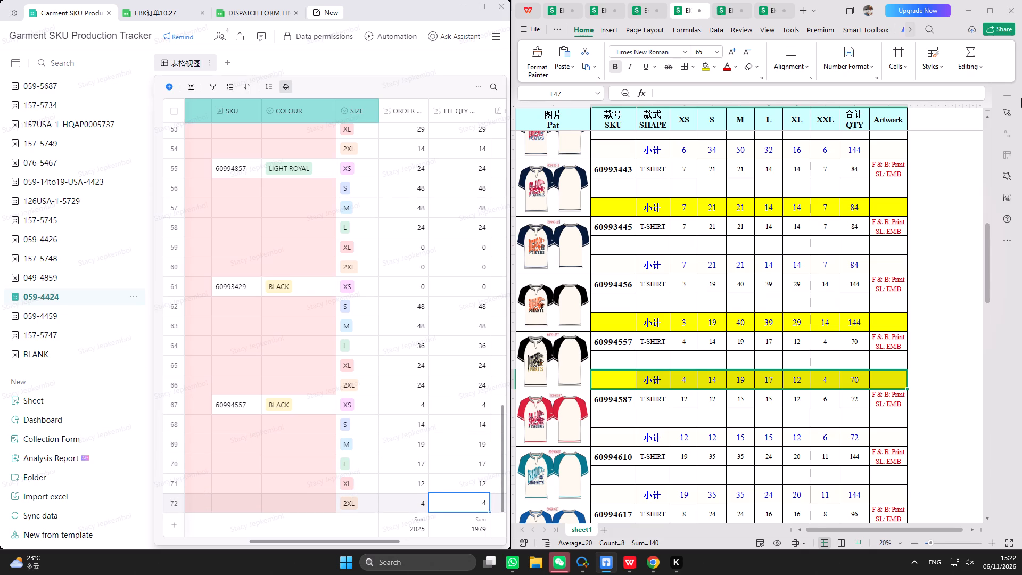
# Set the total quantity of size L for SKU 60994456, record 52, to 39.
pyautogui.scroll(5, 280, 382)
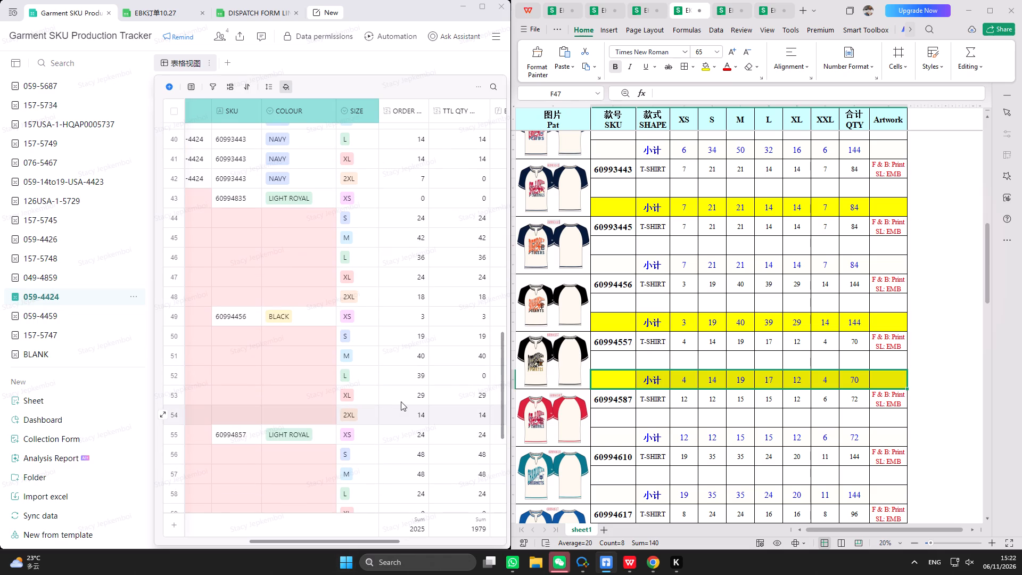
pyautogui.click(469, 379)
pyautogui.write('39')
pyautogui.press('Return')
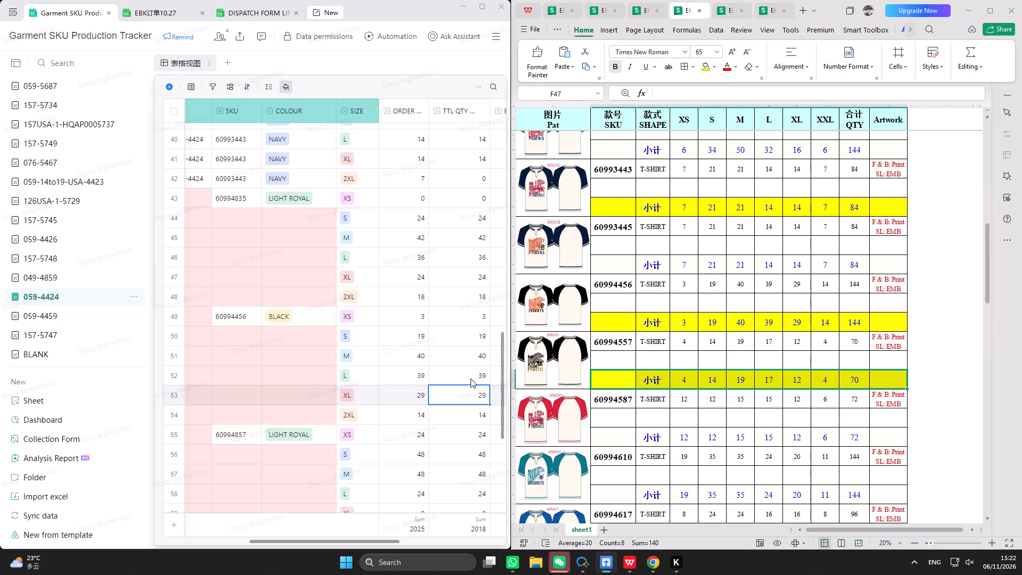
# Maximize the tracker and insert one record below record 72 in the 059-4424 sheet.
pyautogui.click(483, 7)
pyautogui.scroll(-3, 362, 451)
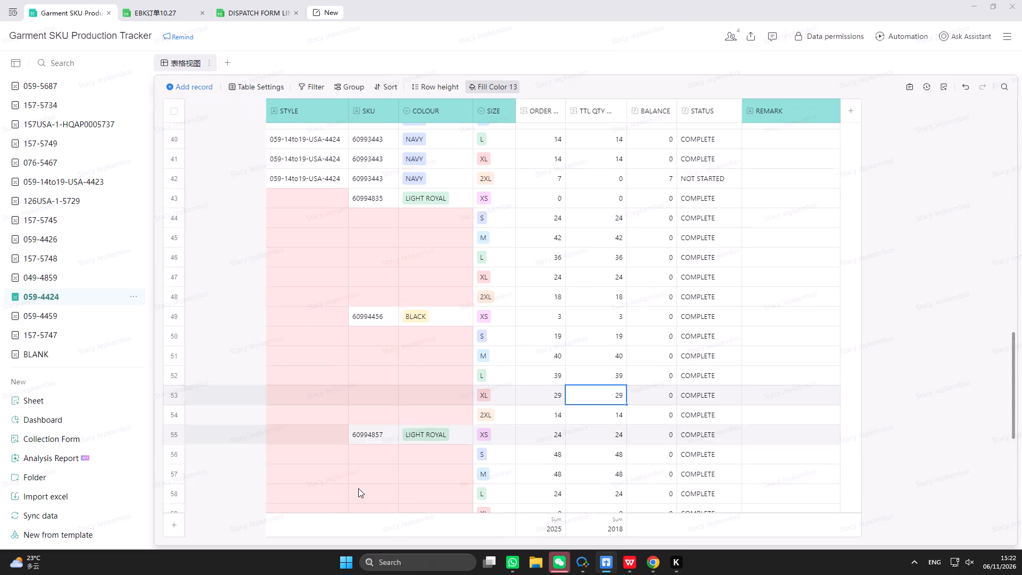
pyautogui.scroll(-17, 358, 488)
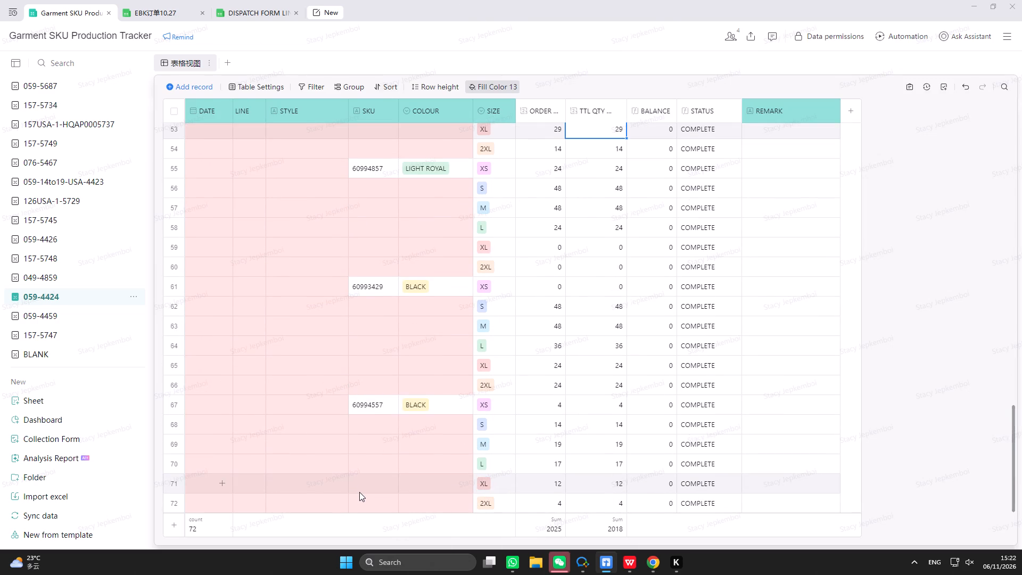
pyautogui.scroll(-4, 355, 490)
pyautogui.click(193, 507)
pyautogui.rightClick(193, 507)
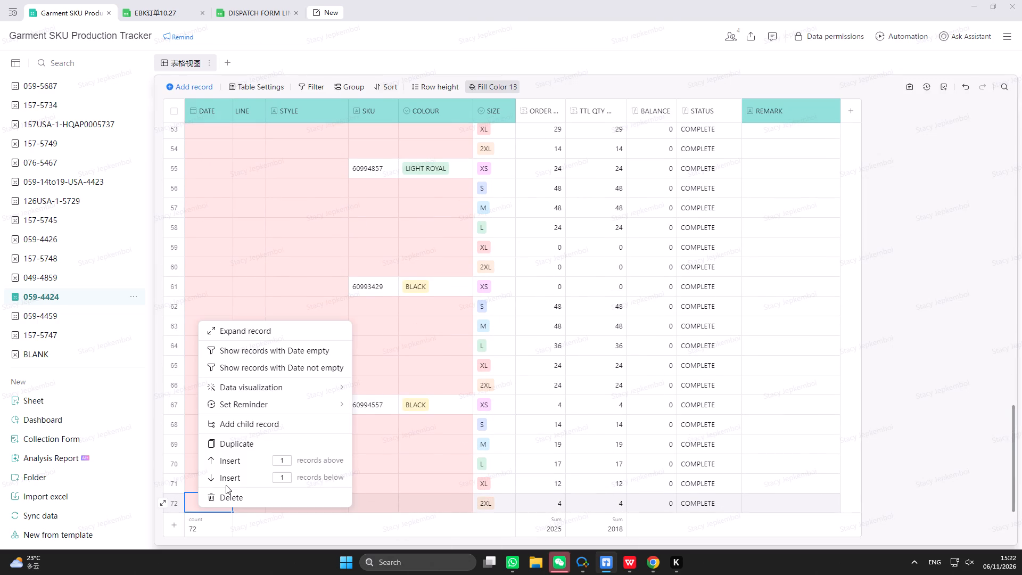
pyautogui.click(229, 479)
# Copy the six SKU 60994557 size records, 67 to 72, and paste them starting at record 73.
pyautogui.moveTo(203, 384); pyautogui.dragTo(318, 475)
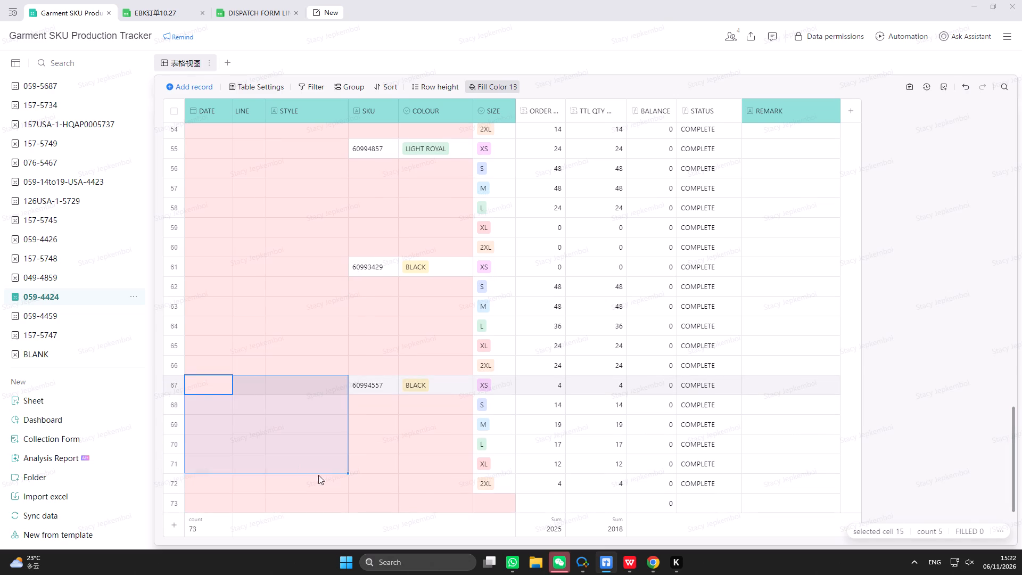
pyautogui.moveTo(318, 475); pyautogui.dragTo(771, 483)
pyautogui.hotkey('ctrl', 'c')
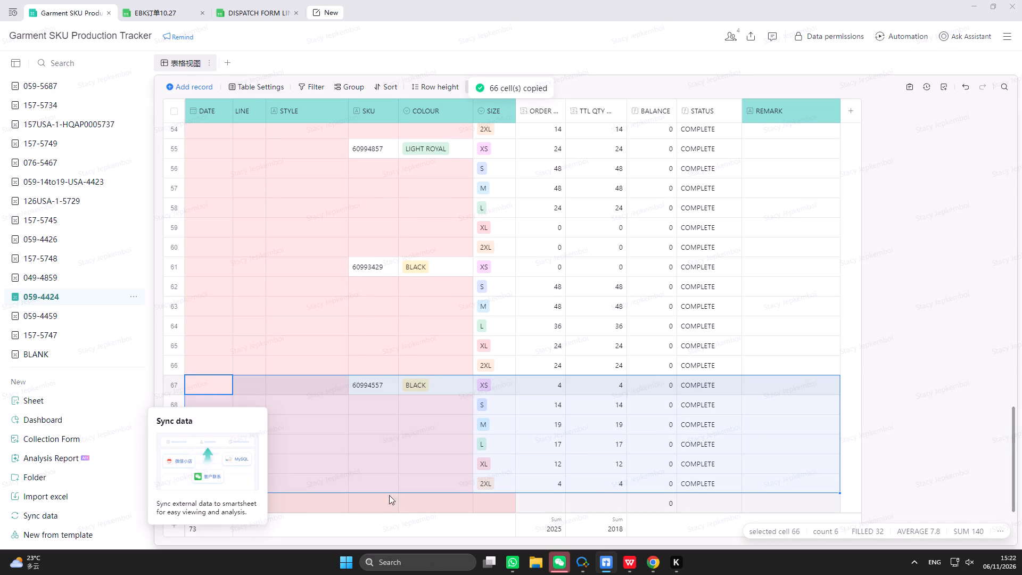
pyautogui.click(197, 508)
pyautogui.hotkey('ctrl', 'v')
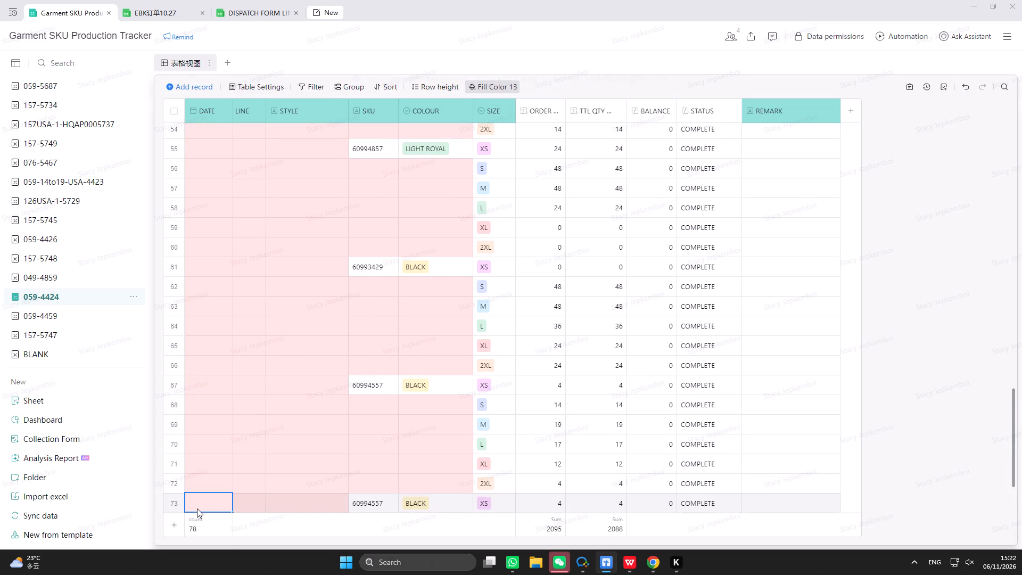
# Replace the SKU in tracker record 73 with 60993422, located and copied from the order workbook.
pyautogui.scroll(-5, 235, 494)
pyautogui.click(374, 416)
pyautogui.click(378, 404)
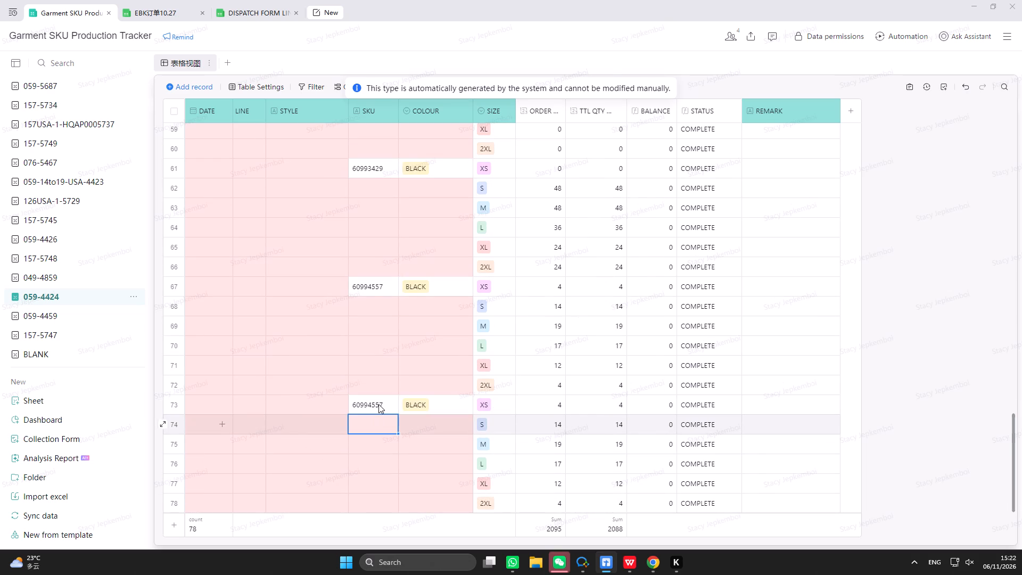
pyautogui.click(625, 562)
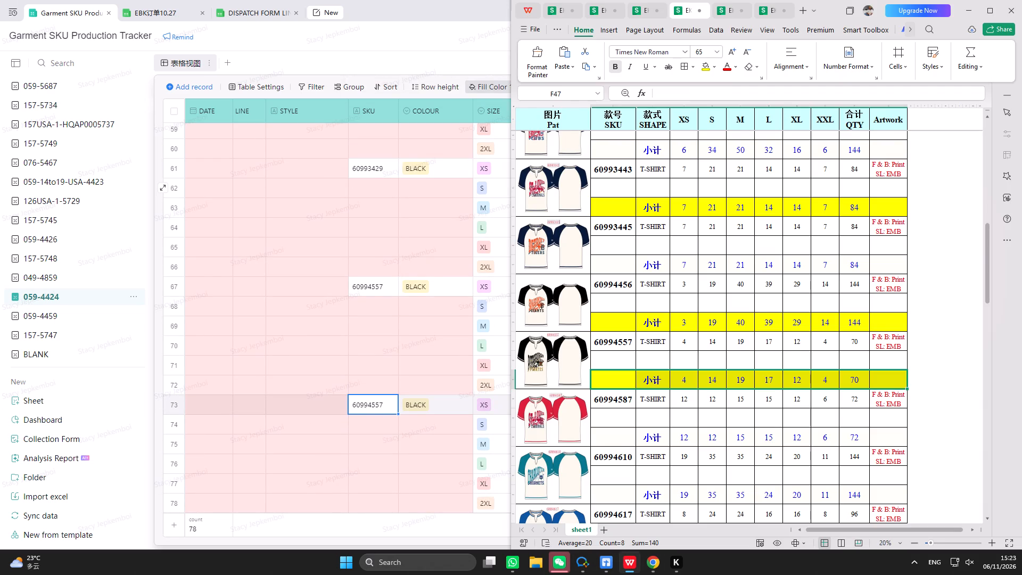
pyautogui.scroll(-6, 624, 378)
pyautogui.scroll(6, 624, 380)
pyautogui.scroll(-16, 624, 380)
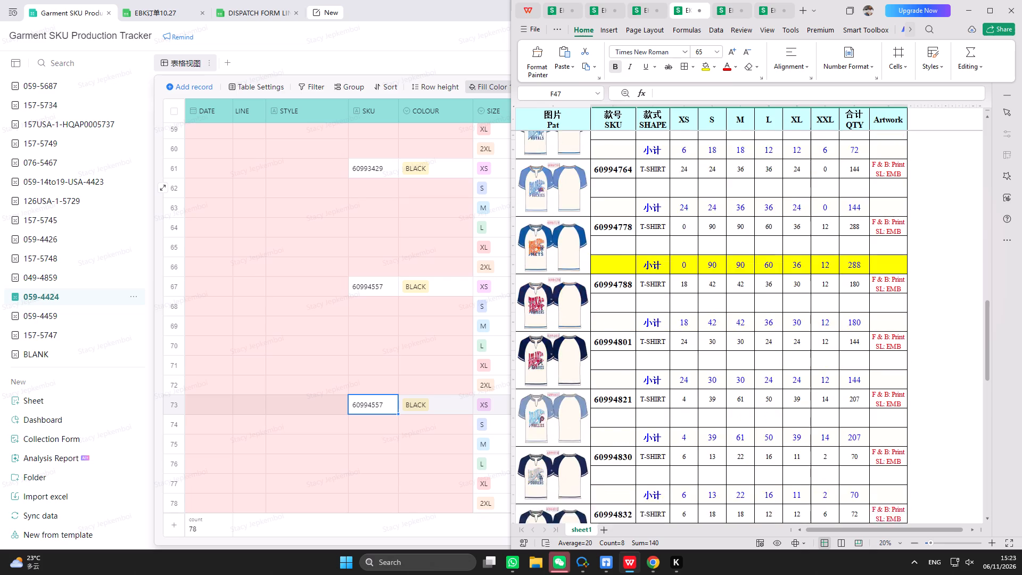
pyautogui.scroll(-10, 625, 383)
pyautogui.scroll(11, 625, 383)
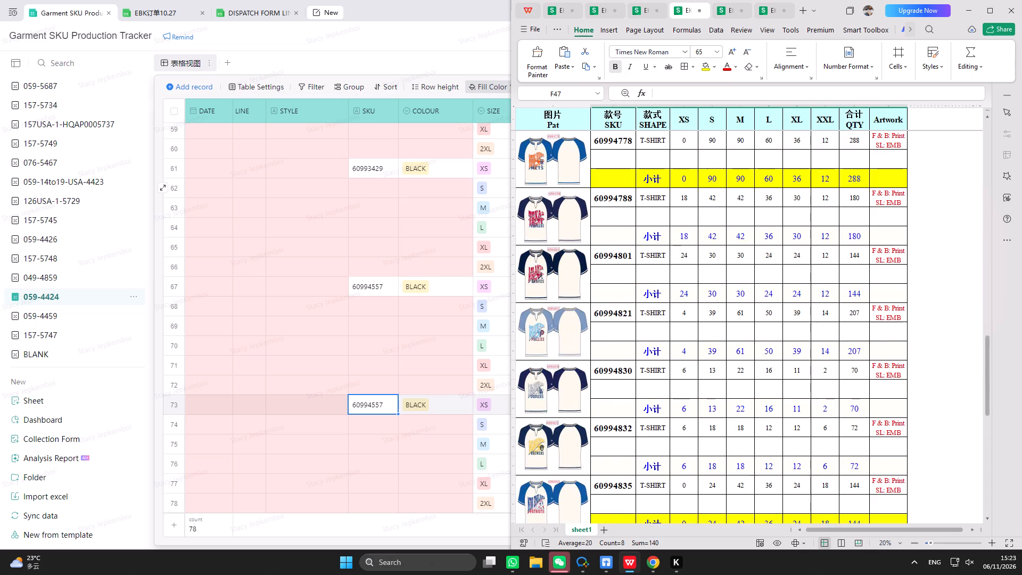
pyautogui.scroll(19, 625, 383)
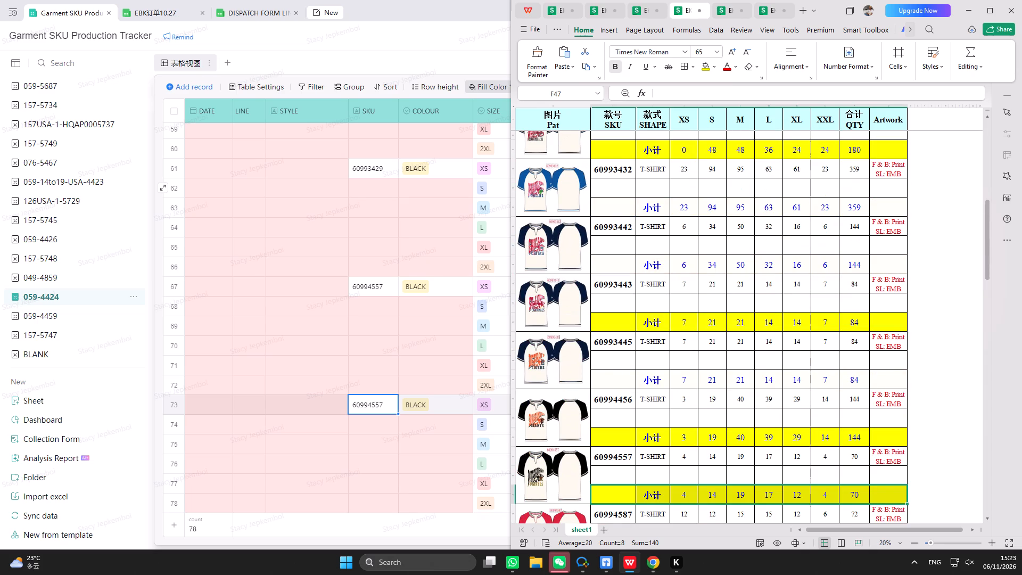
pyautogui.scroll(7, 625, 383)
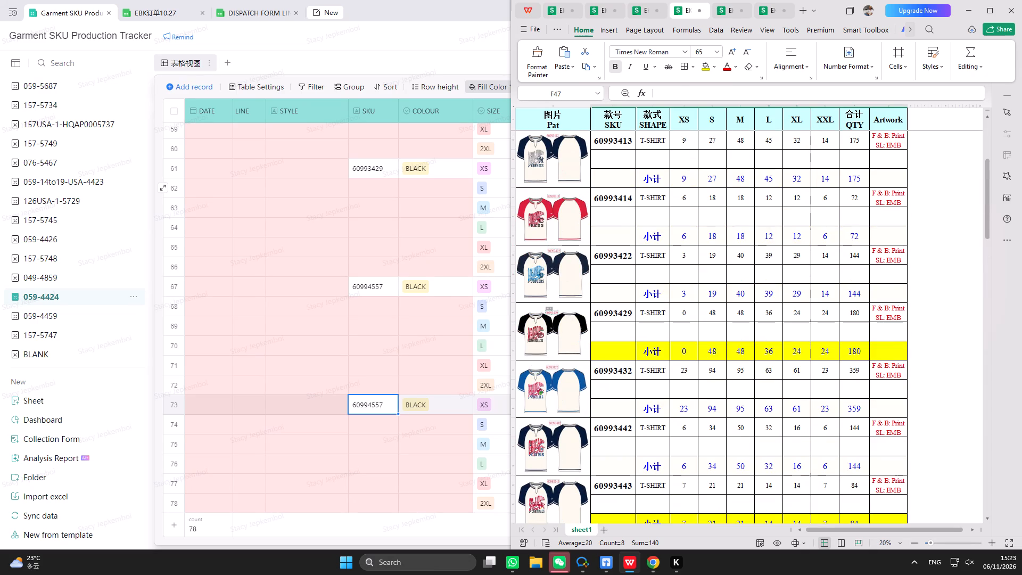
pyautogui.click(615, 256)
pyautogui.doubleClick(695, 91)
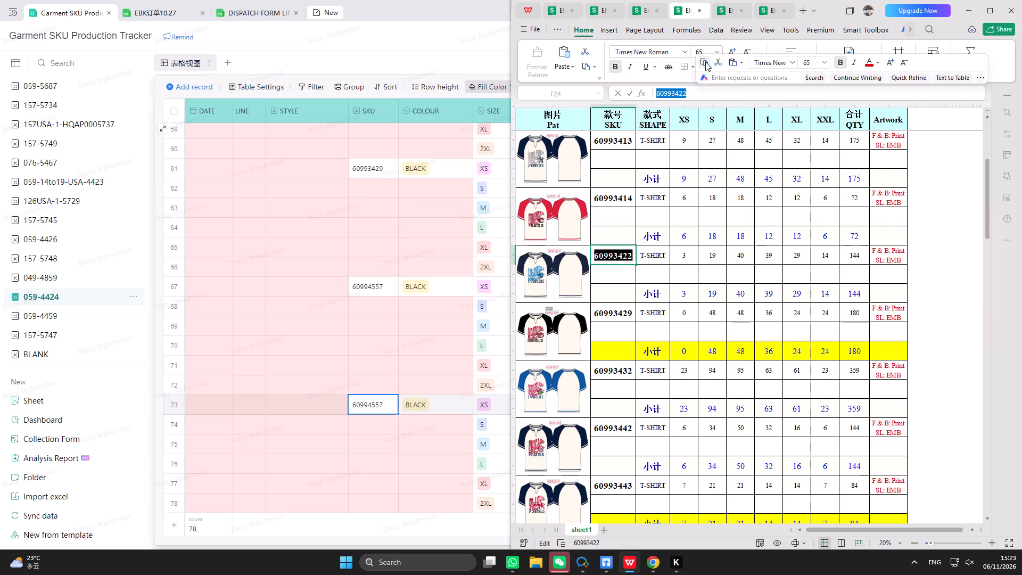
pyautogui.doubleClick(705, 62)
pyautogui.tripleClick(370, 403)
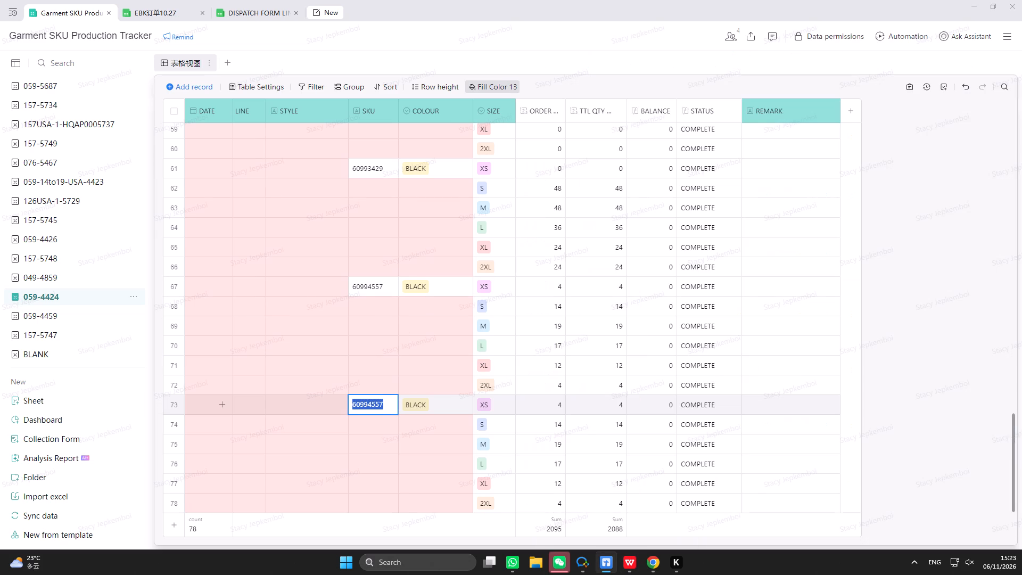
pyautogui.hotkey('ctrl', 'v')
# Set the colour of SKU 60993422 in record 73 to a newly created option, NSN.
pyautogui.click(441, 403)
pyautogui.click(459, 408)
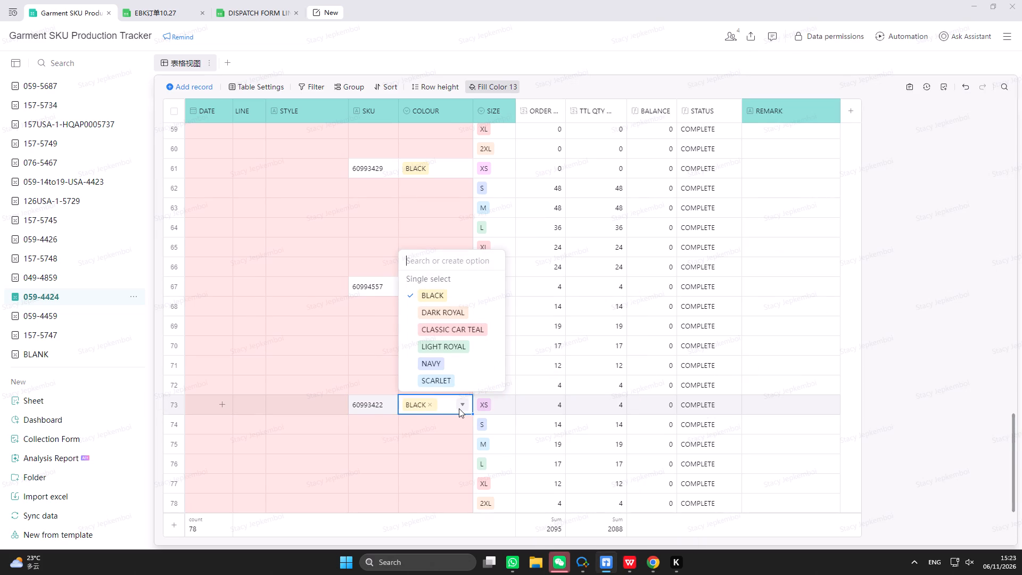
pyautogui.write('NSN')
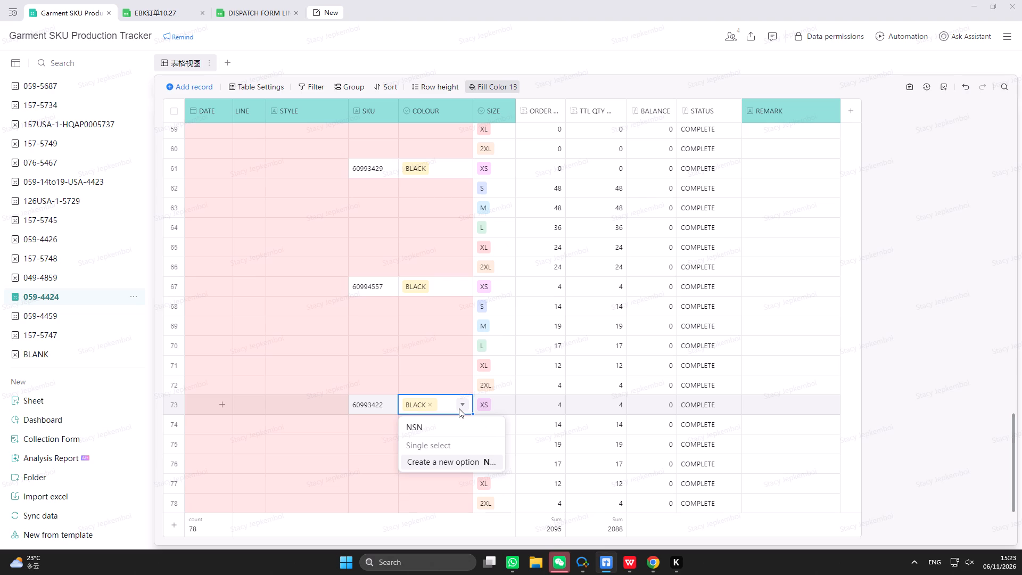
pyautogui.click(453, 465)
# Place the order workbook beside the tracker and fill the subtotal row of SKU 60993422 yellow.
pyautogui.click(561, 397)
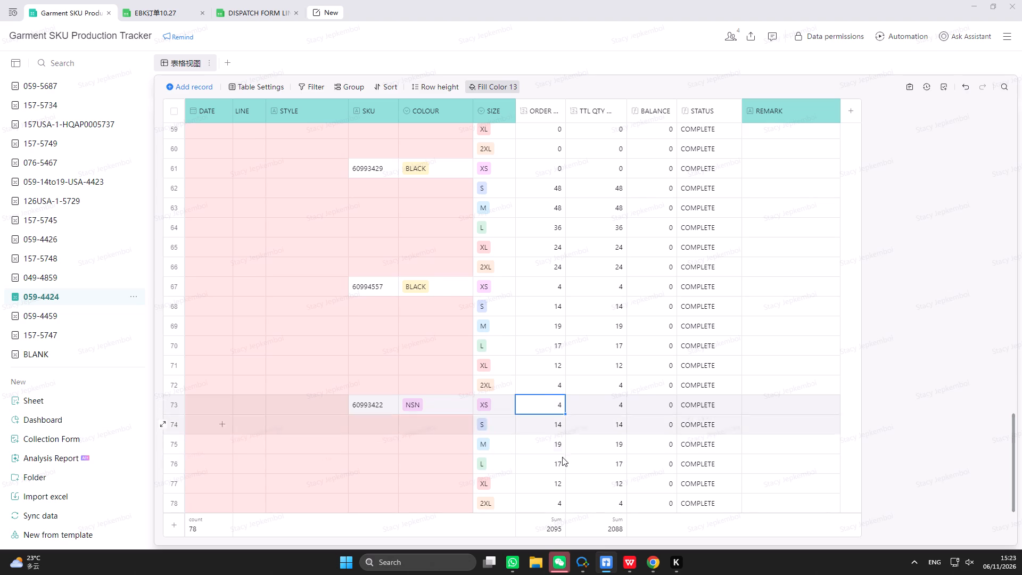
pyautogui.click(635, 566)
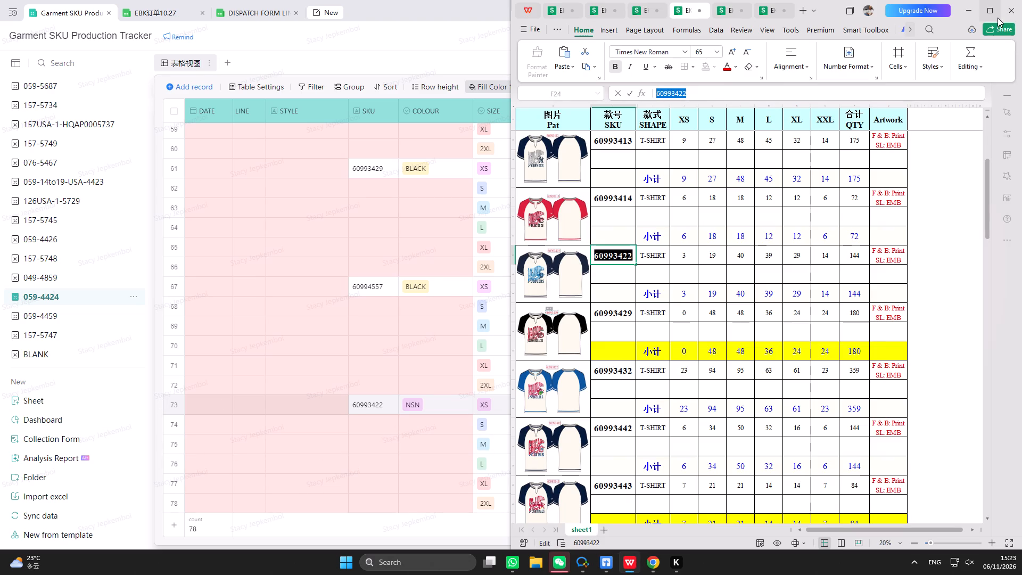
pyautogui.click(880, 91)
pyautogui.scroll(1, 309, 250)
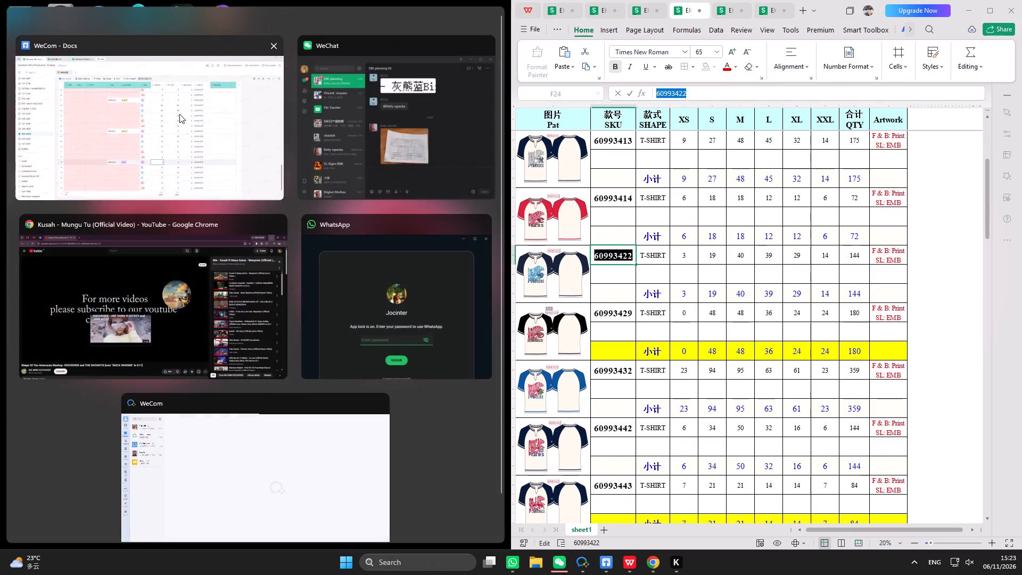
pyautogui.click(179, 114)
pyautogui.moveTo(308, 541); pyautogui.dragTo(364, 539)
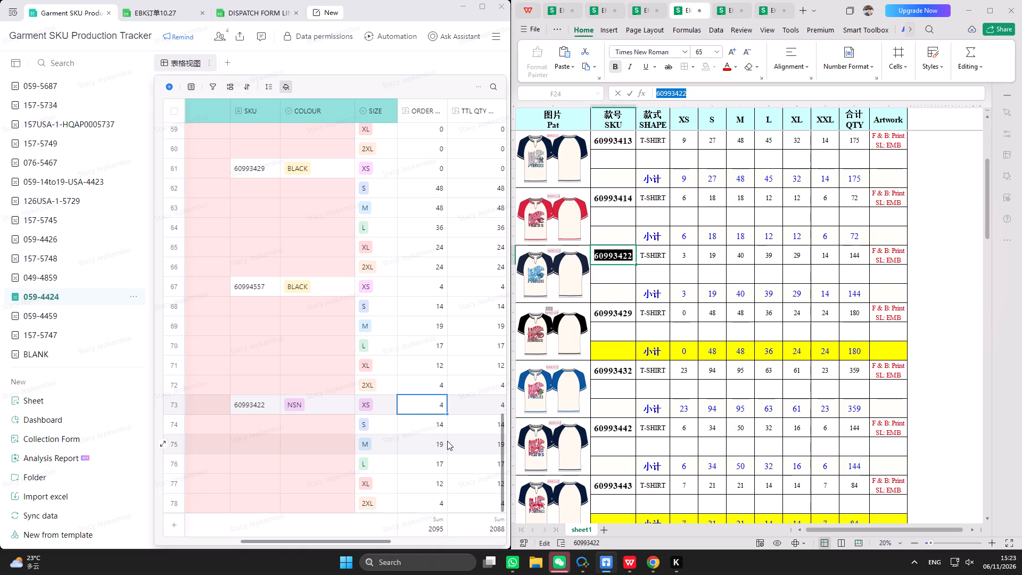
pyautogui.moveTo(625, 291); pyautogui.dragTo(891, 285)
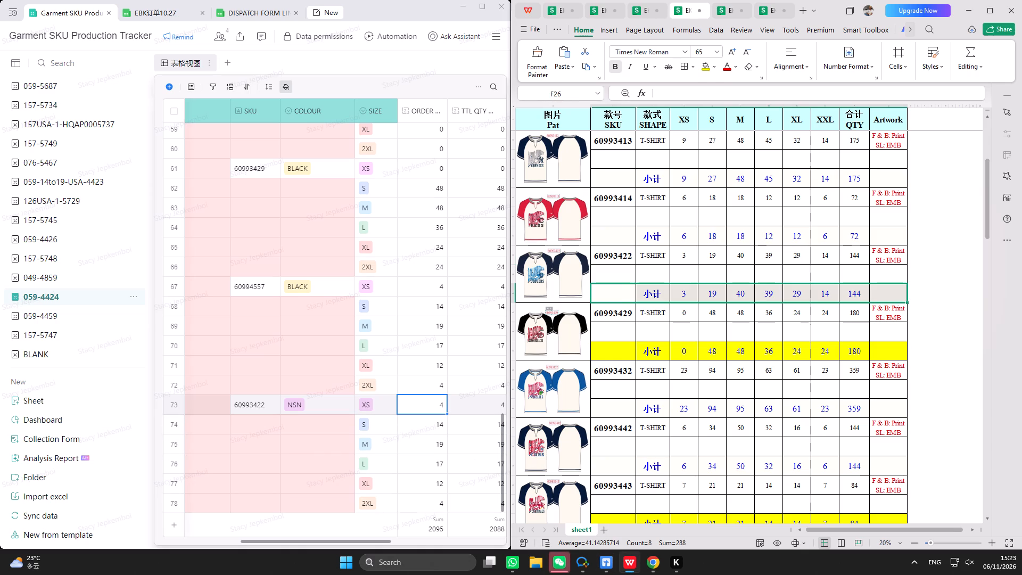
pyautogui.click(710, 71)
# Enter order quantities for SKU 60993422 in records 73 to 78: XS 3, S 19, M 40, L 39, XL 29, 2XL 14.
pyautogui.moveTo(429, 428); pyautogui.dragTo(430, 423)
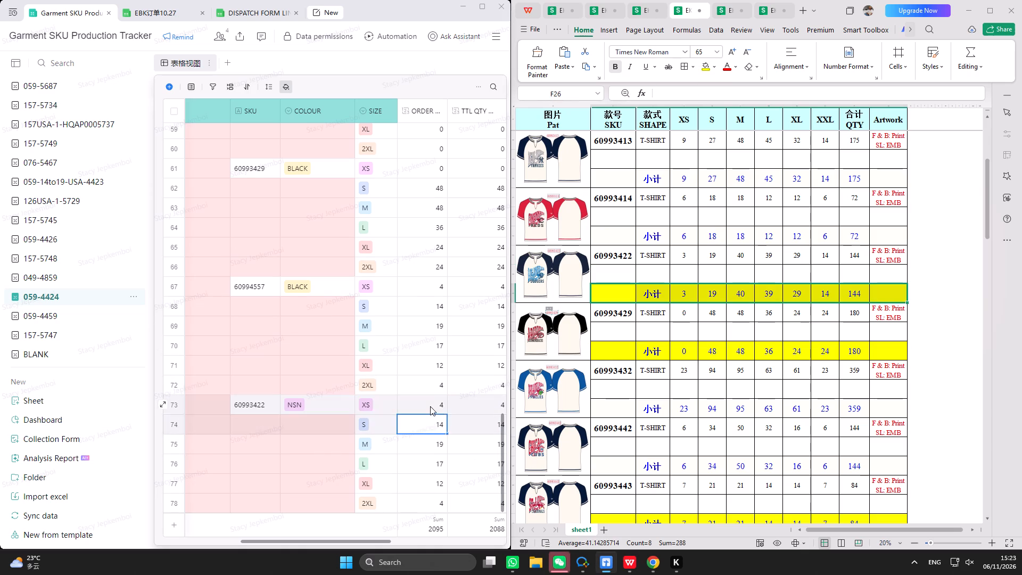
pyautogui.click(430, 406)
pyautogui.press('3')
pyautogui.press('Return')
pyautogui.write('19')
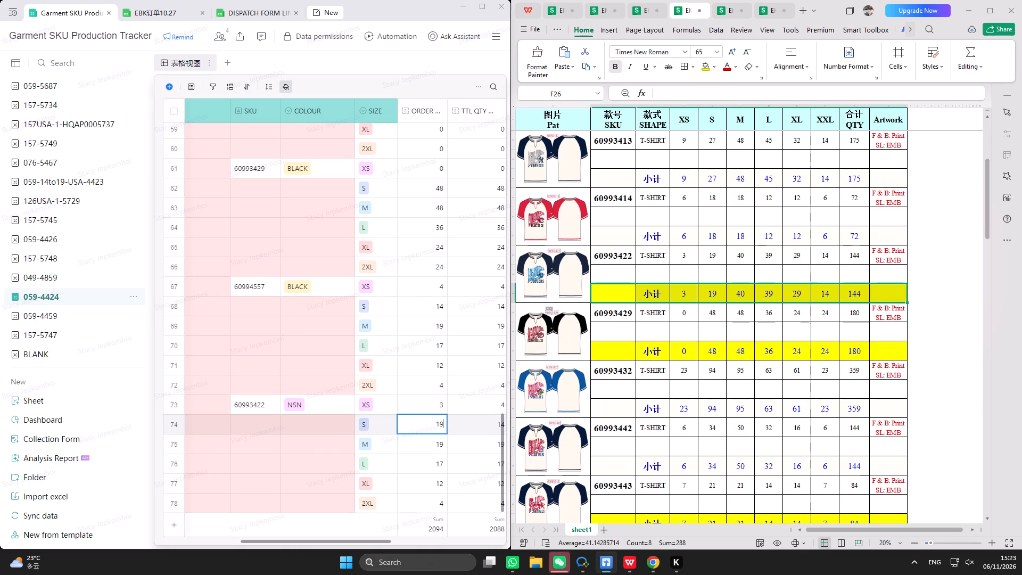
pyautogui.press('Return')
pyautogui.write('40')
pyautogui.press('Return')
pyautogui.write('39')
pyautogui.press('Return')
pyautogui.write('29')
pyautogui.press('Return')
pyautogui.write('14')
pyautogui.press('Return')
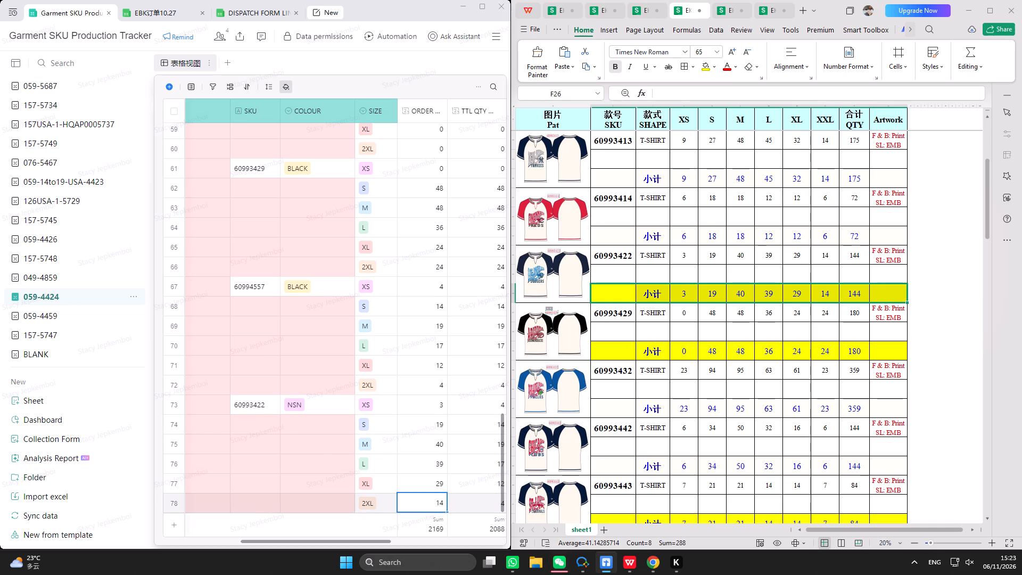
# Enter total quantities for SKU 60993422 in records 73 to 78: XS 3, S 19, M 40, L 39, XL 29, 2XL 14.
pyautogui.click(481, 405)
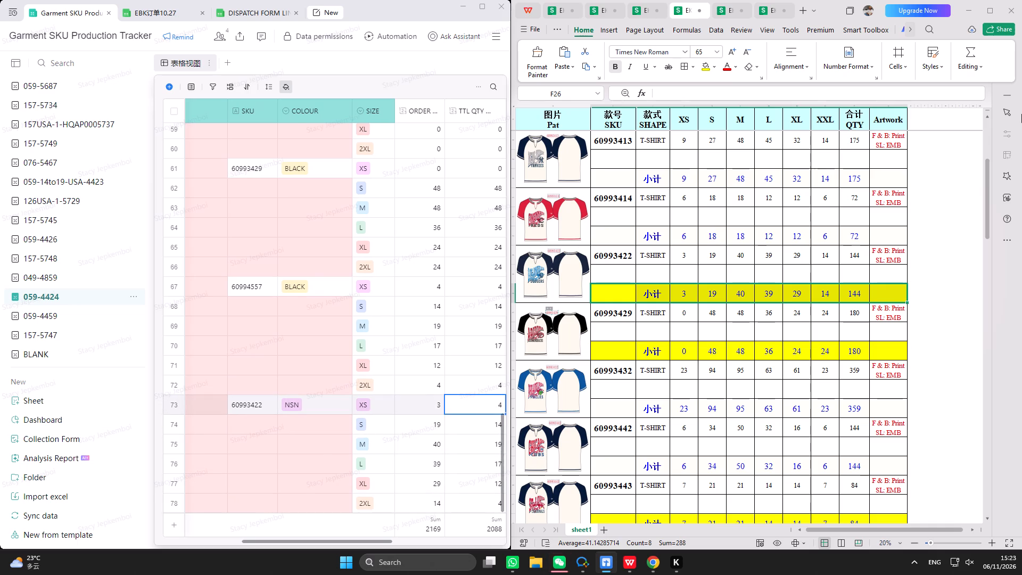
pyautogui.press('3')
pyautogui.press('Return')
pyautogui.write('19')
pyautogui.press('Return')
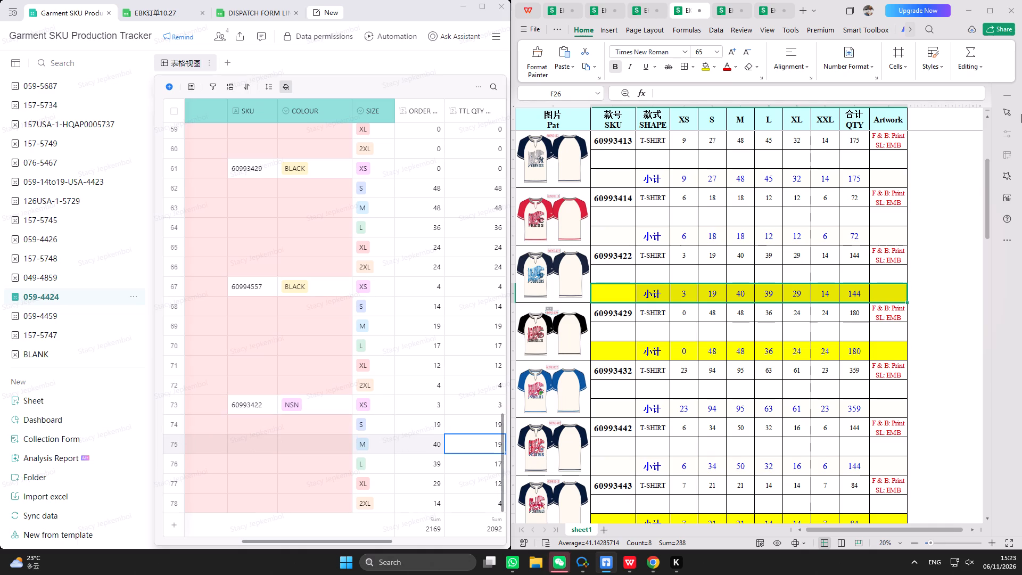
pyautogui.write('40')
pyautogui.press('Return')
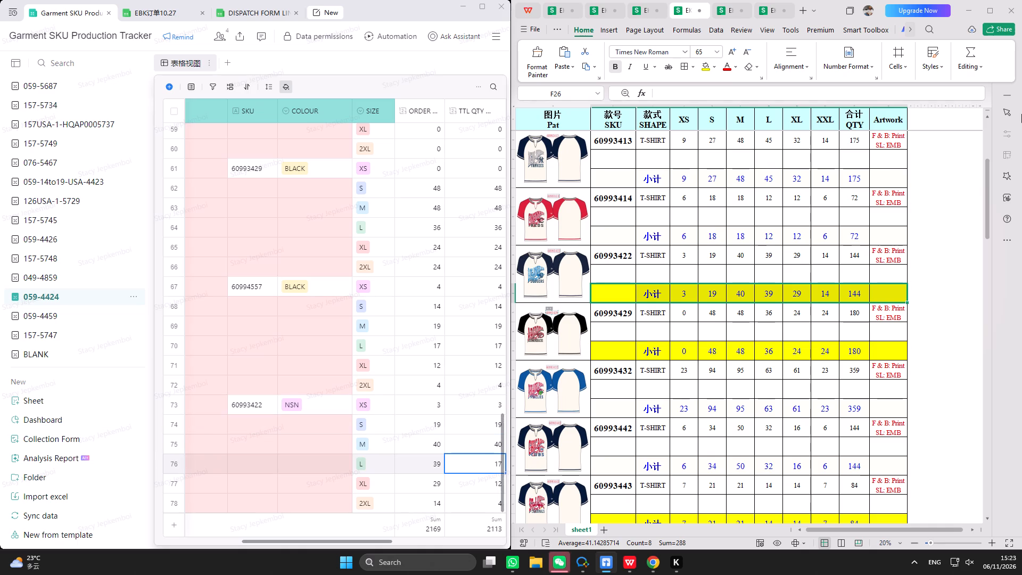
pyautogui.write('39')
pyautogui.press('Return')
pyautogui.write('29')
pyautogui.press('Return')
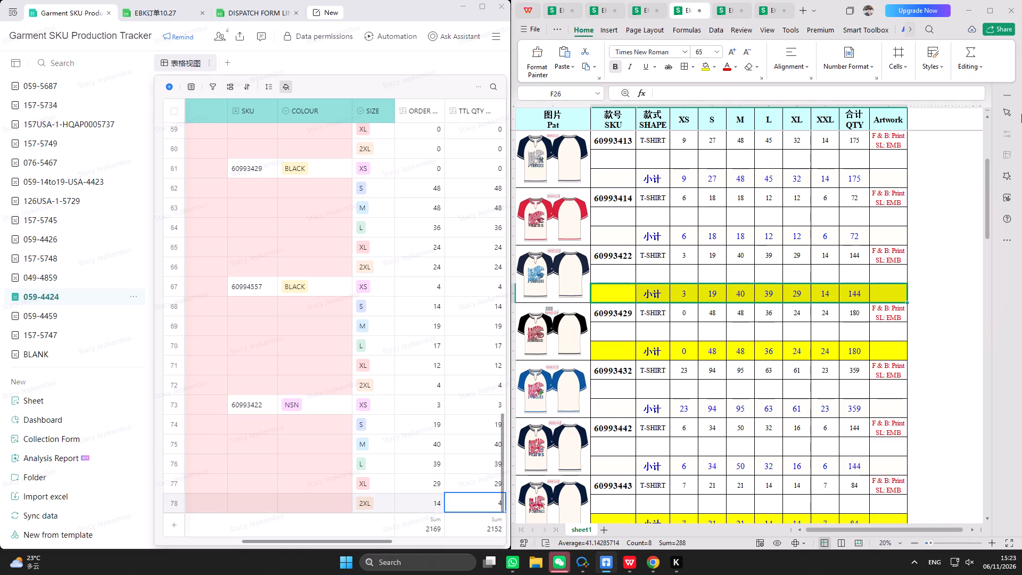
pyautogui.write('14')
pyautogui.press('Return')
# Maximize the tracker and insert one record below record 78 in the 059-4424 sheet.
pyautogui.click(480, 7)
pyautogui.scroll(-4, 212, 511)
pyautogui.click(207, 503)
pyautogui.rightClick(207, 503)
pyautogui.click(252, 475)
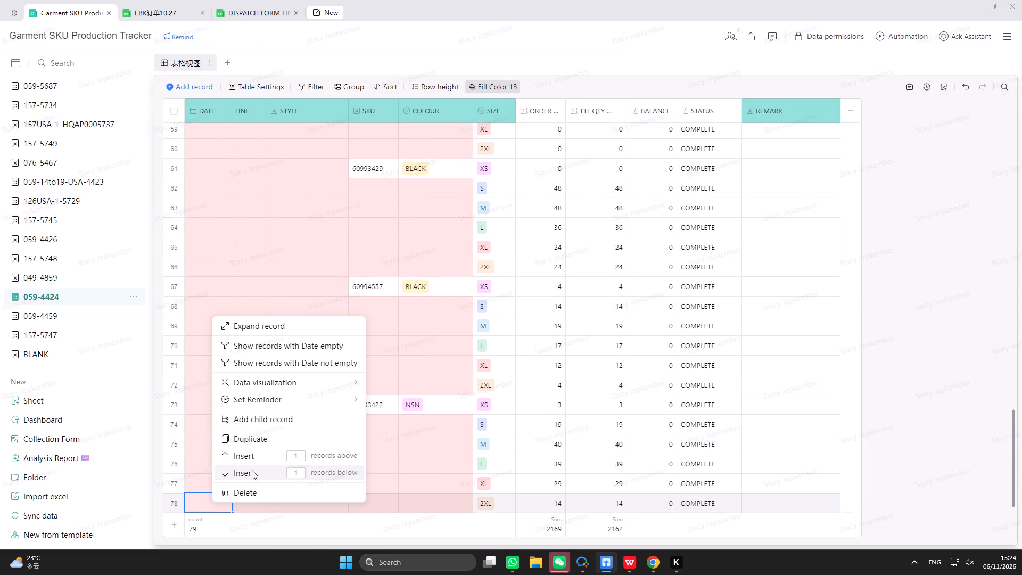
# Copy the six SKU 60993422 size records, 73 to 78, and paste them starting at record 79.
pyautogui.moveTo(208, 384); pyautogui.dragTo(715, 485)
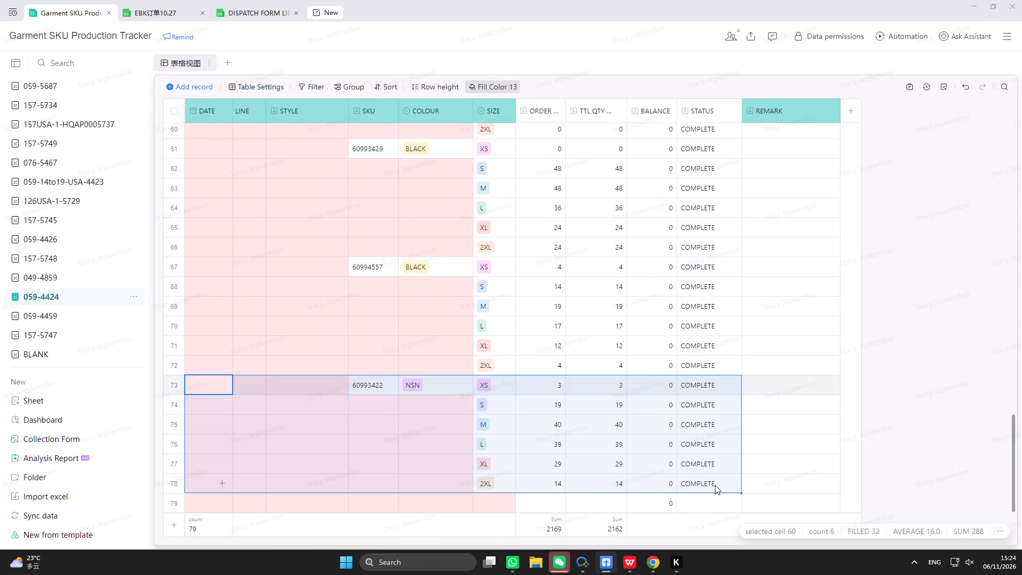
pyautogui.moveTo(715, 485); pyautogui.dragTo(768, 484)
pyautogui.hotkey('ctrl', 'c')
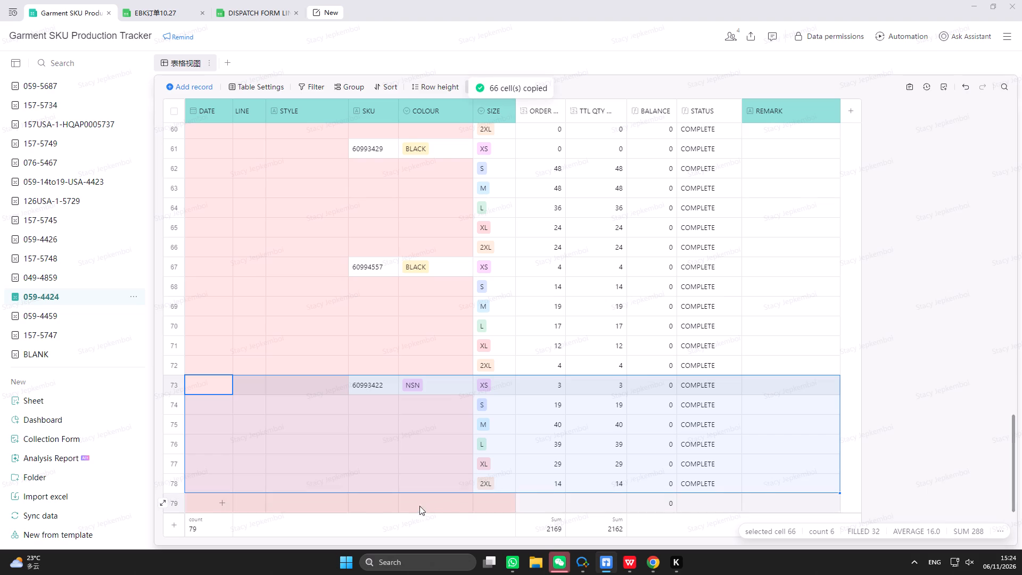
pyautogui.click(205, 500)
pyautogui.hotkey('ctrl', 'v')
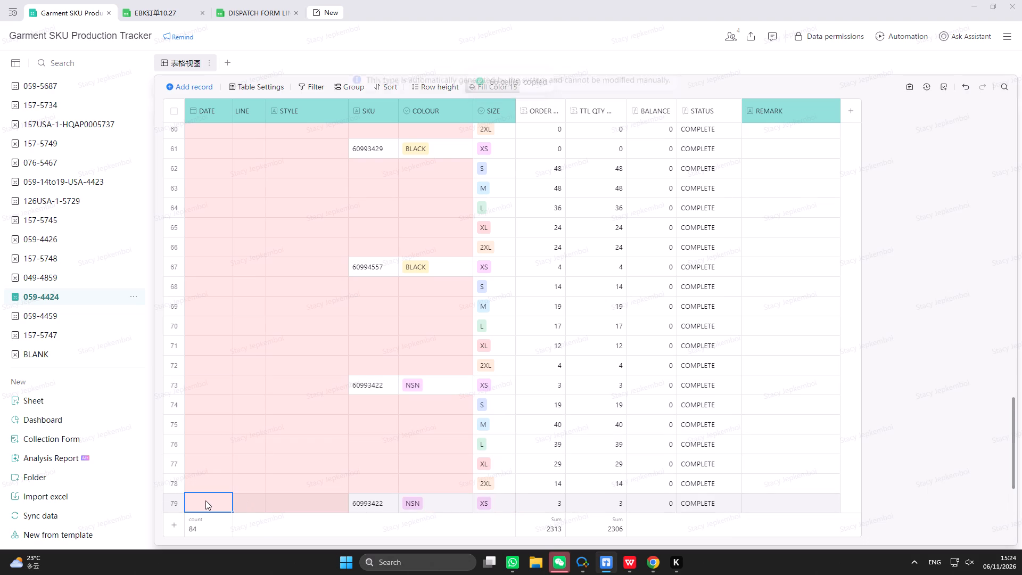
# Replace the SKU in tracker record 79 with 60994821, located and copied from the order workbook.
pyautogui.scroll(-7, 250, 503)
pyautogui.click(376, 404)
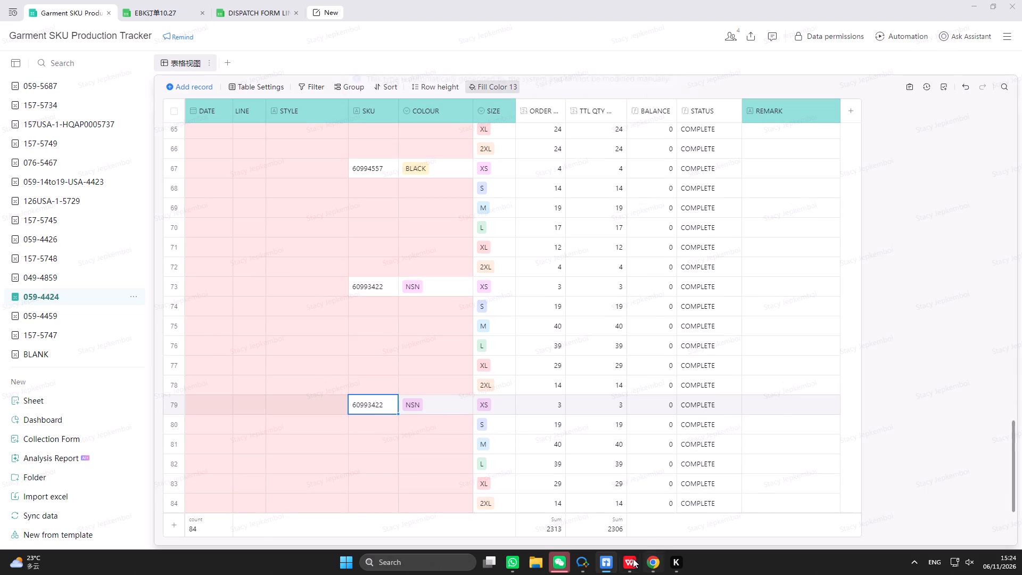
pyautogui.click(632, 558)
pyautogui.scroll(3, 641, 368)
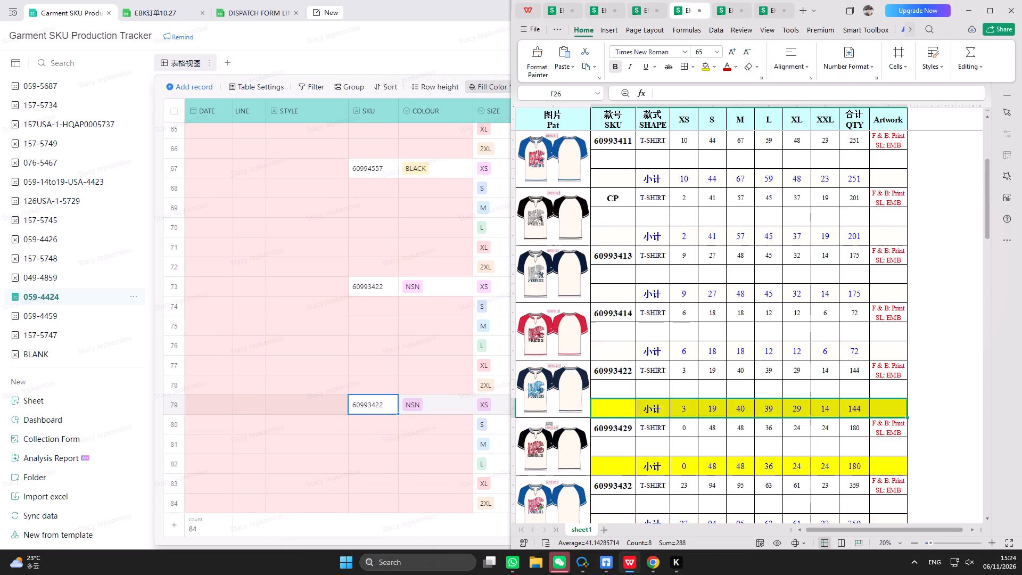
pyautogui.scroll(17, 641, 368)
pyautogui.scroll(-13, 641, 368)
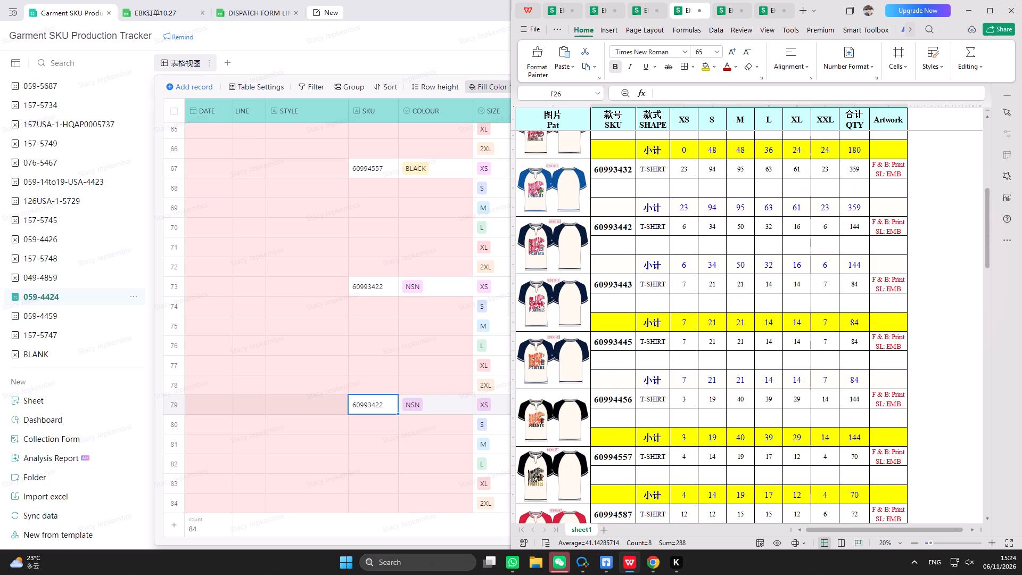
pyautogui.scroll(-18, 641, 371)
pyautogui.scroll(-3, 641, 371)
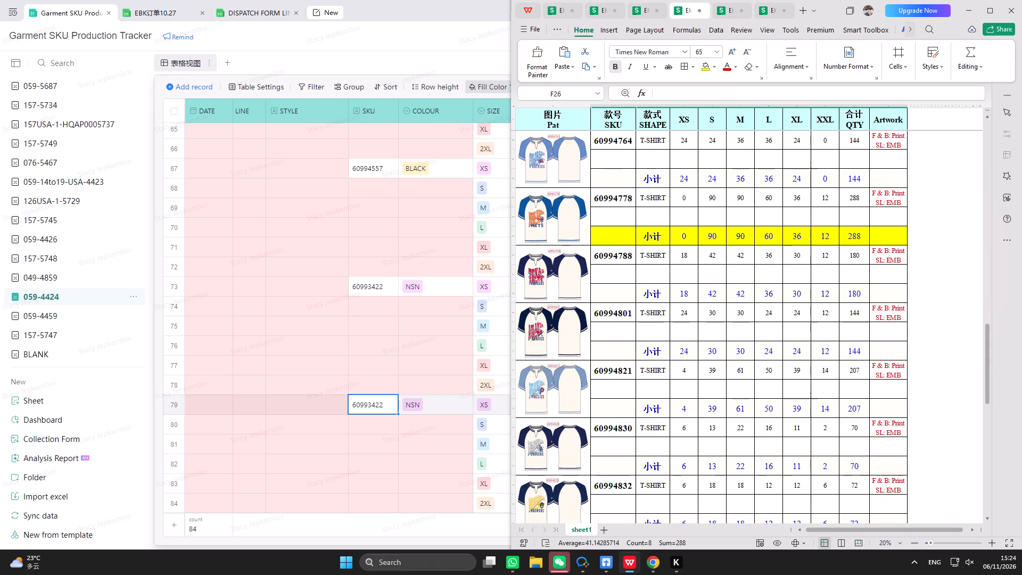
pyautogui.click(625, 368)
pyautogui.doubleClick(674, 96)
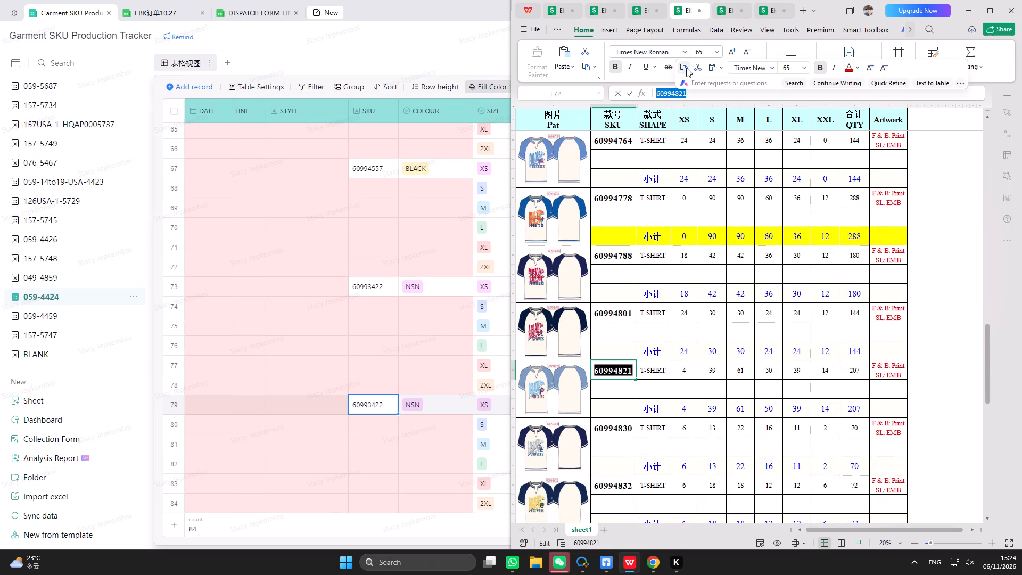
pyautogui.click(686, 68)
pyautogui.scroll(1, 686, 68)
pyautogui.click(686, 68)
pyautogui.doubleClick(376, 398)
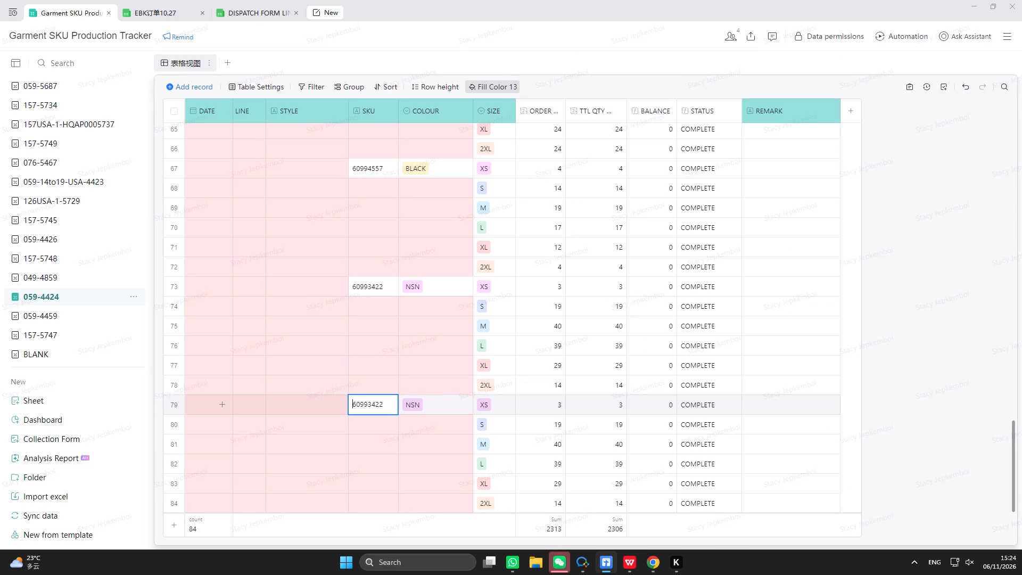
pyautogui.doubleClick(379, 401)
pyautogui.hotkey('ctrl', 'v')
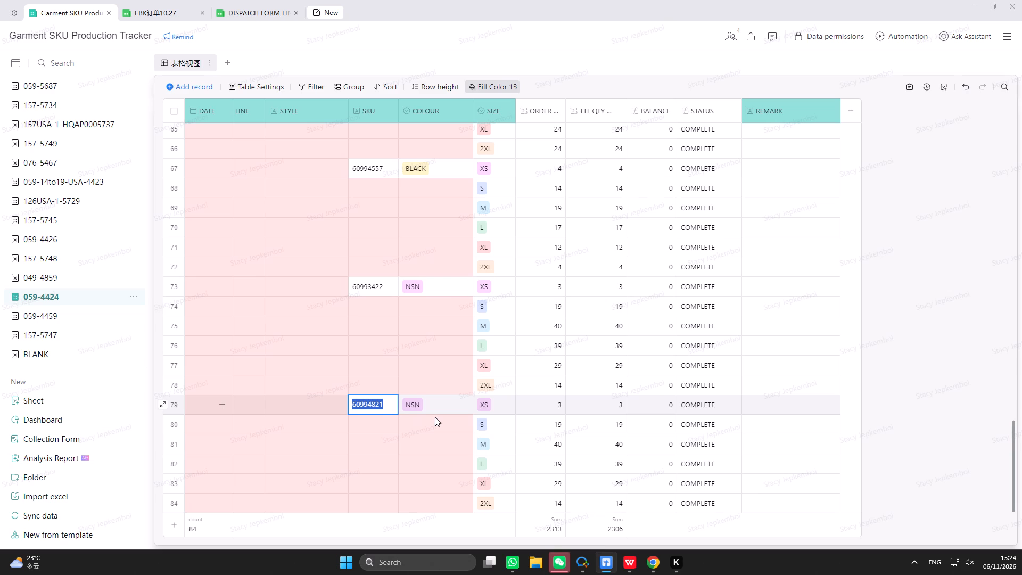
# Set the colour of SKU 60994821 in record 79 to a newly created option, BEB.
pyautogui.doubleClick(437, 409)
pyautogui.click(437, 409)
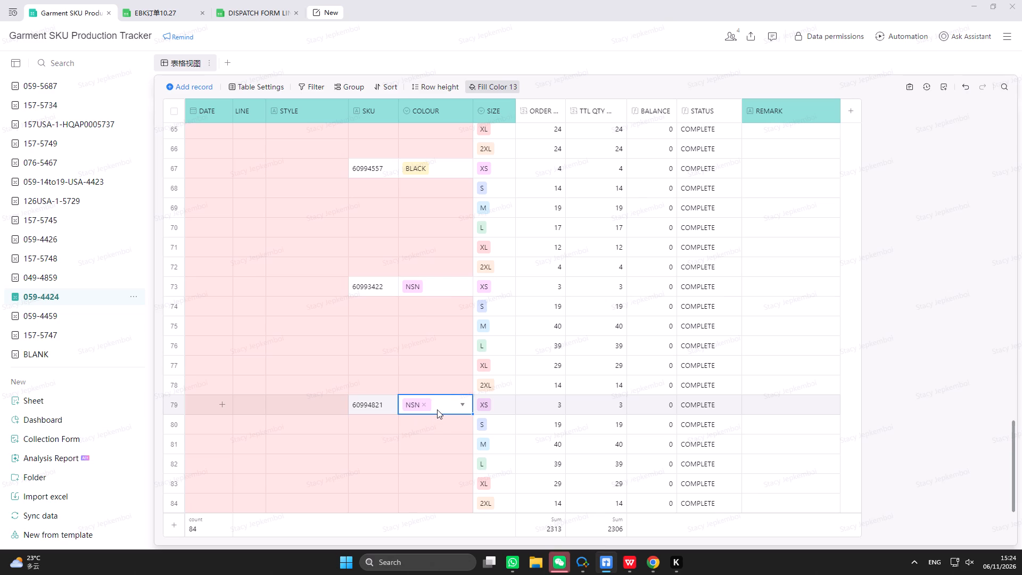
pyautogui.write('BEB')
pyautogui.click(450, 465)
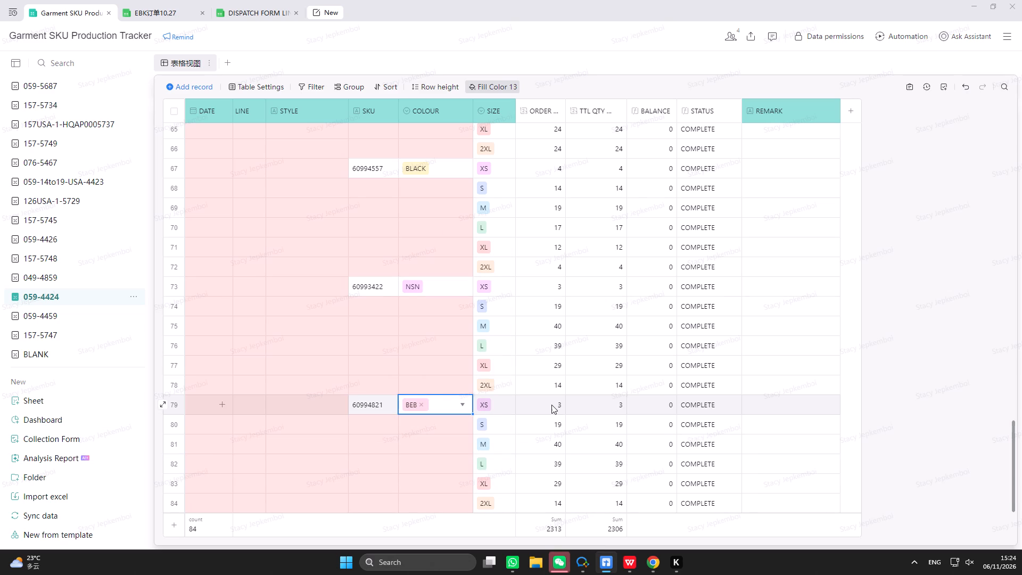
# Fill the subtotal row of SKU 60994821 yellow in the order workbook and place the workbook beside the tracker.
pyautogui.click(552, 405)
pyautogui.click(631, 560)
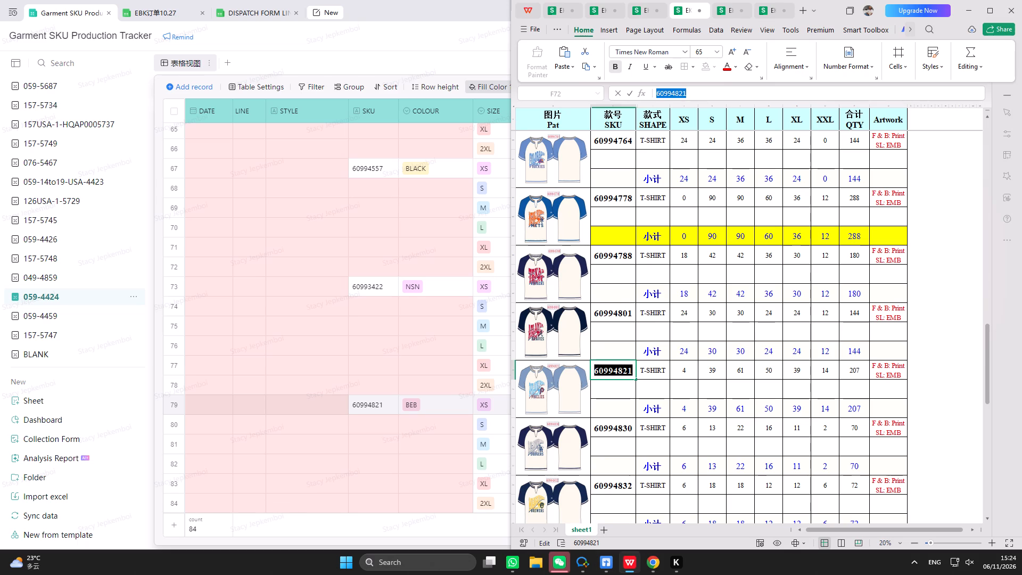
pyautogui.moveTo(626, 409); pyautogui.dragTo(896, 404)
pyautogui.click(707, 72)
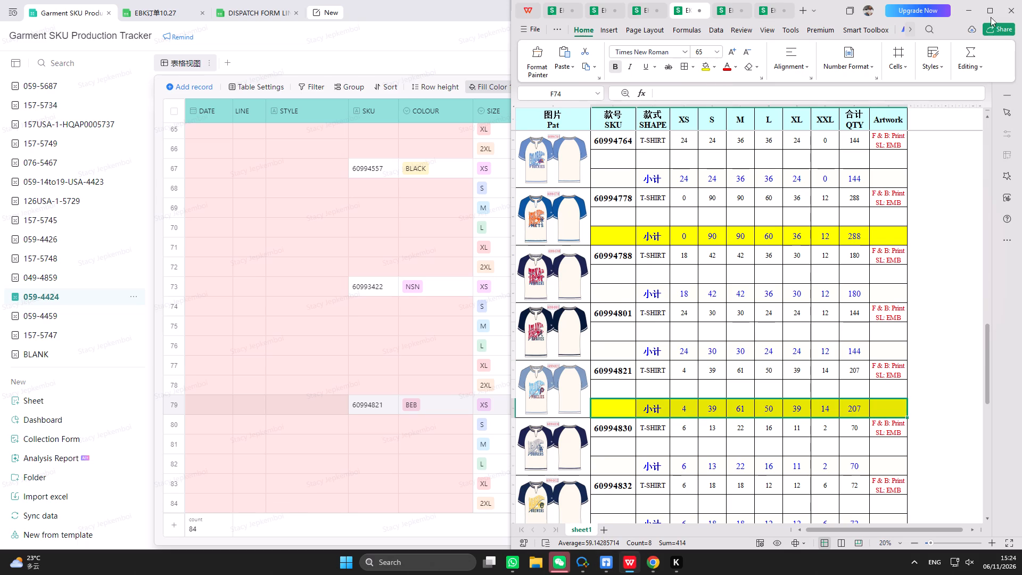
pyautogui.click(887, 78)
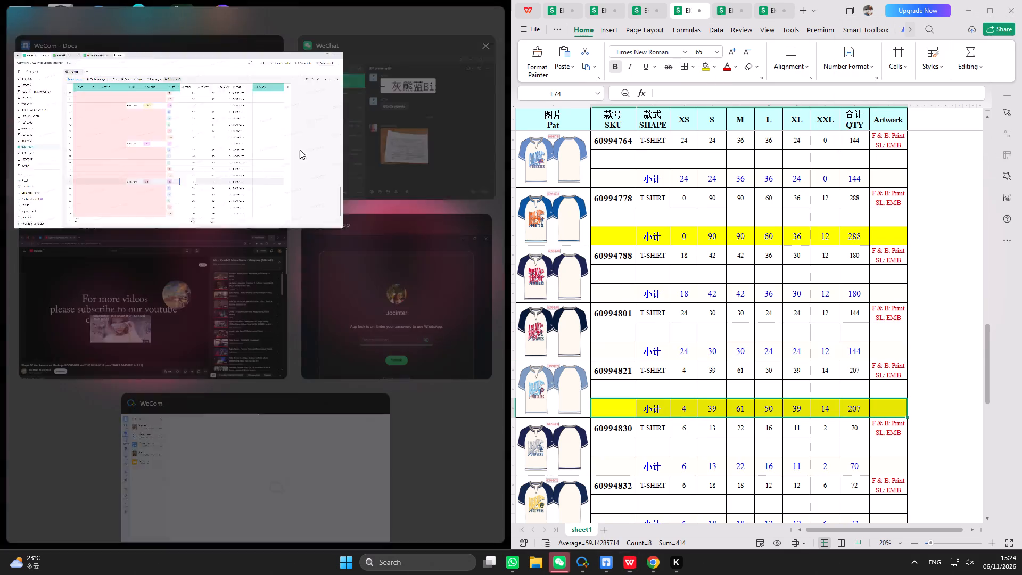
pyautogui.click(213, 154)
# Enter the order quantities of SKU 60994821 in records 79 to 84: XS 4, S 39, M 61, L 50, XL 39, 2XL 14.
pyautogui.moveTo(310, 541); pyautogui.dragTo(385, 540)
pyautogui.press('4')
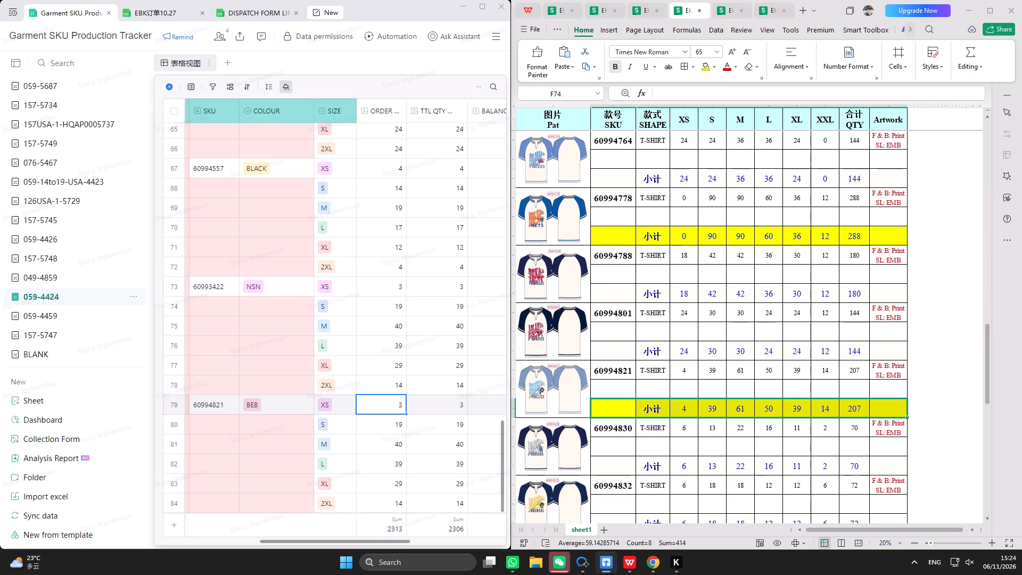
pyautogui.press('Return')
pyautogui.write('39')
pyautogui.press('Return')
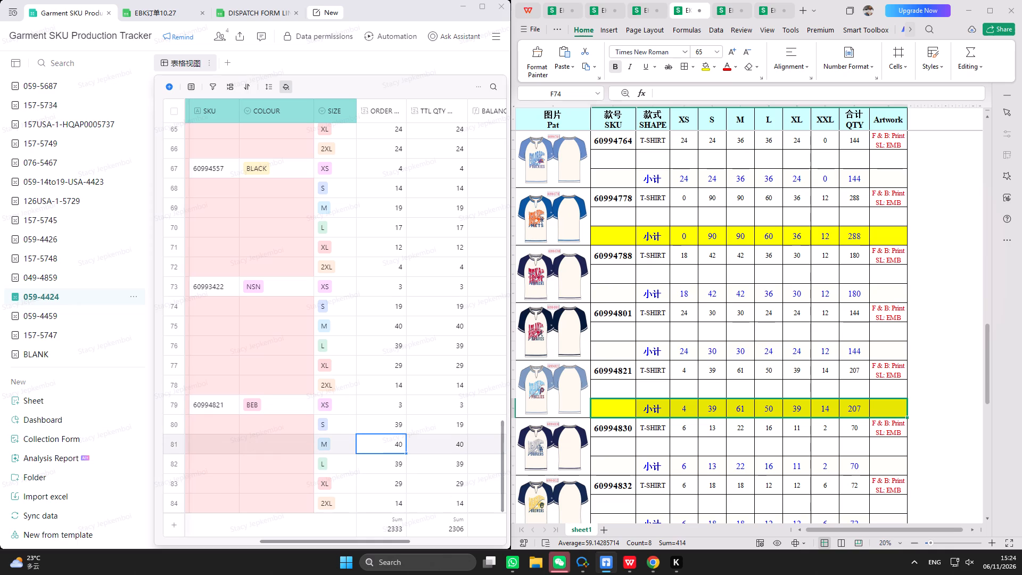
pyautogui.write('61')
pyautogui.press('Return')
pyautogui.write('50')
pyautogui.press('Return')
pyautogui.write('39')
pyautogui.press('Return')
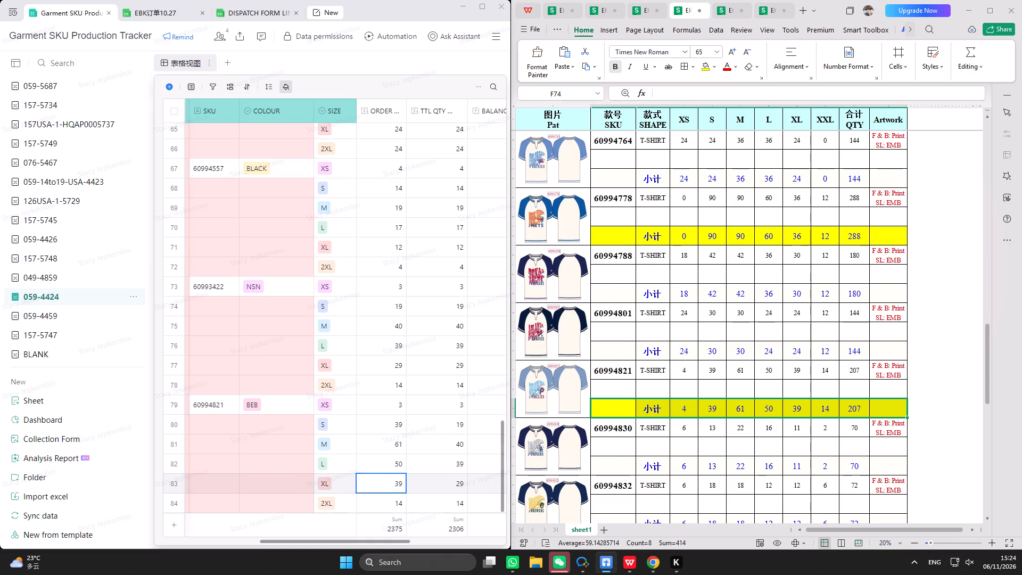
pyautogui.write('14')
pyautogui.press('Return')
pyautogui.click(421, 405)
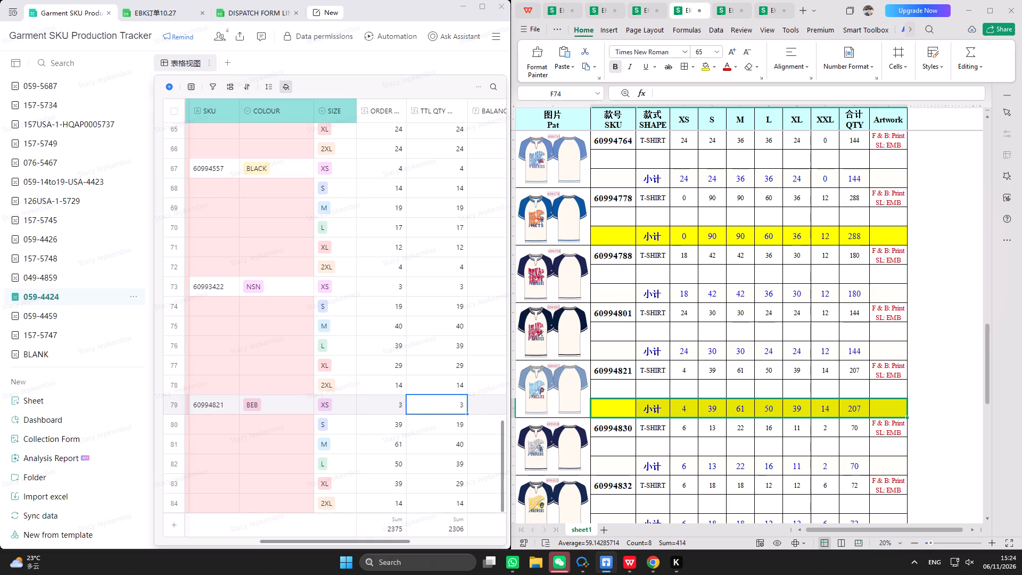
pyautogui.click(392, 410)
pyautogui.press('4')
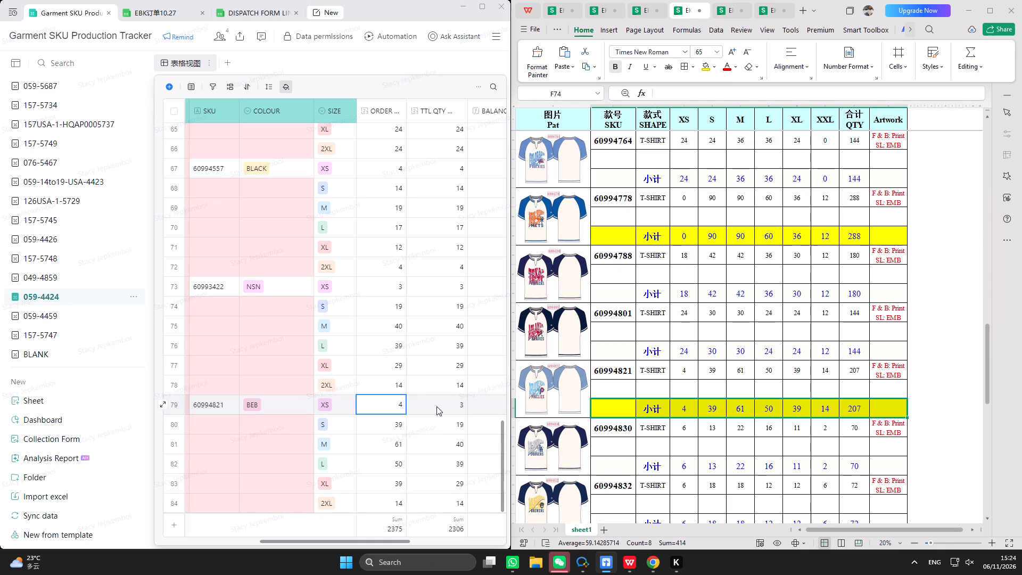
# Enter the TTL QTY values of SKU 60994821 in records 79 to 84 as 4, 39, 61, 50, 39 and 14.
pyautogui.click(436, 406)
pyautogui.write('47')
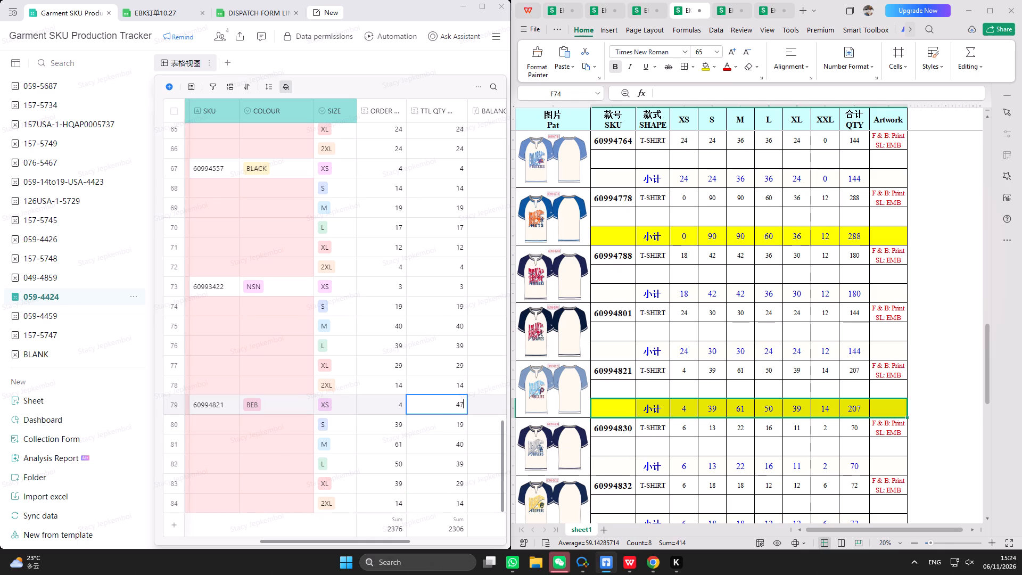
pyautogui.press('Return')
pyautogui.click(436, 406)
pyautogui.press('4')
pyautogui.press('Return')
pyautogui.press('3')
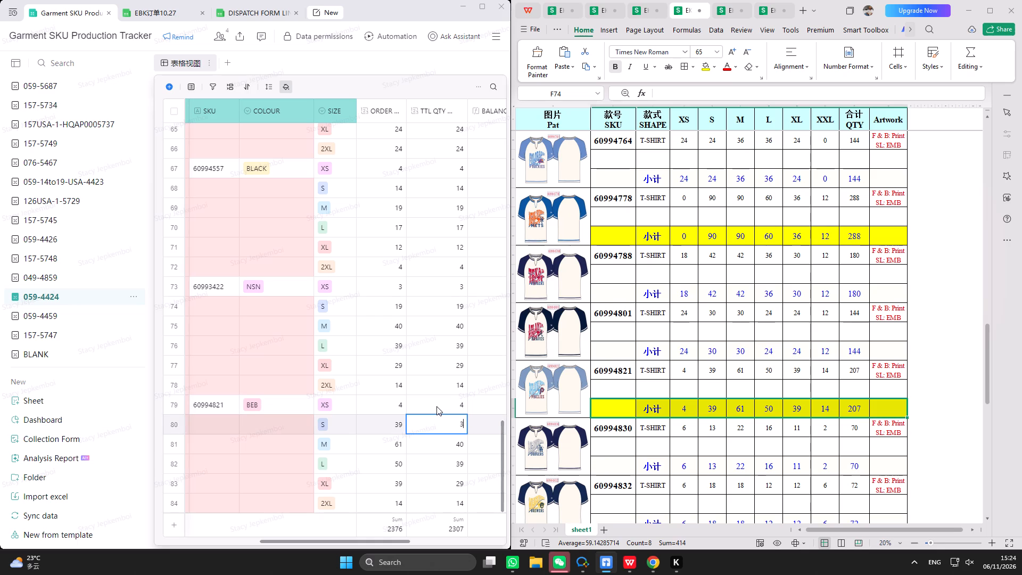
pyautogui.press('9')
pyautogui.press('Return')
pyautogui.write('61')
pyautogui.press('Return')
pyautogui.write('50')
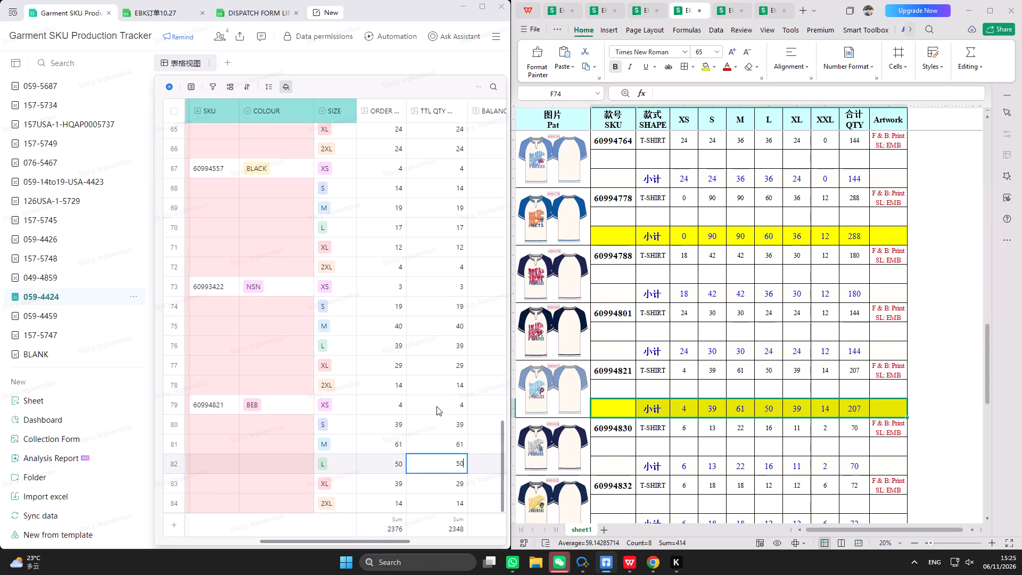
pyautogui.press('Return')
pyautogui.write('39')
pyautogui.press('Return')
pyautogui.write('14')
pyautogui.press('Return')
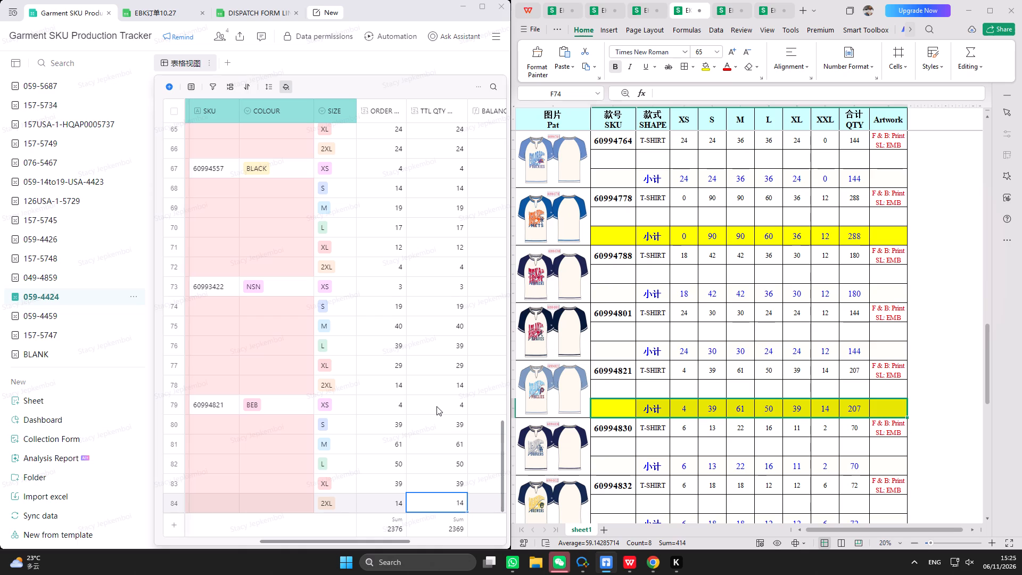
# In the 11.6 sheet of DISPATCH FORM LINE WISE, set the 1组 output for style 095-4752 to the formula =144+144+226+165.
pyautogui.click(476, 5)
pyautogui.click(264, 13)
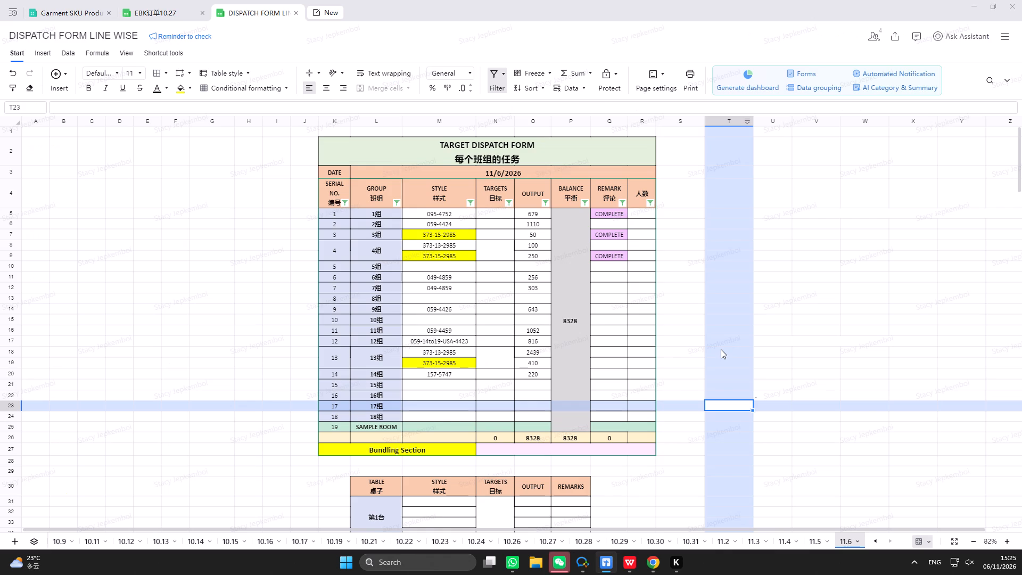
pyautogui.click(545, 211)
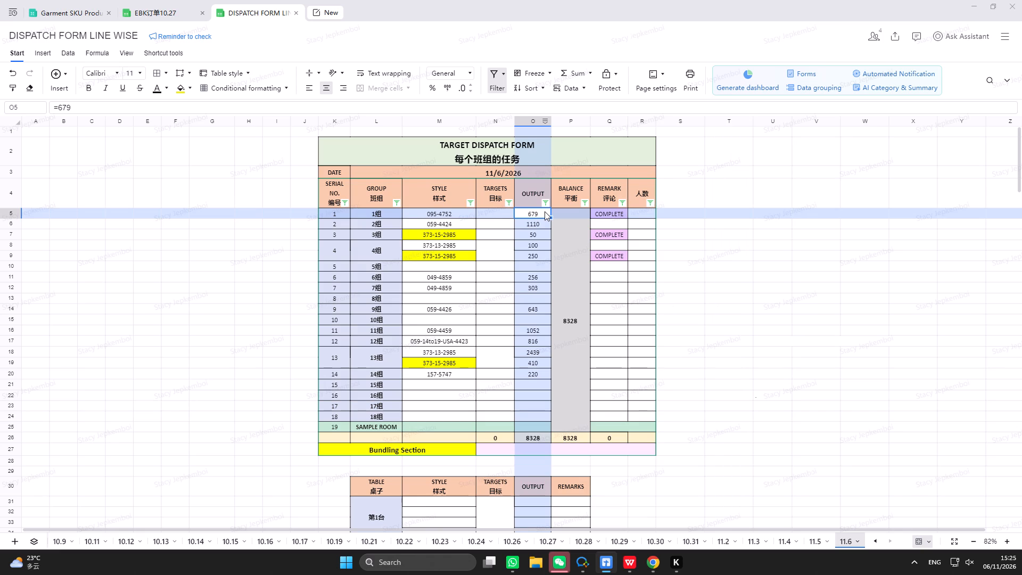
pyautogui.doubleClick(344, 109)
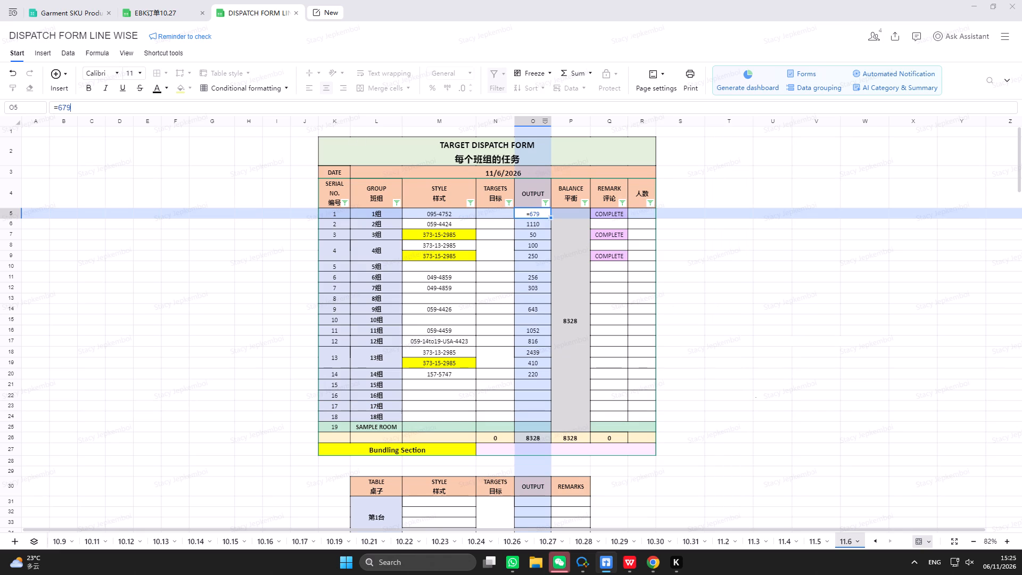
pyautogui.press('BackSpace')
pyautogui.press('BackSpace')
pyautogui.press('BackSpace')
pyautogui.write('144+')
pyautogui.write('144+226')
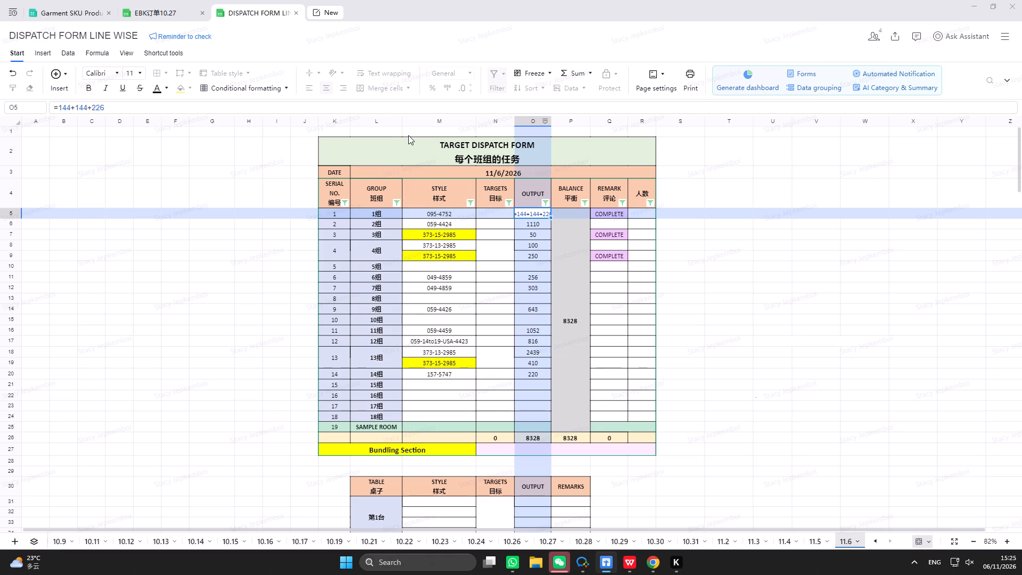
pyautogui.write('+165')
pyautogui.press('Return')
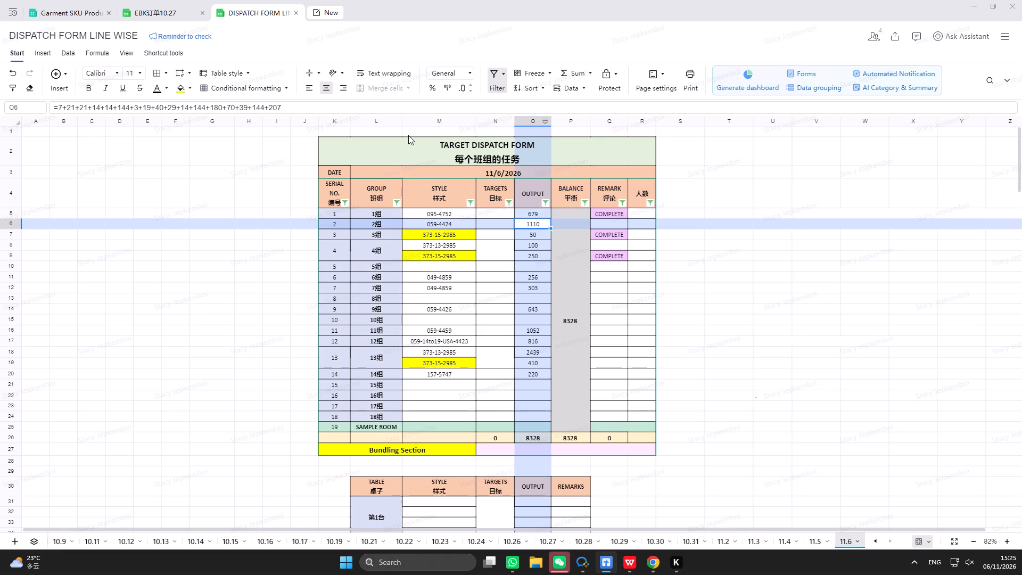
pyautogui.click(739, 449)
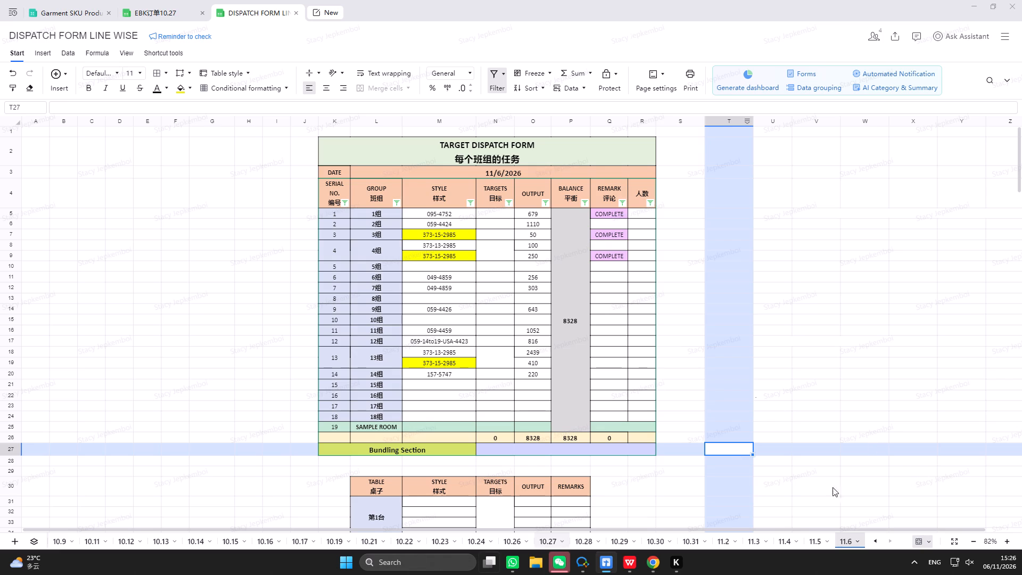
# Check the EBK planning group chat in WeChat for recent messages.
pyautogui.click(574, 560)
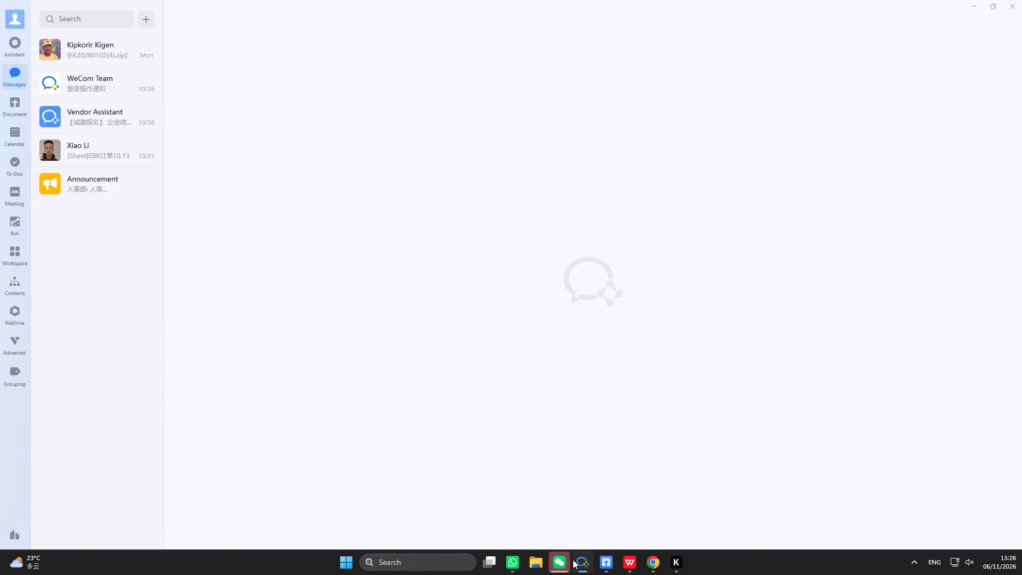
pyautogui.click(580, 561)
pyautogui.click(551, 565)
pyautogui.click(655, 287)
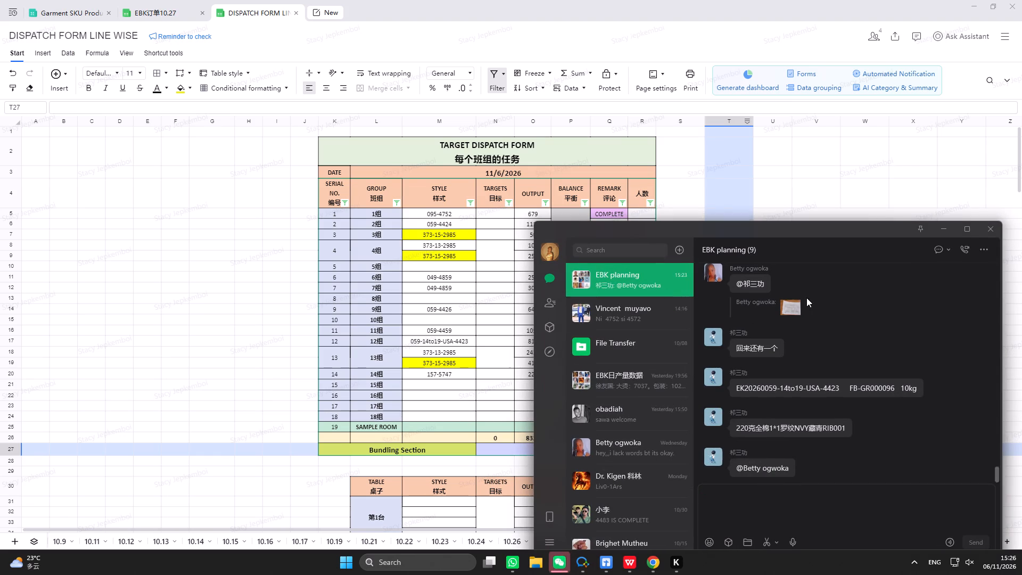
pyautogui.click(952, 231)
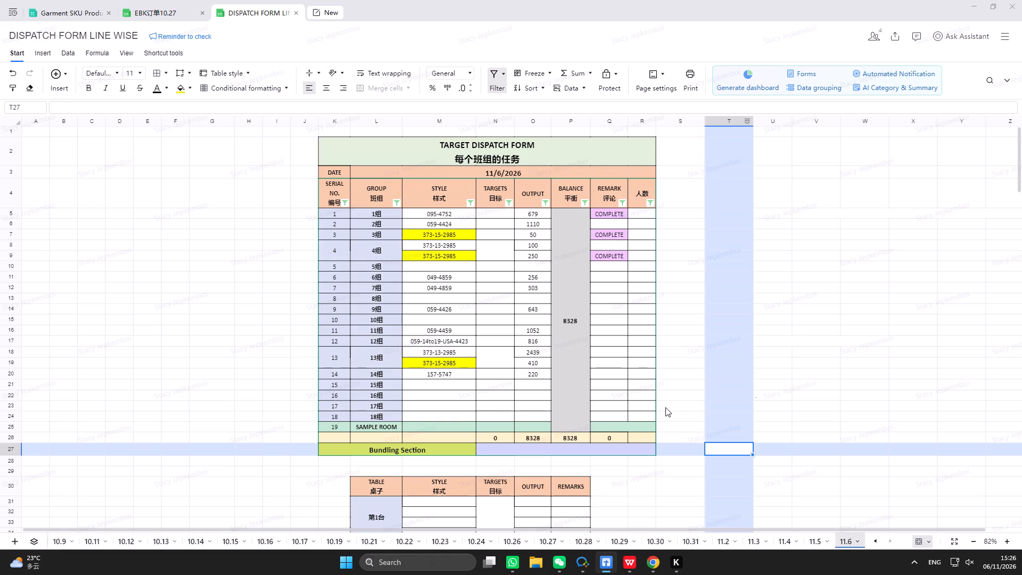
# Append +6+22+18+11 to the 6组 output formula for style 049-4859 in the dispatch form.
pyautogui.click(534, 278)
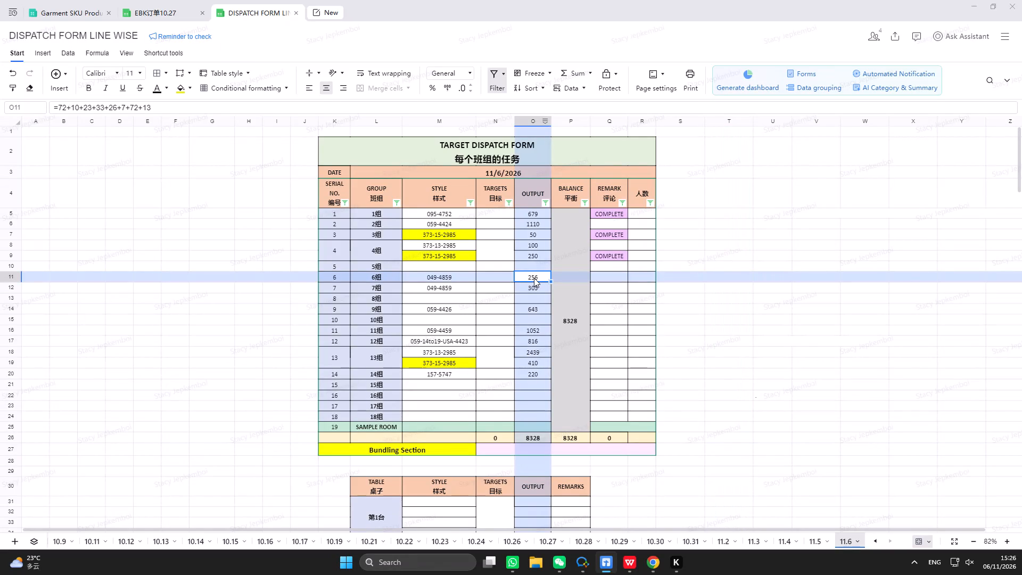
pyautogui.click(398, 106)
pyautogui.press('+')
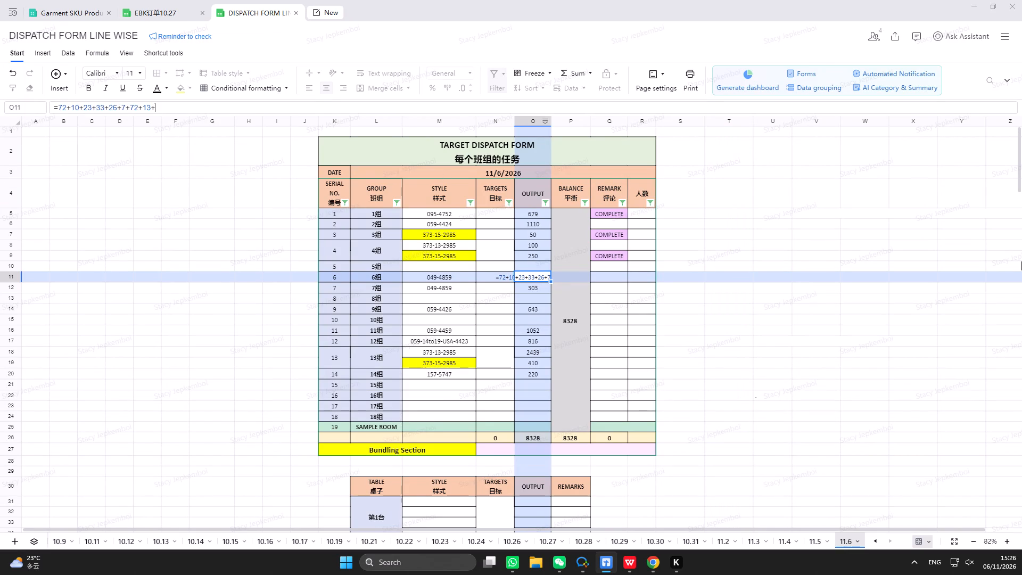
pyautogui.write('6+22+18+')
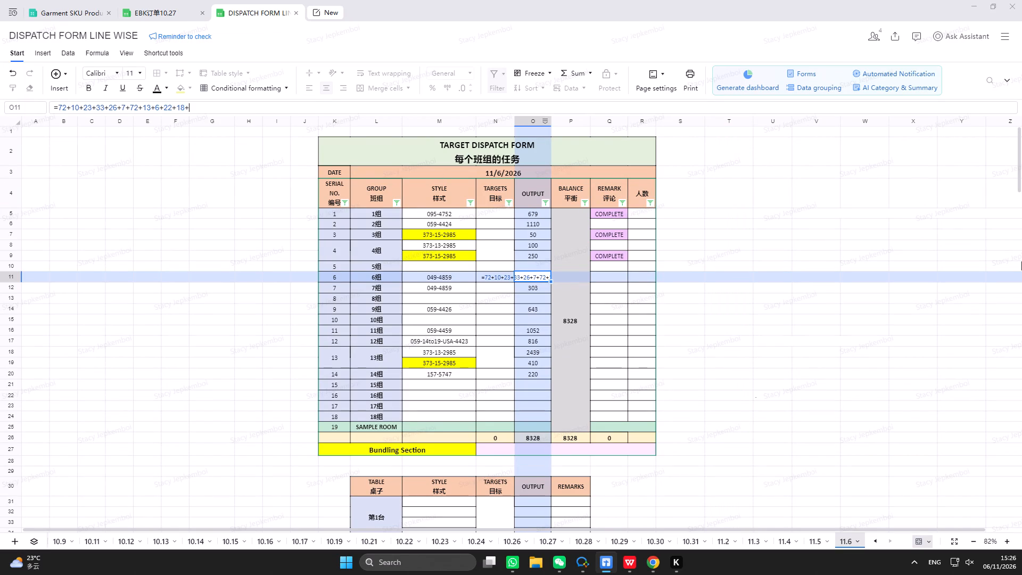
pyautogui.write('11')
pyautogui.press('Return')
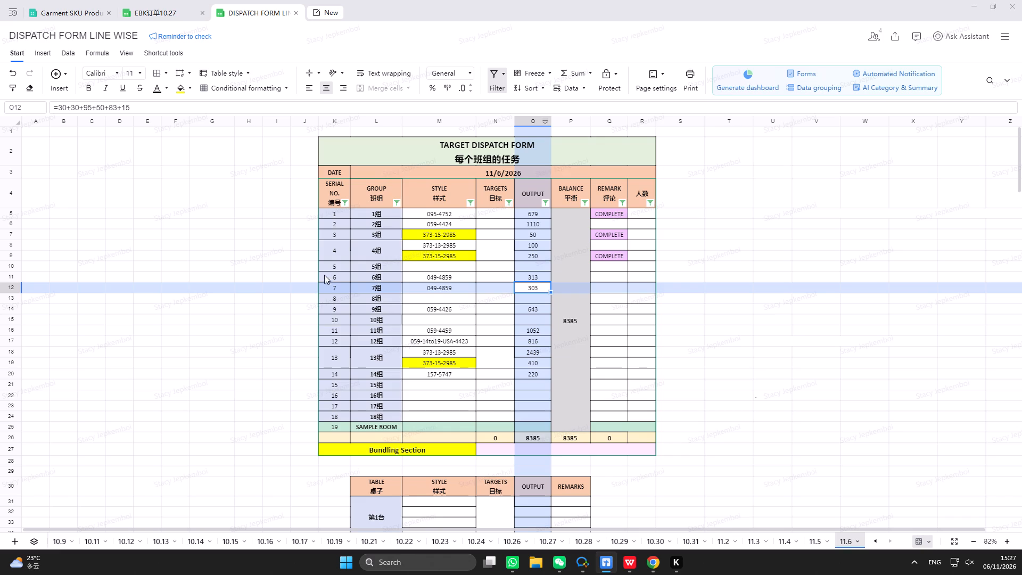
# Open sheet 049-4859 in the Garment SKU Production Tracker and examine its SKU records down to the last one.
pyautogui.click(79, 10)
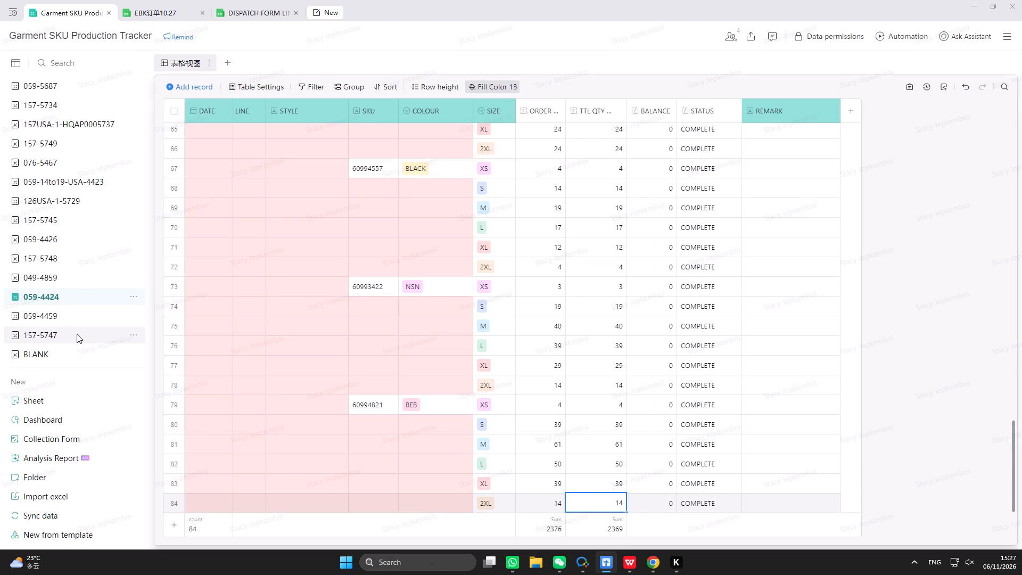
pyautogui.scroll(-2, 71, 311)
pyautogui.click(68, 274)
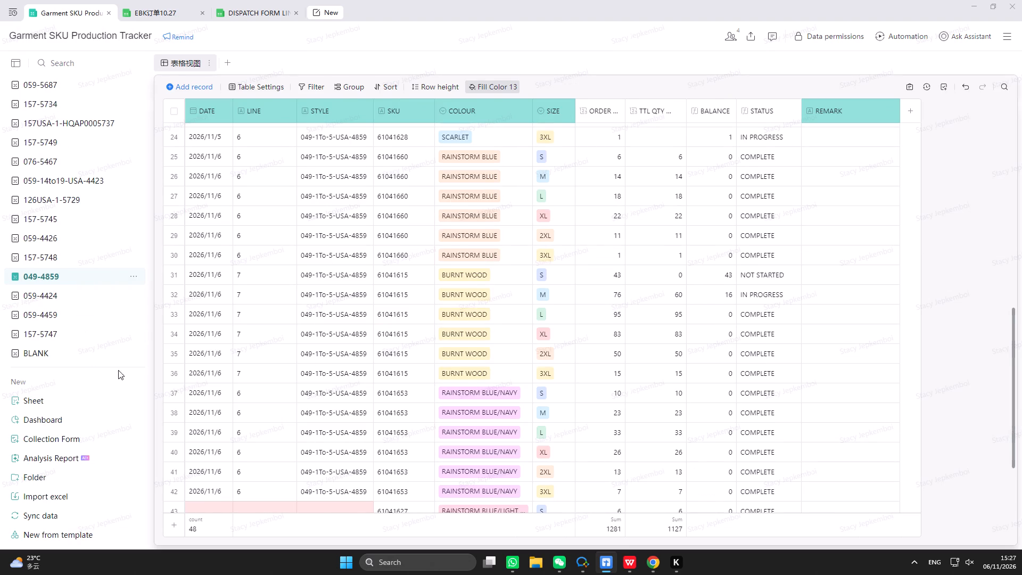
pyautogui.scroll(-12, 479, 385)
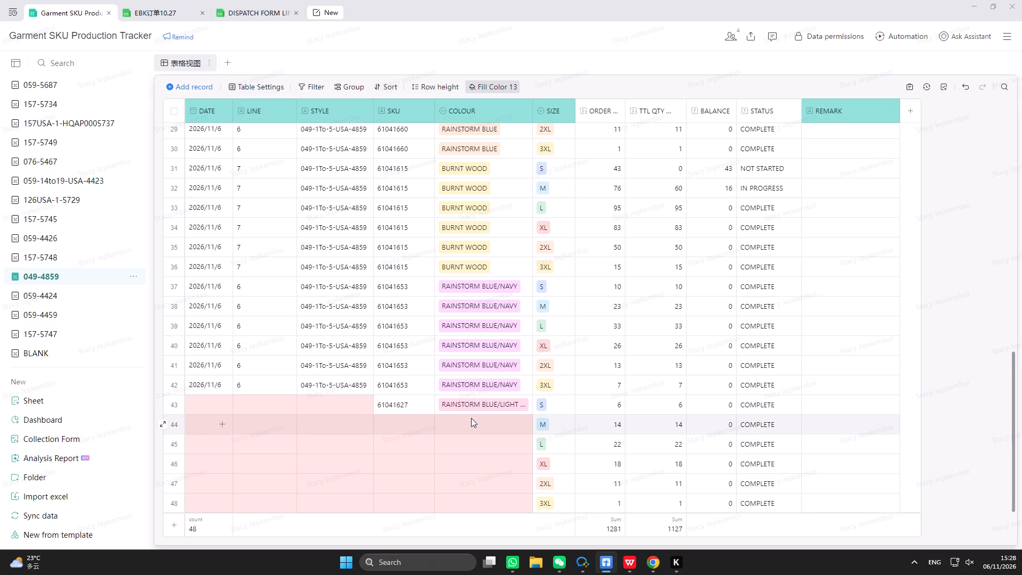
pyautogui.scroll(6, 429, 339)
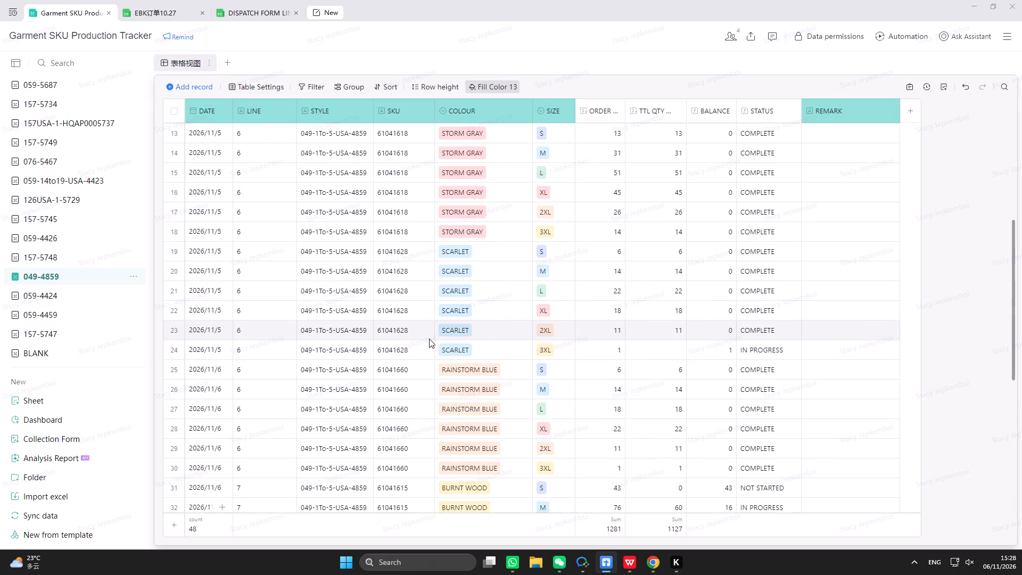
pyautogui.scroll(11, 429, 339)
pyautogui.scroll(-6, 429, 341)
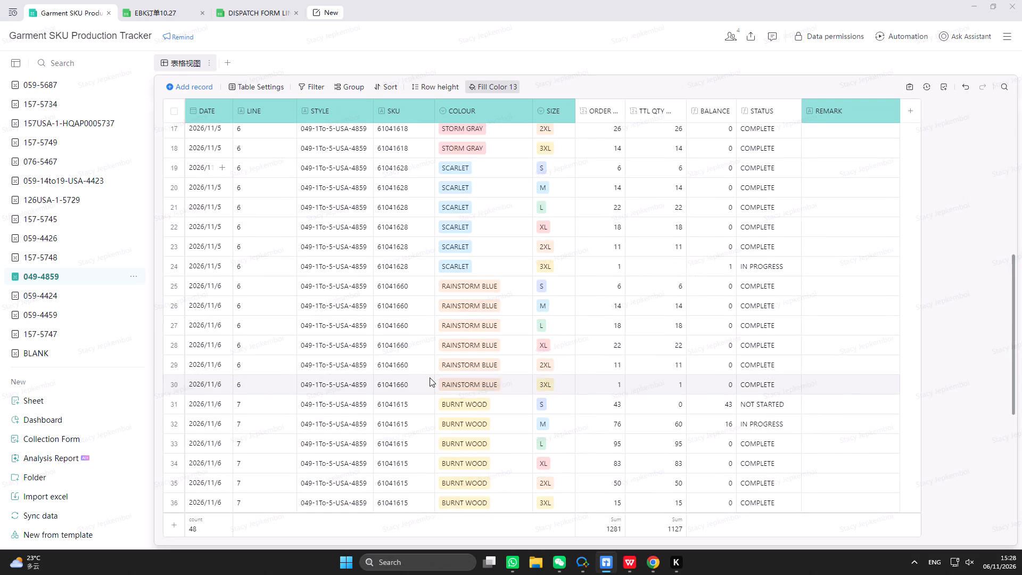
pyautogui.scroll(-6, 430, 377)
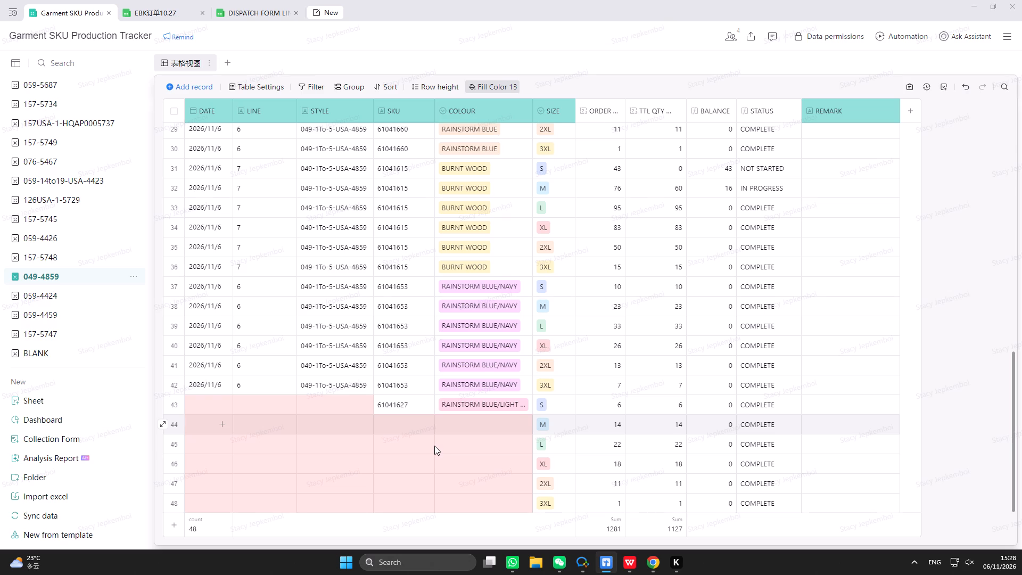
pyautogui.scroll(-5, 543, 445)
# Insert a record below row 48 in sheet 049-4859 and paste a copy of SKU 61041627's six size rows, 43 to 48, there.
pyautogui.scroll(20, 496, 471)
pyautogui.scroll(1, 496, 471)
pyautogui.scroll(-8, 496, 471)
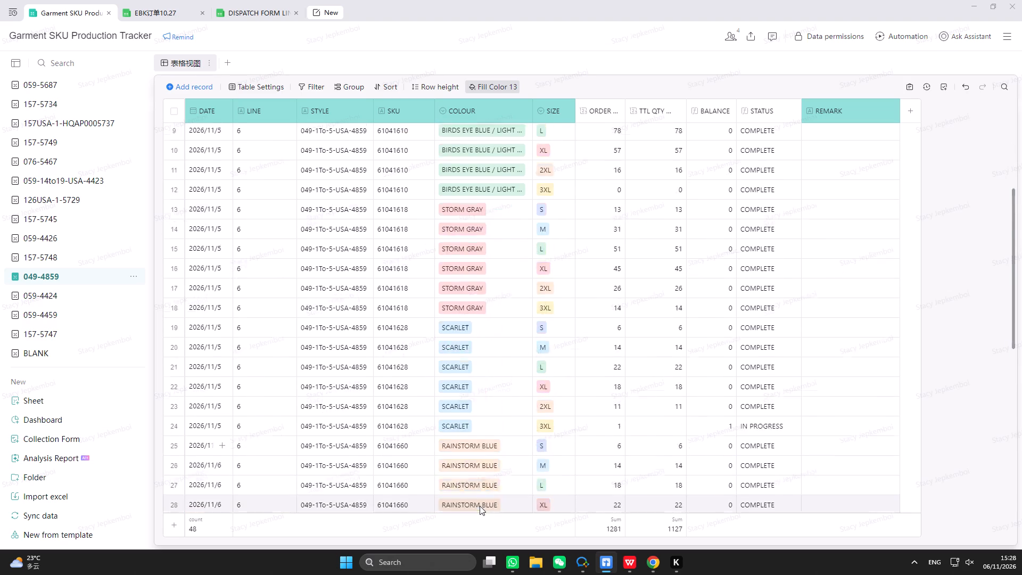
pyautogui.scroll(-12, 480, 506)
pyautogui.click(208, 506)
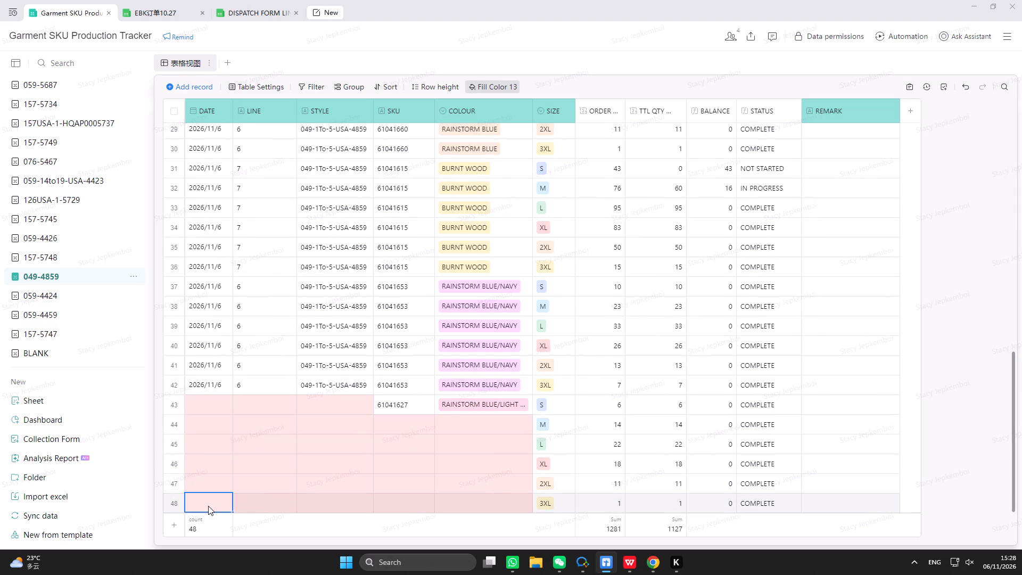
pyautogui.rightClick(208, 506)
pyautogui.click(249, 478)
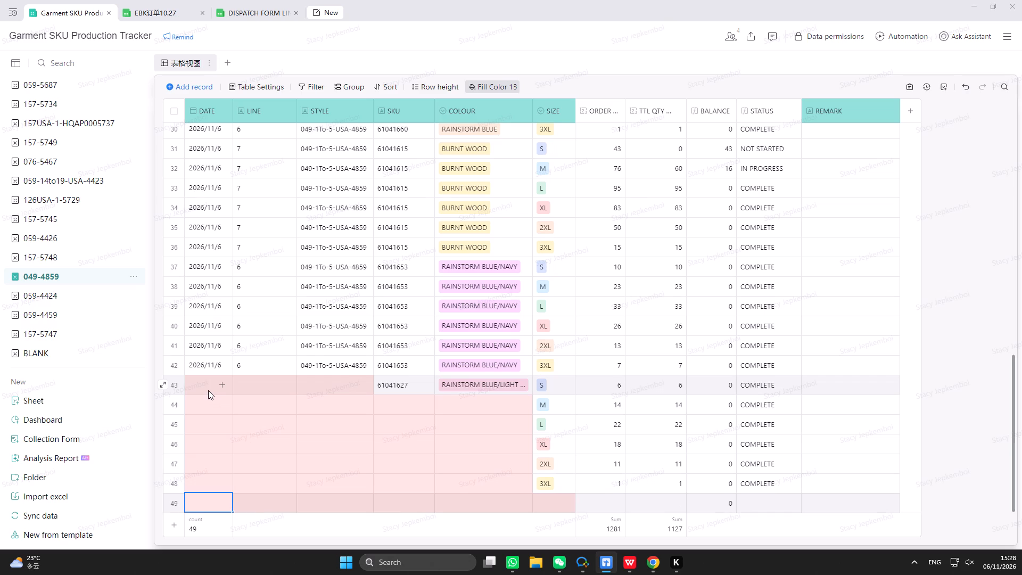
pyautogui.moveTo(208, 390); pyautogui.dragTo(836, 482)
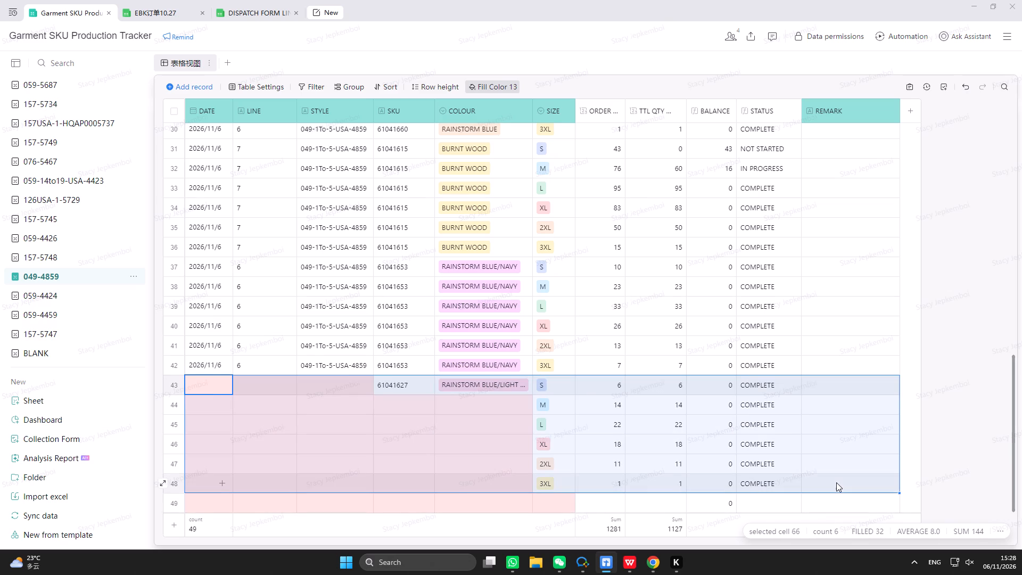
pyautogui.hotkey('ctrl', 'c')
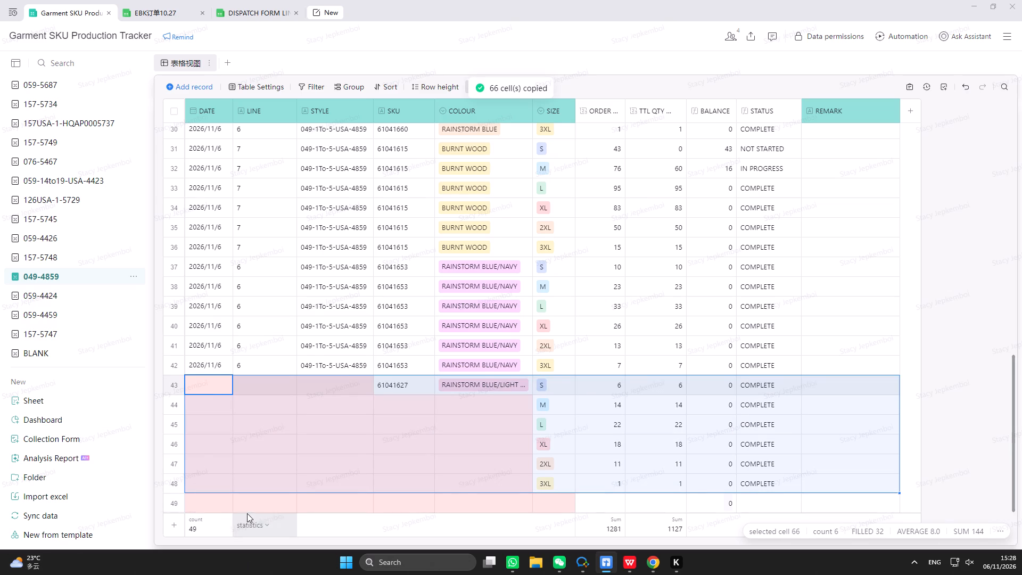
pyautogui.click(195, 498)
pyautogui.hotkey('ctrl', 'v')
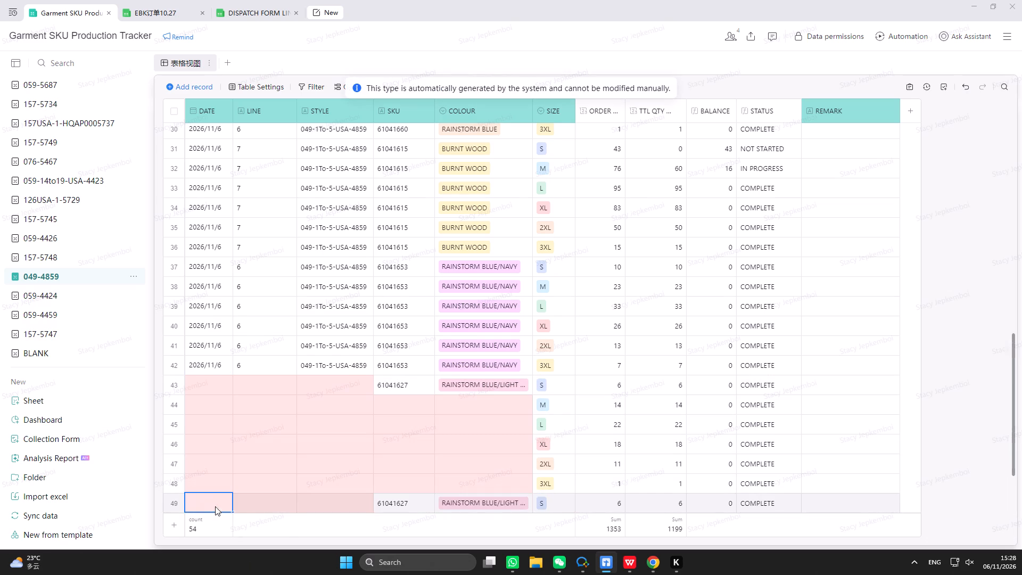
pyautogui.scroll(-6, 208, 506)
pyautogui.click(414, 407)
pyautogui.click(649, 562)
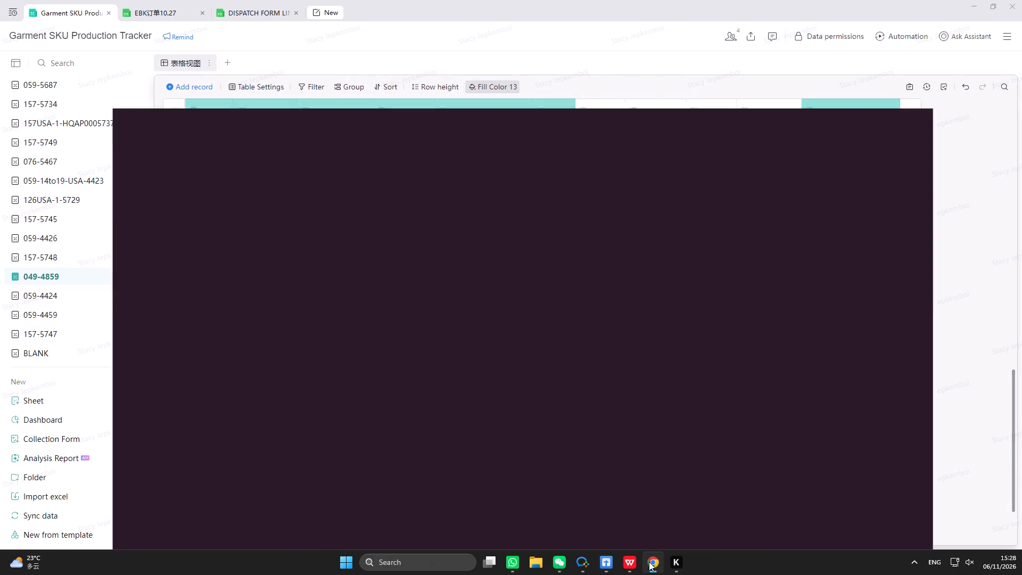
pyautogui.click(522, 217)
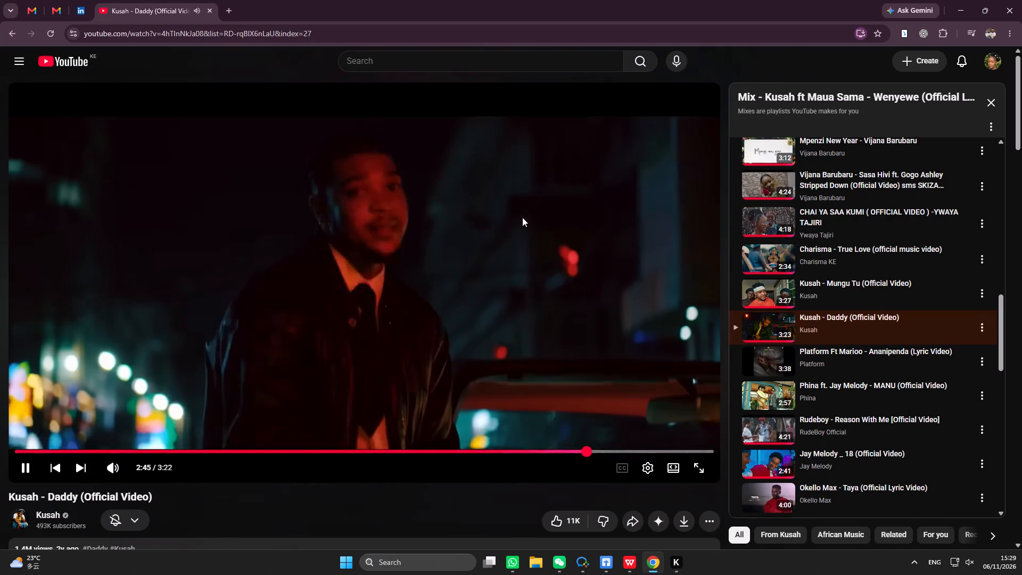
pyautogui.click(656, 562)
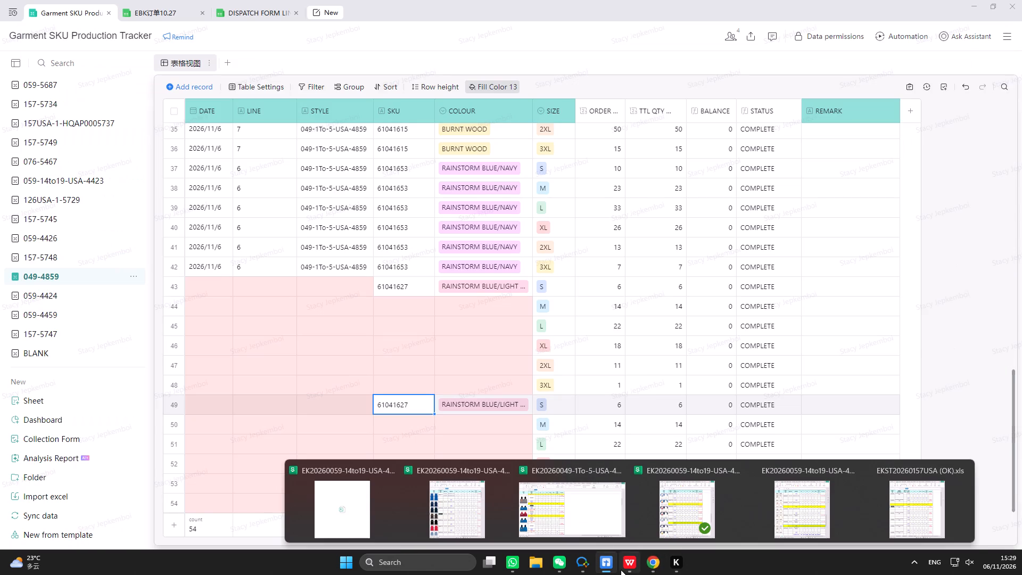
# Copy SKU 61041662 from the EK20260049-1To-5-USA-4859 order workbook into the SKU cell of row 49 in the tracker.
pyautogui.click(630, 569)
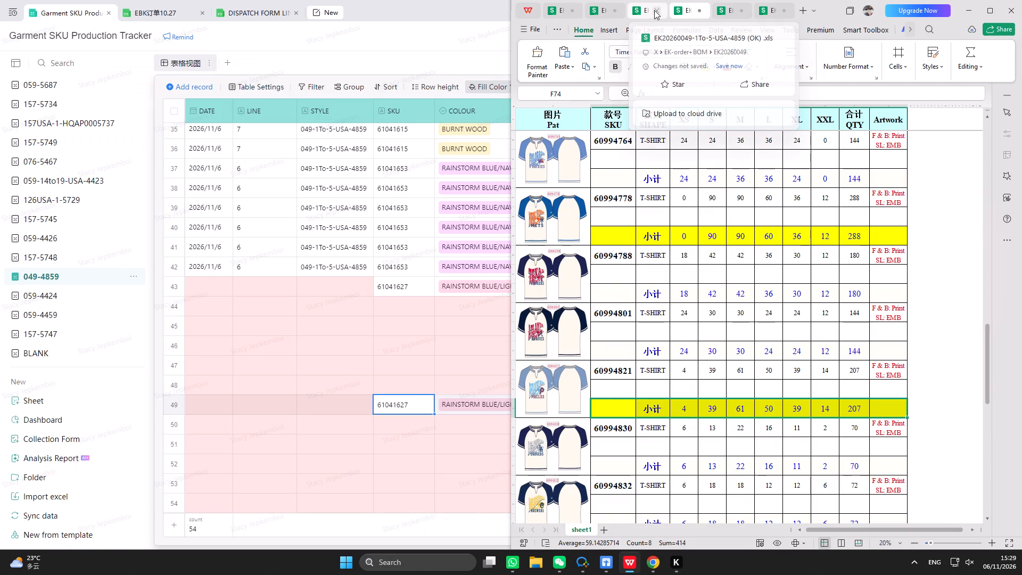
pyautogui.click(634, 9)
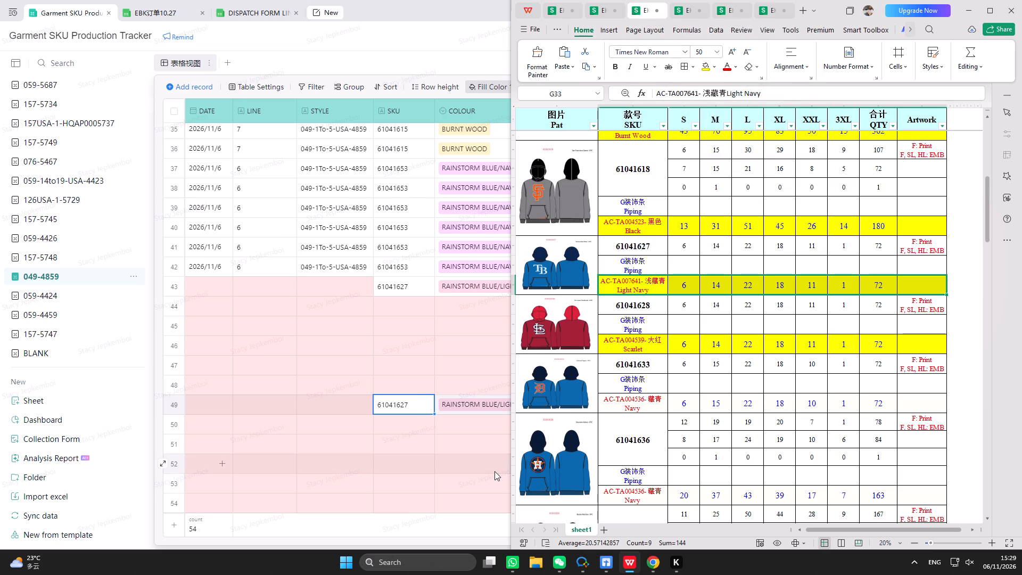
pyautogui.scroll(-6, 720, 429)
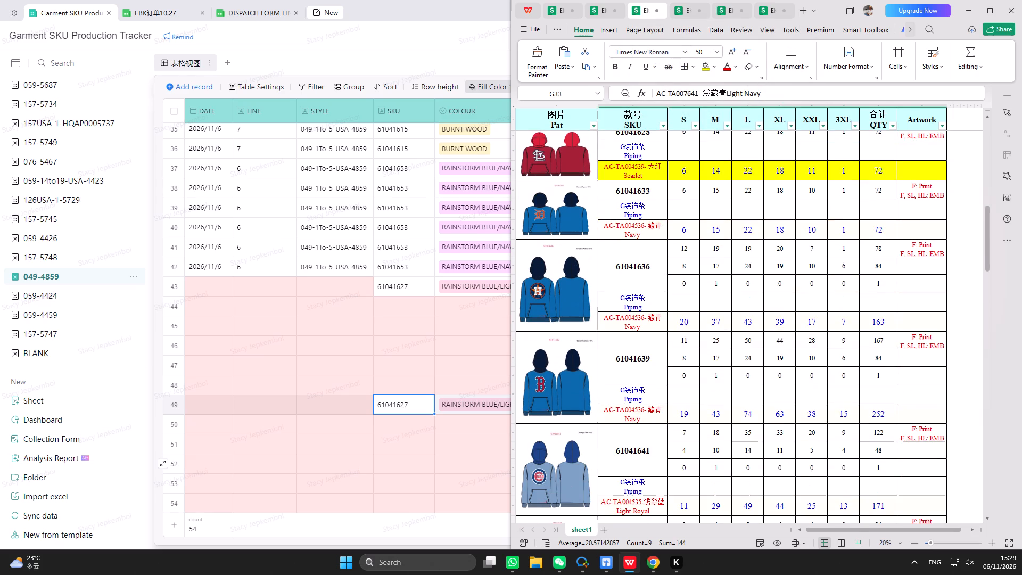
pyautogui.scroll(-12, 720, 429)
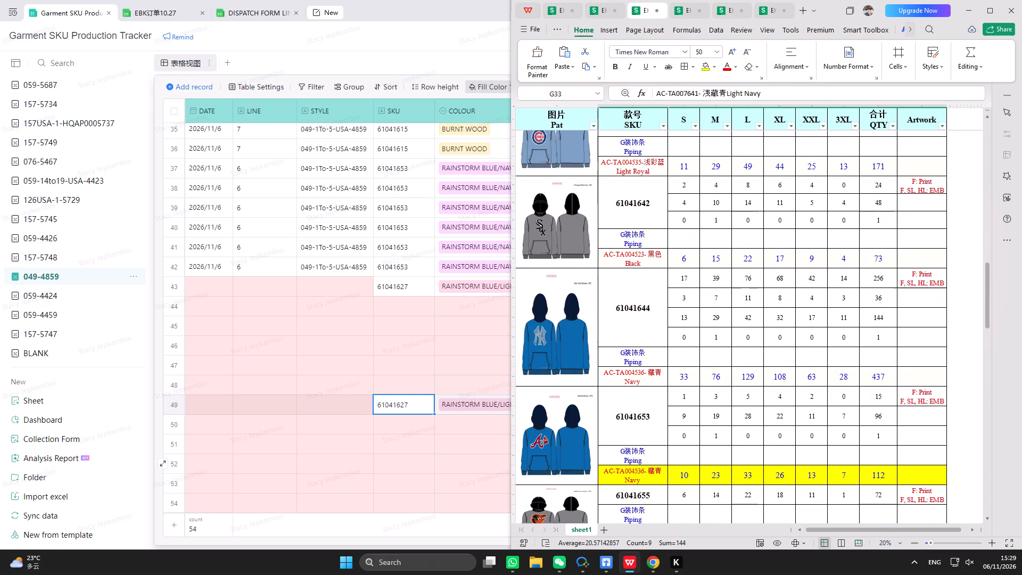
pyautogui.scroll(-13, 720, 429)
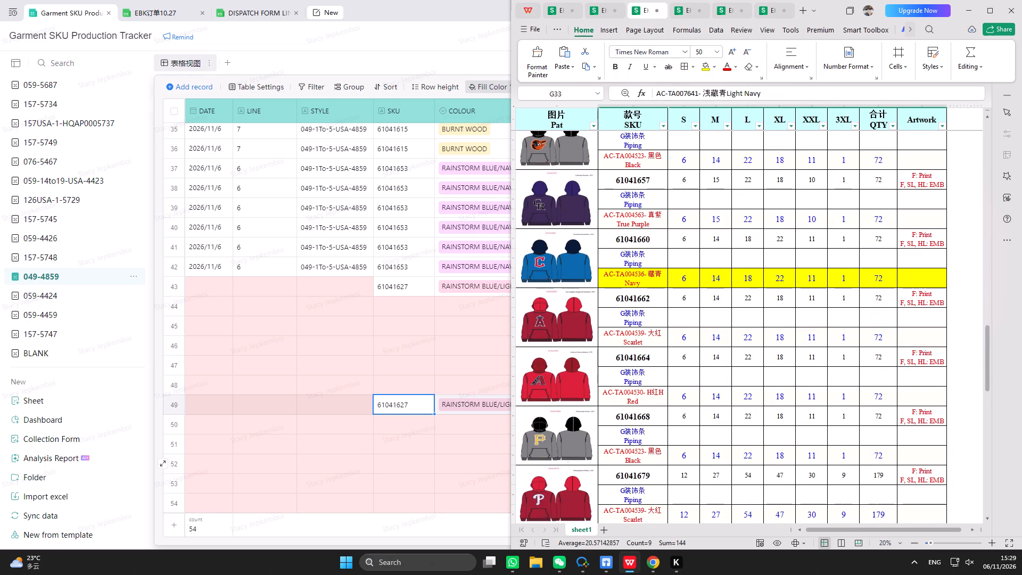
pyautogui.click(644, 304)
pyautogui.doubleClick(688, 93)
pyautogui.doubleClick(695, 64)
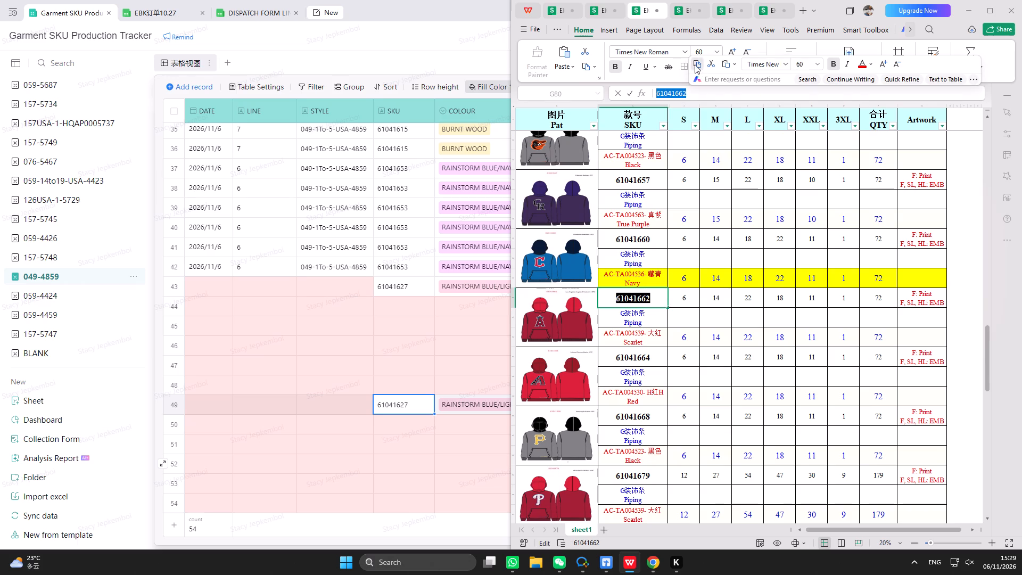
pyautogui.tripleClick(402, 408)
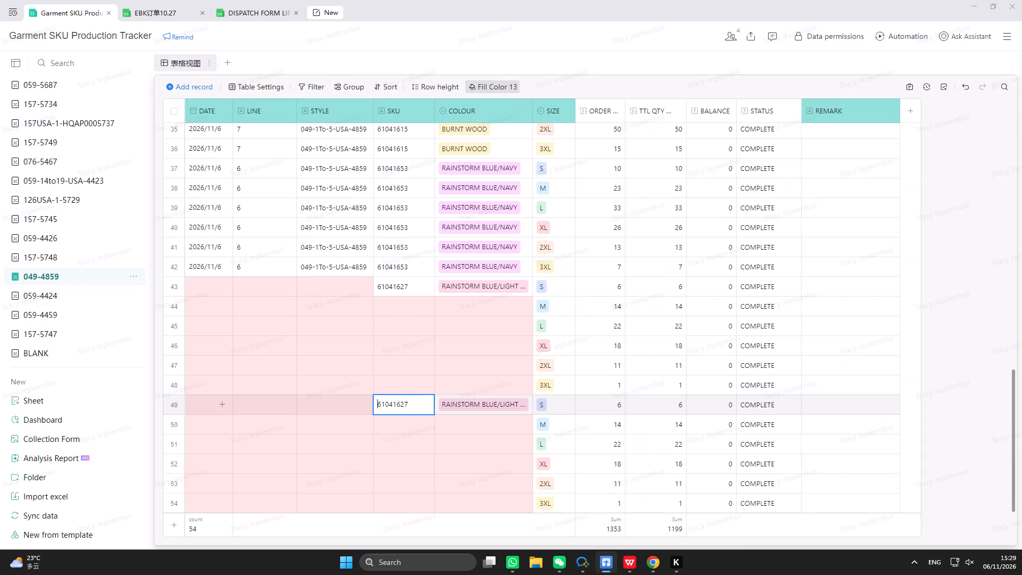
pyautogui.hotkey('ctrl', 'v')
# Set the colour of SKU 61041662 in row 49 to a new option, BRICK RED/SCARLET.
pyautogui.doubleClick(506, 406)
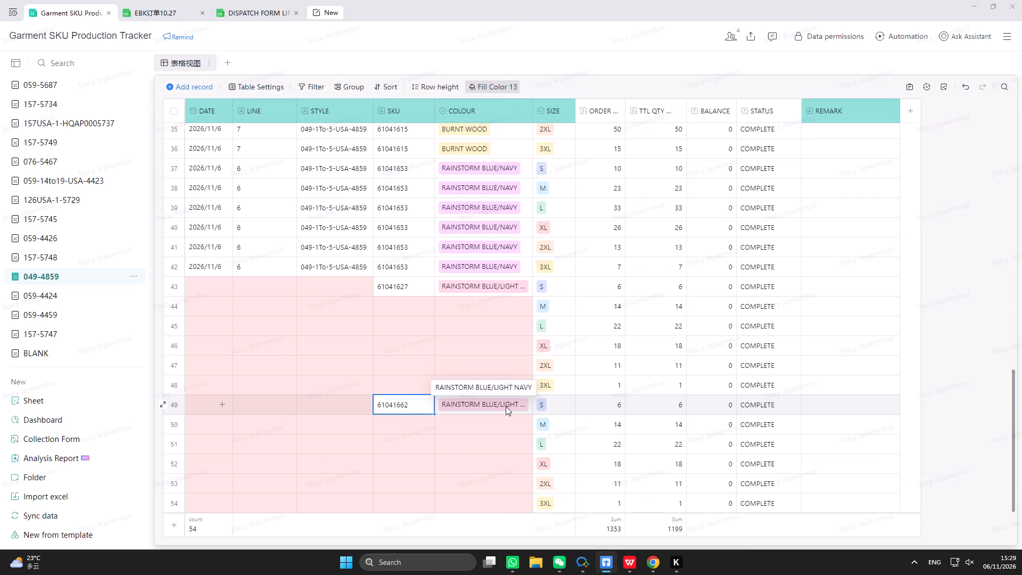
pyautogui.click(506, 406)
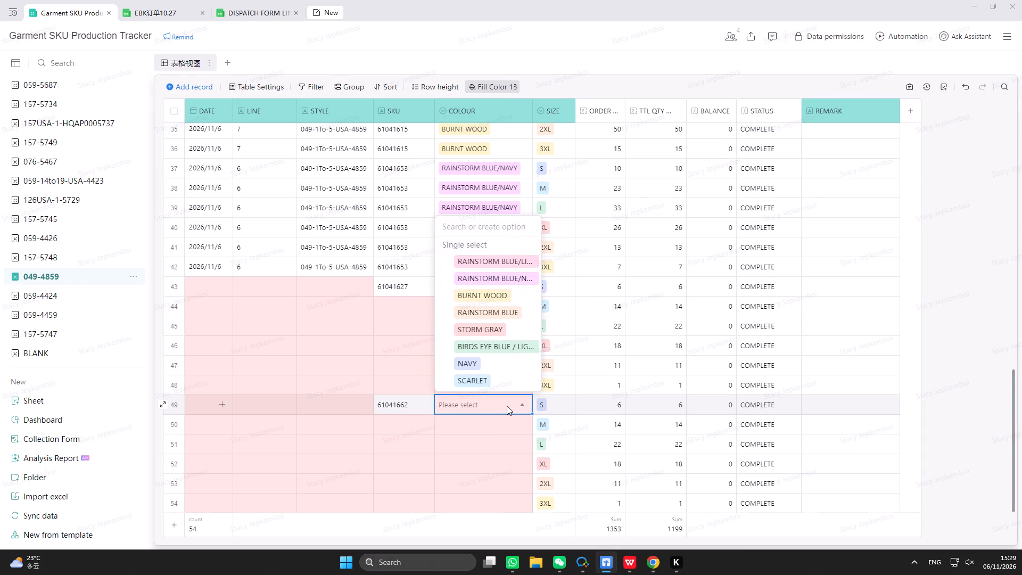
pyautogui.write('BRICK RED')
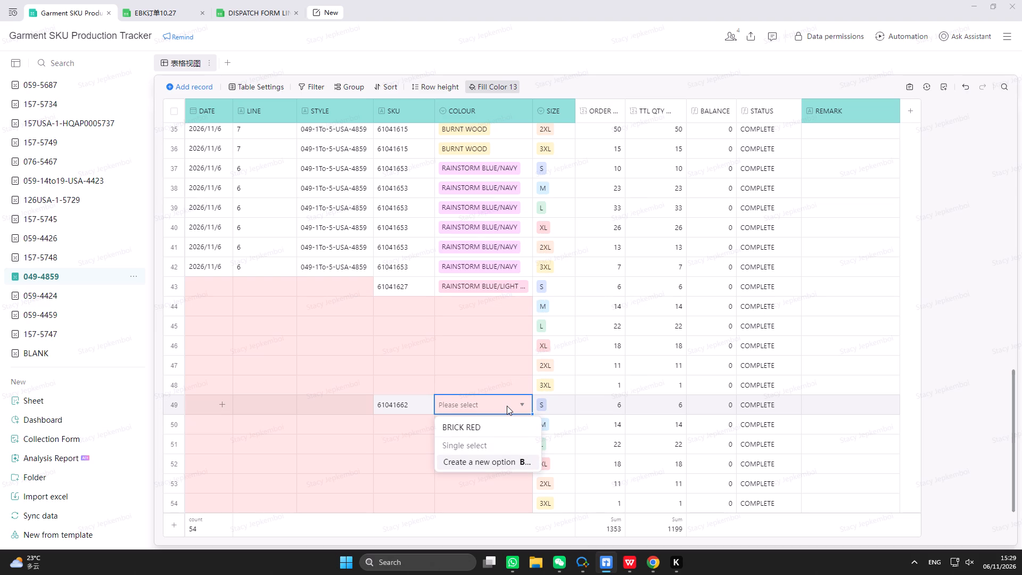
pyautogui.press('/')
pyautogui.write('SCAR')
pyautogui.press('BackSpace')
pyautogui.write('RLET')
pyautogui.click(508, 461)
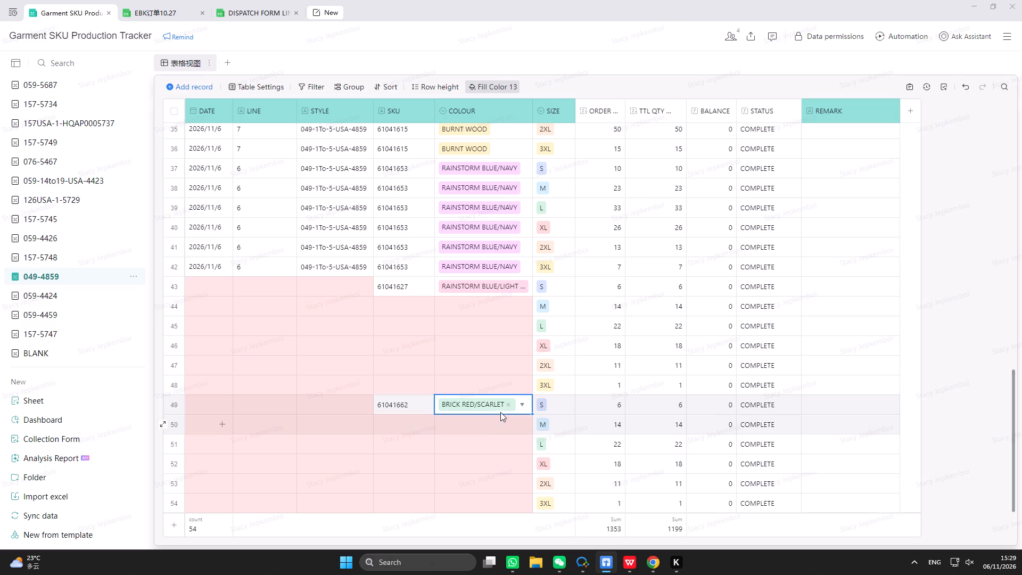
# In the order workbook, highlight SKU 61041662's Scarlet subtotal row in yellow from the colour cell across to the Artwork column.
pyautogui.click(634, 565)
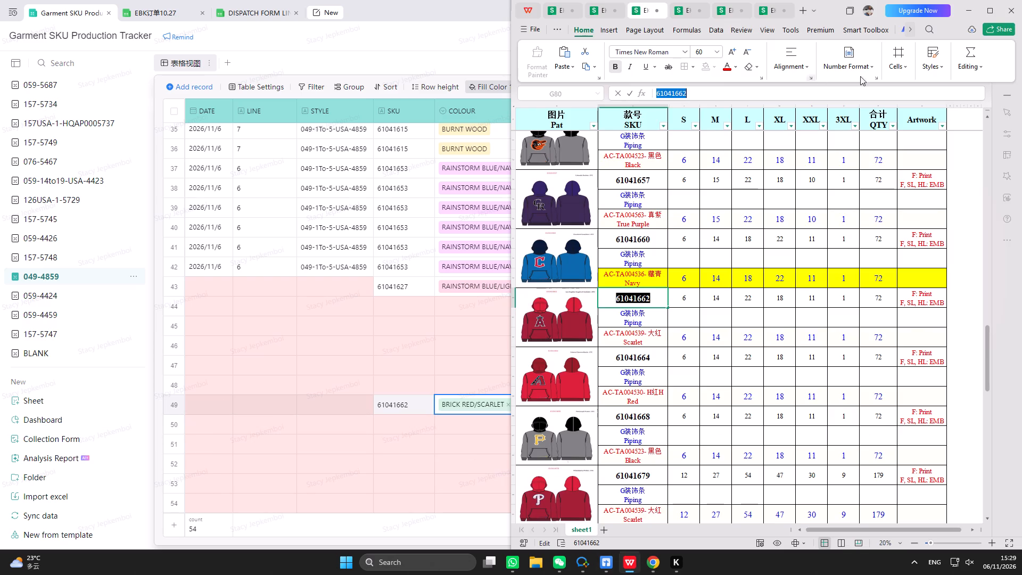
pyautogui.click(886, 90)
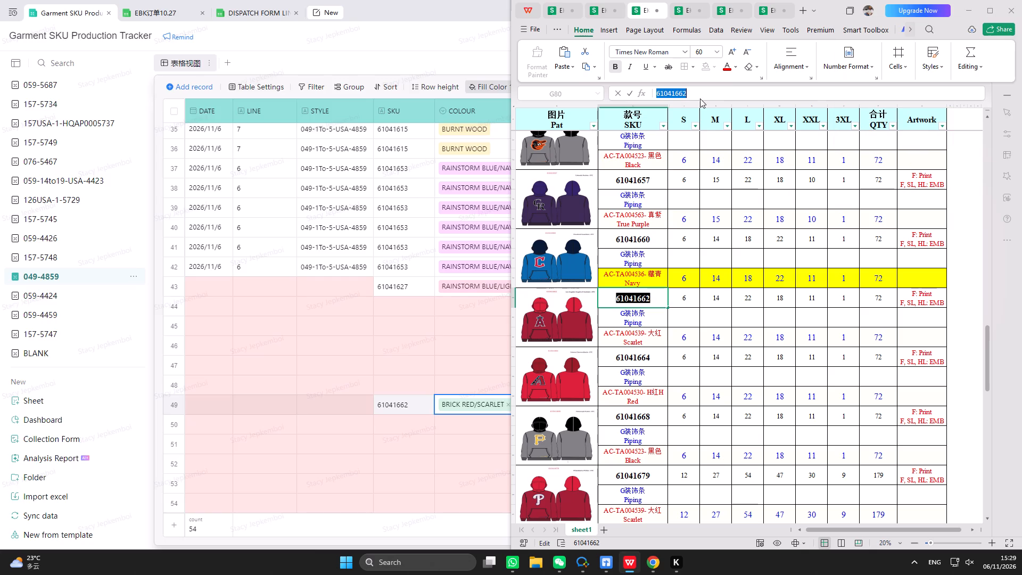
pyautogui.click(78, 110)
pyautogui.moveTo(258, 541); pyautogui.dragTo(324, 539)
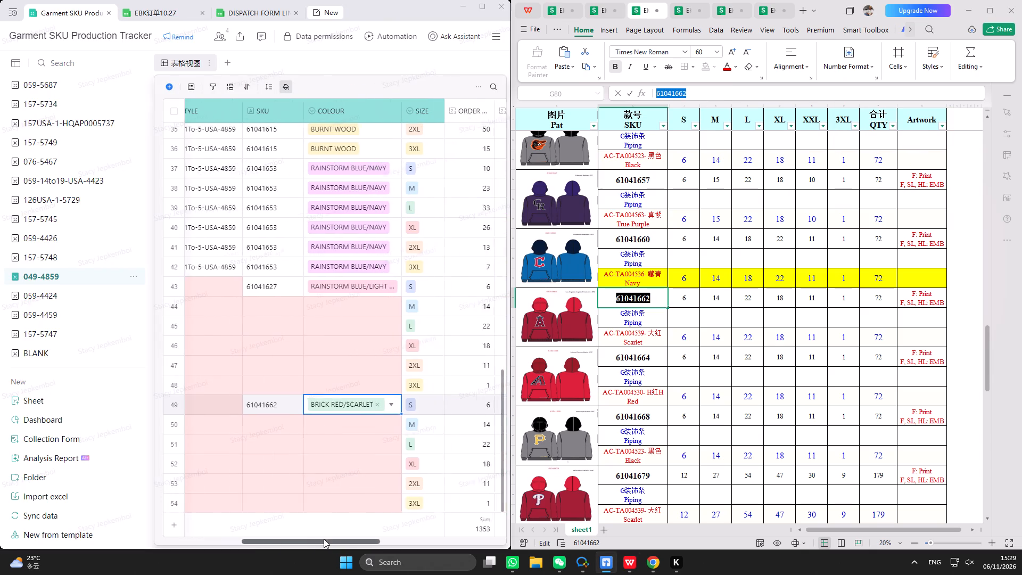
pyautogui.moveTo(324, 539); pyautogui.dragTo(345, 537)
pyautogui.moveTo(645, 342); pyautogui.dragTo(656, 341)
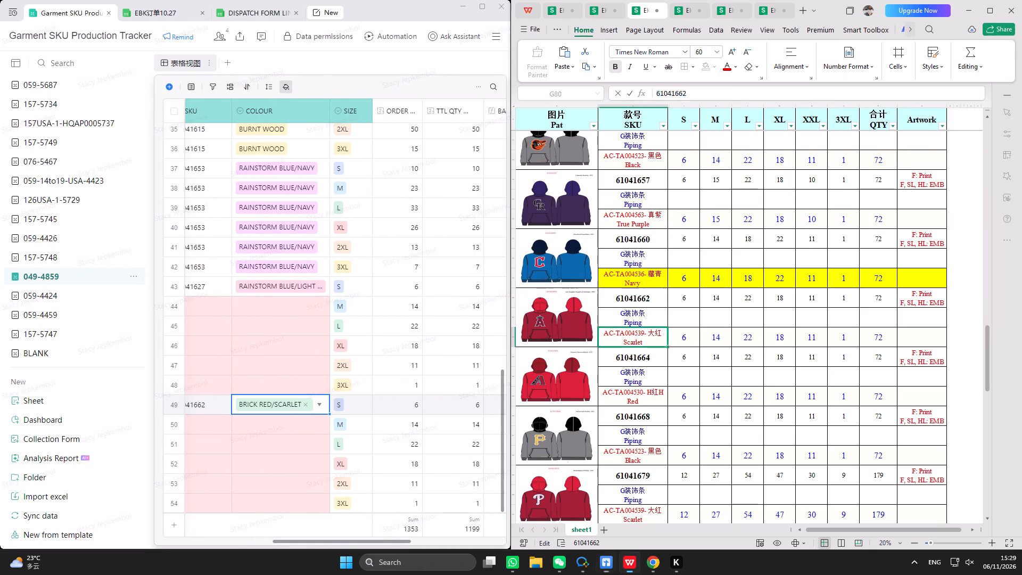
pyautogui.moveTo(656, 341); pyautogui.dragTo(921, 339)
pyautogui.click(706, 66)
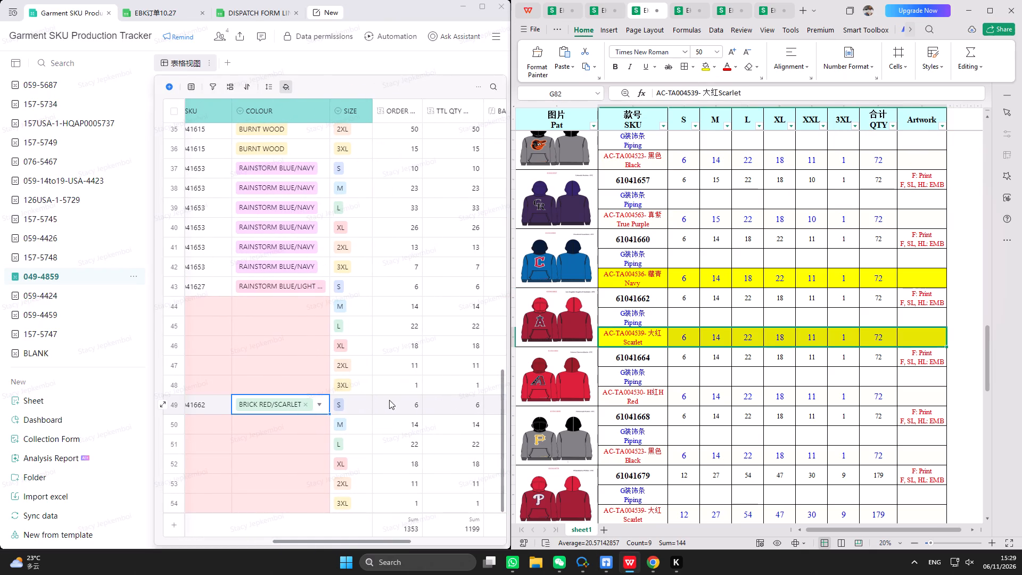
# Enter SKU 61041662's TTL QTY values in the tracker: S 6, M 0, L 22, XL 18, 2XL 11 and 3XL 0.
pyautogui.click(393, 407)
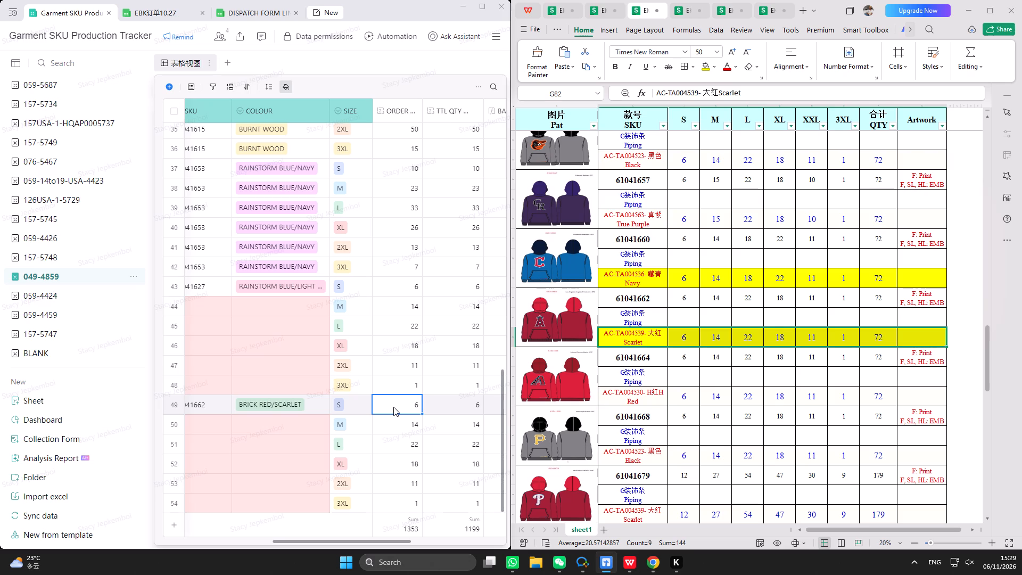
pyautogui.scroll(-3, 480, 474)
pyautogui.scroll(-2, 437, 448)
pyautogui.click(459, 407)
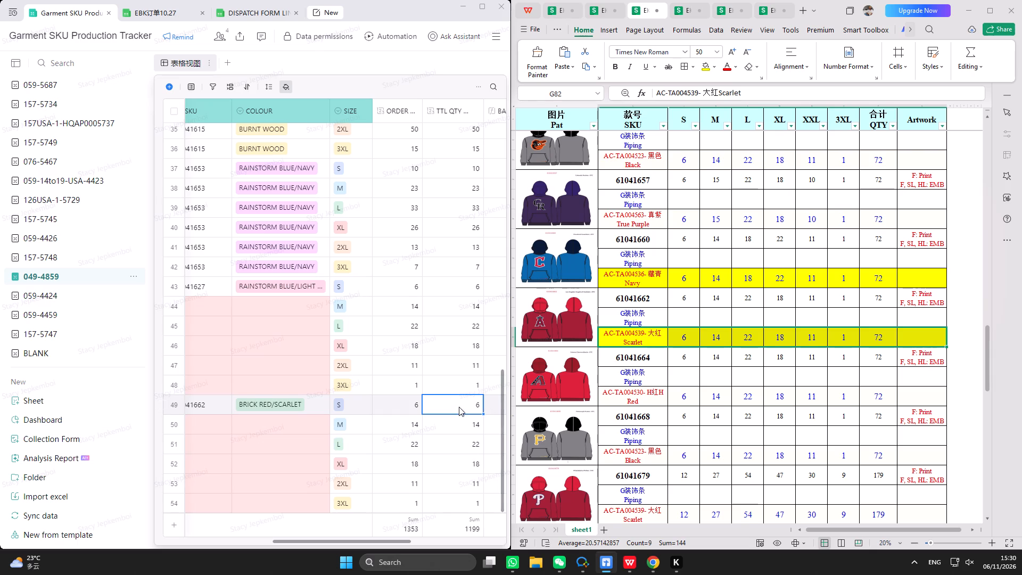
pyautogui.press('6')
pyautogui.press('Return')
pyautogui.press('0')
pyautogui.press('Return')
pyautogui.write('22')
pyautogui.press('Return')
pyautogui.write('18')
pyautogui.press('Return')
pyautogui.write('11')
pyautogui.press('Return')
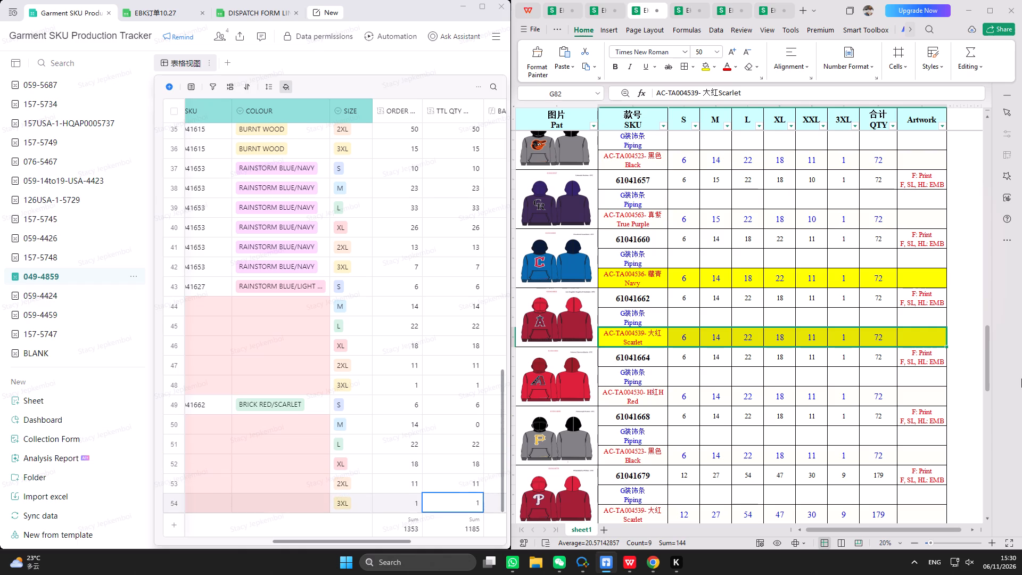
pyautogui.press('0')
pyautogui.press('Return')
pyautogui.scroll(3, 293, 382)
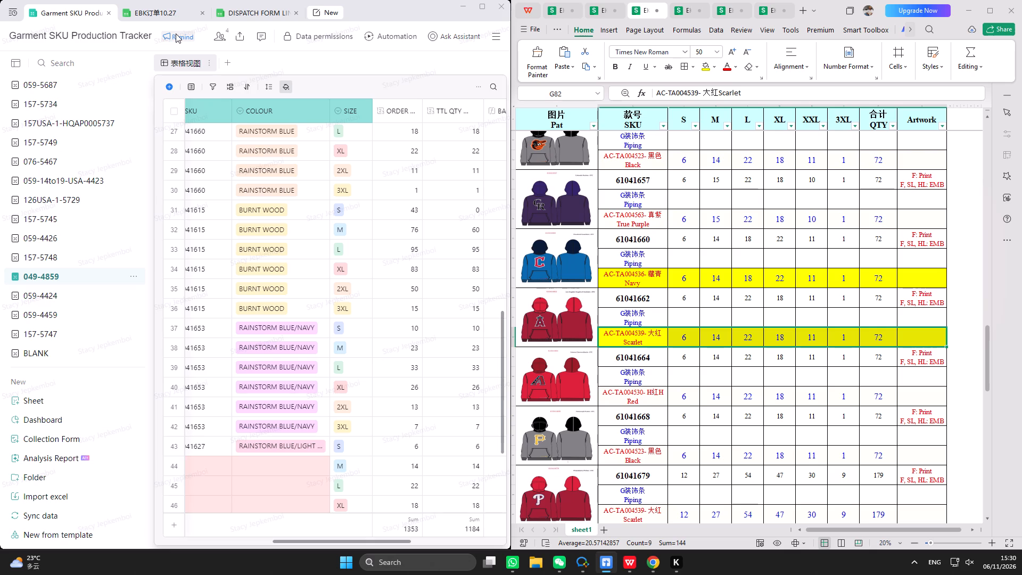
# Maximise the tracker and fill SKU 61041627 and its RAINSTORM BLUE/LIGHT colour from row 43 down through row 48.
pyautogui.click(474, 3)
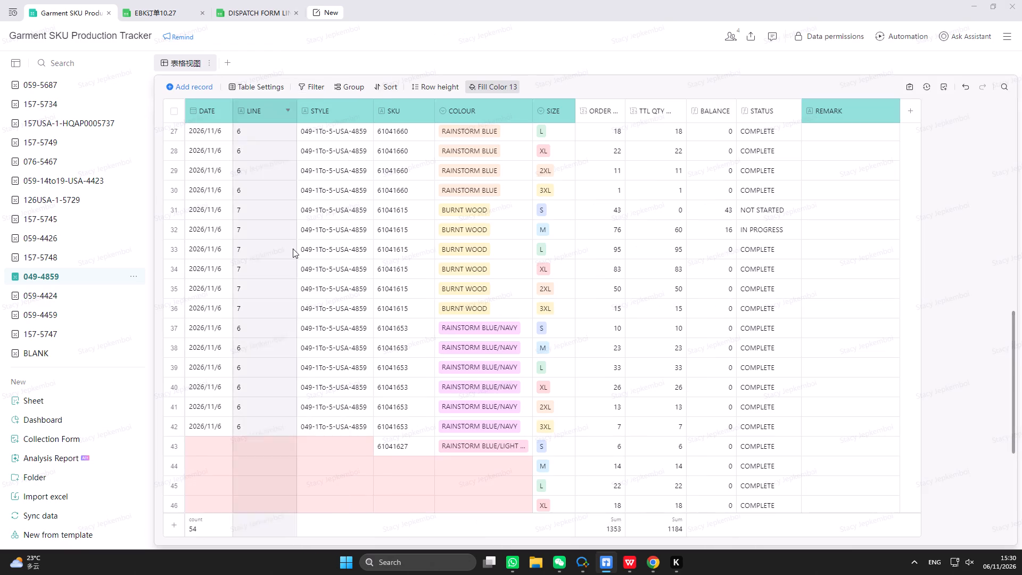
pyautogui.scroll(-6, 298, 477)
pyautogui.click(492, 292)
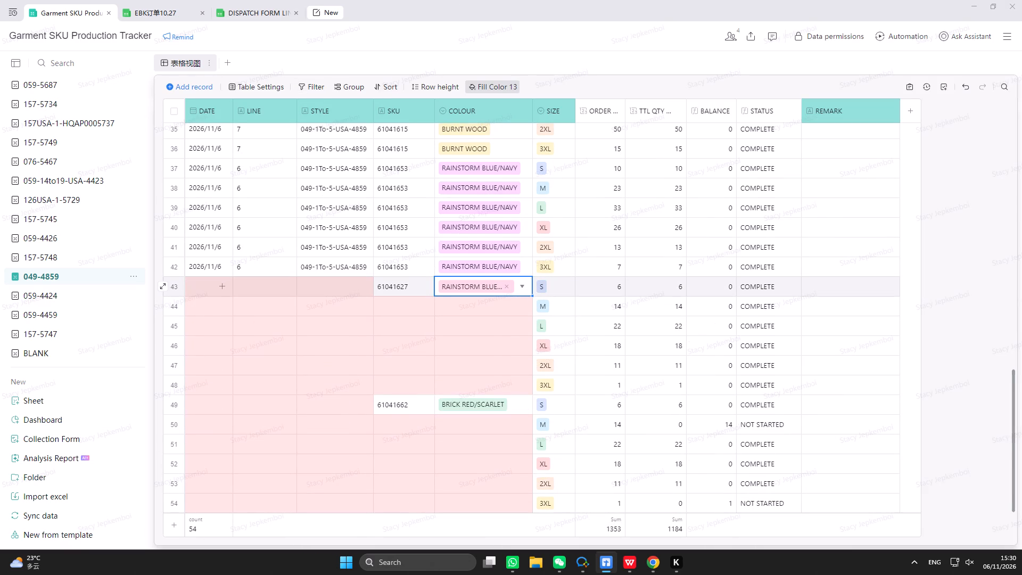
pyautogui.moveTo(531, 295); pyautogui.dragTo(526, 393)
pyautogui.click(422, 291)
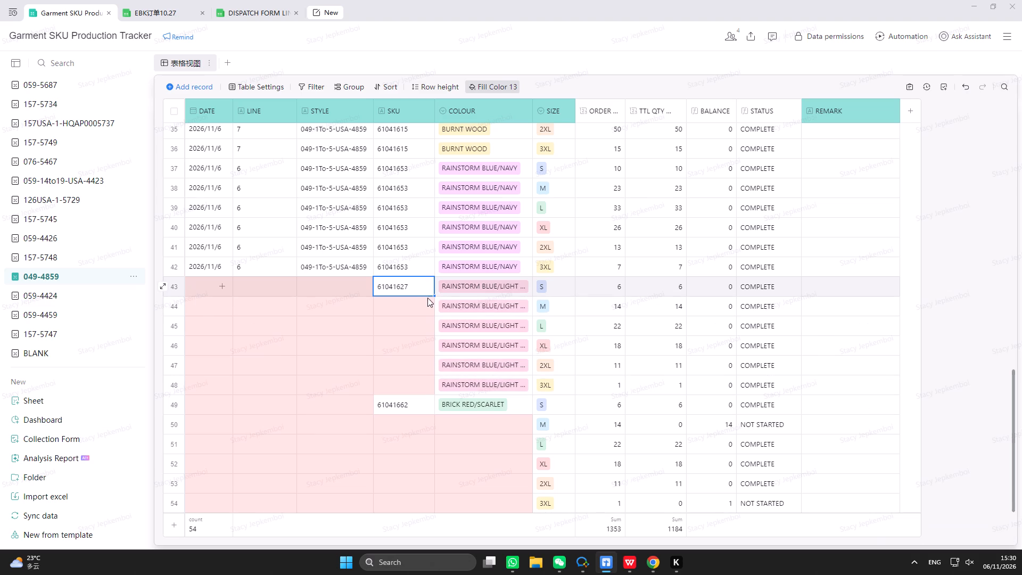
pyautogui.moveTo(433, 295); pyautogui.dragTo(430, 384)
# Fill the style 049-1To-5-USA-4859 from row 42 down through row 54.
pyautogui.click(343, 270)
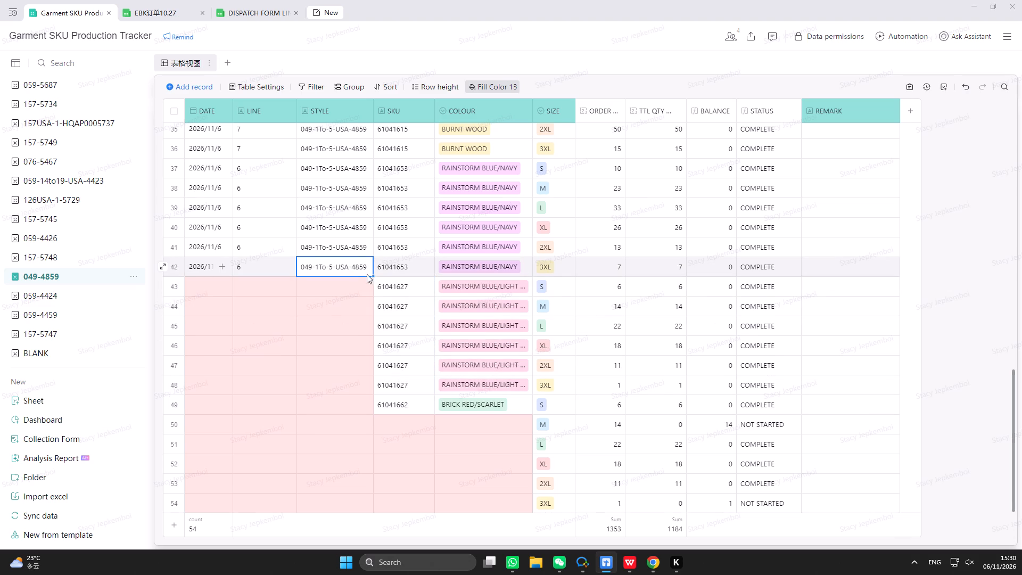
pyautogui.click(374, 278)
pyautogui.click(357, 270)
pyautogui.moveTo(374, 276); pyautogui.dragTo(375, 313)
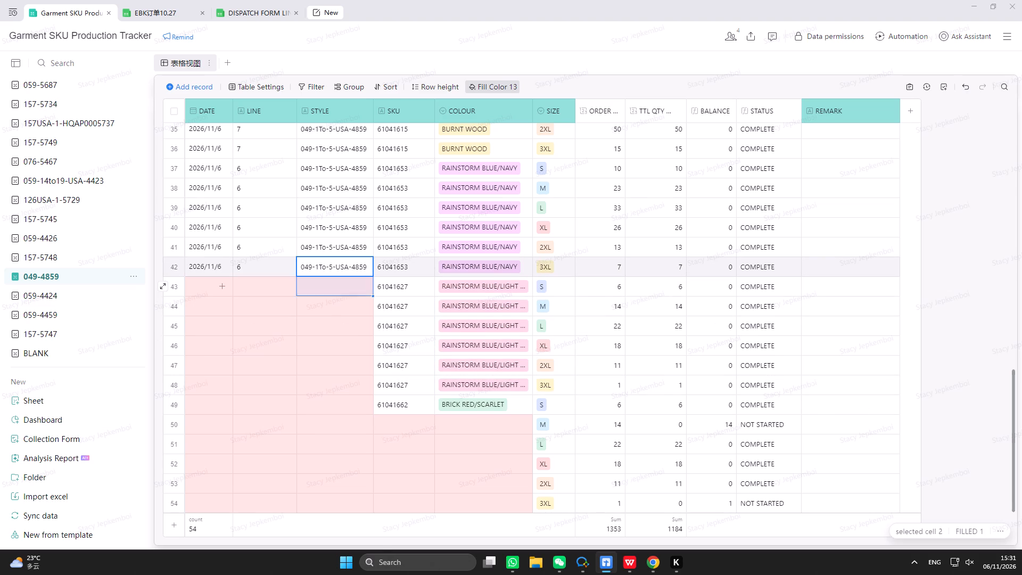
pyautogui.moveTo(375, 313); pyautogui.dragTo(379, 553)
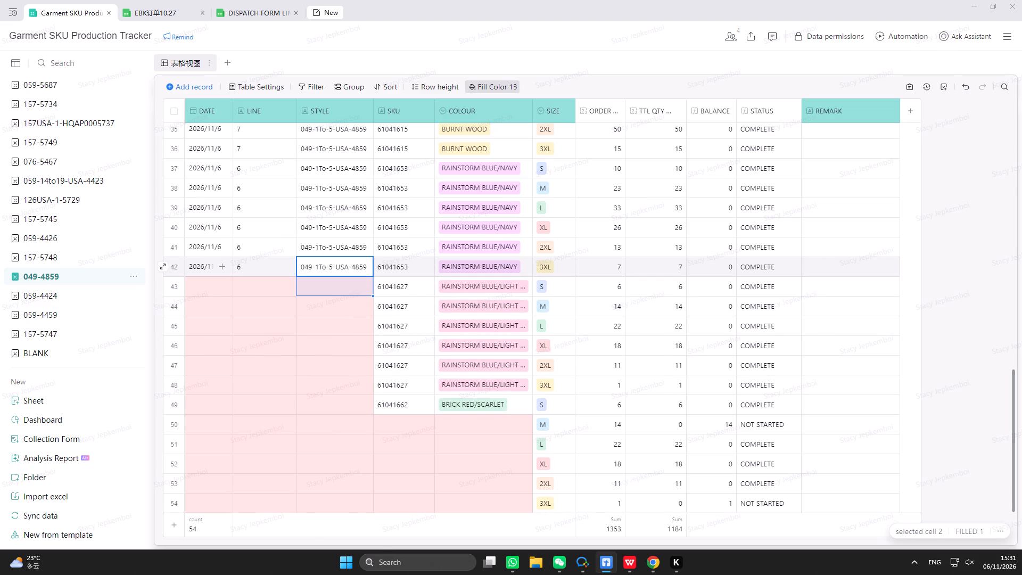
pyautogui.click(352, 279)
pyautogui.click(351, 268)
pyautogui.click(364, 290)
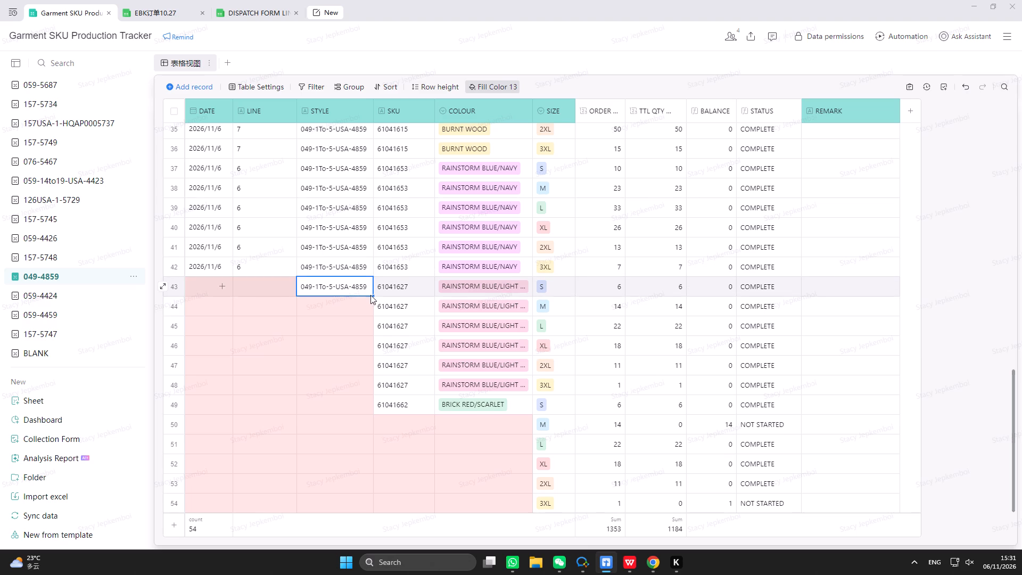
pyautogui.moveTo(373, 297); pyautogui.dragTo(378, 522)
pyautogui.scroll(-5, 317, 423)
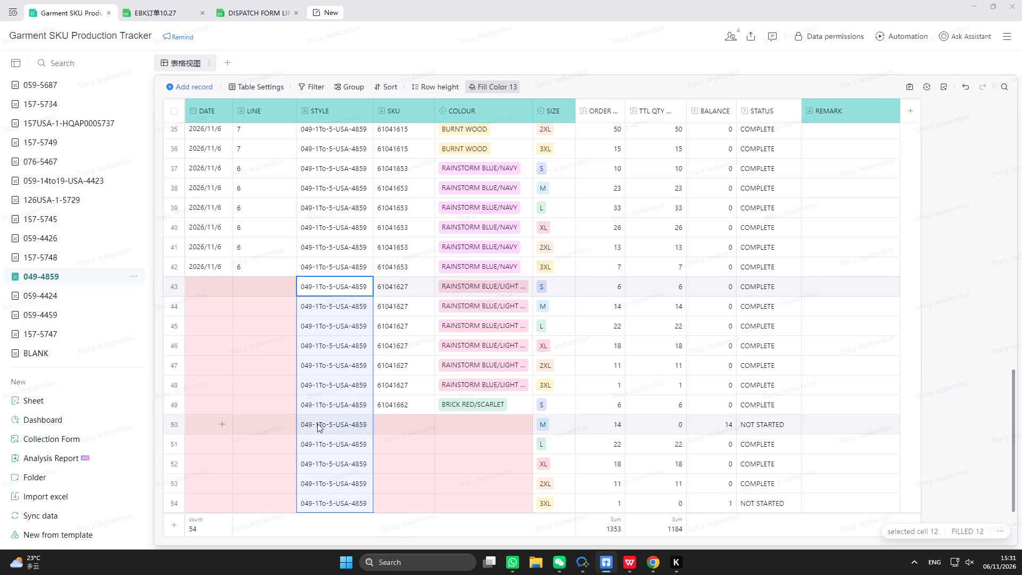
# Fill line 6 and the date 2026/11/6 from row 42 down through row 54.
pyautogui.click(265, 274)
pyautogui.moveTo(296, 277); pyautogui.dragTo(296, 283)
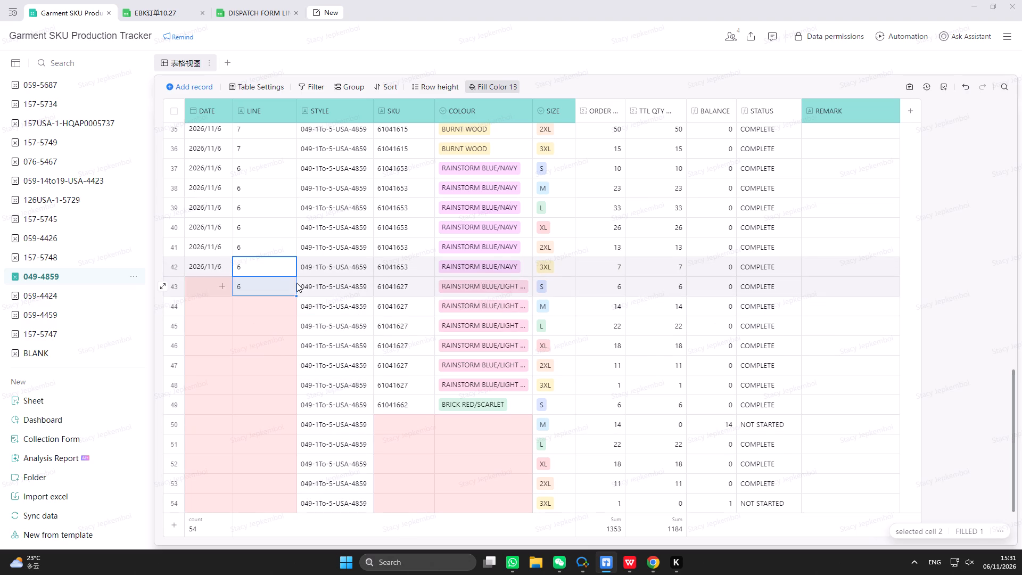
pyautogui.moveTo(296, 296); pyautogui.dragTo(285, 510)
pyautogui.click(200, 274)
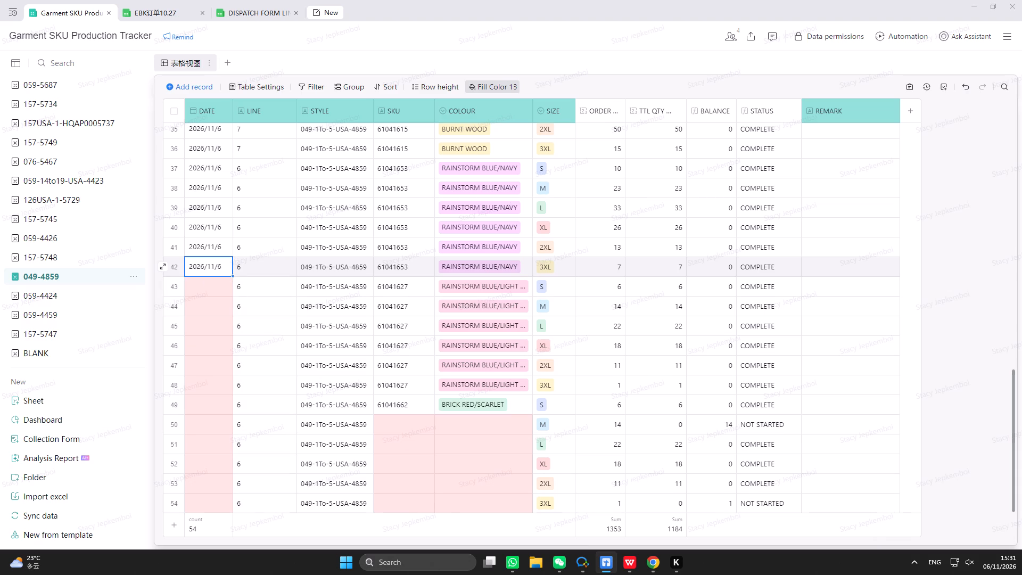
pyautogui.moveTo(232, 275); pyautogui.dragTo(210, 501)
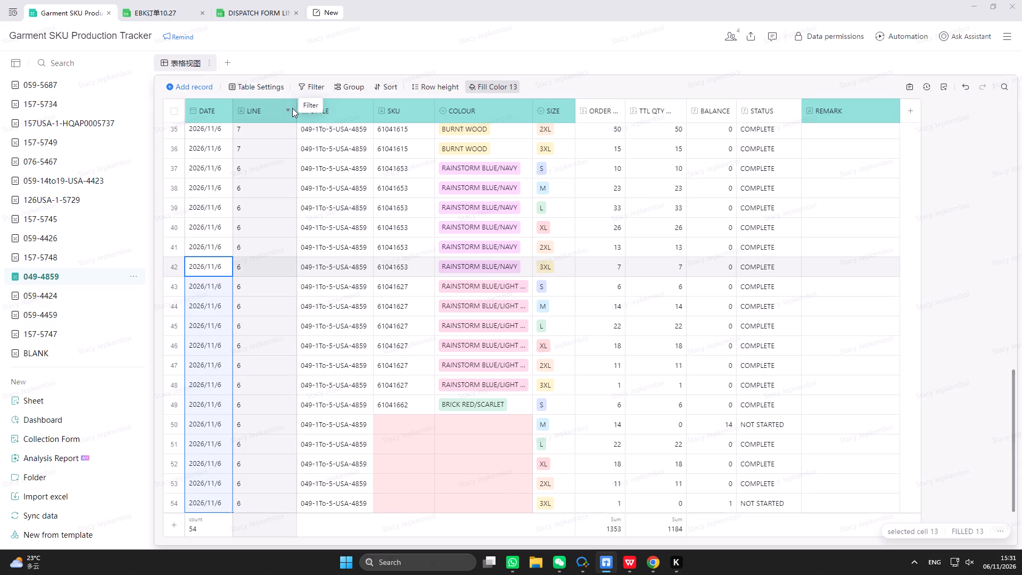
# Narrow the LINE column to about half its width.
pyautogui.moveTo(297, 109); pyautogui.dragTo(264, 112)
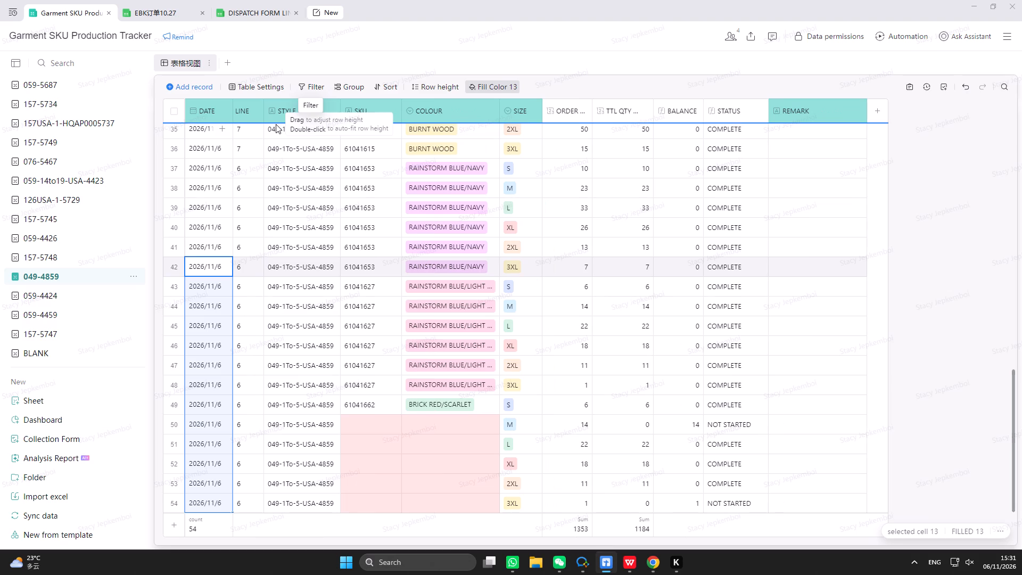
# Fill SKU 61041662 and the colour BRICK RED/SCARLET from row 49 down through row 54.
pyautogui.click(387, 396)
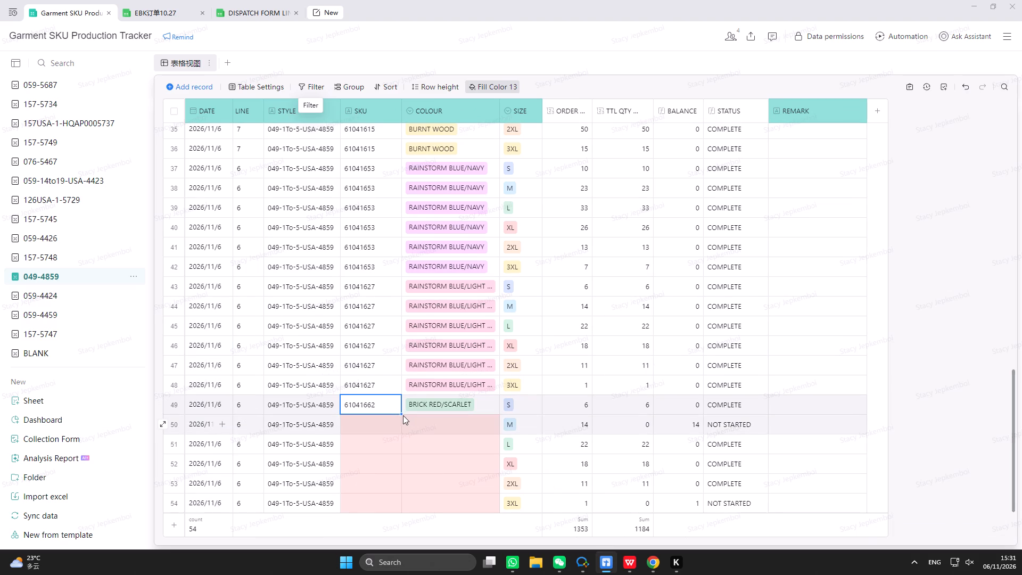
pyautogui.moveTo(402, 415); pyautogui.dragTo(397, 506)
pyautogui.click(484, 400)
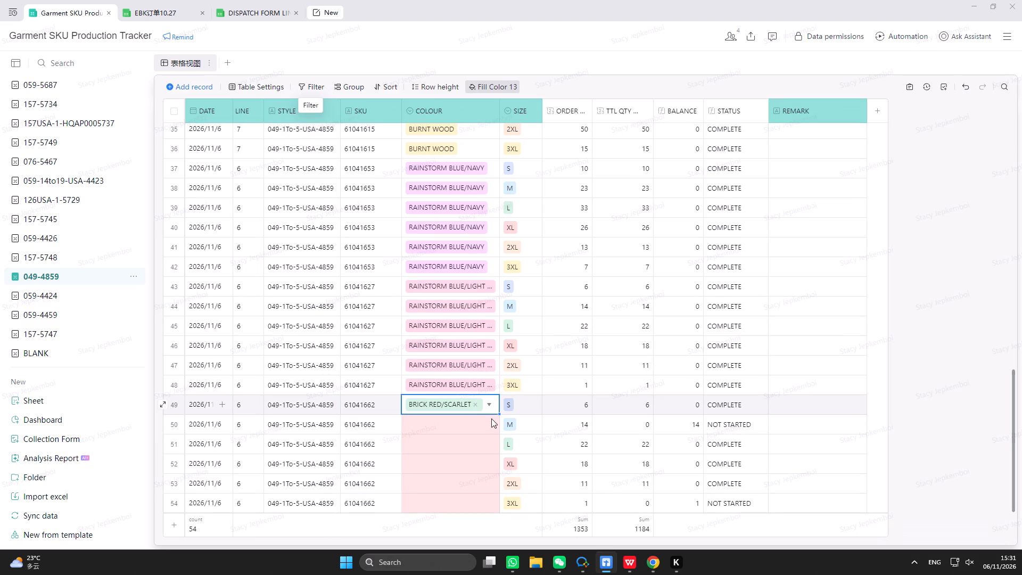
pyautogui.moveTo(499, 414); pyautogui.dragTo(484, 502)
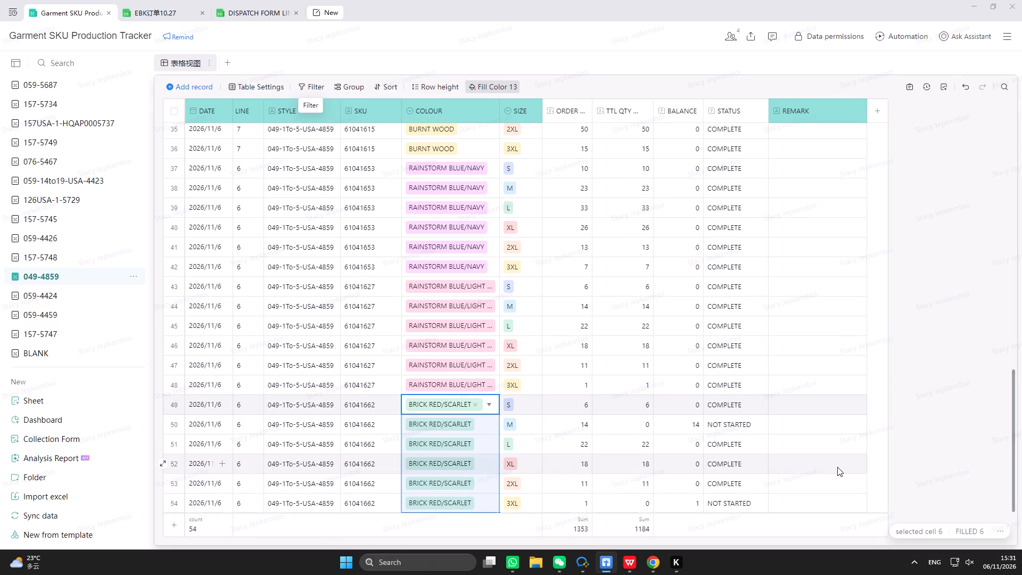
pyautogui.click(829, 487)
pyautogui.scroll(6, 406, 382)
pyautogui.scroll(-7, 406, 382)
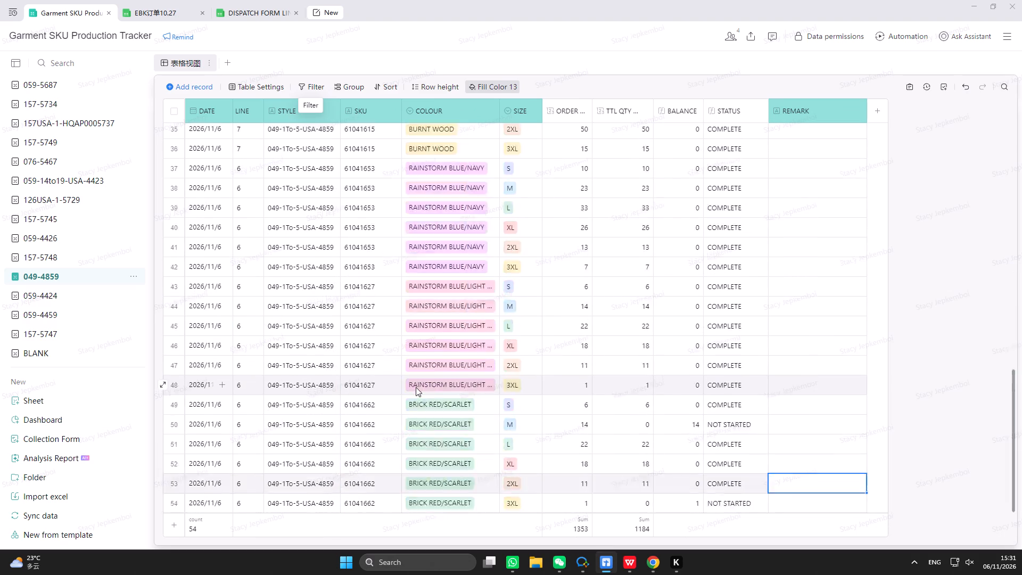
pyautogui.scroll(-16, 416, 387)
# Look at the EBK订单10.27 planning sheet and return to the 11.6 sheet of DISPATCH FORM LINE WISE.
pyautogui.click(175, 13)
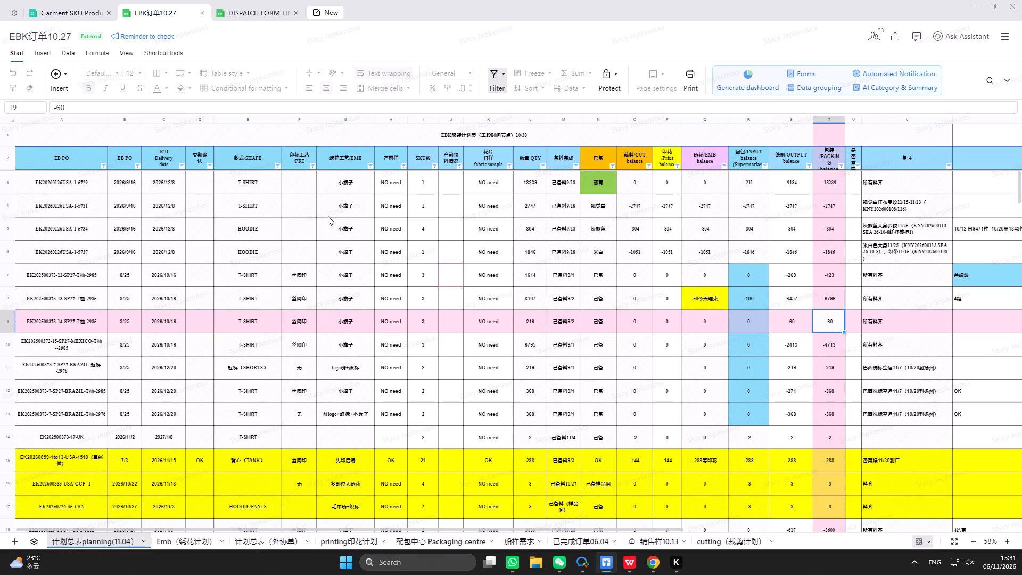
pyautogui.scroll(11, 375, 249)
pyautogui.click(280, 7)
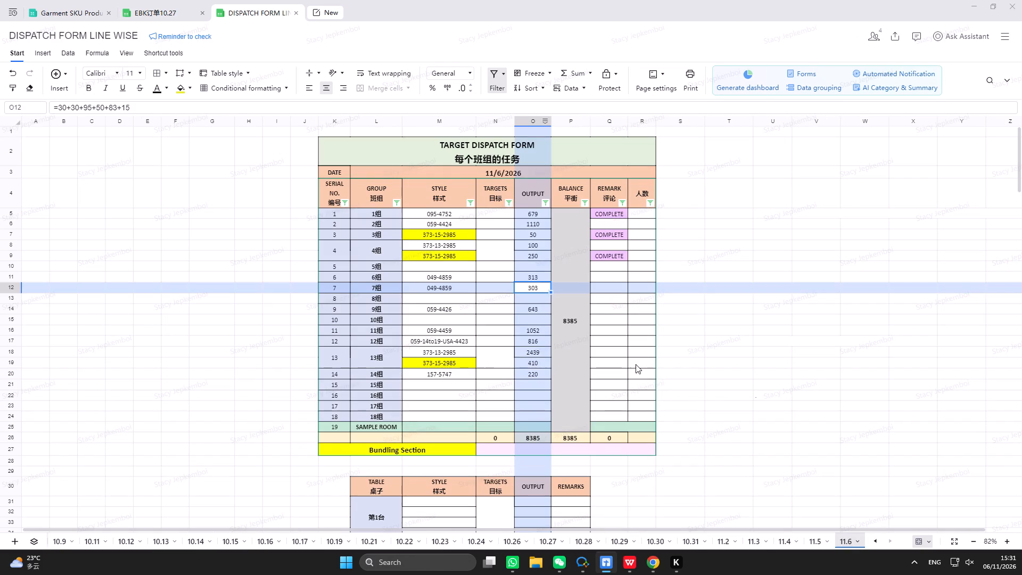
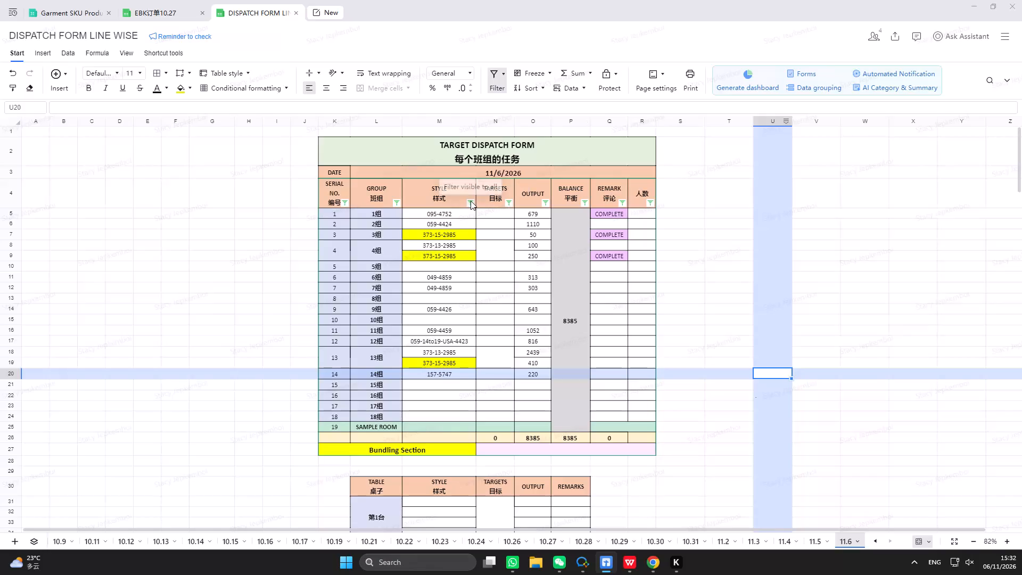
# Filter the 11.6 sheet's STYLE column and the EBK订单10.27 planning sheet's EB PO column for 4423.
pyautogui.click(471, 201)
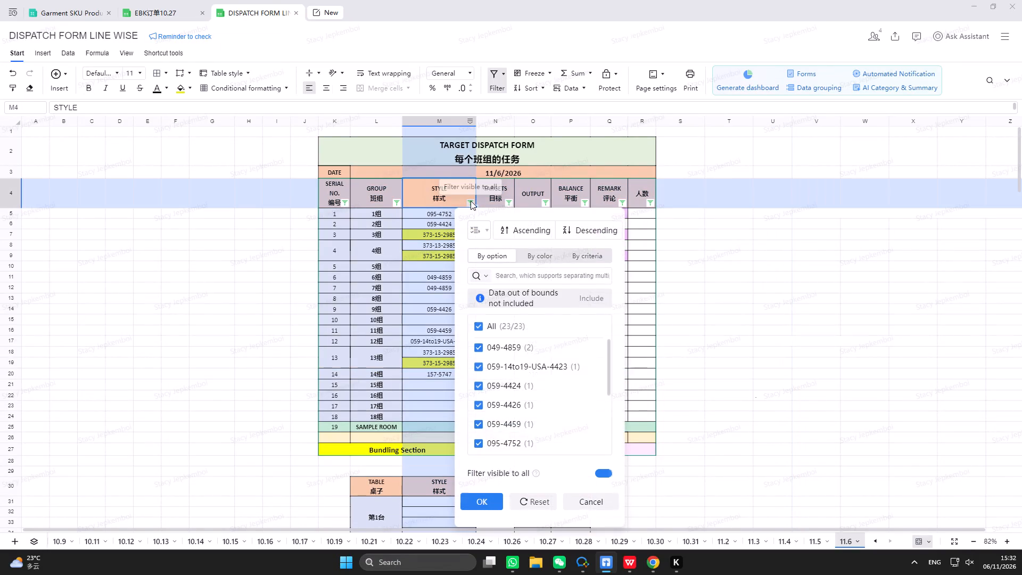
pyautogui.write('4423')
pyautogui.click(473, 506)
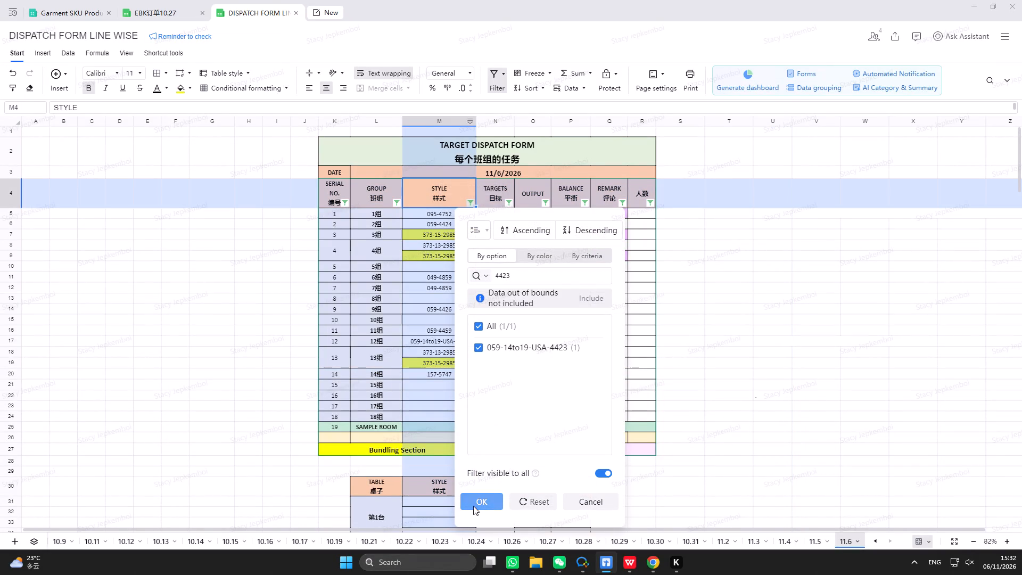
pyautogui.click(177, 5)
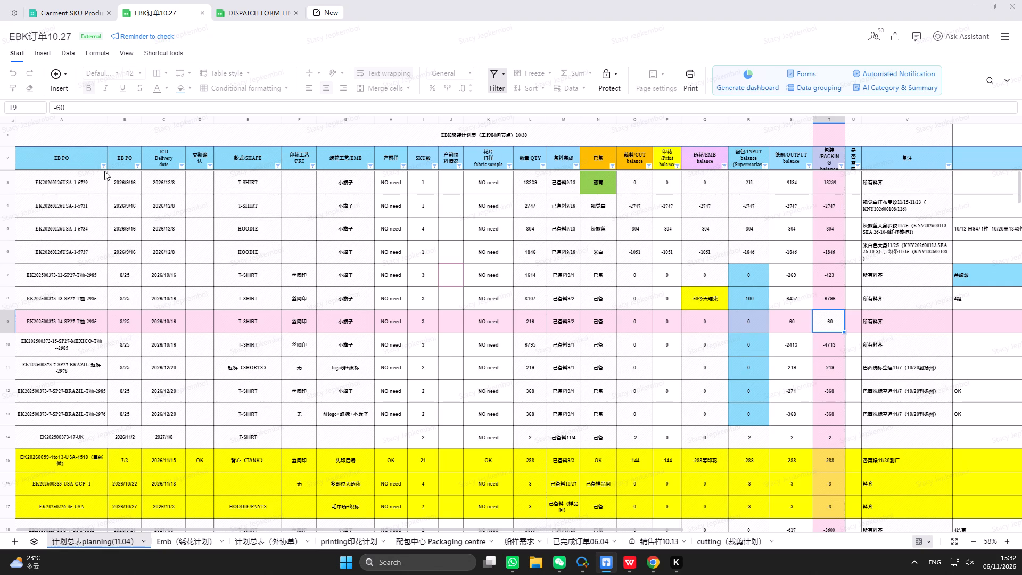
pyautogui.click(105, 167)
pyautogui.write('4423')
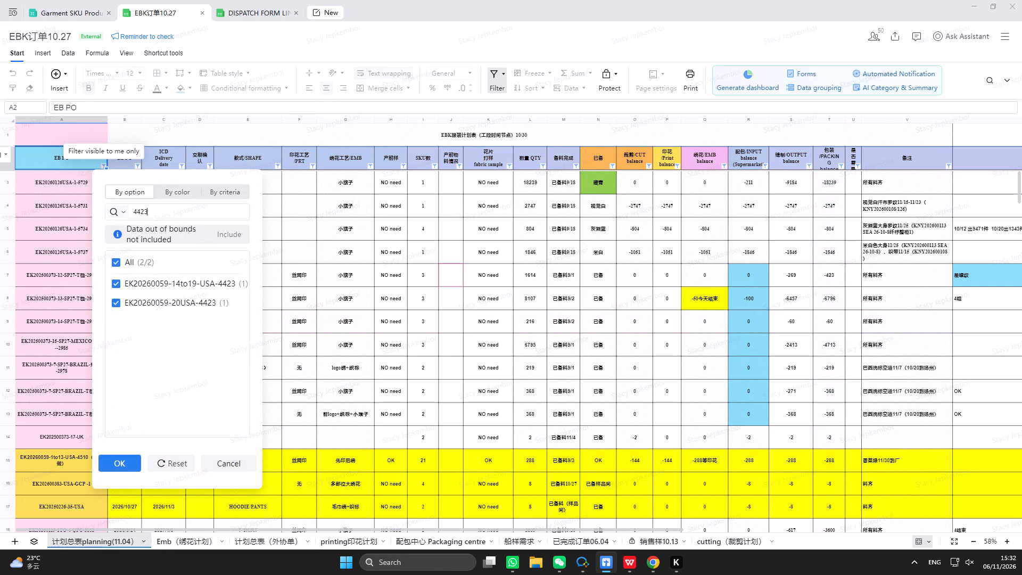
pyautogui.click(123, 461)
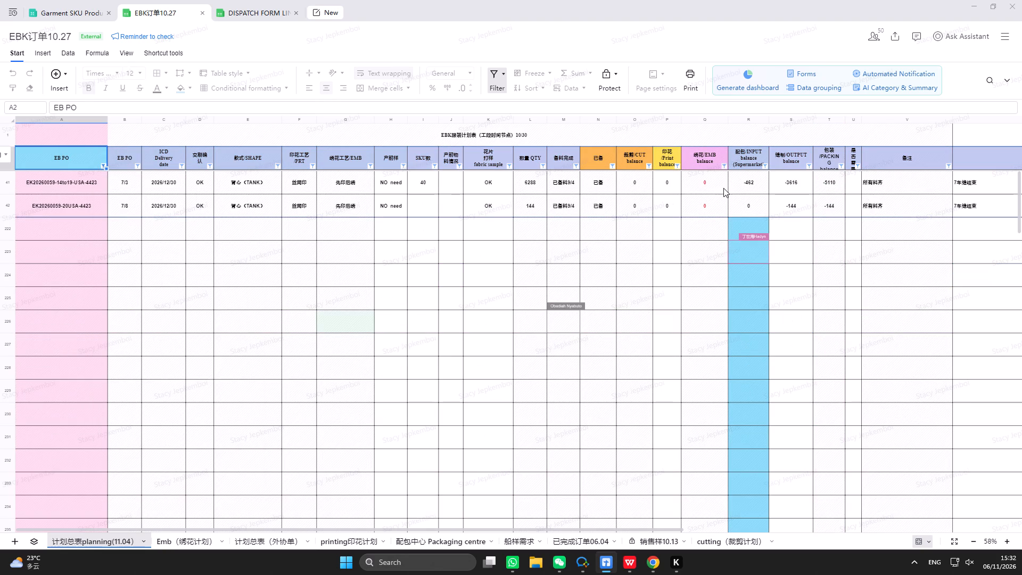
pyautogui.click(737, 183)
pyautogui.click(301, 106)
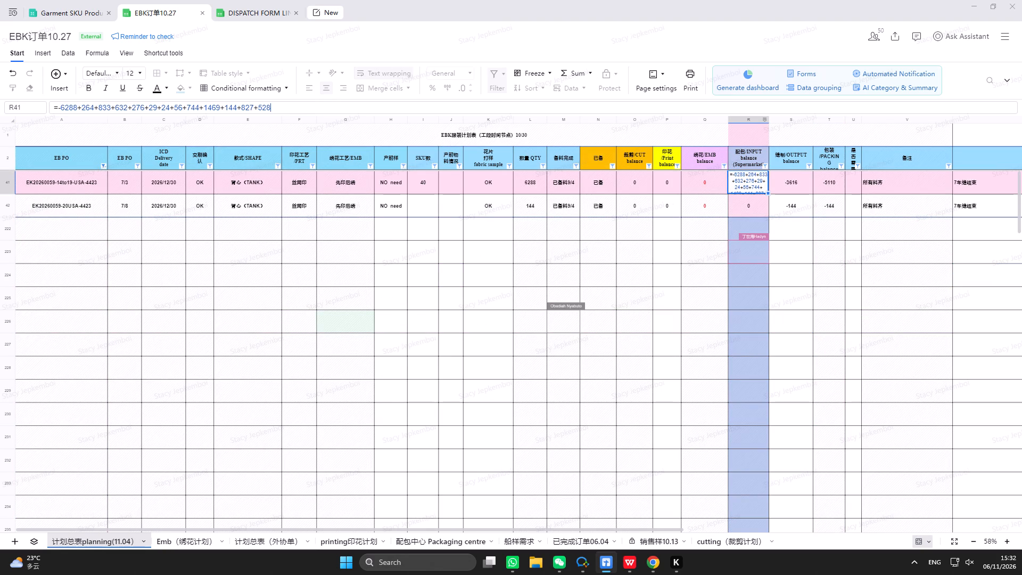
pyautogui.press('BackSpace')
pyautogui.press('BackSpace')
pyautogui.press('BackSpace')
pyautogui.press('BackSpace')
pyautogui.press('Return')
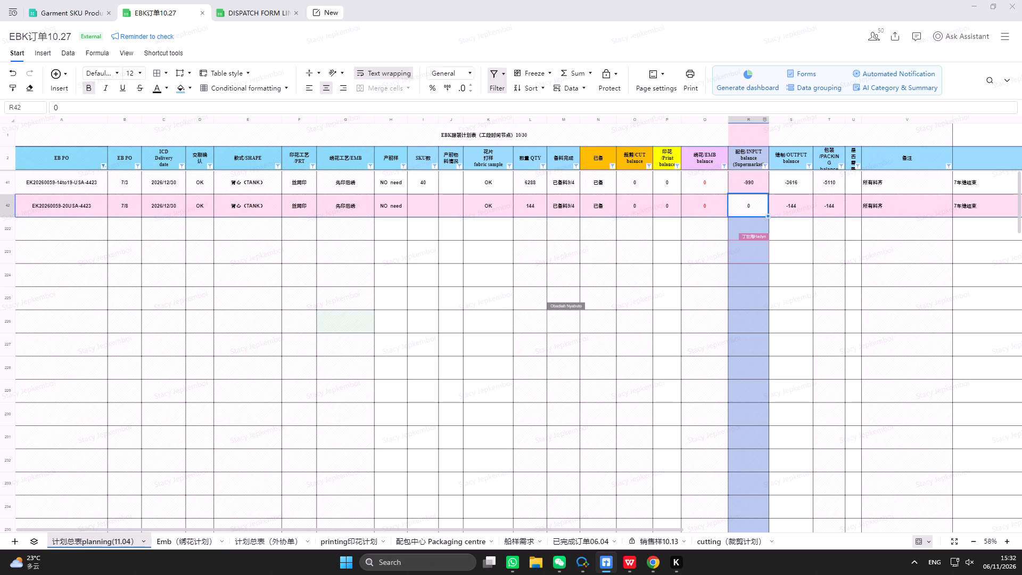
# Clear the STYLE filter on the 11.6 sheet of DISPATCH FORM LINE WISE.
pyautogui.click(258, 6)
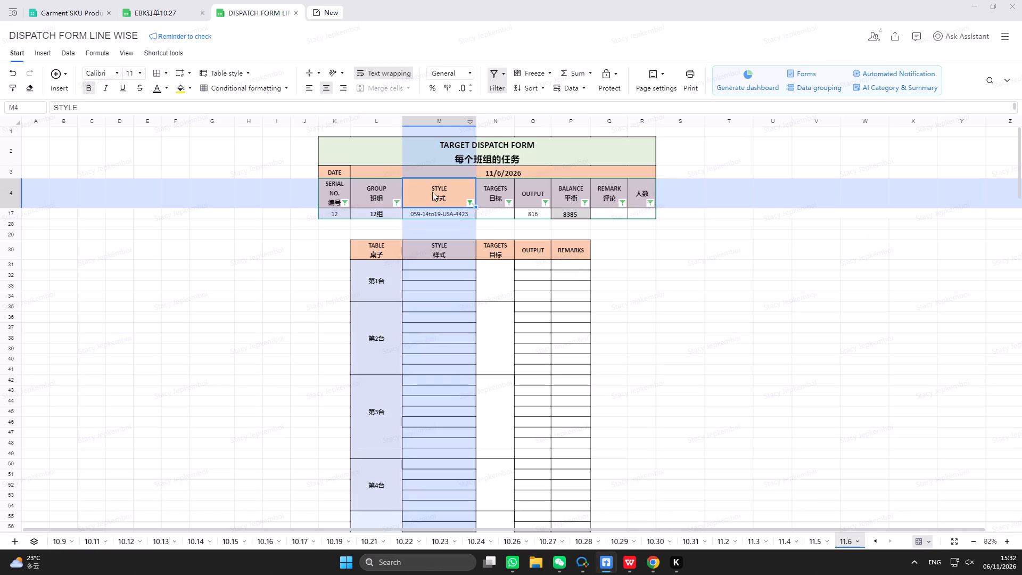
pyautogui.click(468, 203)
pyautogui.click(537, 503)
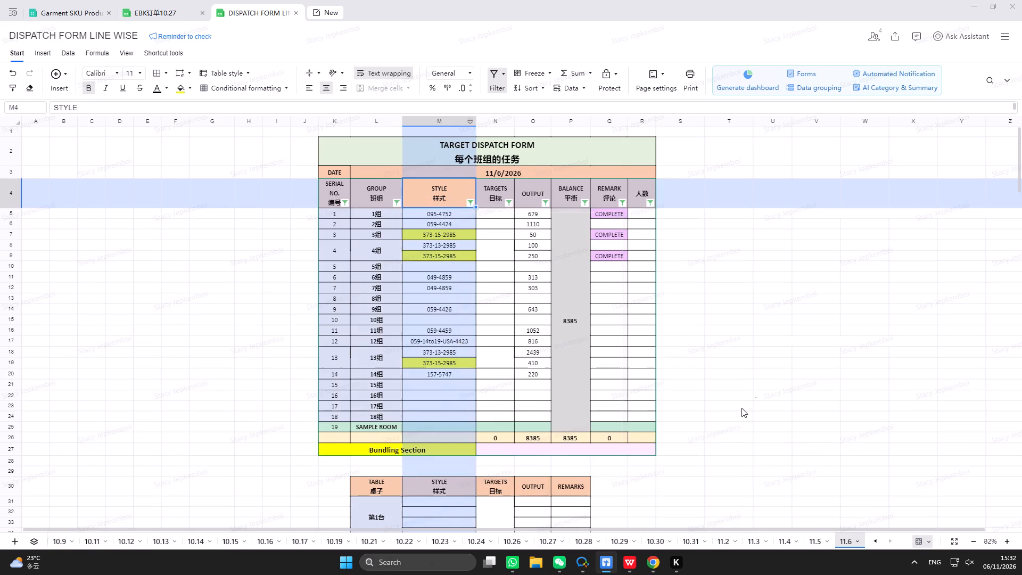
pyautogui.click(741, 408)
pyautogui.scroll(3, 612, 403)
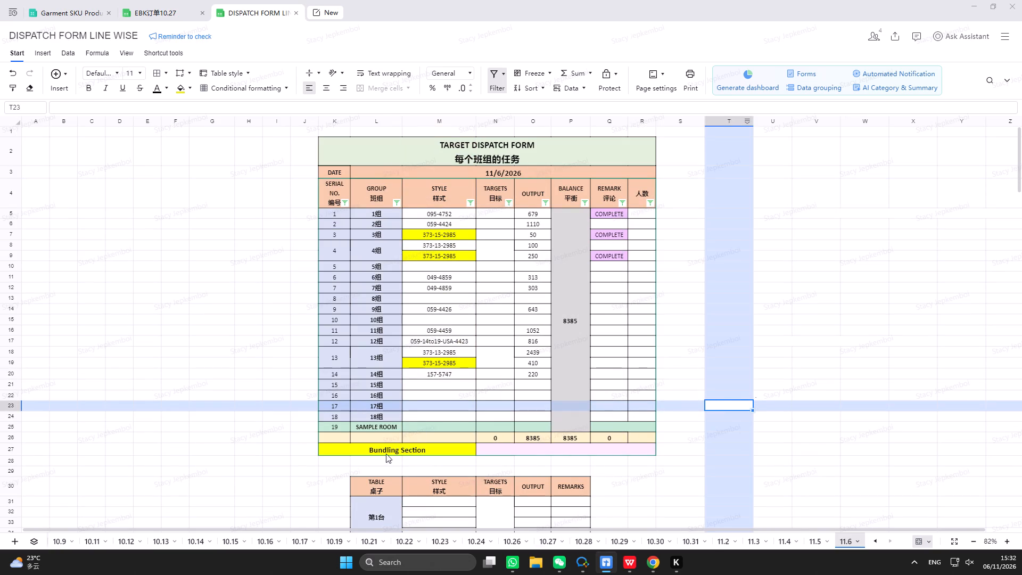
# Filter the EB PO column of the EBK订单10.27 planning sheet for 4424 and check the order's balances.
pyautogui.click(178, 12)
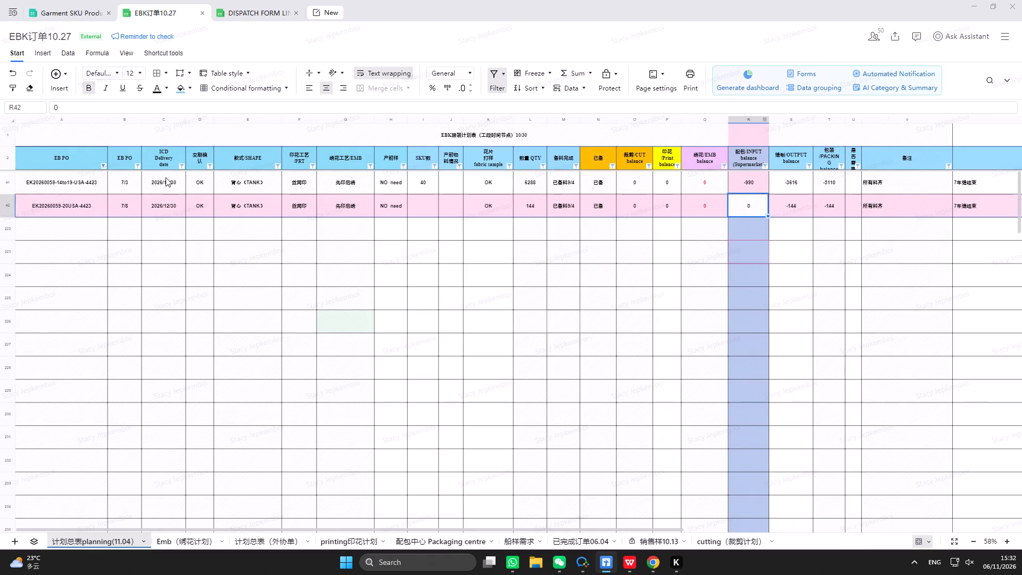
pyautogui.click(102, 166)
pyautogui.write('4424')
pyautogui.click(119, 466)
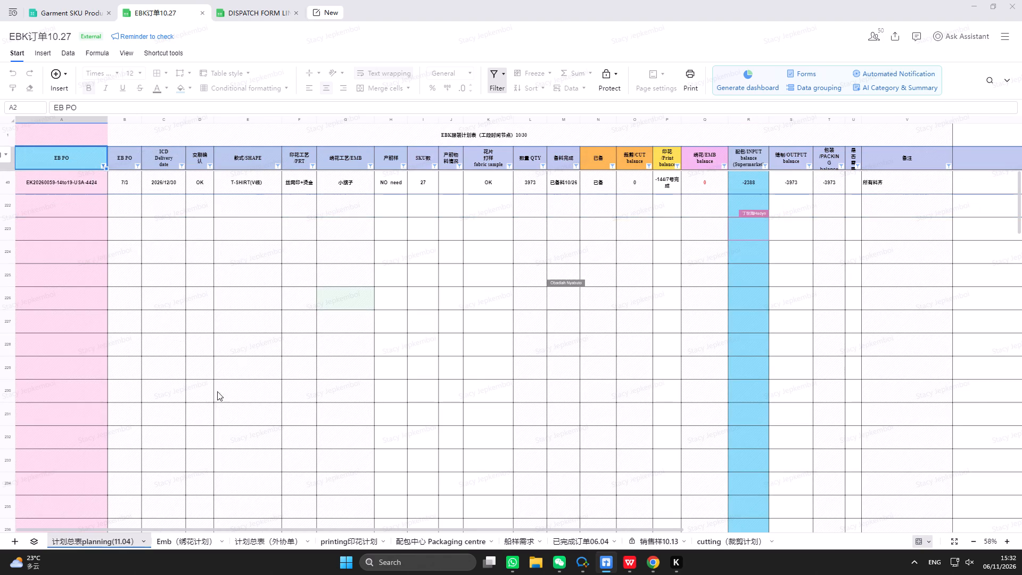
pyautogui.scroll(4, 238, 299)
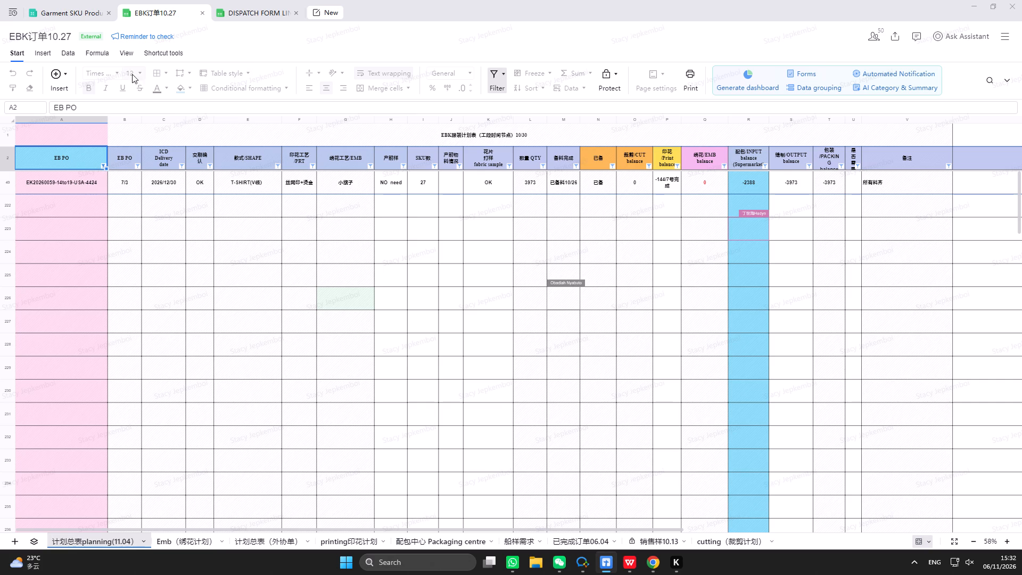
# Filter the planning sheet's EB PO column and the 11.6 dispatch sheet's STYLE column for 4859 to compare balances with output.
pyautogui.click(104, 167)
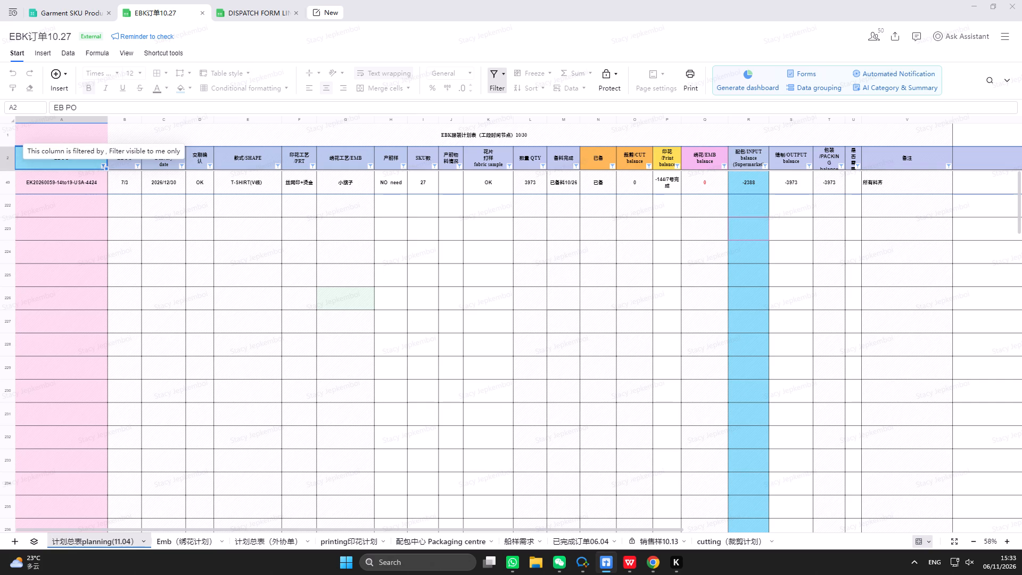
pyautogui.write('4859')
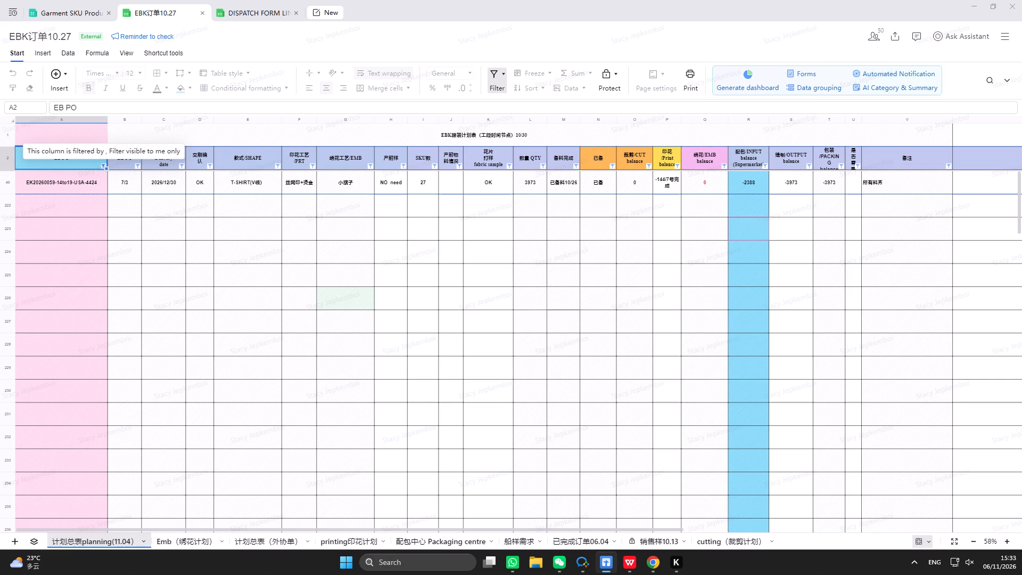
pyautogui.click(104, 163)
pyautogui.click(104, 166)
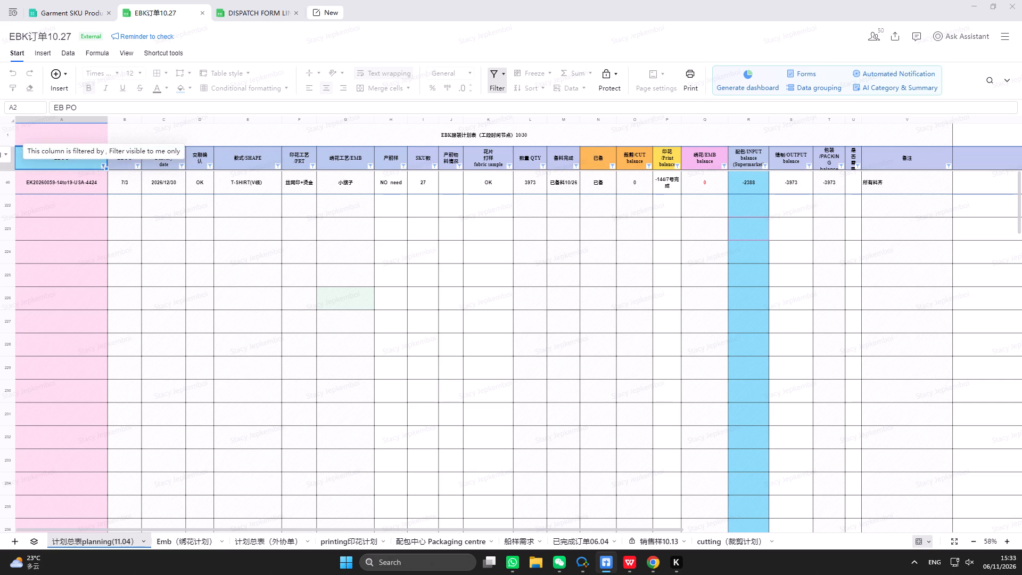
pyautogui.click(104, 167)
pyautogui.click(108, 168)
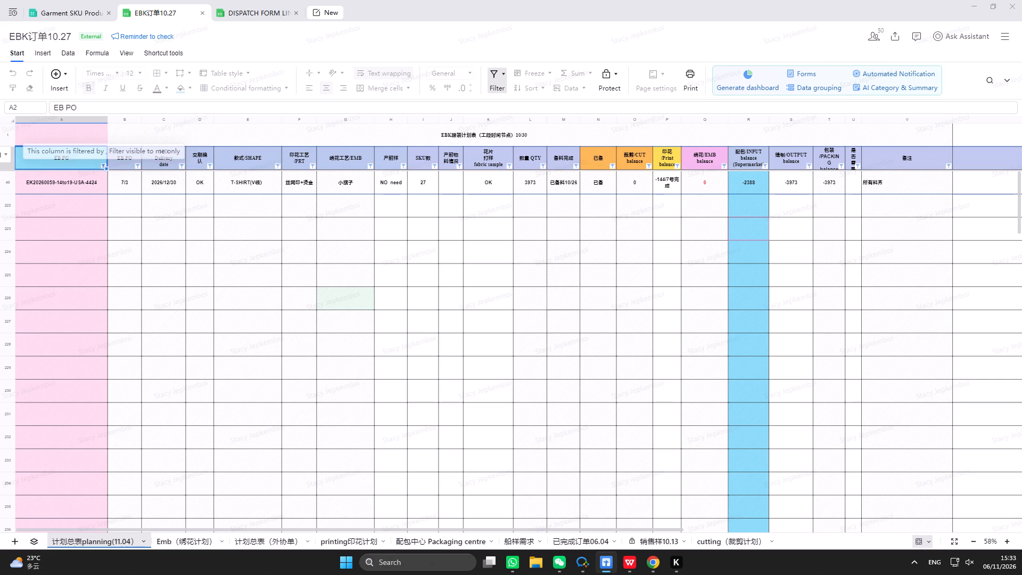
pyautogui.click(103, 168)
pyautogui.write('4859')
pyautogui.click(129, 464)
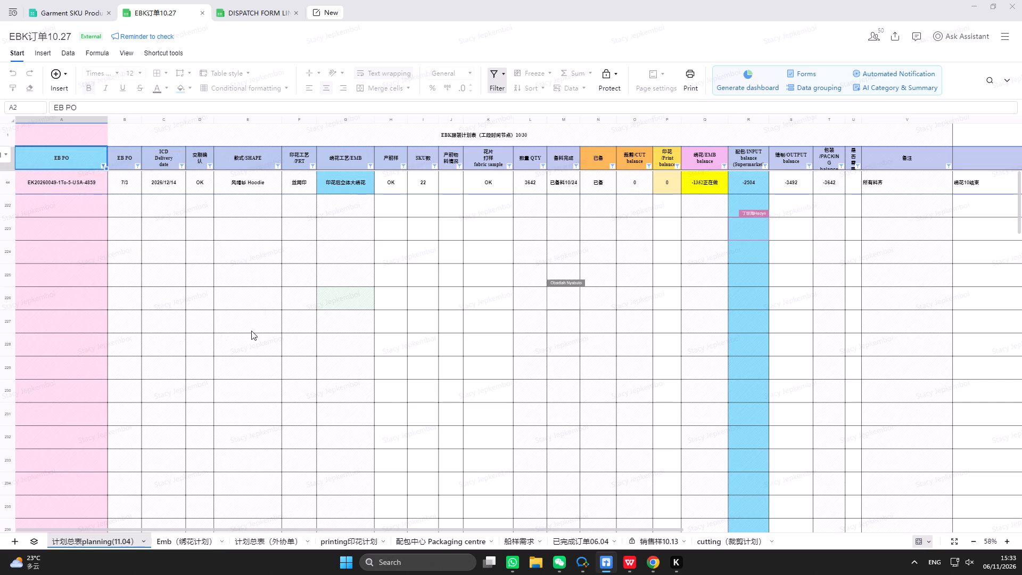
pyautogui.scroll(4, 257, 319)
pyautogui.click(257, 13)
pyautogui.click(469, 204)
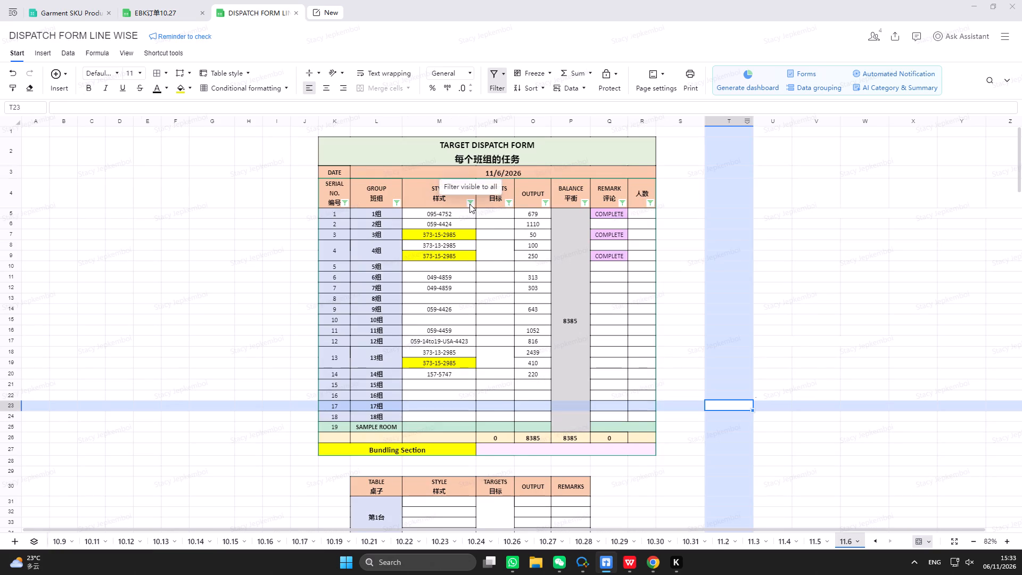
pyautogui.write('4859')
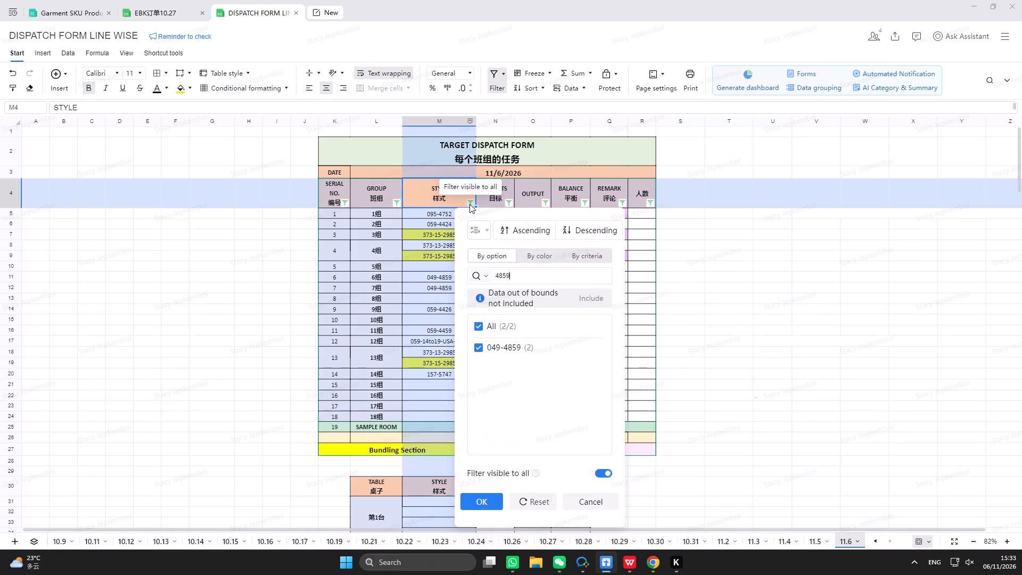
pyautogui.click(488, 494)
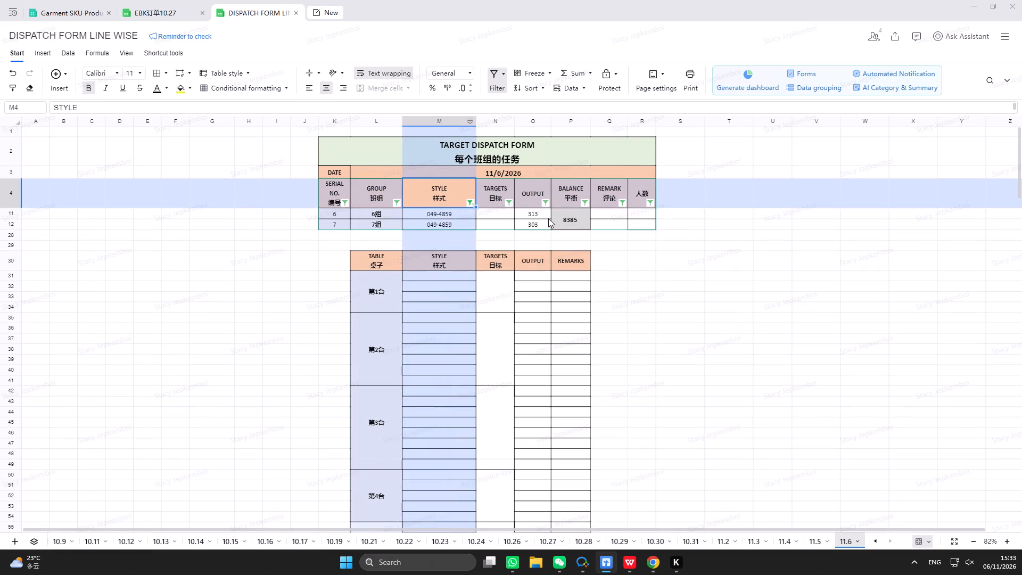
# Clear the EB PO filter on the EBK订单10.27 planning sheet.
pyautogui.click(163, 6)
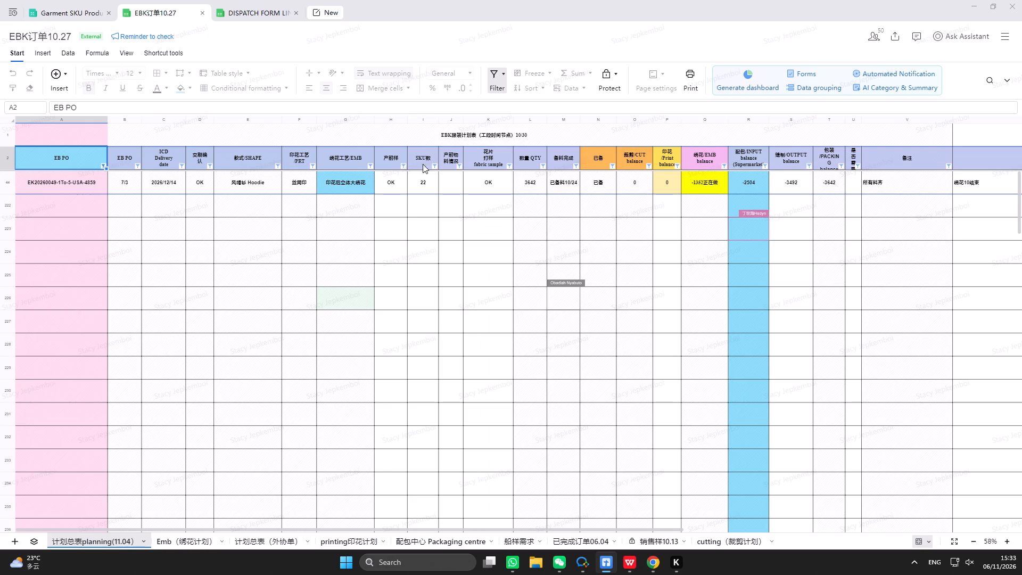
pyautogui.click(103, 166)
pyautogui.click(180, 462)
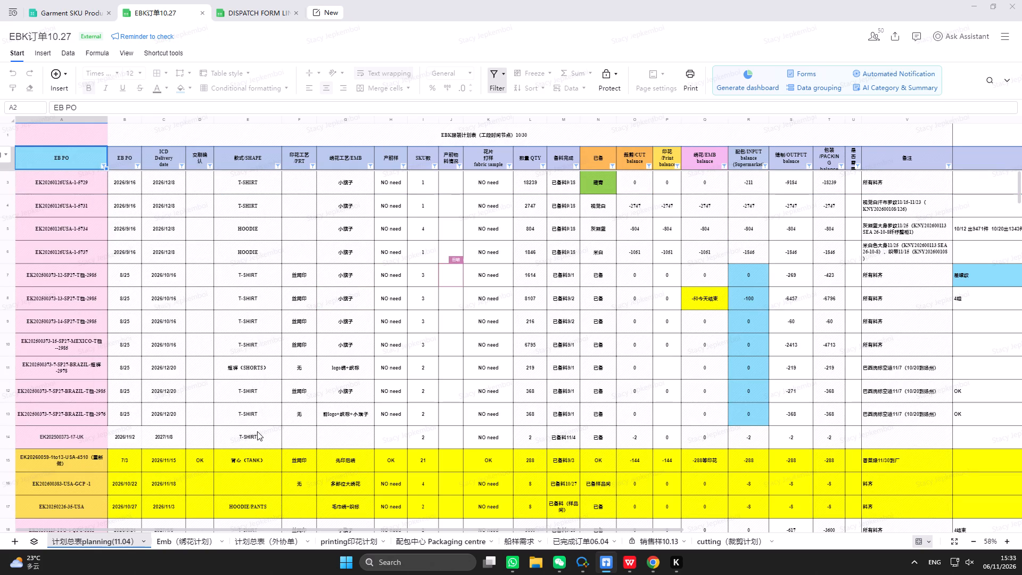
# Filter the 11.6 dispatch sheet's STYLE column and the planning sheet's EB PO column for 4426 to compare output with balances.
pyautogui.doubleClick(263, 21)
pyautogui.click(468, 201)
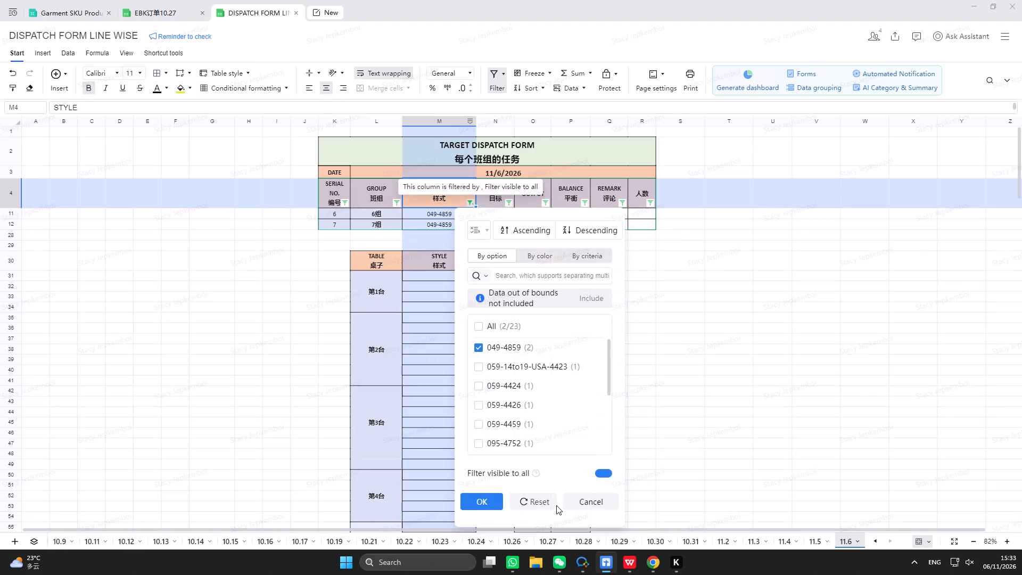
pyautogui.write('4426')
pyautogui.click(494, 502)
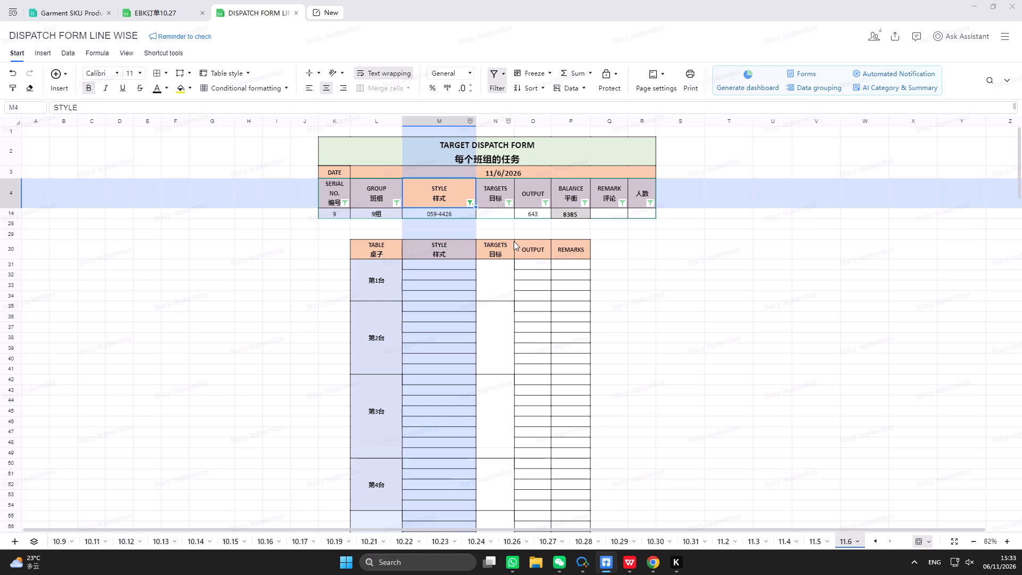
pyautogui.click(177, 11)
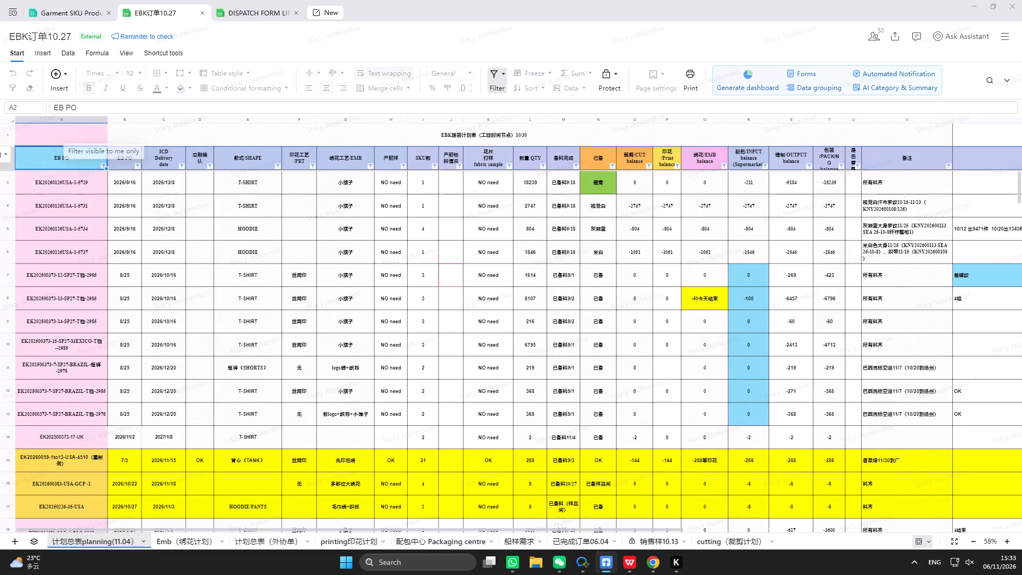
pyautogui.click(102, 165)
pyautogui.write('4426')
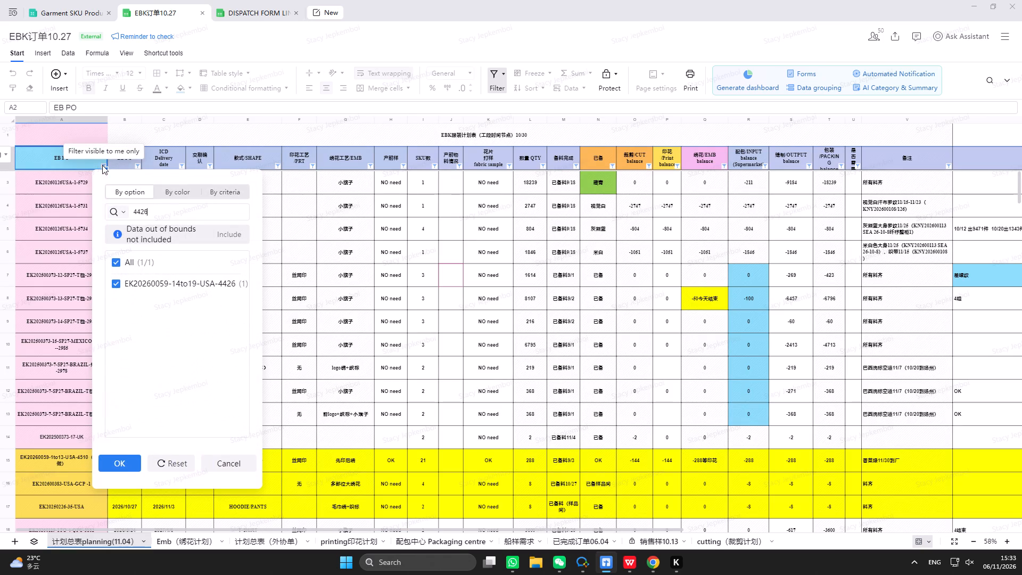
pyautogui.click(133, 463)
pyautogui.scroll(3, 369, 275)
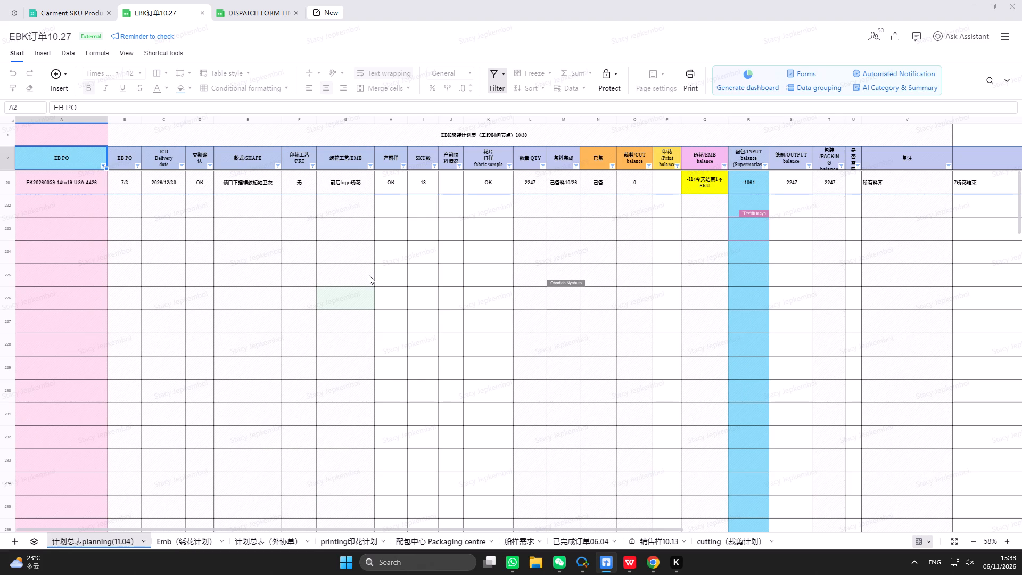
# Clear the EB PO filter on the planning sheet and the STYLE filter on the 11.6 dispatch sheet.
pyautogui.click(103, 166)
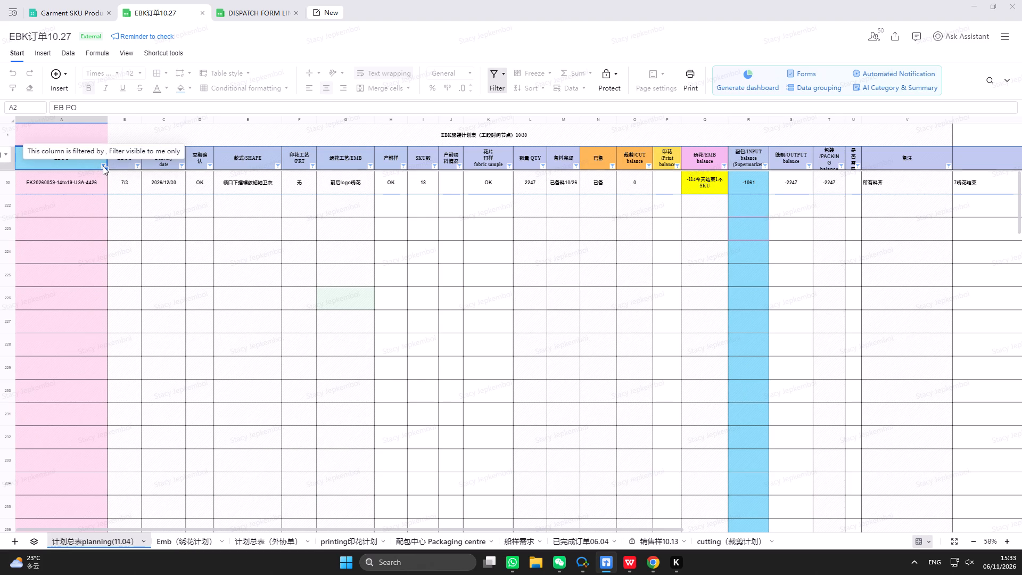
pyautogui.click(183, 462)
pyautogui.scroll(3, 229, 295)
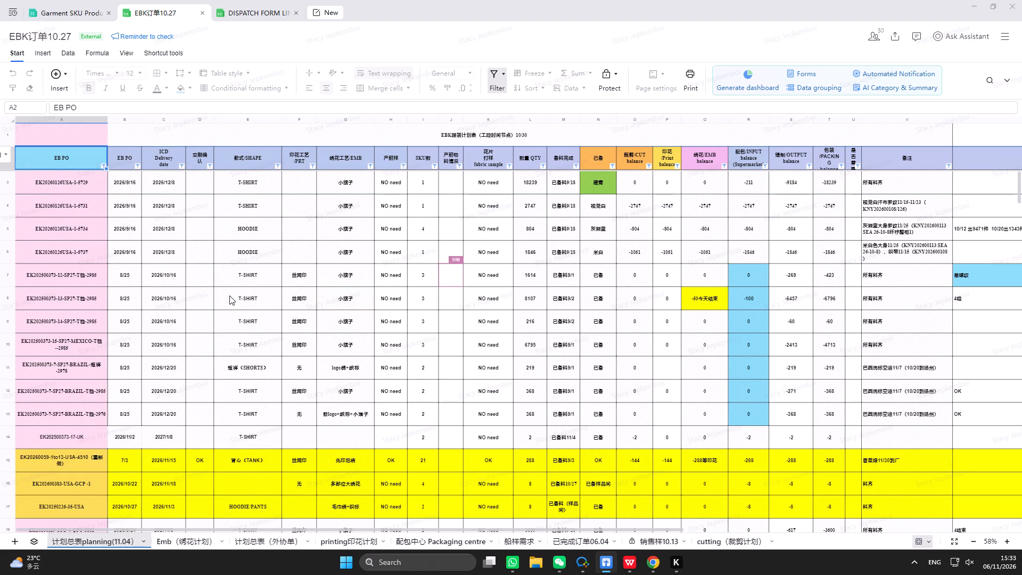
pyautogui.scroll(2, 229, 295)
pyautogui.click(265, 13)
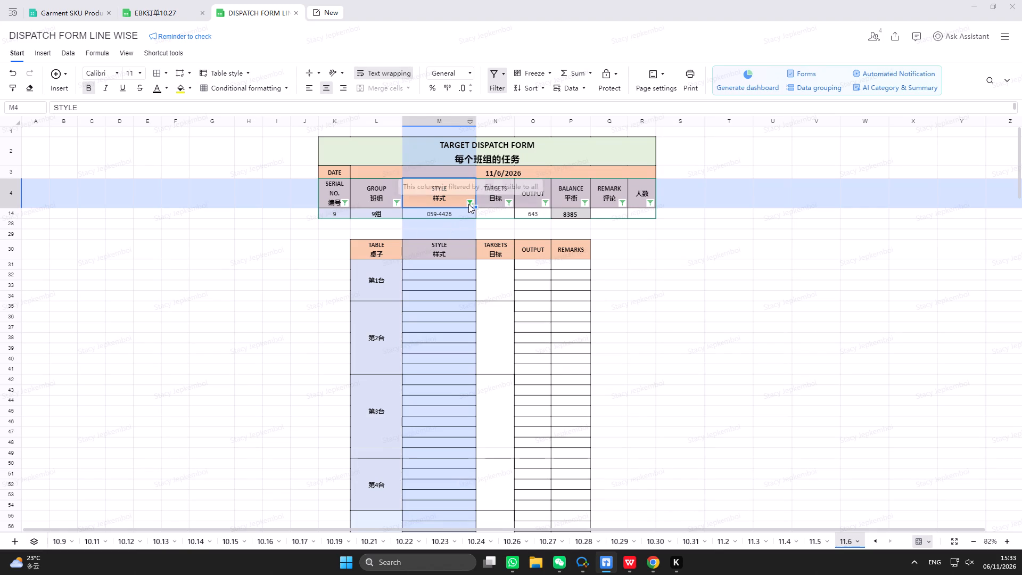
pyautogui.click(472, 204)
pyautogui.click(547, 501)
pyautogui.click(739, 429)
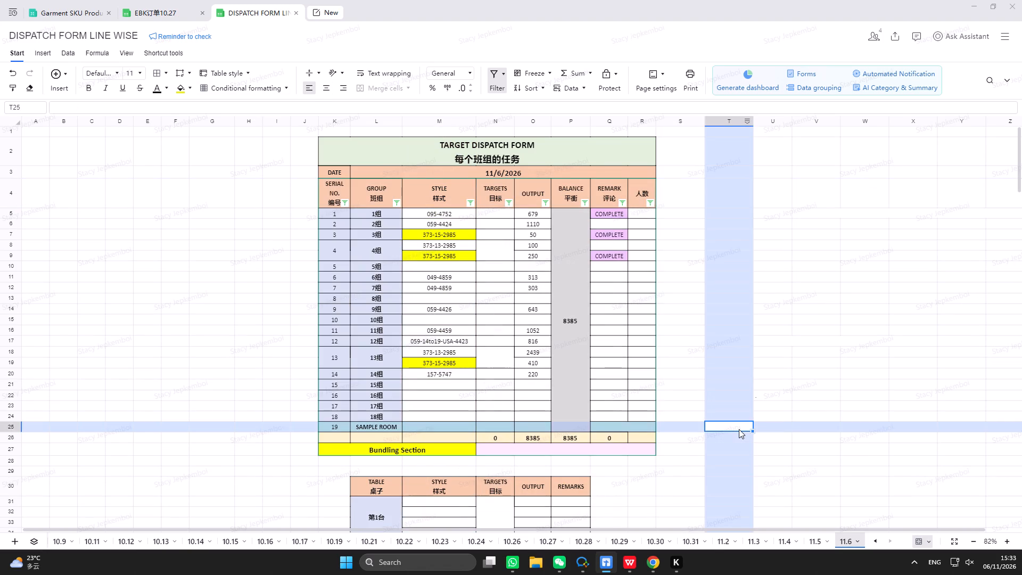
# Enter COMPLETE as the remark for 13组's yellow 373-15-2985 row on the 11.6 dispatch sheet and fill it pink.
pyautogui.click(613, 362)
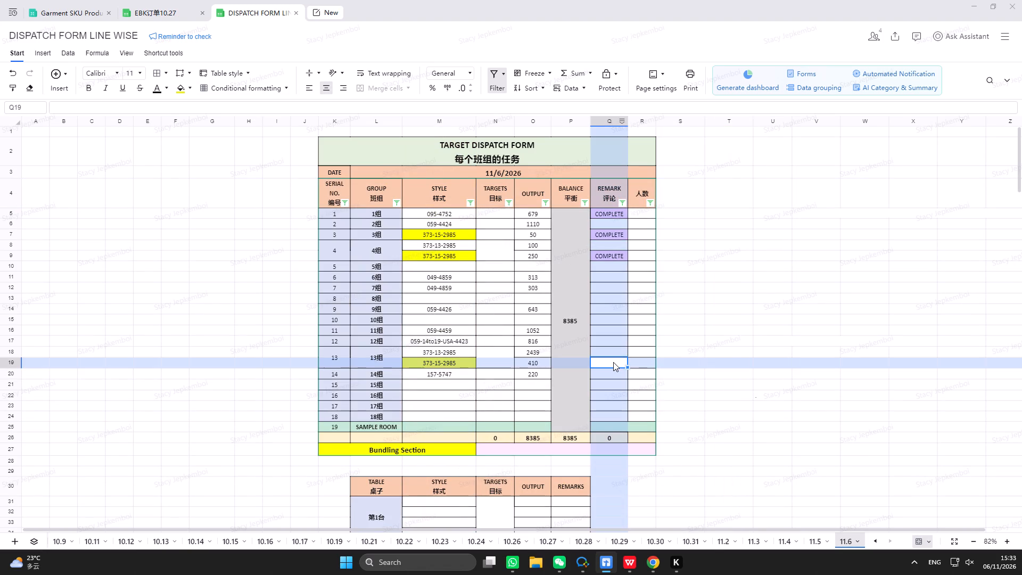
pyautogui.press('c')
pyautogui.click(627, 372)
pyautogui.moveTo(742, 381); pyautogui.dragTo(735, 380)
pyautogui.click(616, 360)
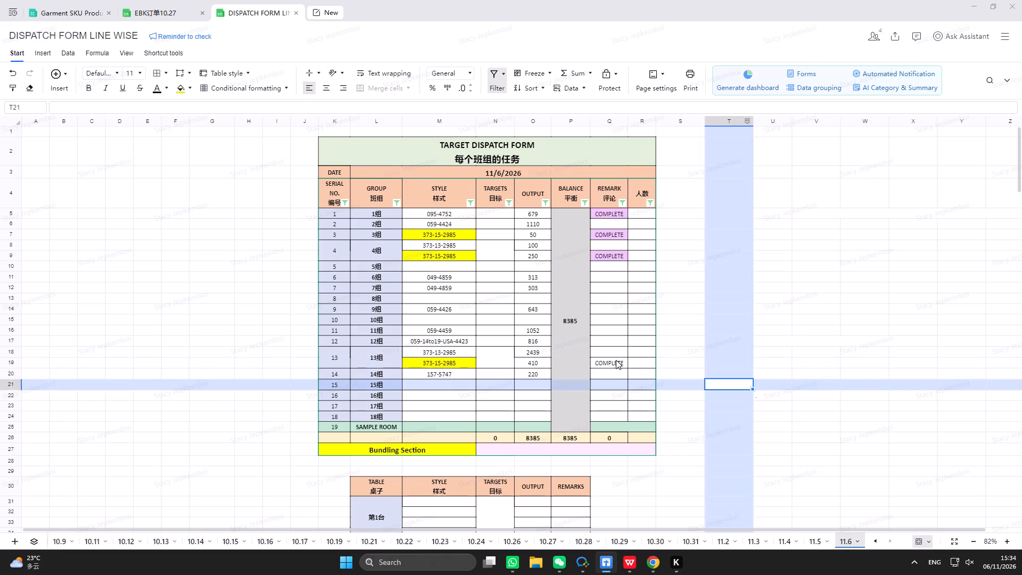
pyautogui.click(187, 87)
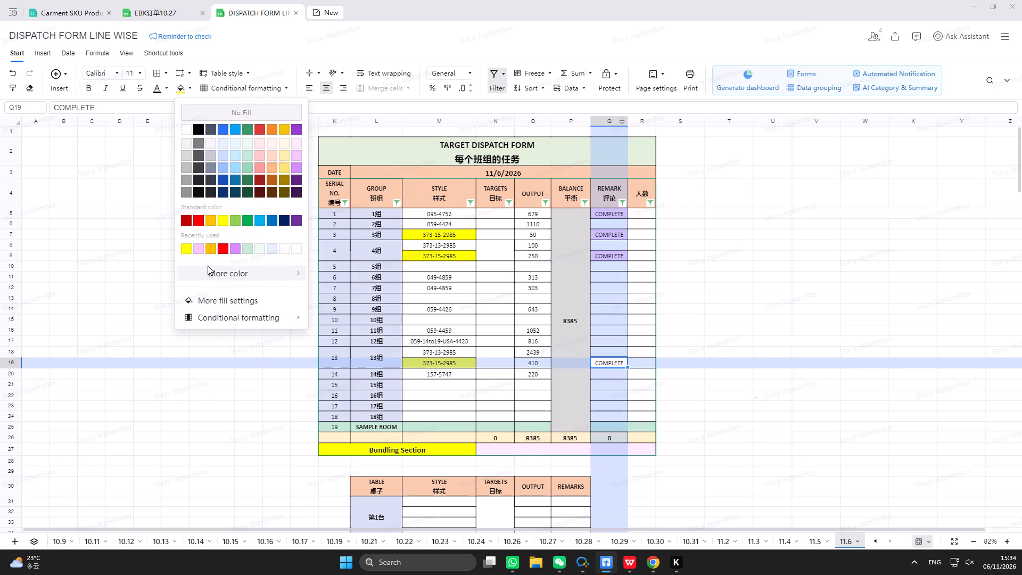
pyautogui.click(202, 250)
pyautogui.click(778, 388)
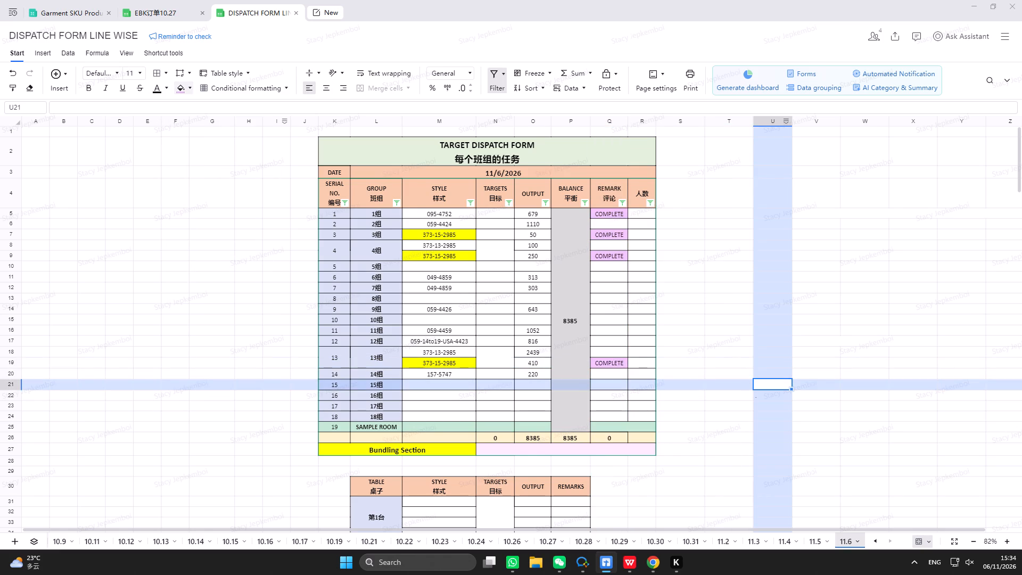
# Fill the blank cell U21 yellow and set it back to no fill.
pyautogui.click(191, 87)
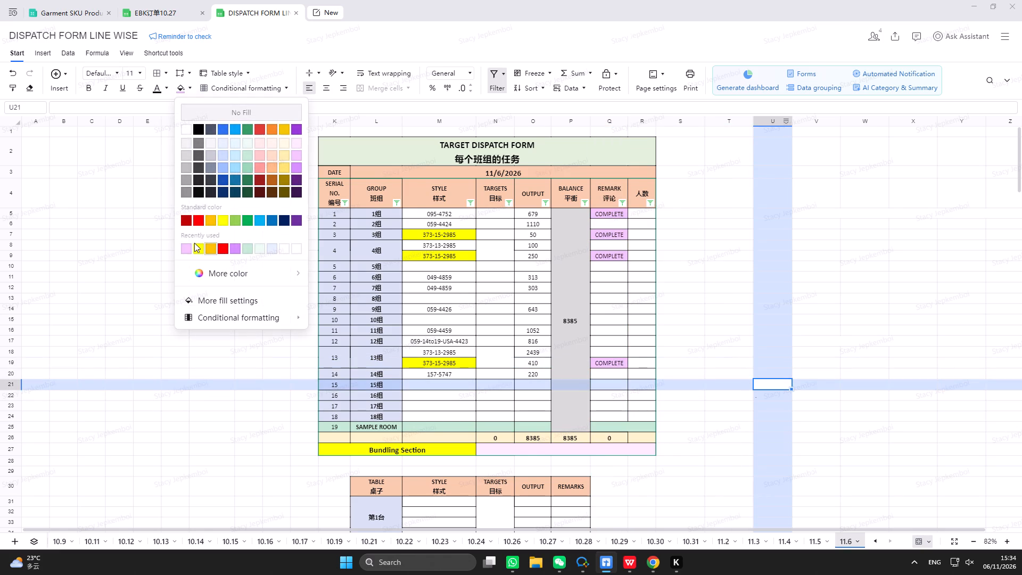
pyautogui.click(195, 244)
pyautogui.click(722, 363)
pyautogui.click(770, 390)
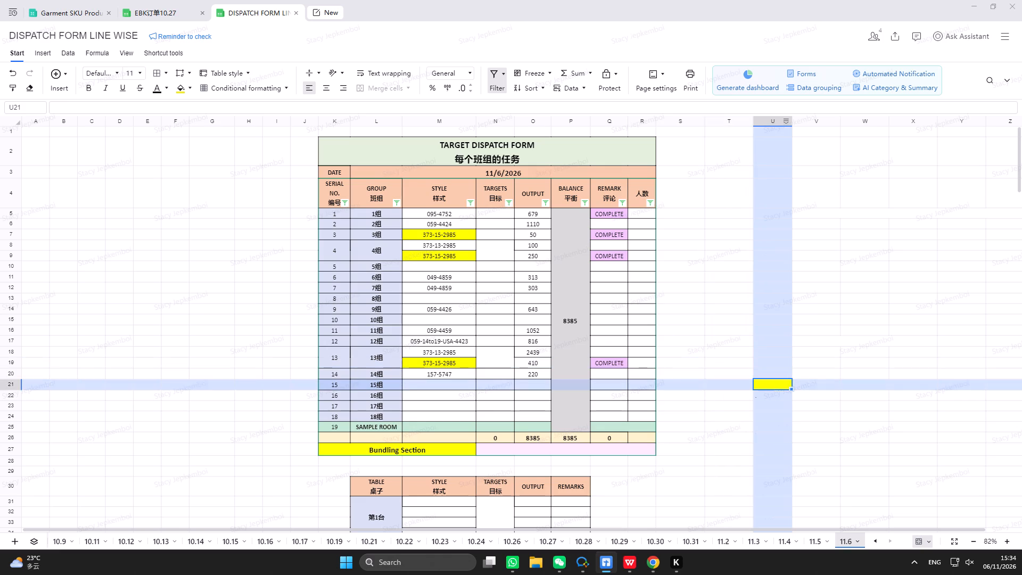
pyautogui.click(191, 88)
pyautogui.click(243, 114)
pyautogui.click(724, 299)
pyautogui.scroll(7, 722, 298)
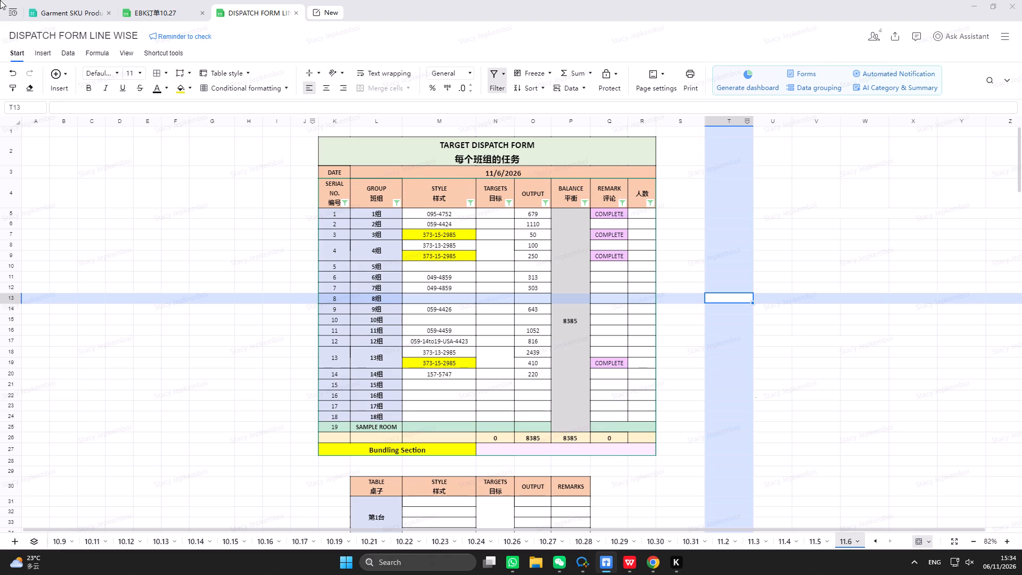
# Filter the EB PO column of the EBK订单10.27 planning sheet for 4459.
pyautogui.click(158, 13)
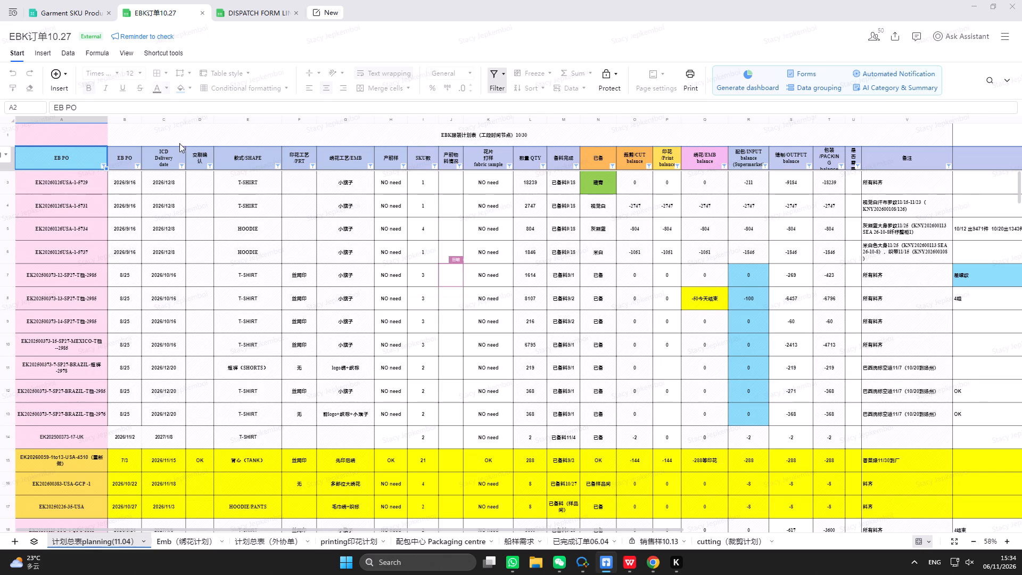
pyautogui.click(104, 165)
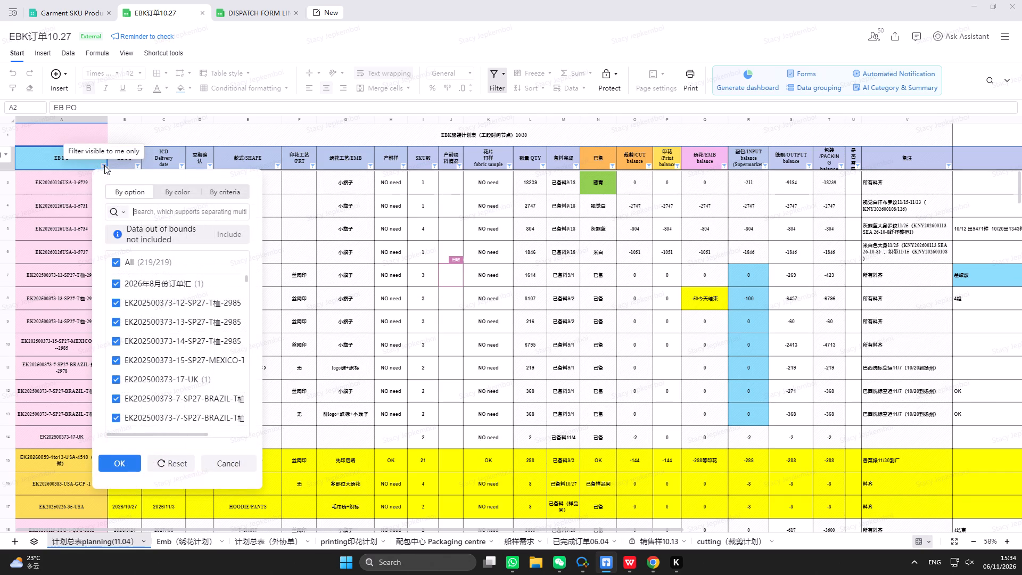
pyautogui.write('4459')
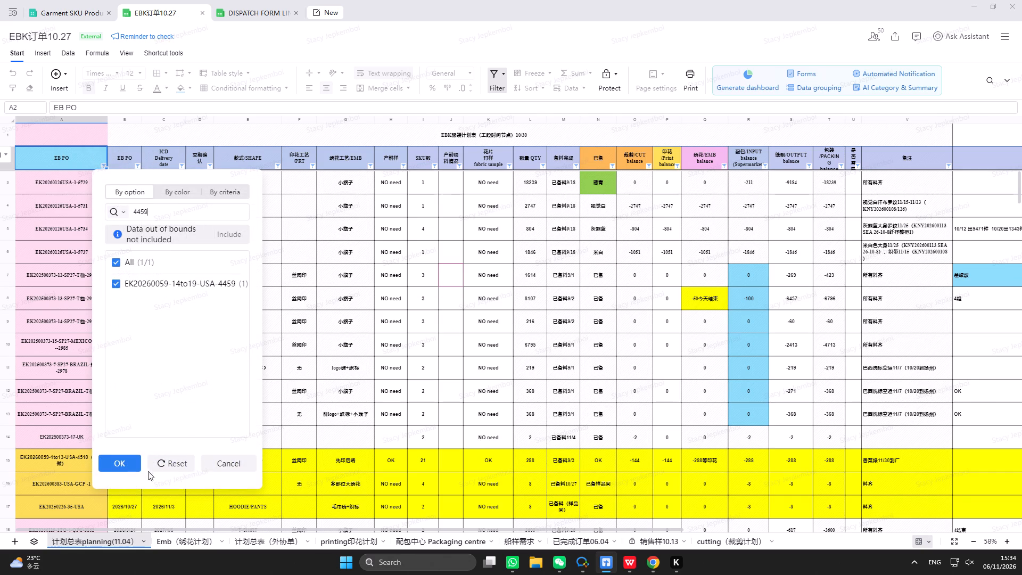
pyautogui.click(130, 465)
pyautogui.scroll(3, 257, 293)
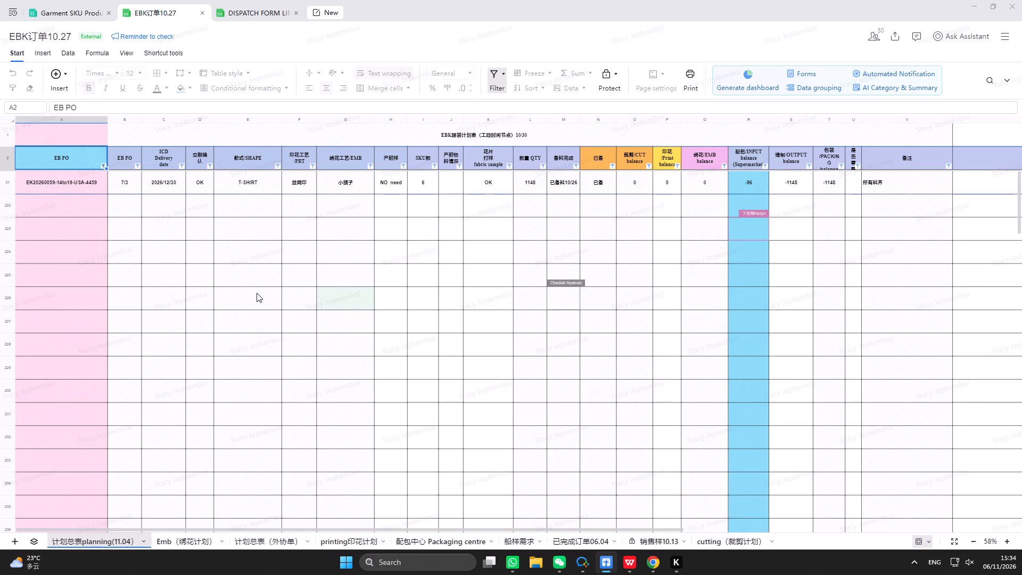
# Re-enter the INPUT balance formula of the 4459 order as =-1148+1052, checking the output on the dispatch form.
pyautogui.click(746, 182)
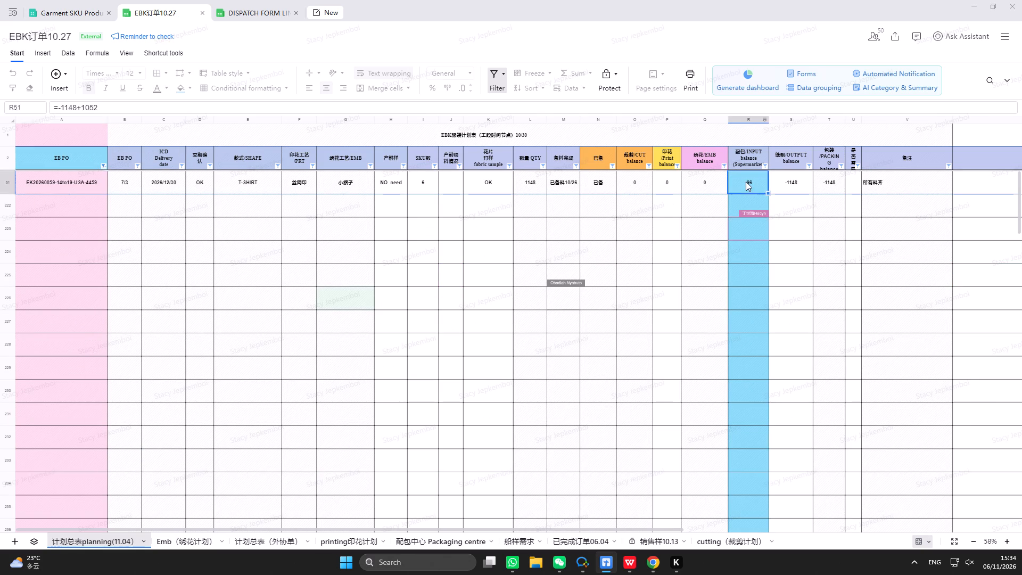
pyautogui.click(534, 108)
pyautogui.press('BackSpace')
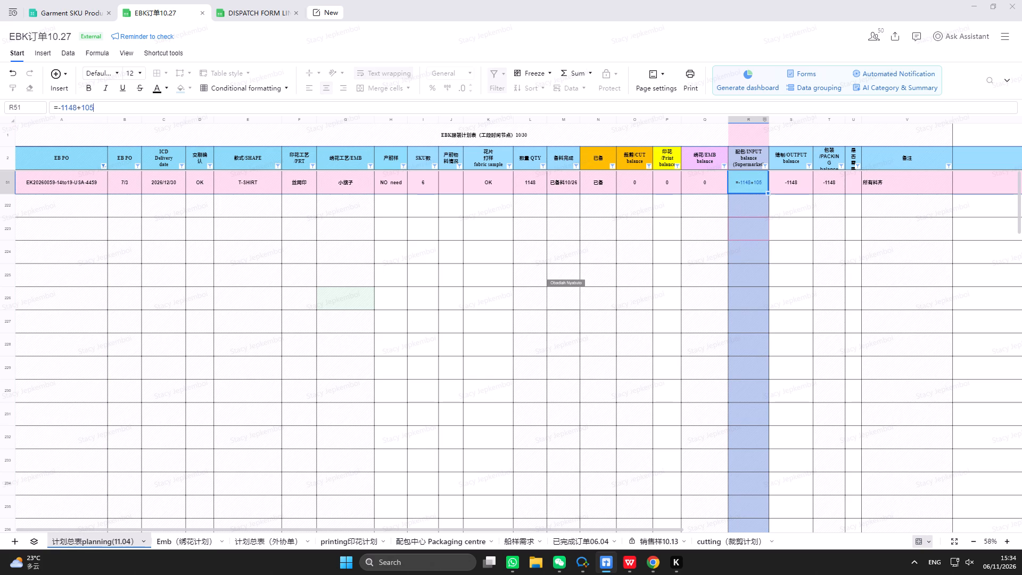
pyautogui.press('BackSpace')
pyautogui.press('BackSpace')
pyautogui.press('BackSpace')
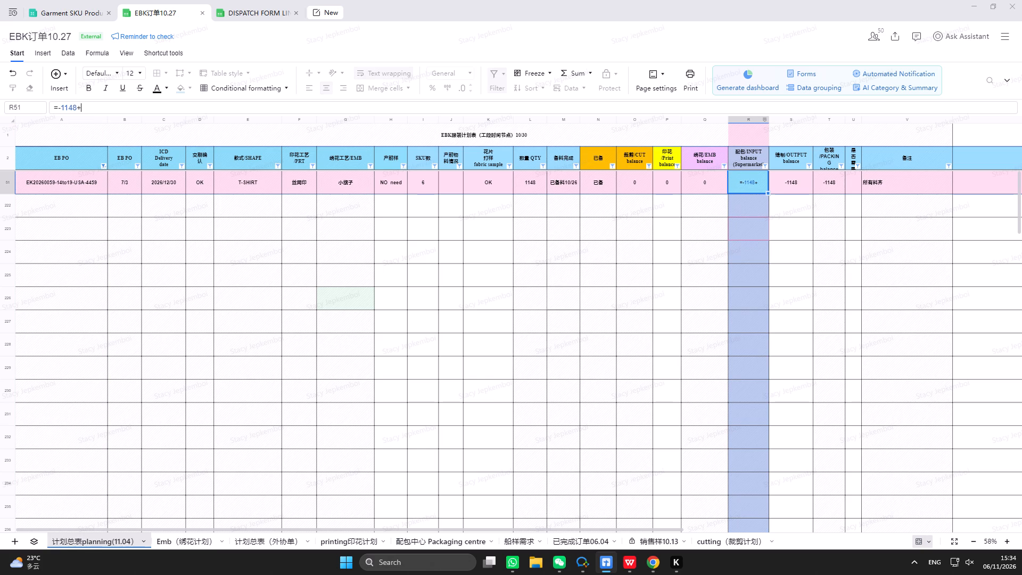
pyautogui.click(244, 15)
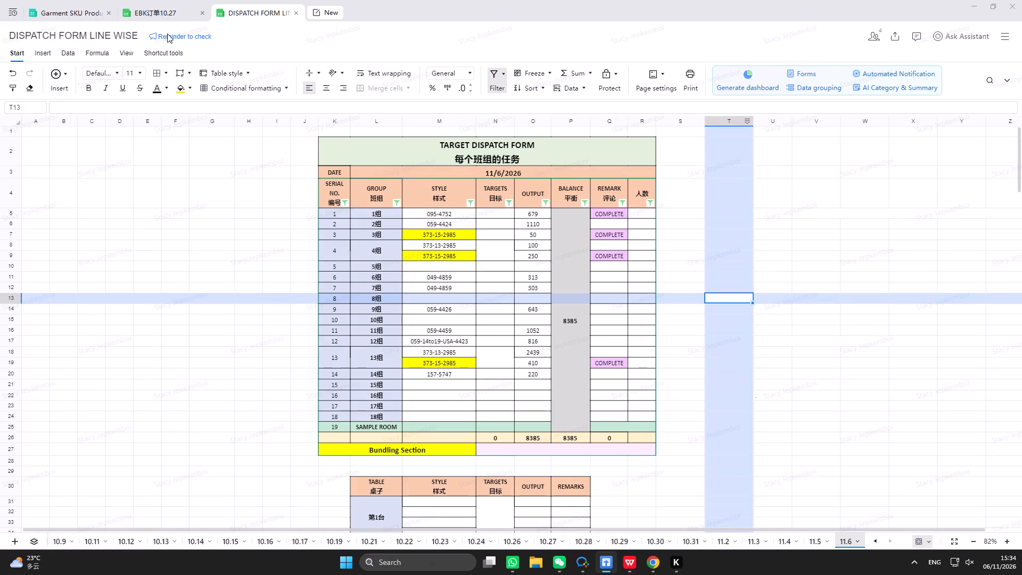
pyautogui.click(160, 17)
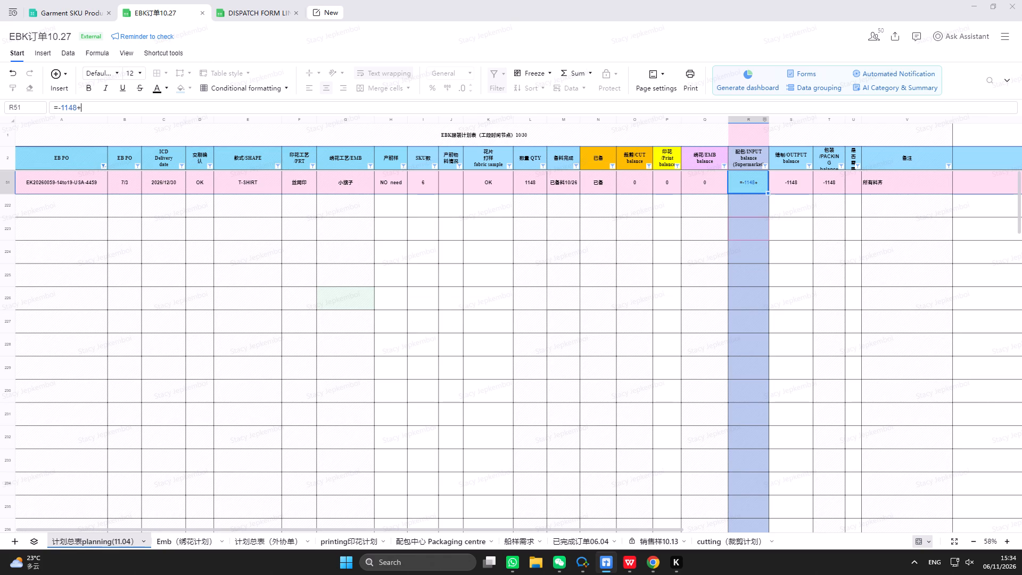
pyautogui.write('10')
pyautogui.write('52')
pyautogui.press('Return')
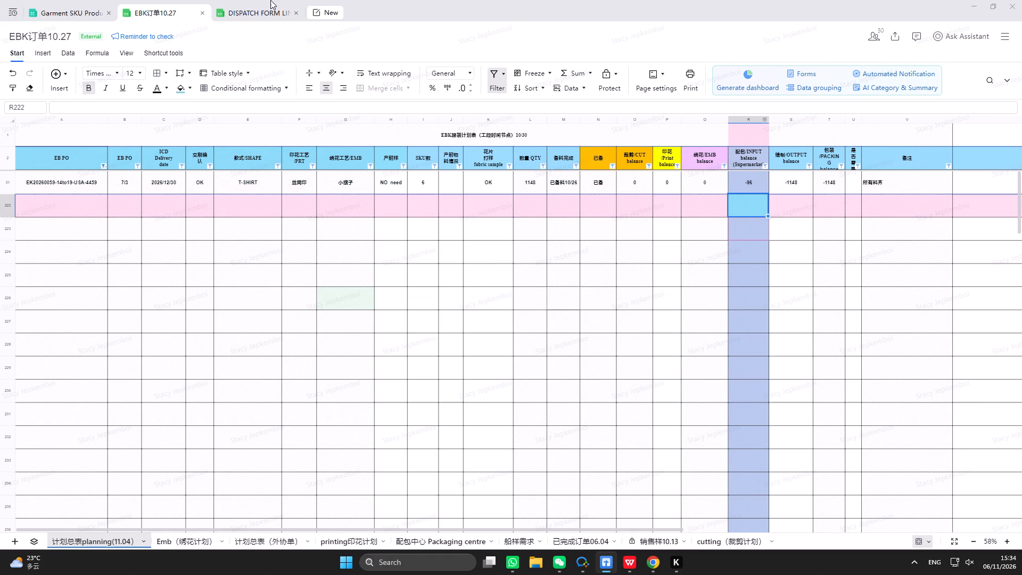
# Check the 059-4459 output on the dispatch form against the TTL QTY entries in the production tracker's 059-4459 sheet, including VEGAS GOLD.
pyautogui.click(258, 11)
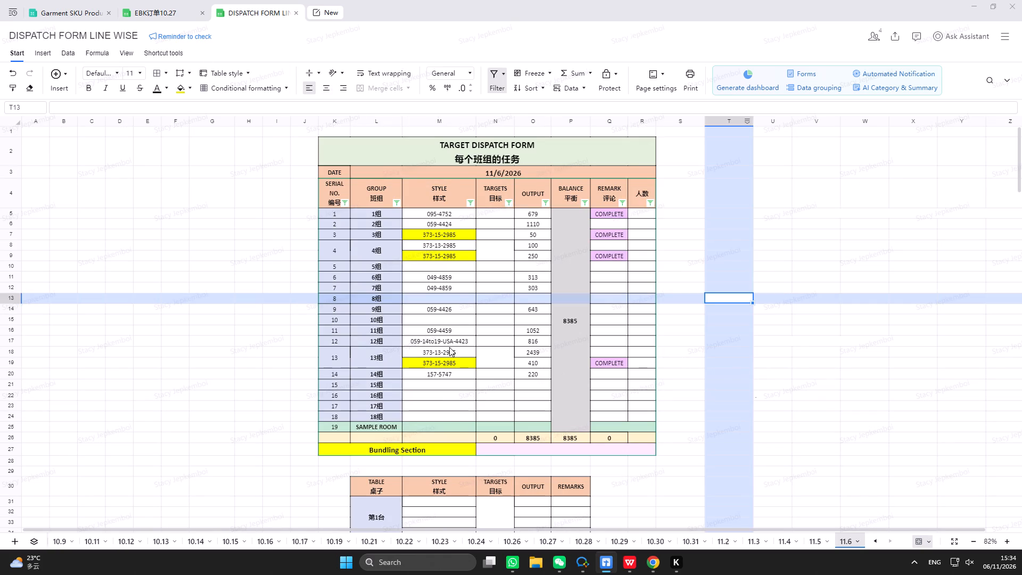
pyautogui.click(456, 328)
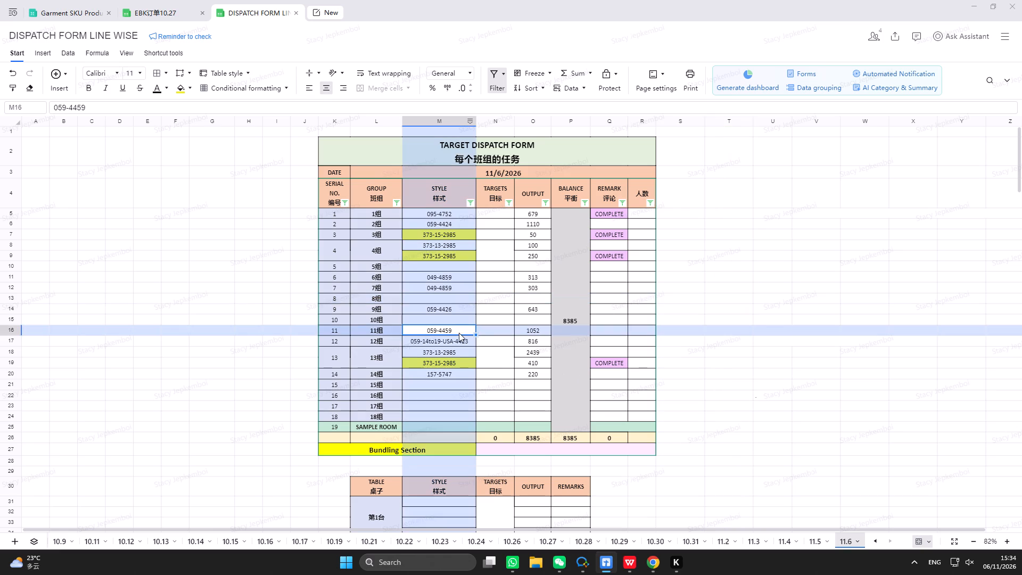
pyautogui.click(79, 11)
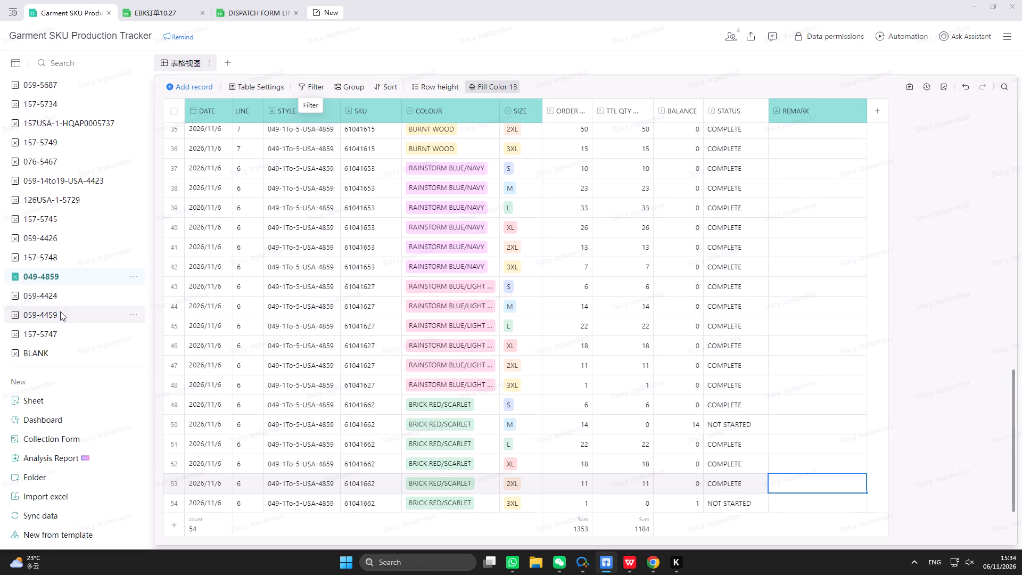
pyautogui.click(60, 311)
pyautogui.scroll(-3, 383, 366)
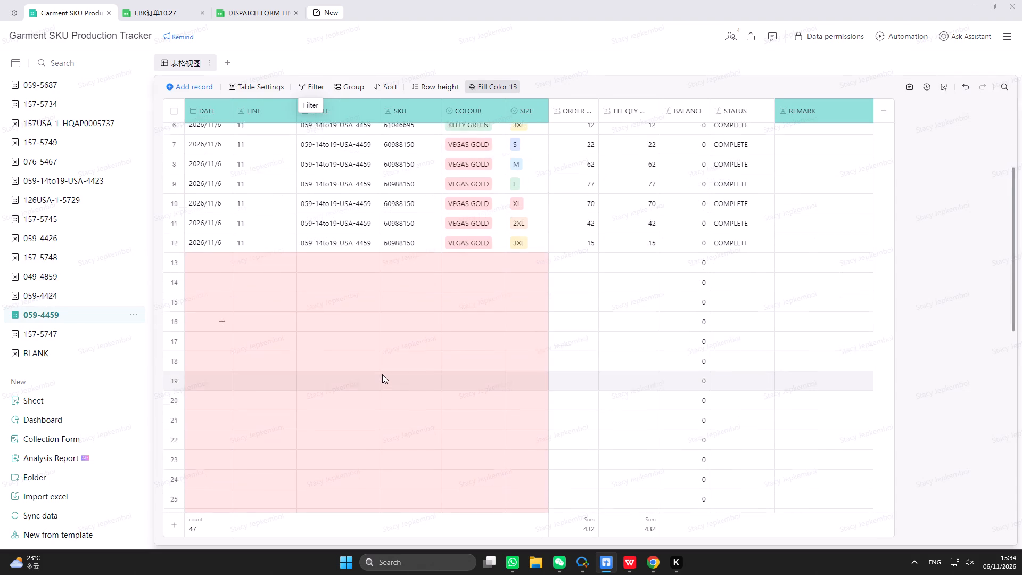
pyautogui.scroll(-1, 382, 374)
pyautogui.scroll(4, 382, 374)
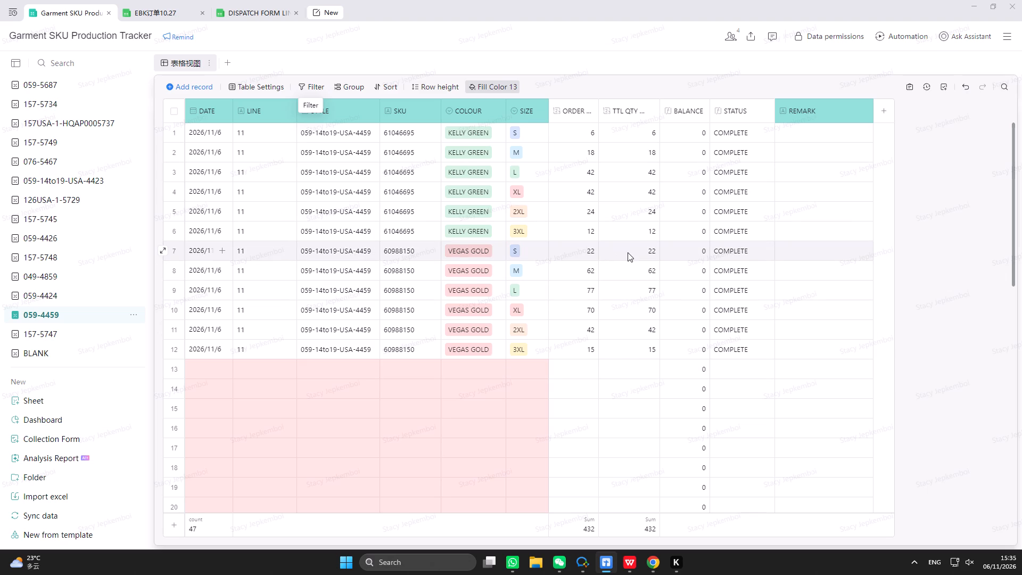
pyautogui.moveTo(630, 252); pyautogui.dragTo(637, 343)
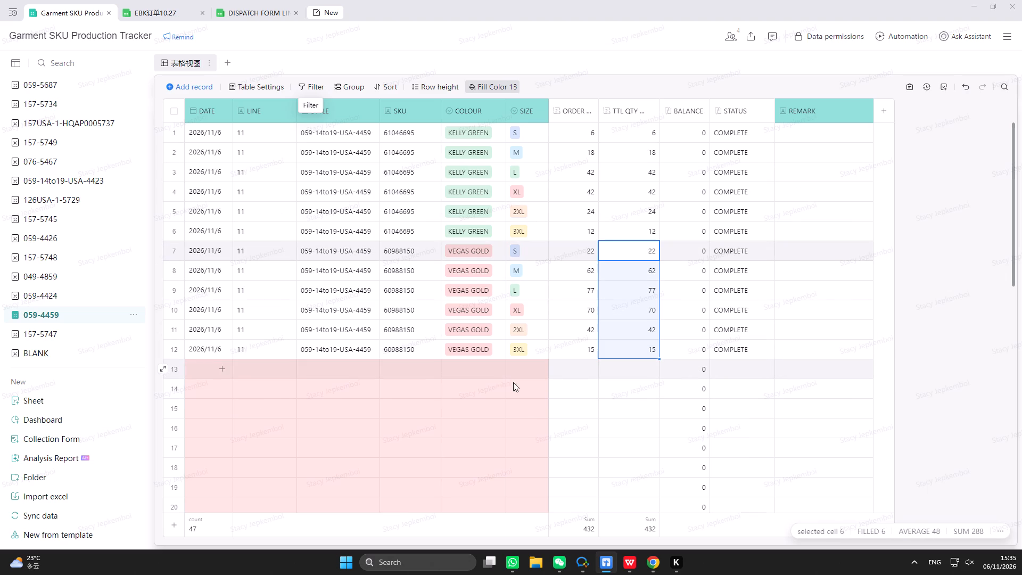
# Show the tracker's 059-4459 sheet side by side with the WPS order workbook listing SKUs 61046690 to 60988423.
pyautogui.click(431, 371)
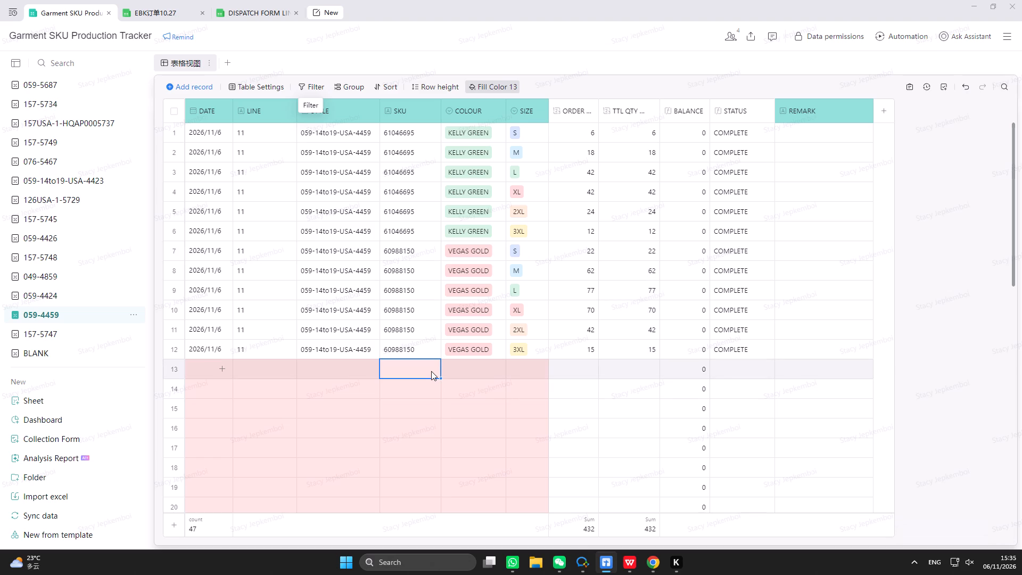
pyautogui.click(634, 563)
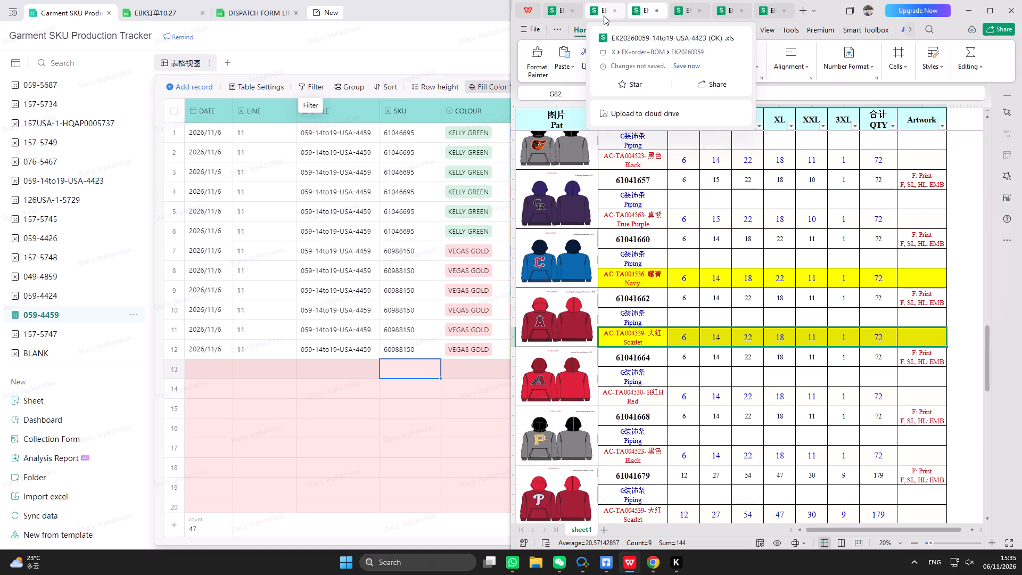
pyautogui.click(558, 11)
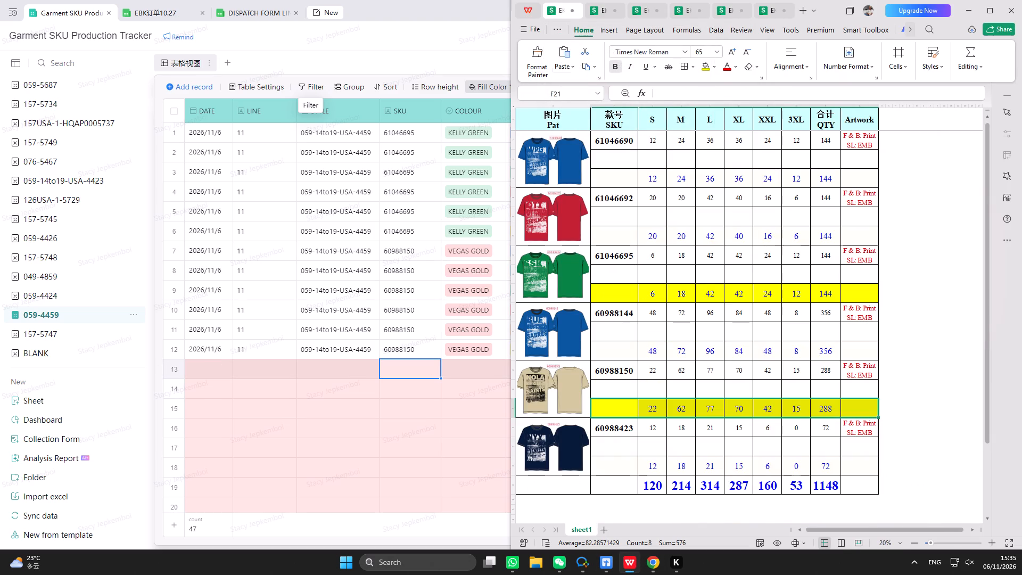
pyautogui.click(891, 74)
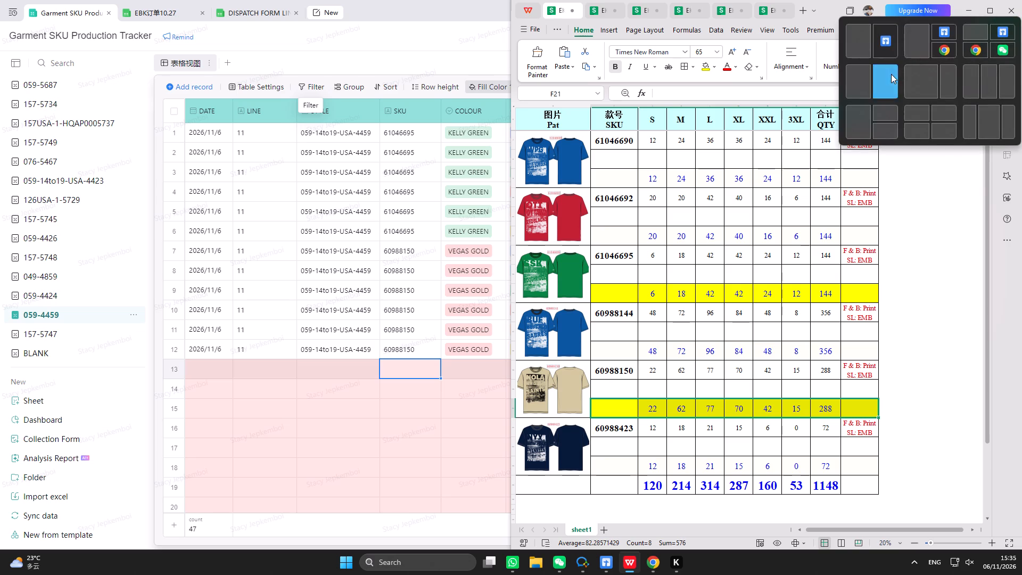
pyautogui.click(131, 147)
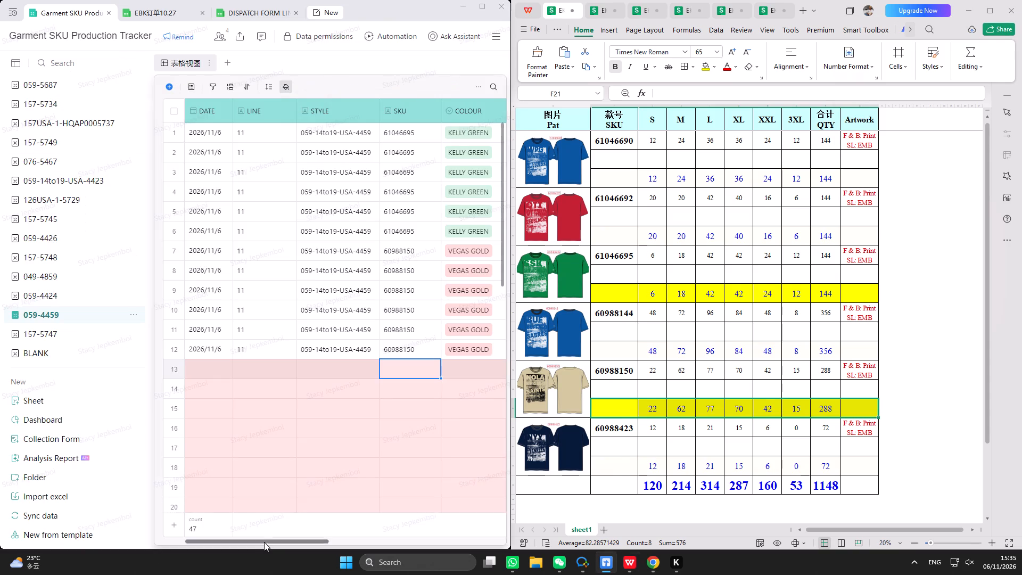
pyautogui.moveTo(264, 542); pyautogui.dragTo(303, 538)
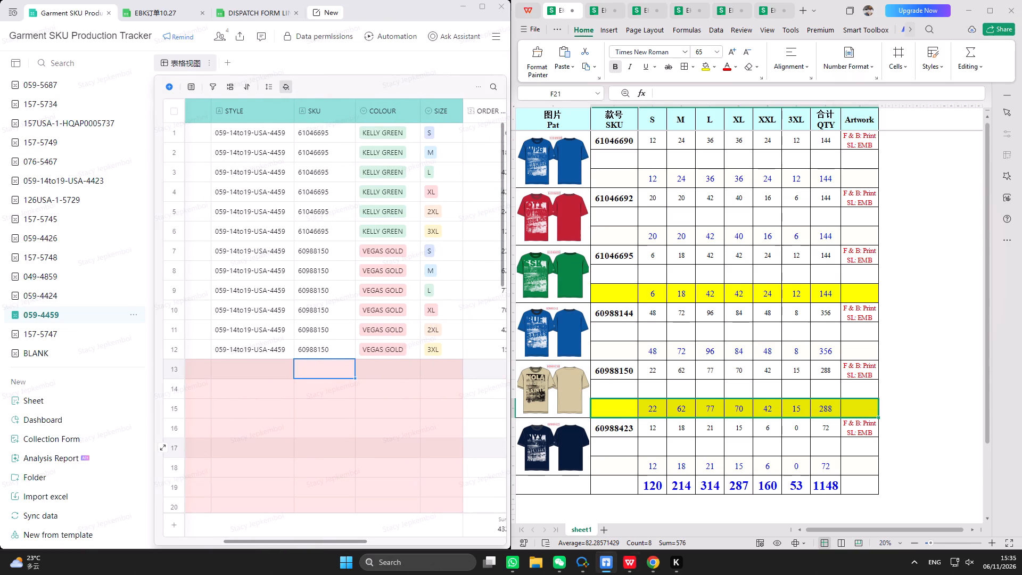
pyautogui.scroll(10, 697, 369)
# Copy SKU 61046690 from the order workbook into the SKU cell of row 13 on the tracker's 059-4459 sheet.
pyautogui.click(617, 140)
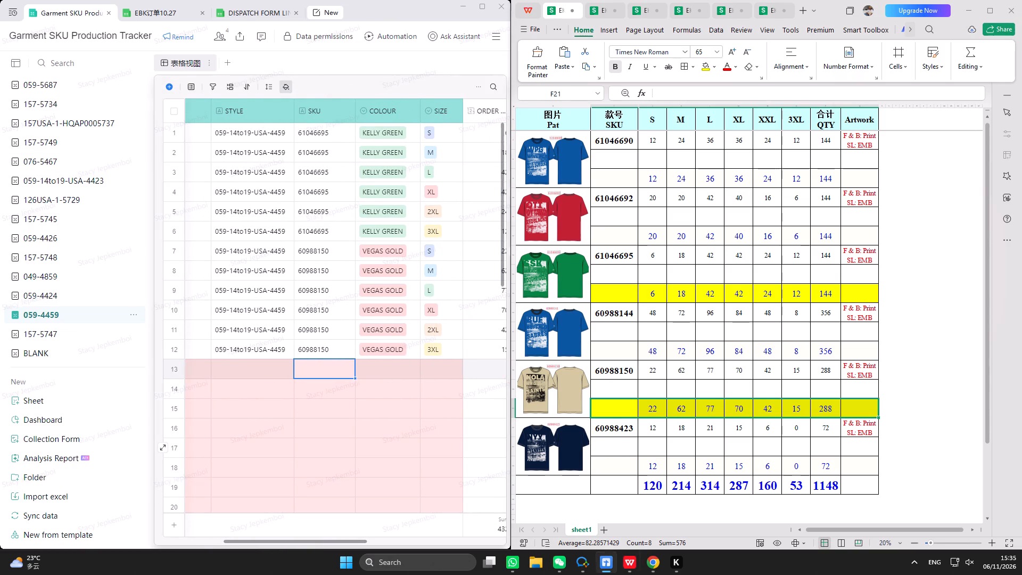
pyautogui.doubleClick(677, 95)
pyautogui.doubleClick(686, 70)
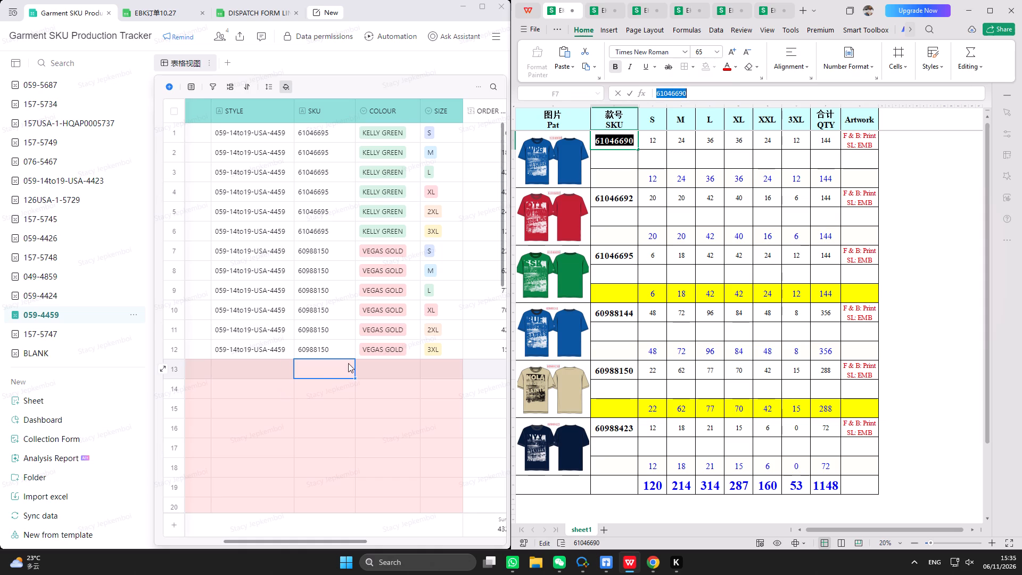
pyautogui.doubleClick(318, 369)
pyautogui.rightClick(318, 369)
pyautogui.click(348, 455)
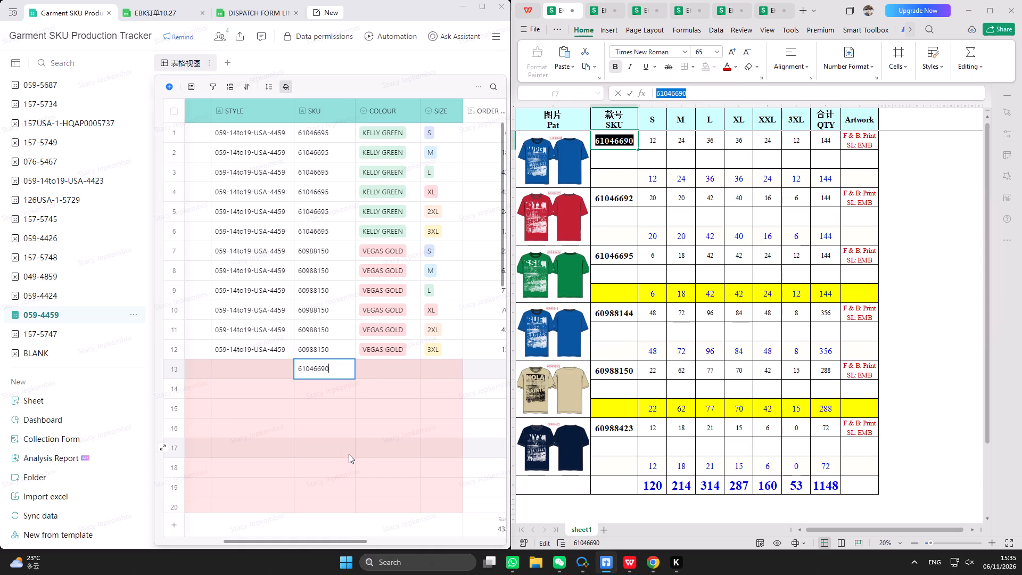
# Set row 13's colour on the tracker's 059-4459 sheet to a new option, LIGHT ROYAL.
pyautogui.click(389, 359)
pyautogui.click(390, 366)
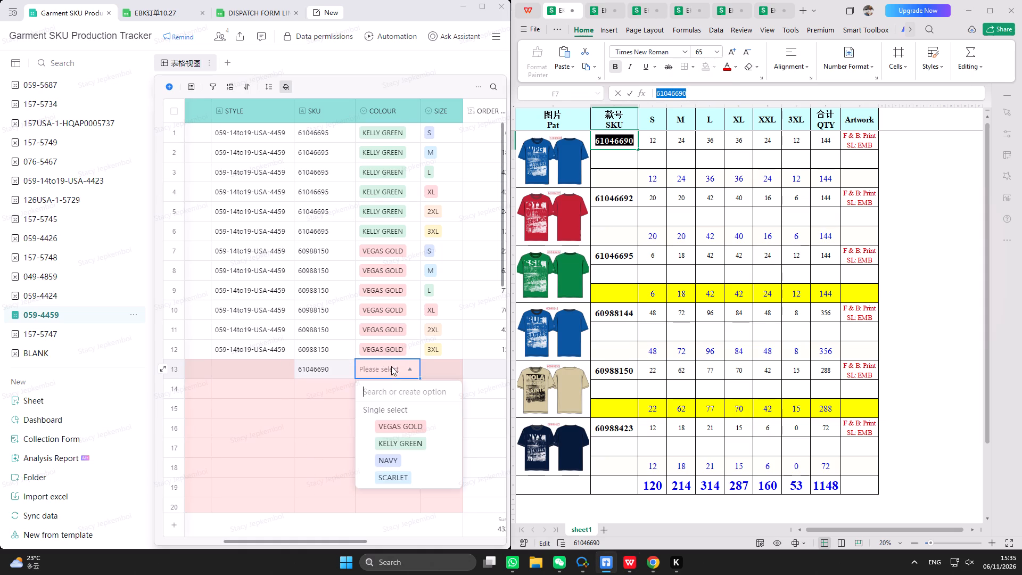
pyautogui.write('LIGHT ROYAL')
pyautogui.click(367, 420)
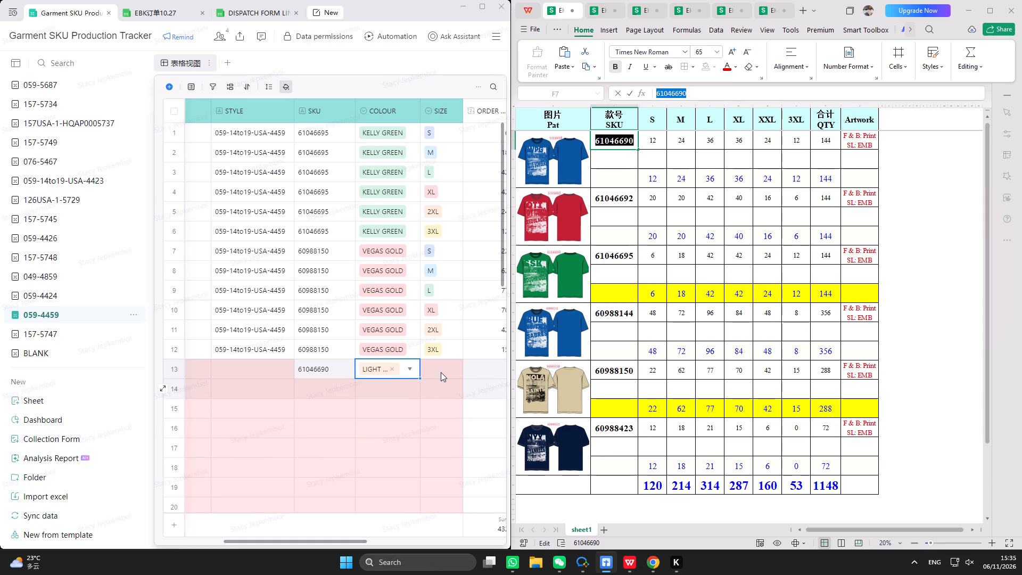
# Assign sizes S, M, L, XL, 2XL and 3XL to rows 13 to 18 of the 059-4459 sheet.
pyautogui.doubleClick(441, 372)
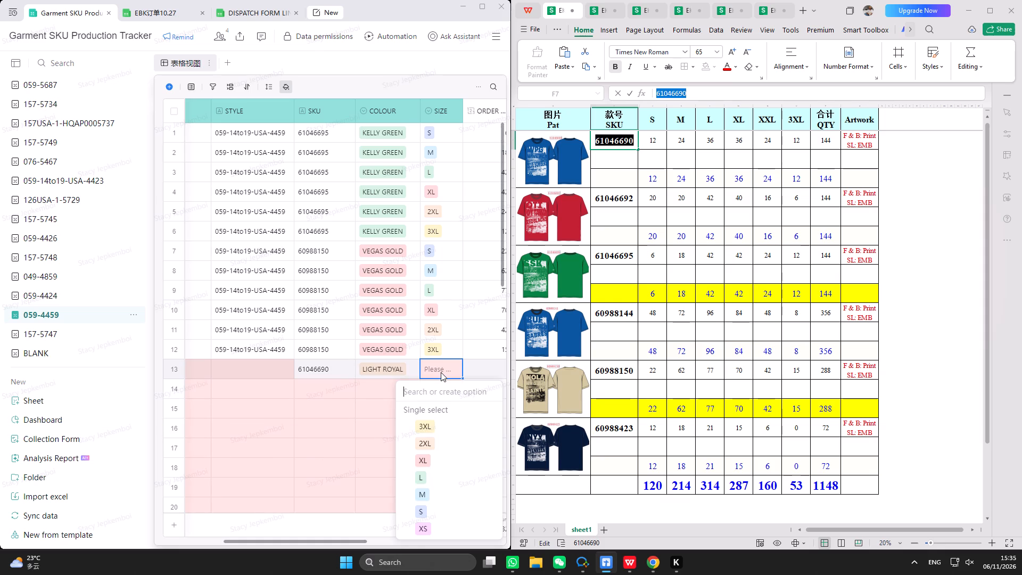
pyautogui.click(442, 512)
pyautogui.doubleClick(444, 392)
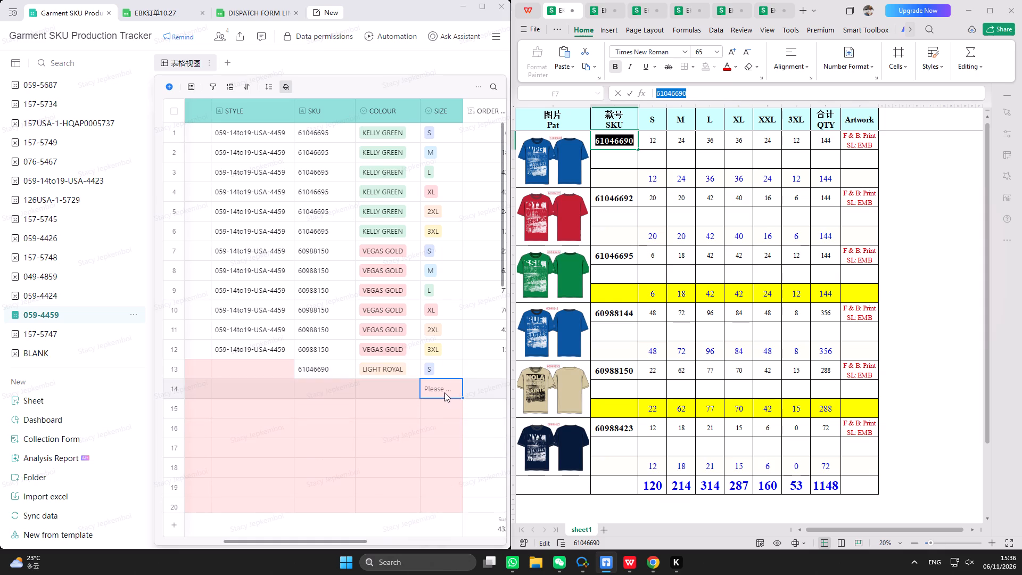
pyautogui.click(446, 391)
pyautogui.click(446, 391)
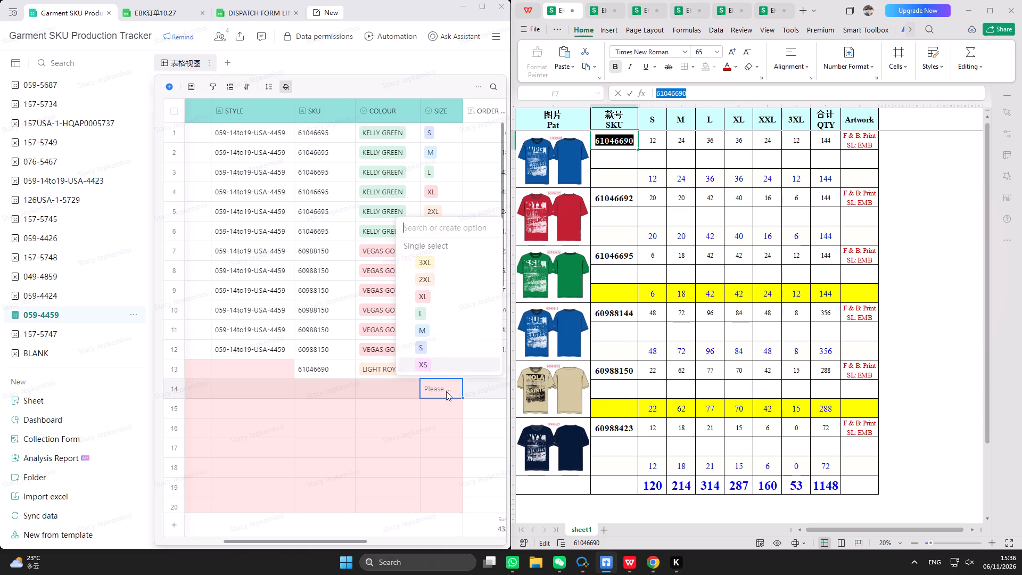
pyautogui.click(440, 334)
pyautogui.doubleClick(437, 410)
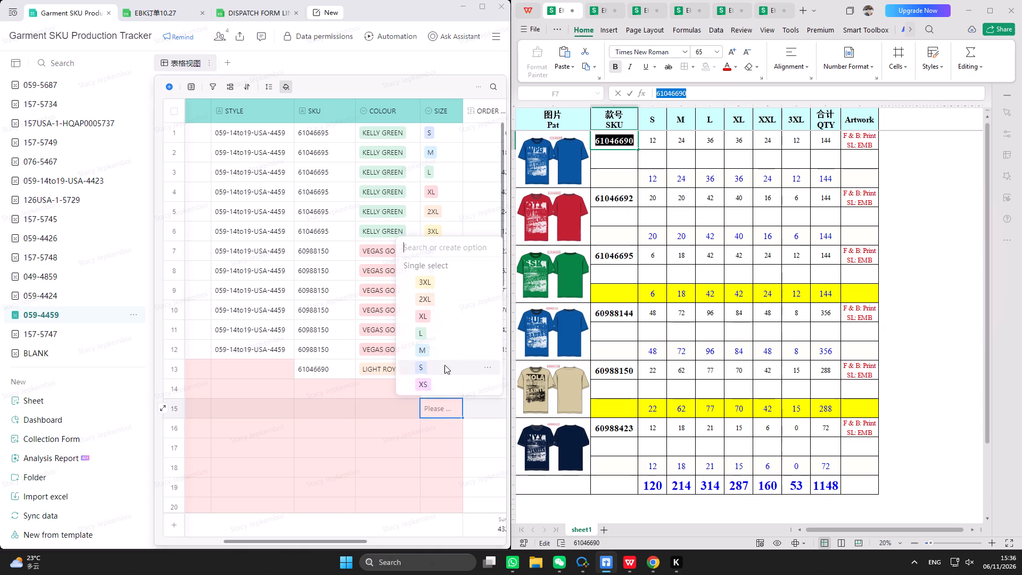
pyautogui.click(441, 334)
pyautogui.doubleClick(444, 428)
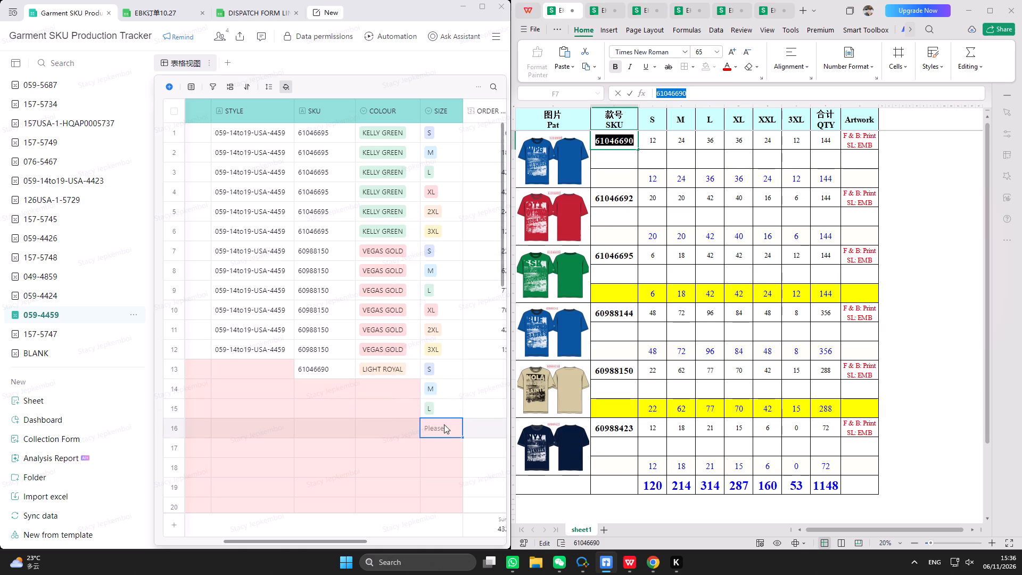
pyautogui.click(438, 337)
pyautogui.doubleClick(444, 449)
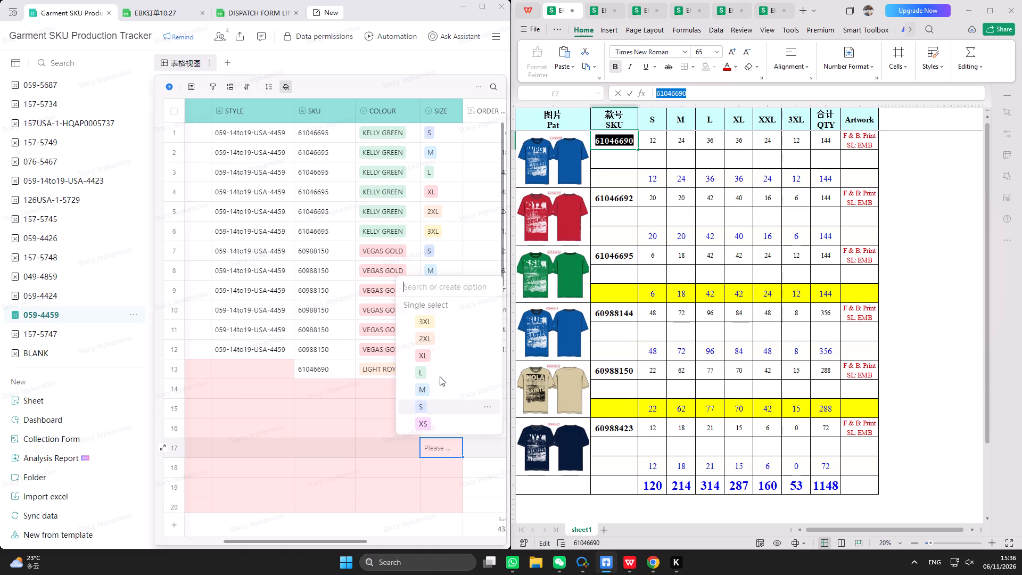
pyautogui.click(433, 341)
pyautogui.doubleClick(447, 474)
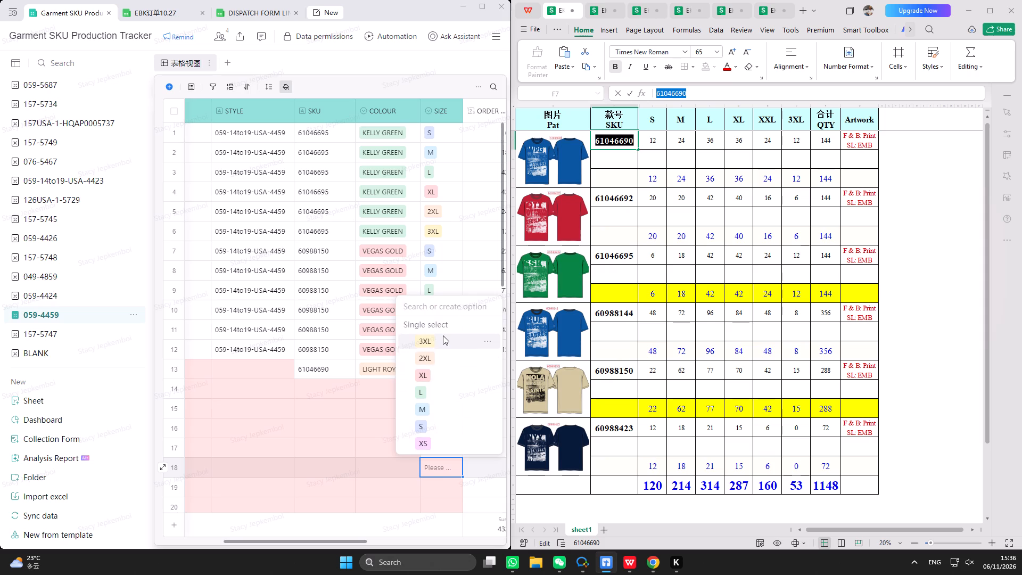
pyautogui.click(443, 335)
# Highlight the blue quantity row of SKU 61046690 in yellow in the WPS order workbook.
pyautogui.click(476, 371)
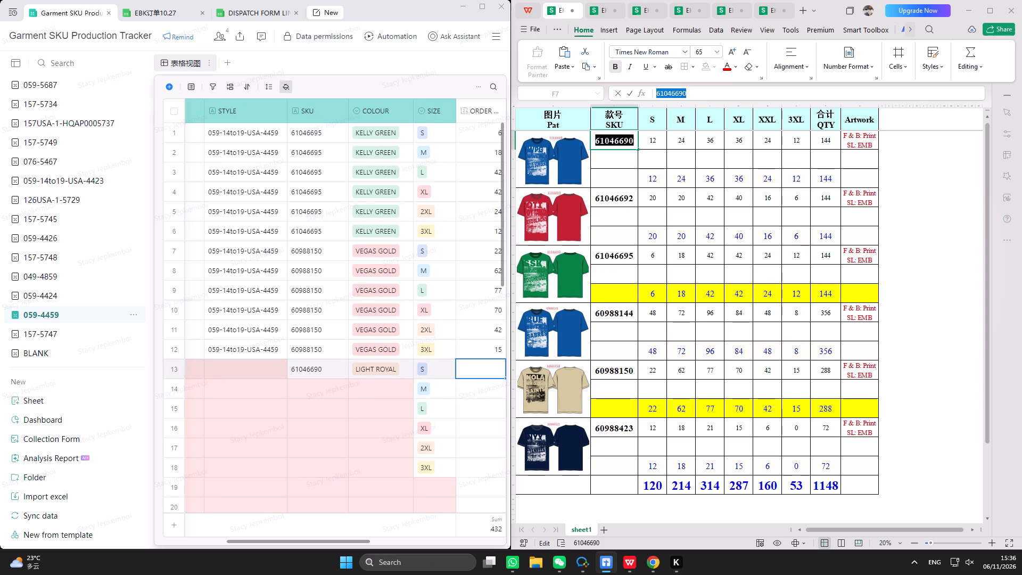
pyautogui.moveTo(615, 179); pyautogui.dragTo(856, 177)
pyautogui.click(702, 68)
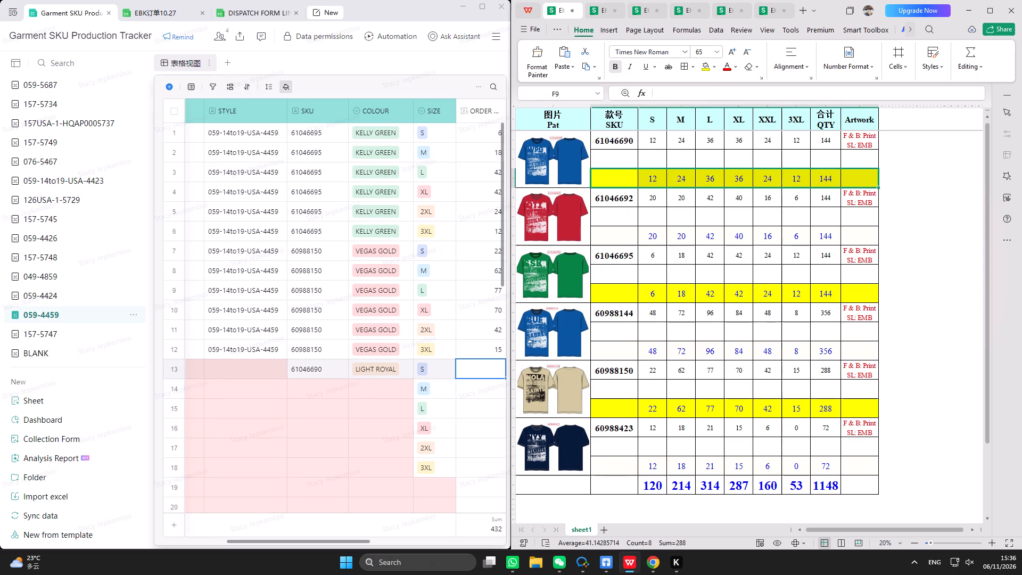
# Enter ORDER quantities 12, 24, 36, 36, 24 and 12 for sizes S to 3XL in the tracker's rows 13 to 18.
pyautogui.click(482, 400)
pyautogui.click(477, 368)
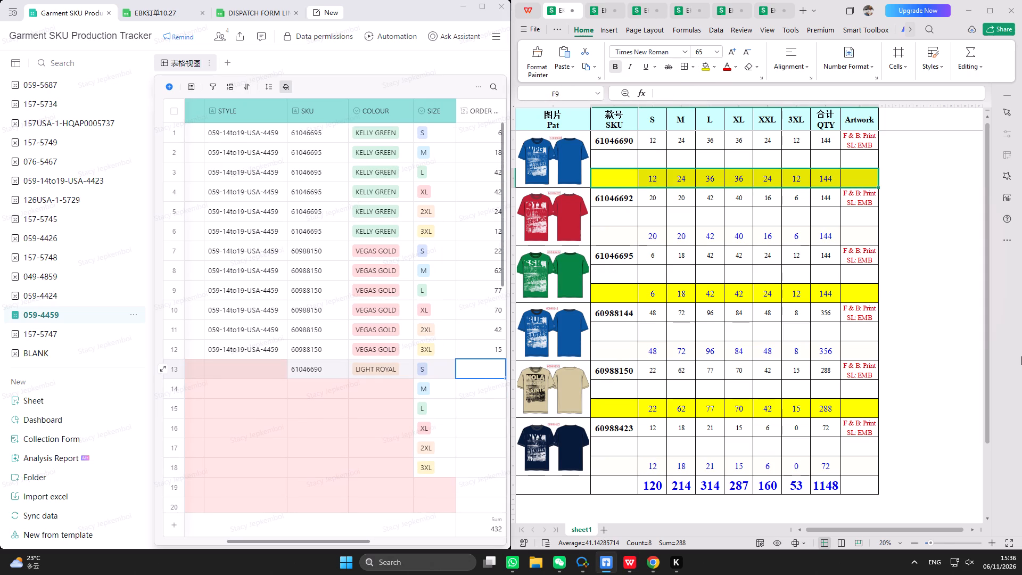
pyautogui.write('12')
pyautogui.press('Return')
pyautogui.write('24')
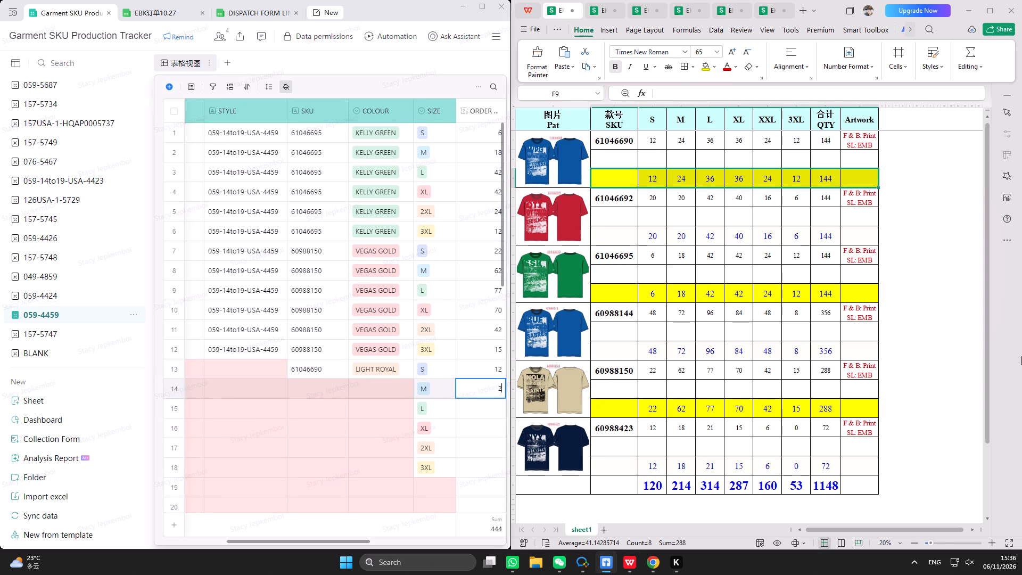
pyautogui.press('Return')
pyautogui.write('36')
pyautogui.press('Return')
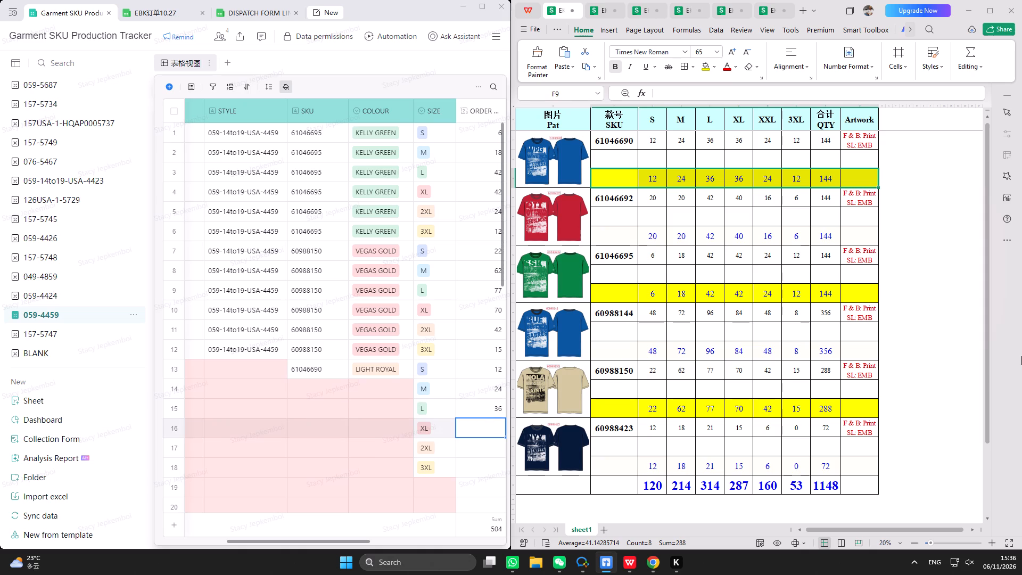
pyautogui.write('36')
pyautogui.press('Return')
pyautogui.write('24')
pyautogui.press('Return')
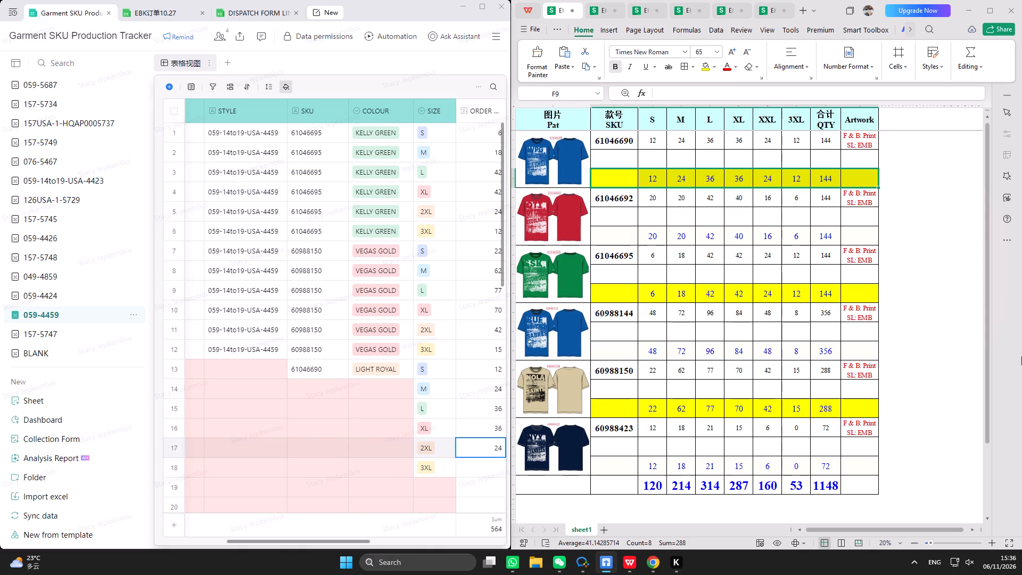
pyautogui.write('12')
pyautogui.press('Return')
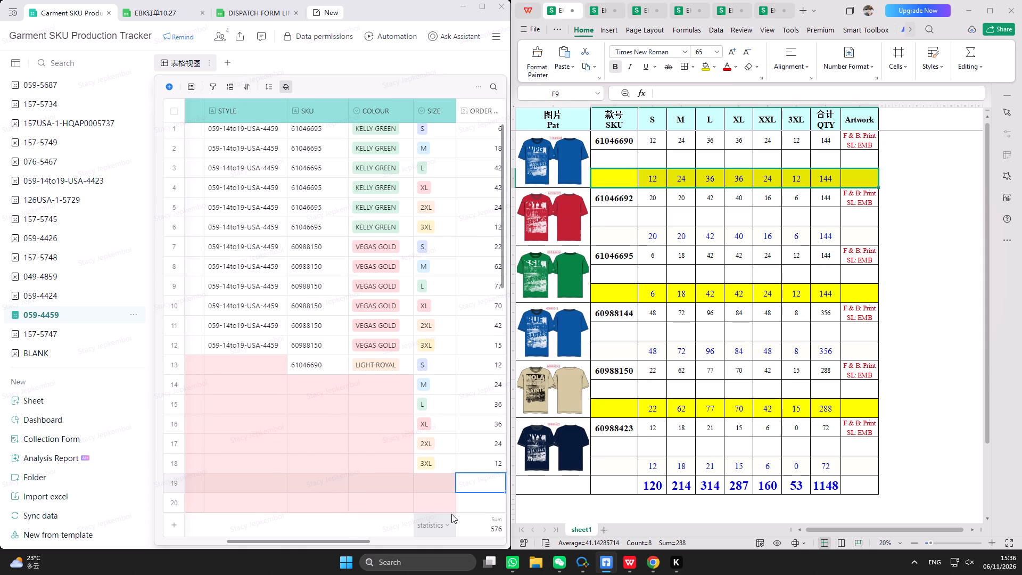
# Enter TTL QTY values 12, 24, 36, 36, 0 and 12 for sizes S to 3XL in rows 13 to 18.
pyautogui.moveTo(355, 541); pyautogui.dragTo(395, 546)
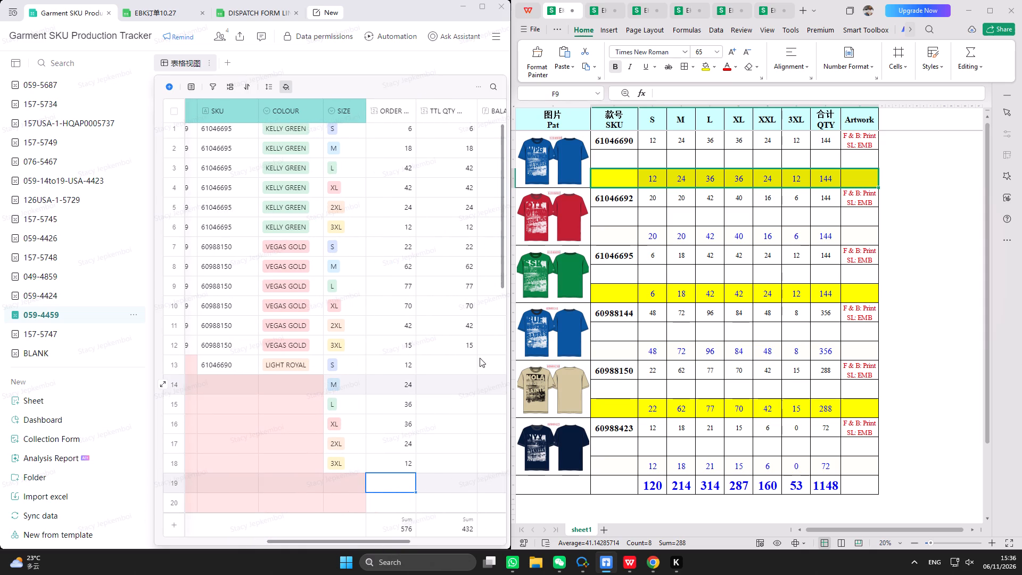
pyautogui.click(463, 368)
pyautogui.write('12')
pyautogui.press('Return')
pyautogui.write('24')
pyautogui.press('Return')
pyautogui.write('36')
pyautogui.press('Return')
pyautogui.write('36')
pyautogui.press('Return')
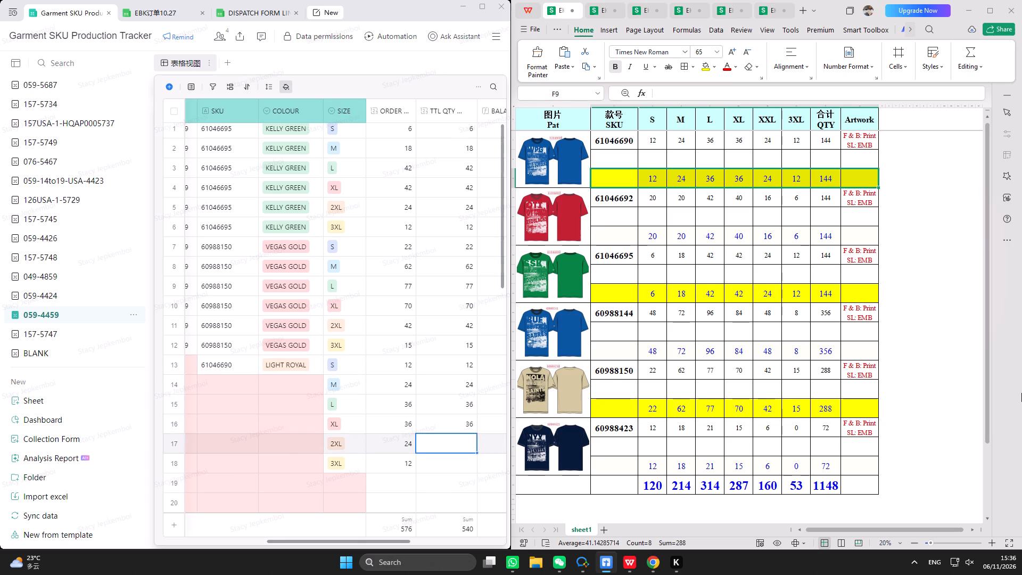
pyautogui.press('0')
pyautogui.press('Return')
pyautogui.write('12')
pyautogui.press('Return')
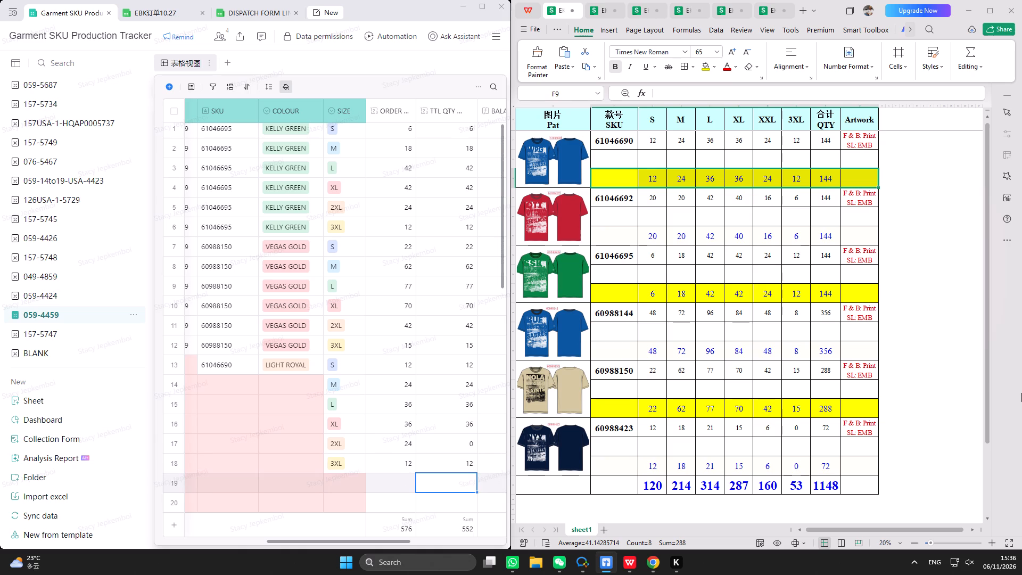
# Copy SKU 61046692 from the order workbook into the SKU cell of row 19 on the tracker's 059-4459 sheet.
pyautogui.scroll(-5, 349, 457)
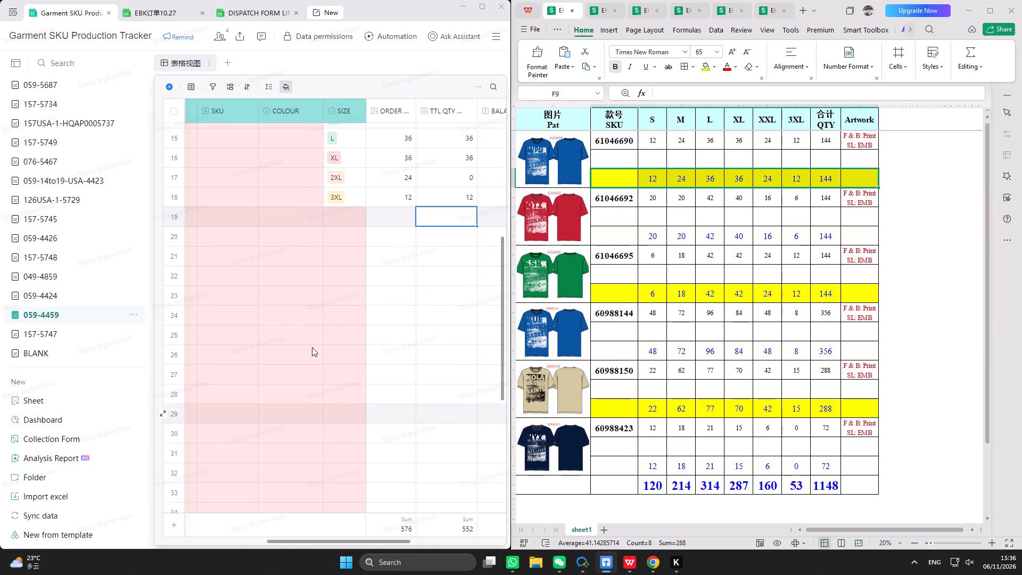
pyautogui.scroll(2, 309, 336)
pyautogui.click(235, 316)
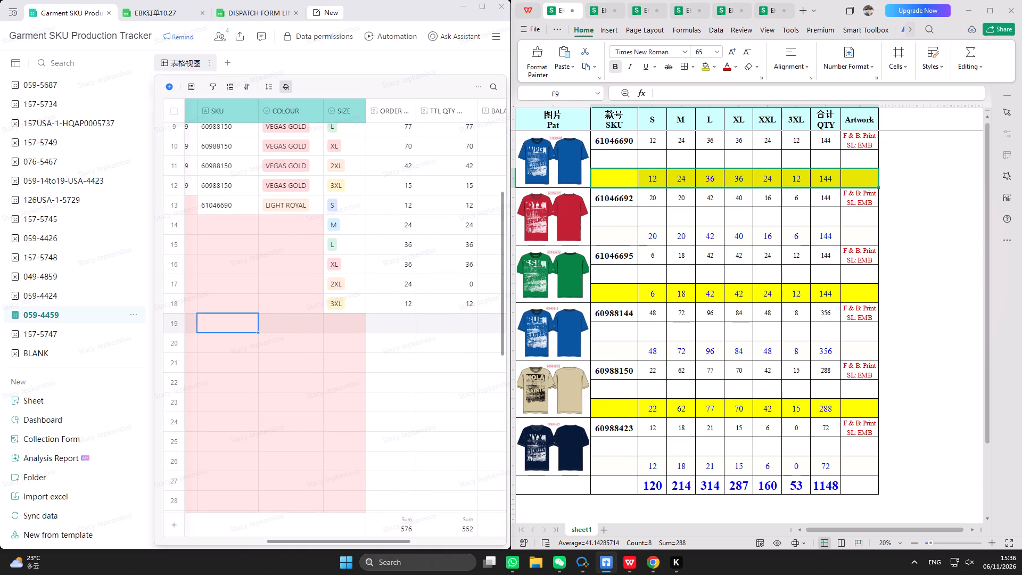
pyautogui.click(623, 199)
pyautogui.doubleClick(689, 94)
pyautogui.doubleClick(697, 66)
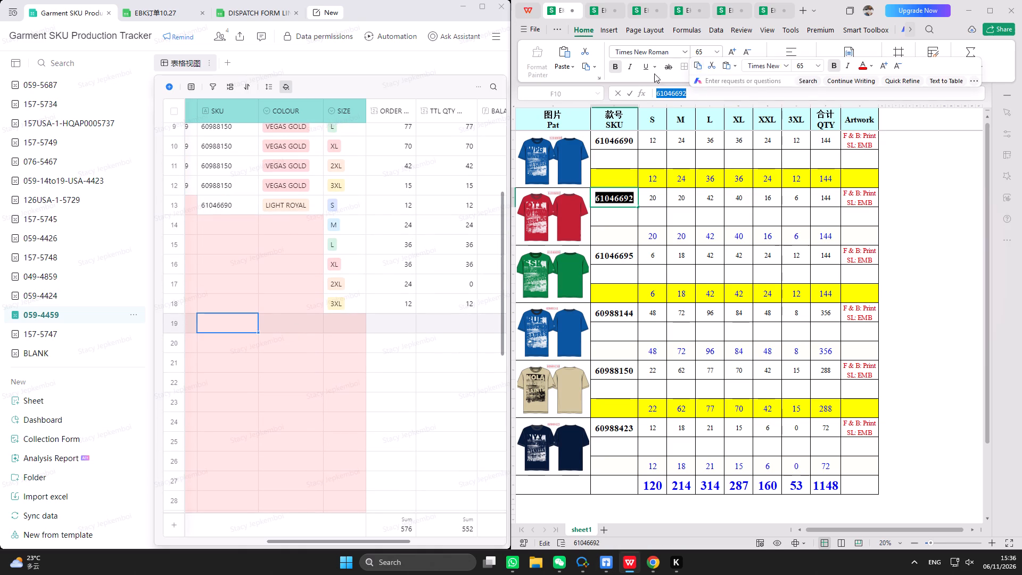
pyautogui.doubleClick(217, 323)
pyautogui.rightClick(217, 323)
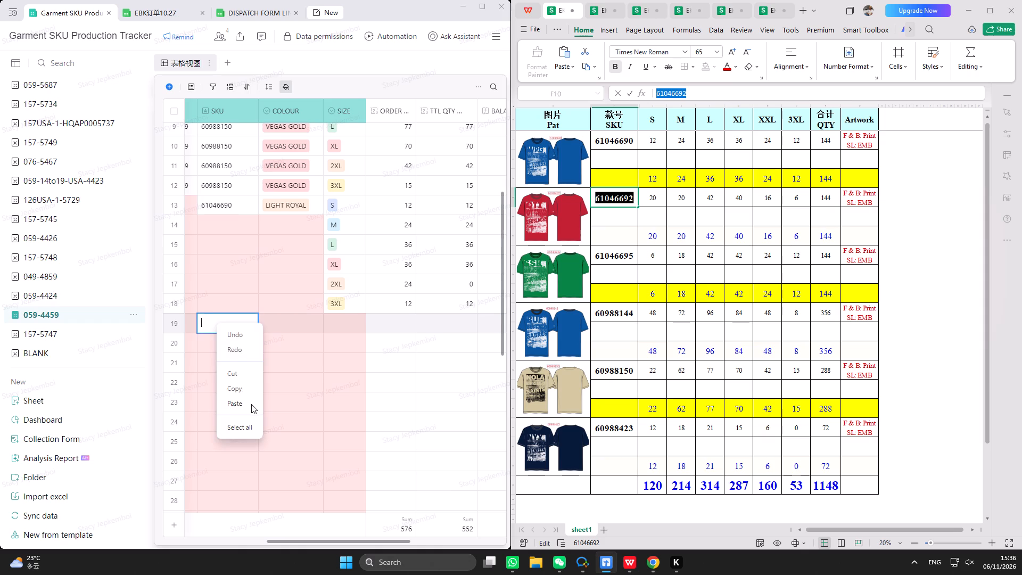
pyautogui.click(251, 404)
# Set the colour of row 19, SKU 61046692, to SCARLET.
pyautogui.click(287, 322)
pyautogui.click(287, 322)
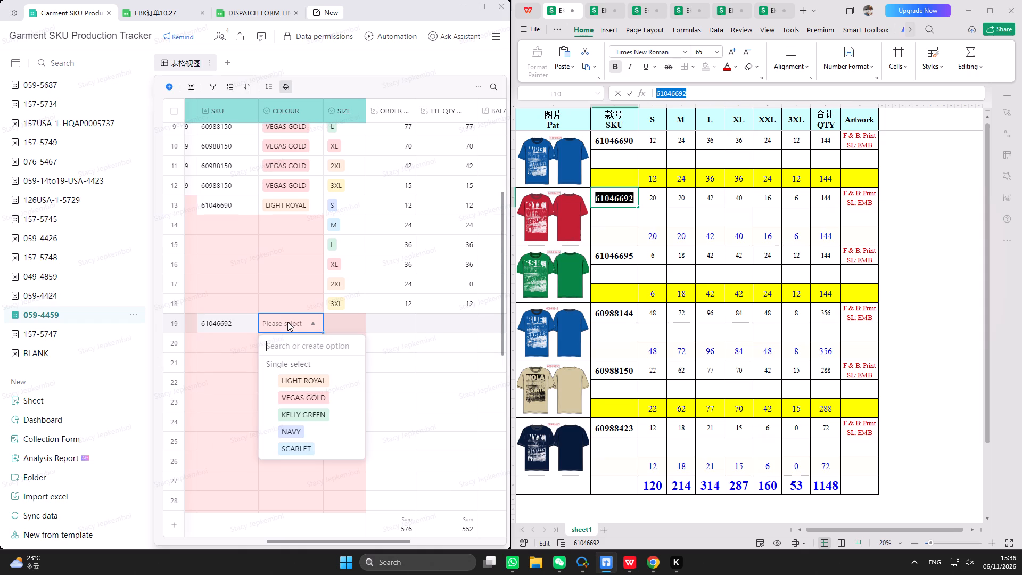
pyautogui.click(312, 445)
# Assign sizes S, M, L, XL, 2XL and 3XL to rows 19 to 24 of the 059-4459 sheet.
pyautogui.doubleClick(348, 322)
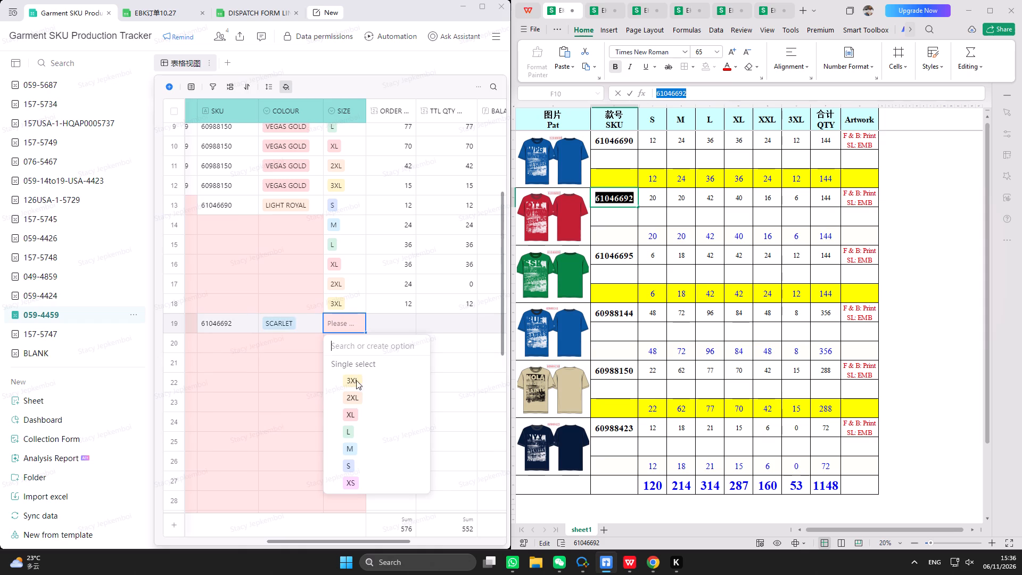
pyautogui.click(375, 465)
pyautogui.doubleClick(347, 343)
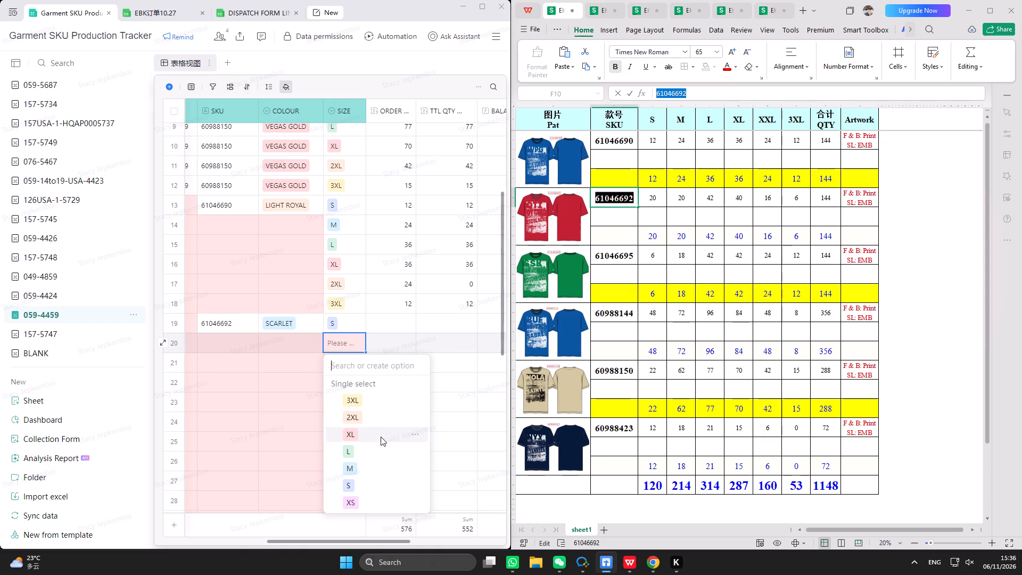
pyautogui.click(376, 457)
pyautogui.doubleClick(351, 344)
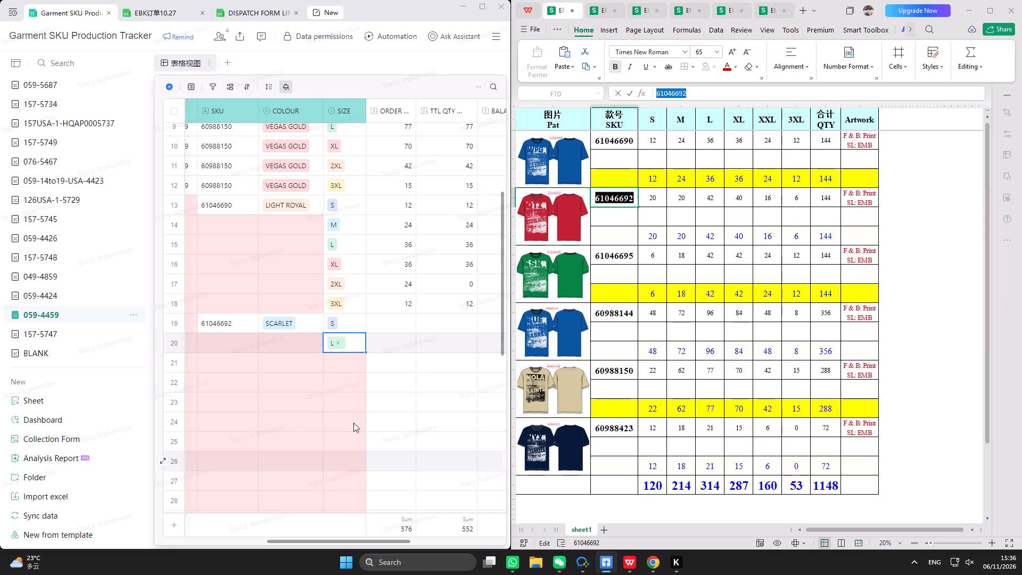
pyautogui.click(351, 344)
pyautogui.click(360, 470)
pyautogui.doubleClick(337, 358)
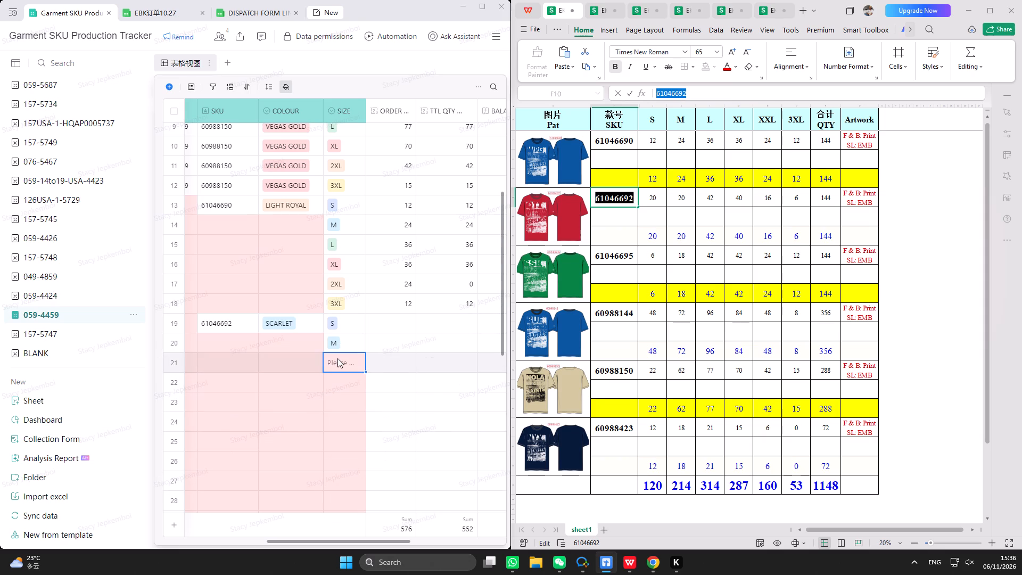
pyautogui.click(374, 474)
pyautogui.doubleClick(337, 379)
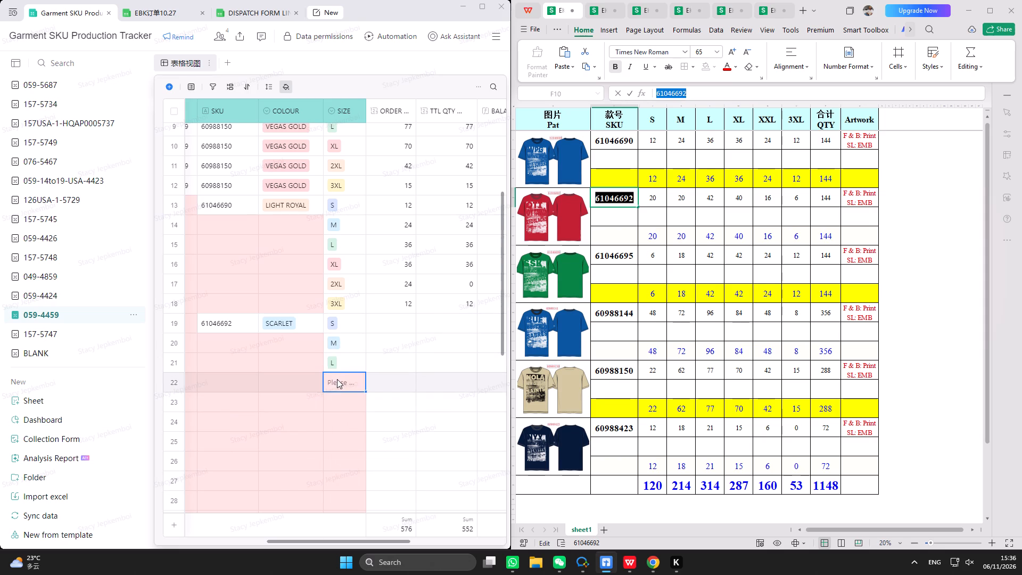
pyautogui.click(362, 293)
pyautogui.doubleClick(351, 403)
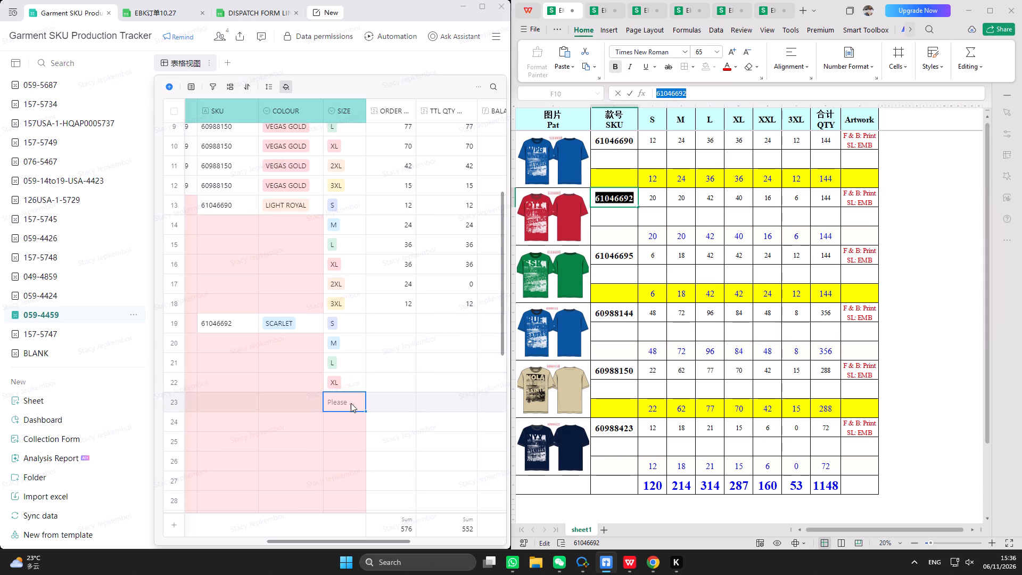
pyautogui.click(365, 289)
pyautogui.doubleClick(332, 424)
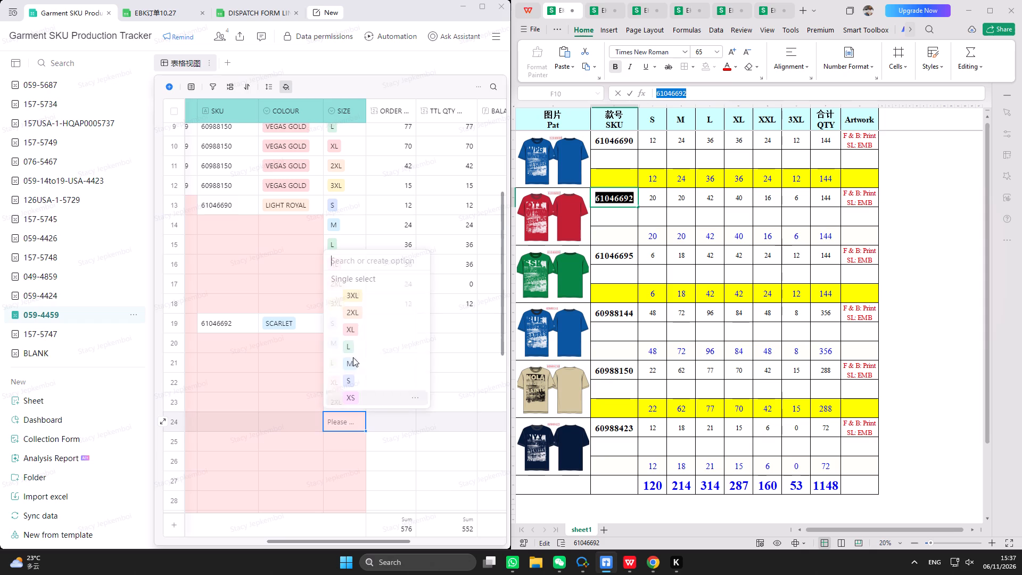
pyautogui.click(372, 289)
# Highlight the blue quantity row of SKU 61046692 in yellow in the WPS order workbook.
pyautogui.click(391, 327)
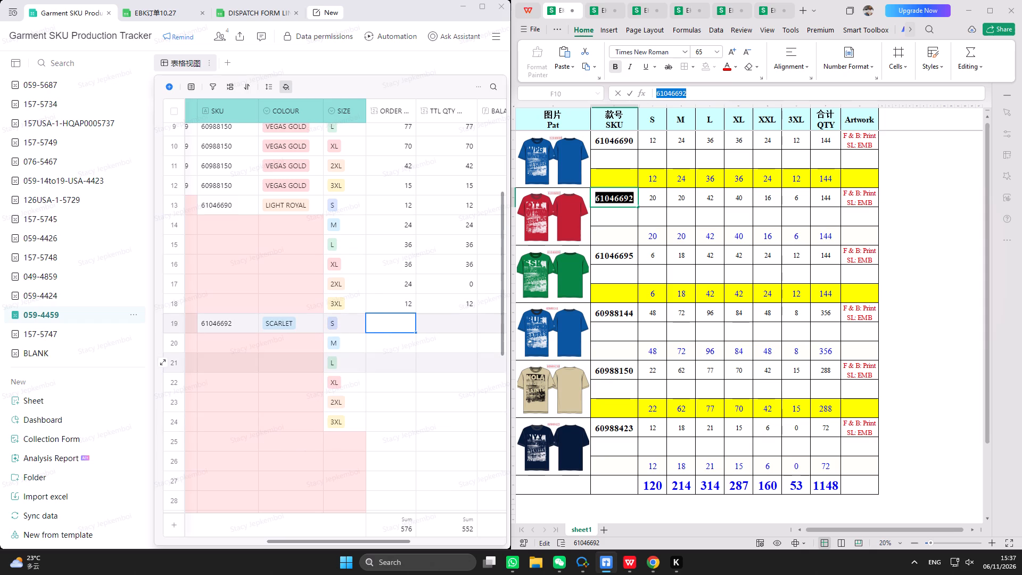
pyautogui.moveTo(623, 233); pyautogui.dragTo(854, 234)
pyautogui.click(704, 74)
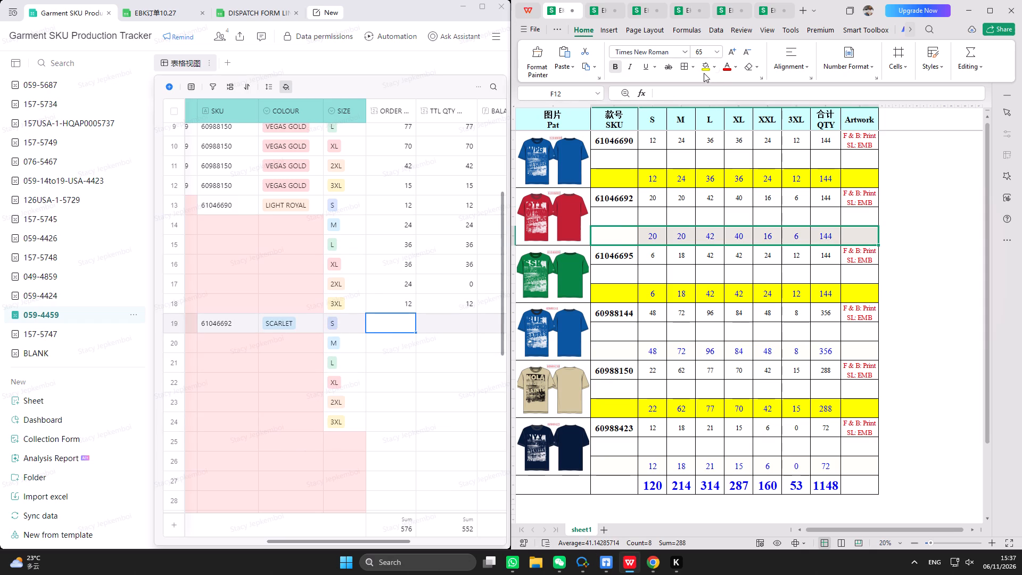
pyautogui.click(705, 70)
# Enter order quantities 20, 20, 42, 40, 16 and 6 for sizes S to 3XL of SKU 61046692, rows 19 to 24.
pyautogui.click(390, 339)
pyautogui.click(392, 319)
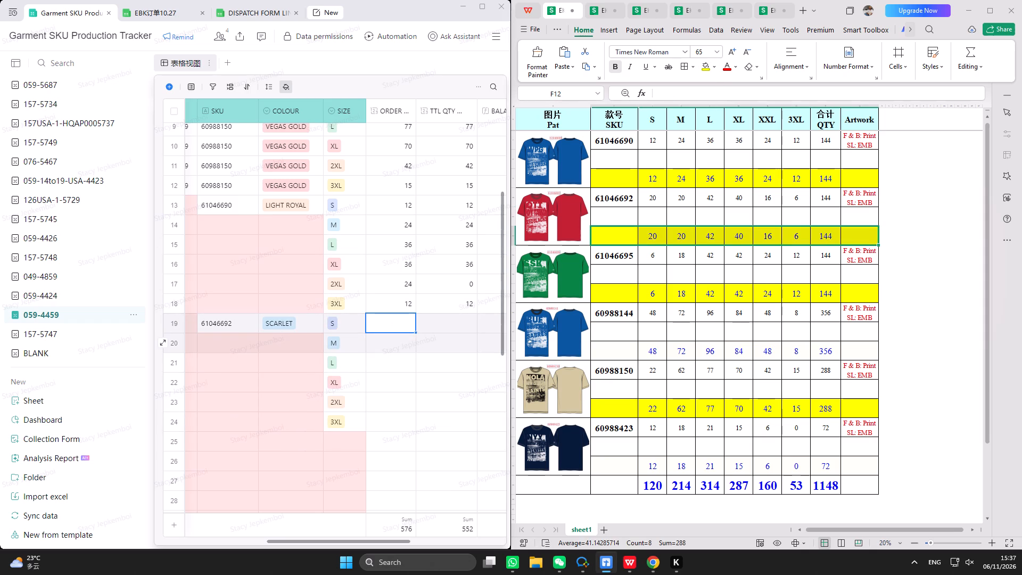
pyautogui.write('20')
pyautogui.press('Return')
pyautogui.write('20')
pyautogui.press('Return')
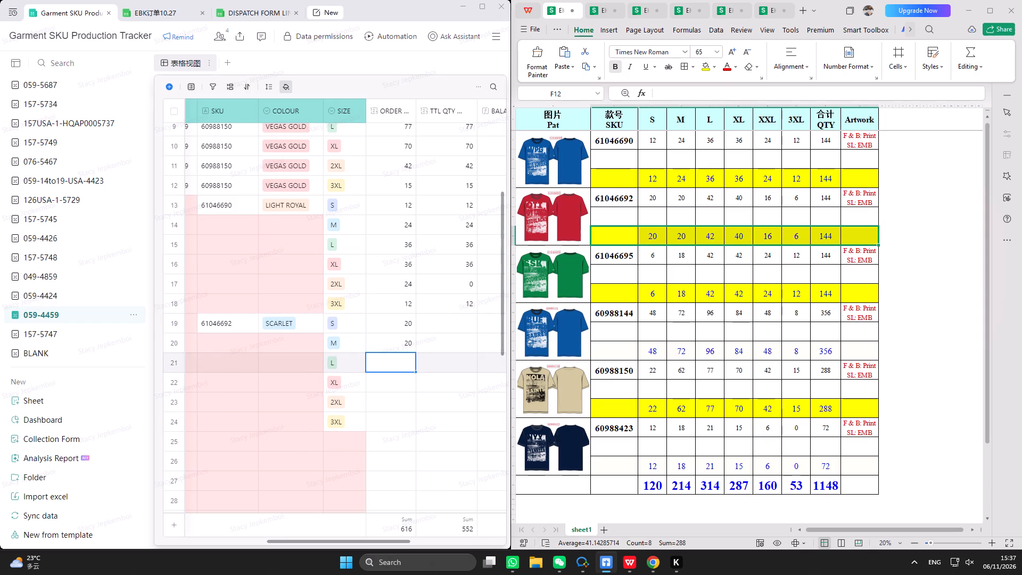
pyautogui.write('42')
pyautogui.press('Return')
pyautogui.write('40')
pyautogui.press('Return')
pyautogui.write('16')
pyautogui.press('Return')
pyautogui.press('6')
pyautogui.press('Return')
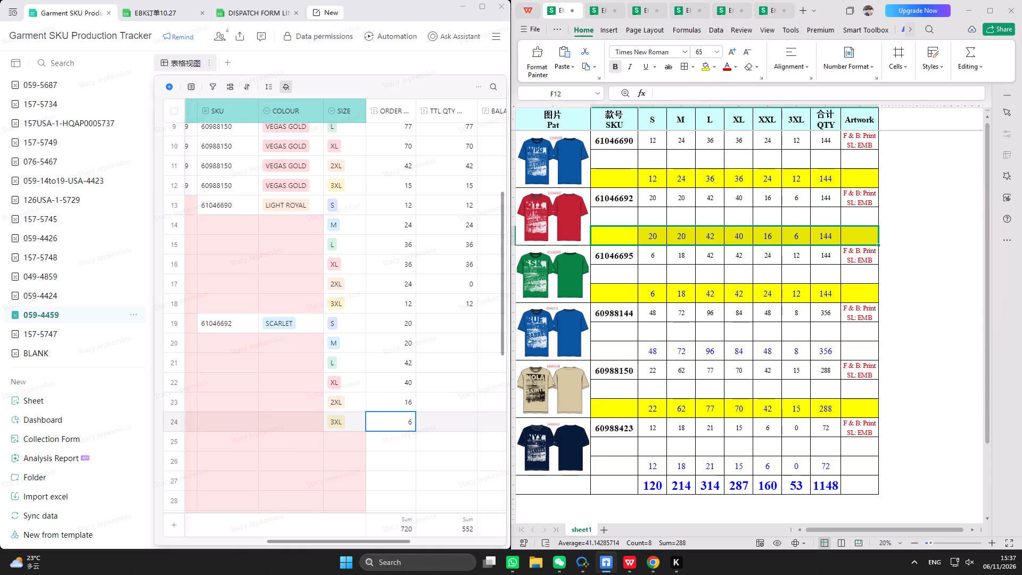
# Enter TTL QTY values 20, 20, 42, 40, 16 and 6 in rows 19 to 24 for SKU 61046692.
pyautogui.click(433, 326)
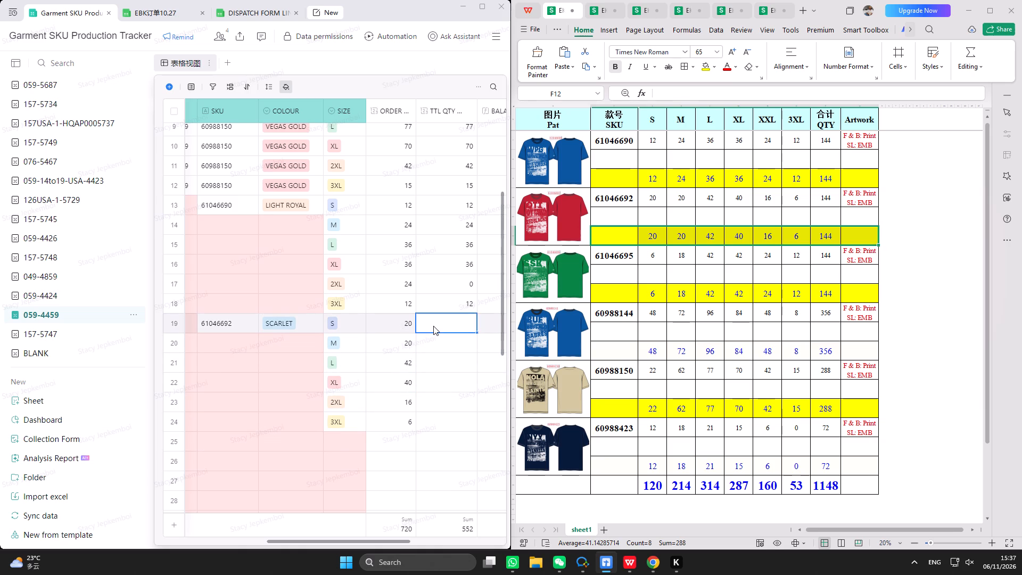
pyautogui.write('20')
pyautogui.press('Return')
pyautogui.write('20')
pyautogui.press('Return')
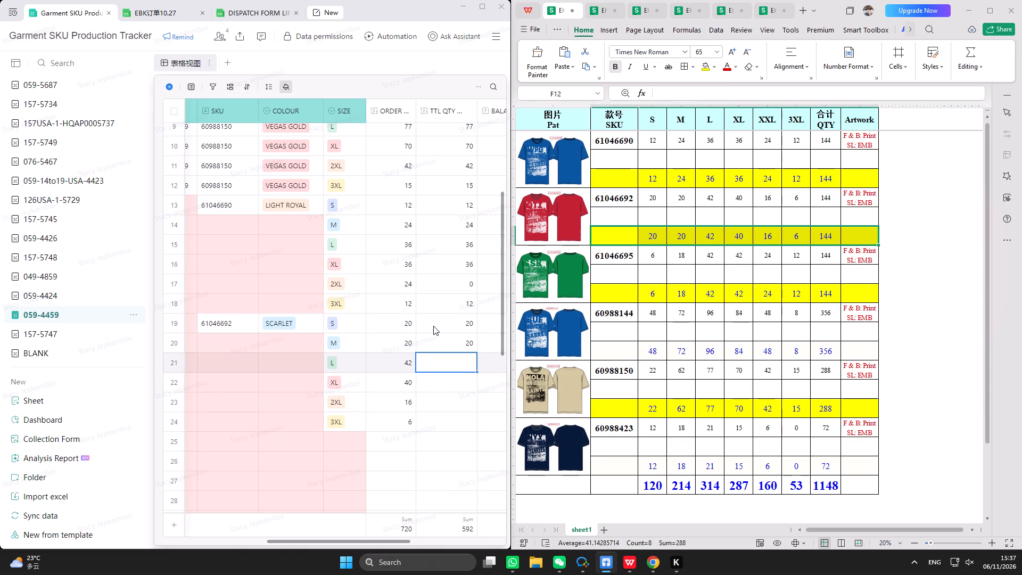
pyautogui.write('42')
pyautogui.press('Return')
pyautogui.write('40')
pyautogui.press('Return')
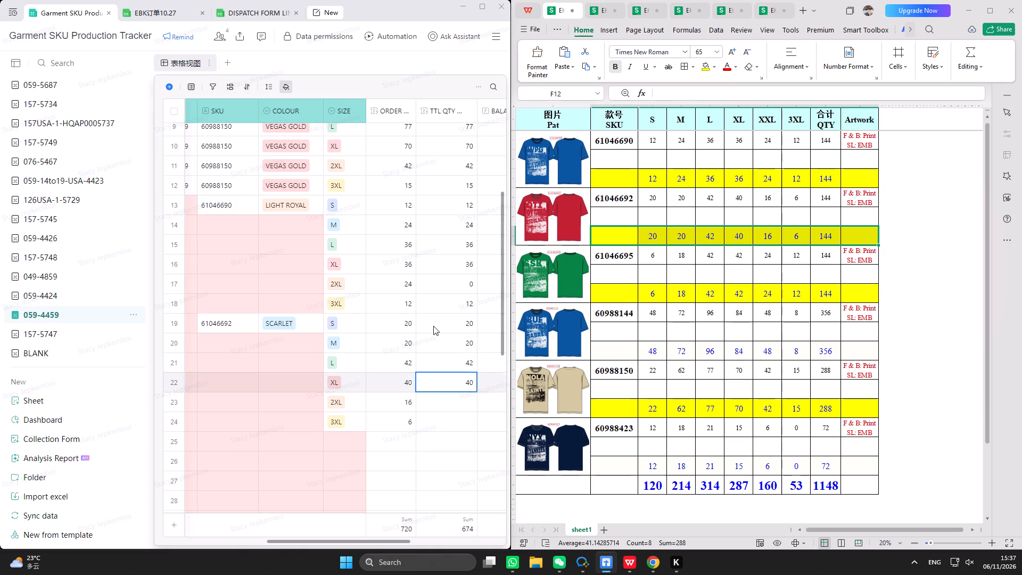
pyautogui.write('16')
pyautogui.press('Return')
pyautogui.press('6')
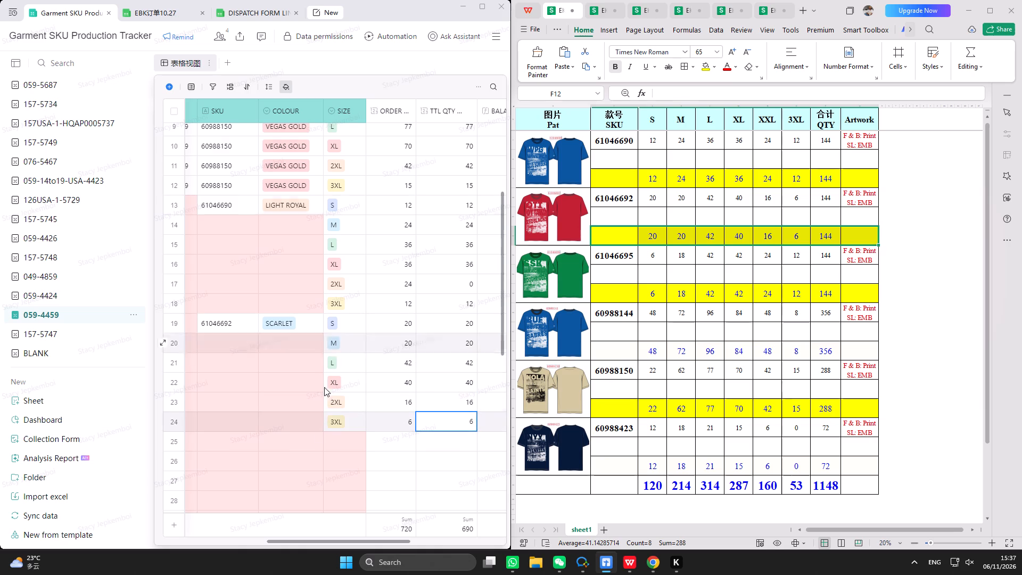
# Copy SKU 60988144 from the WPS order workbook into the SKU cell of row 25 on the tracker's 059-4459 sheet.
pyautogui.click(233, 441)
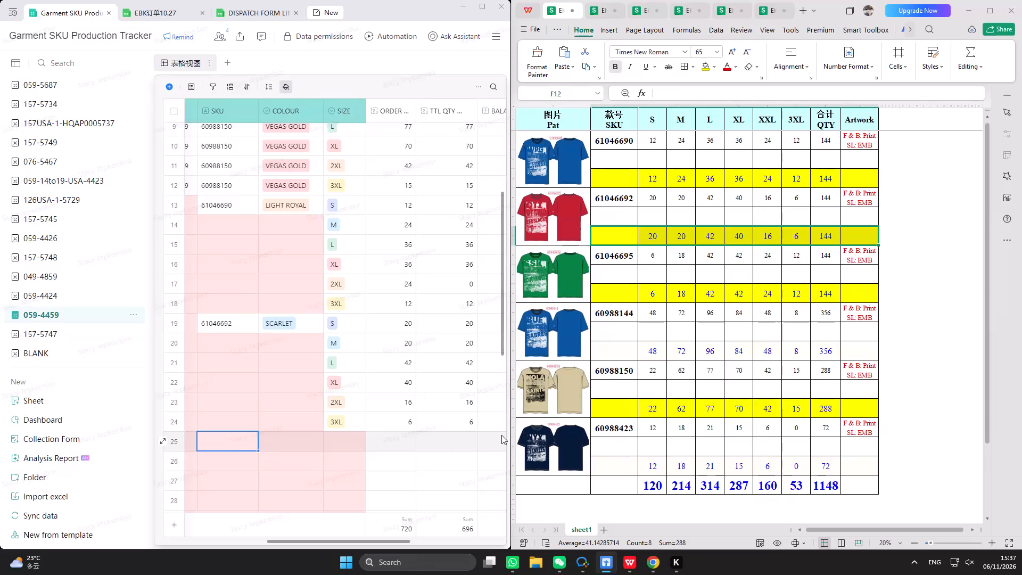
pyautogui.click(631, 319)
pyautogui.doubleClick(663, 91)
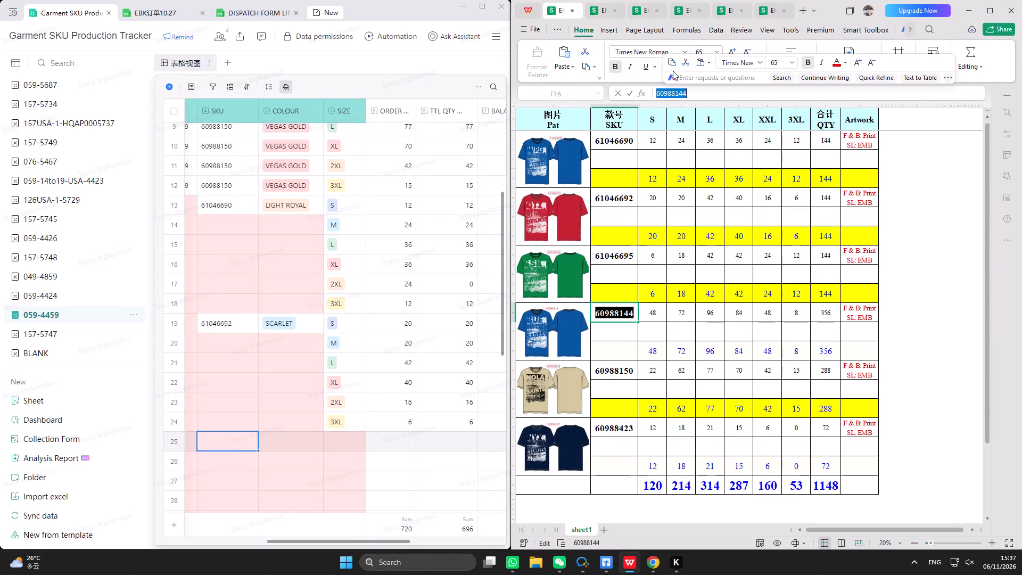
pyautogui.doubleClick(674, 62)
pyautogui.doubleClick(230, 445)
pyautogui.rightClick(230, 445)
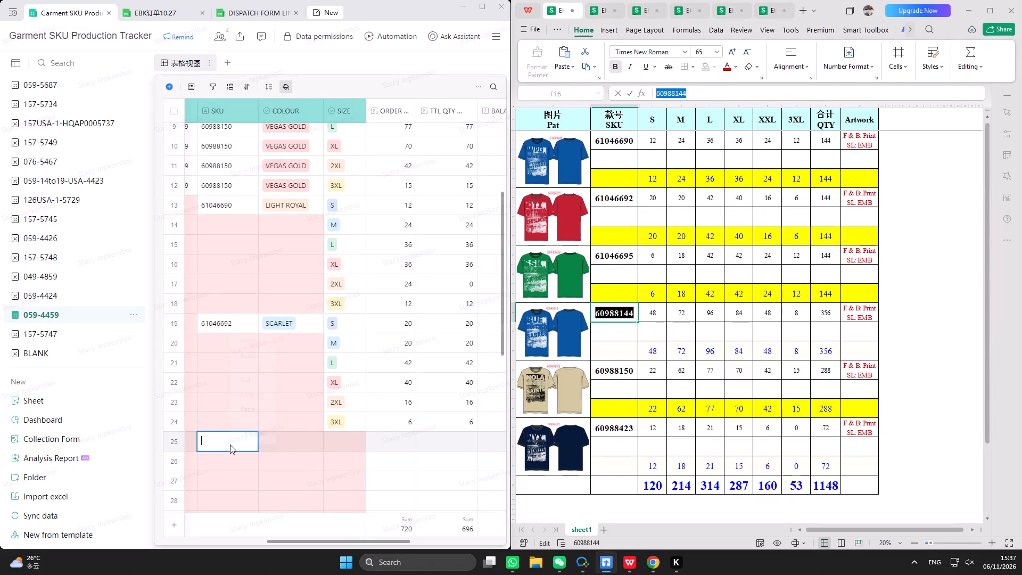
pyautogui.click(248, 403)
# Set the colour of row 25, SKU 60988144, to LIGHT ROYAL.
pyautogui.click(279, 445)
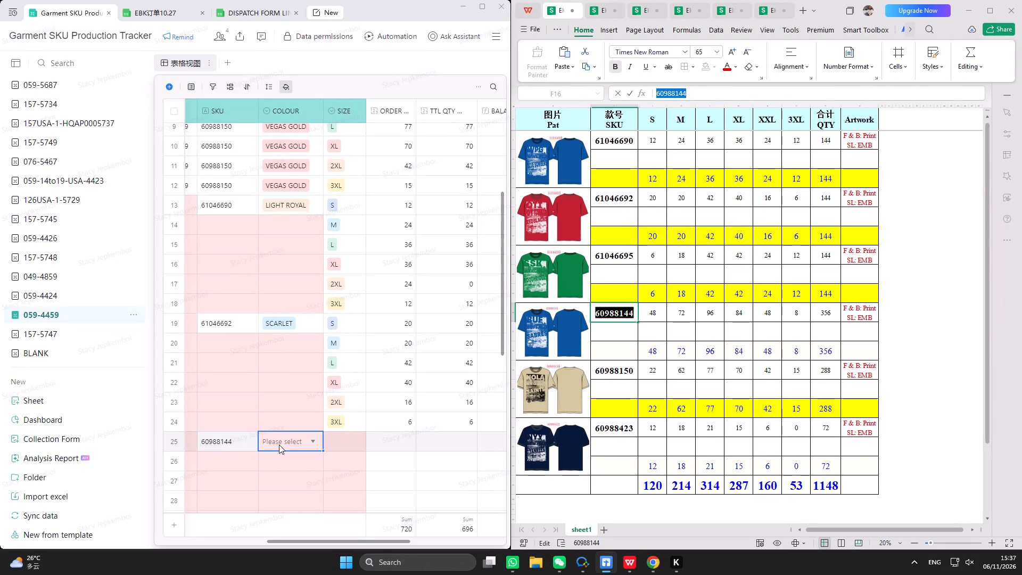
pyautogui.click(279, 445)
pyautogui.click(324, 350)
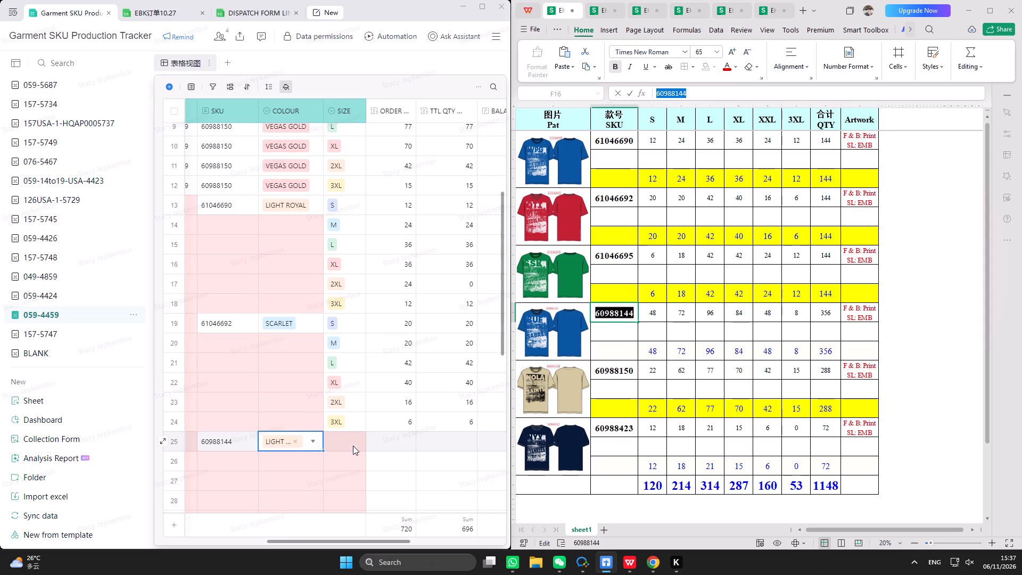
# Assign sizes S, M, L, XL, 2XL and 3XL to rows 25 to 30 of the 059-4459 sheet.
pyautogui.doubleClick(352, 446)
pyautogui.click(364, 395)
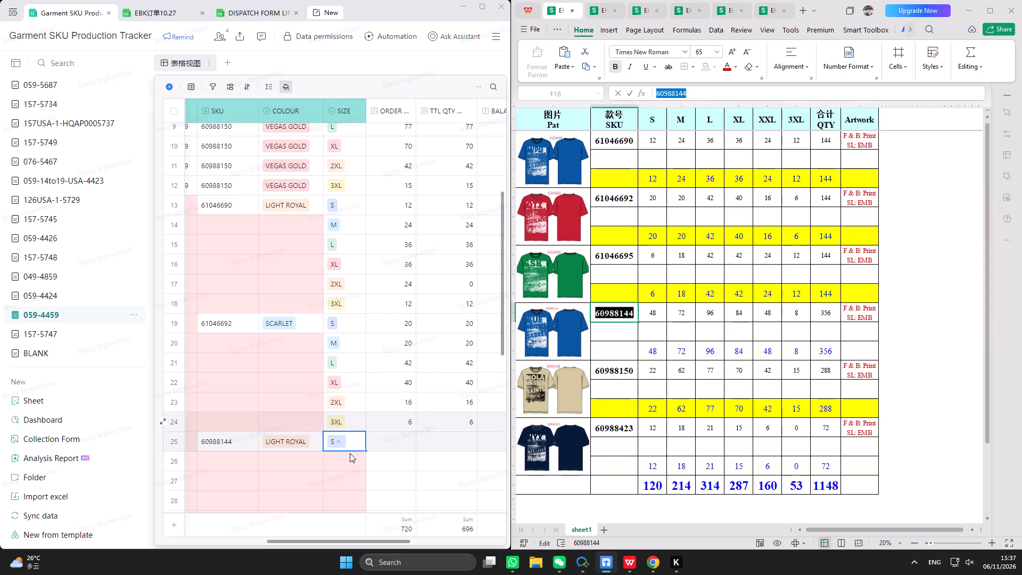
pyautogui.doubleClick(347, 463)
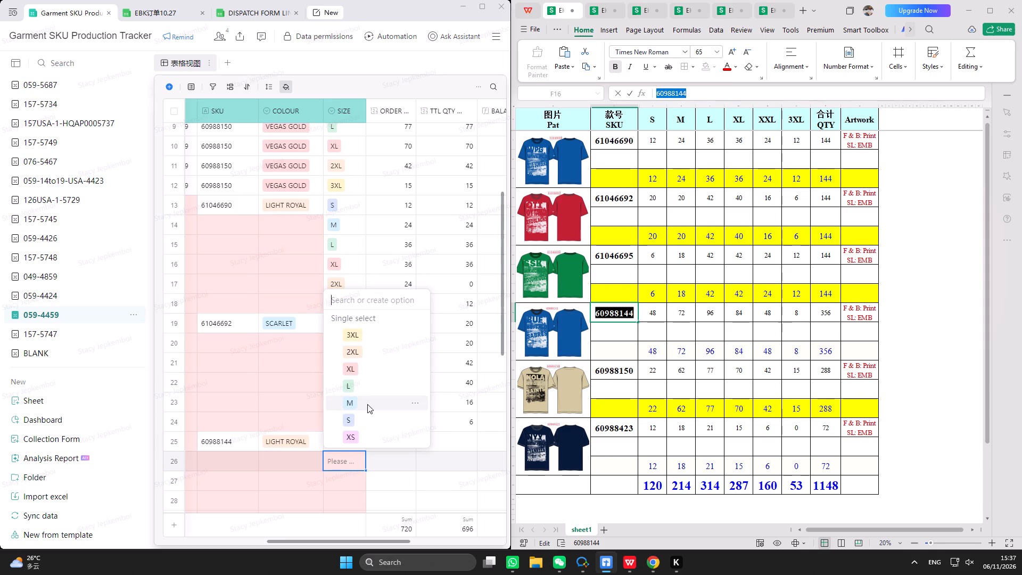
pyautogui.click(367, 404)
pyautogui.doubleClick(342, 480)
pyautogui.click(362, 408)
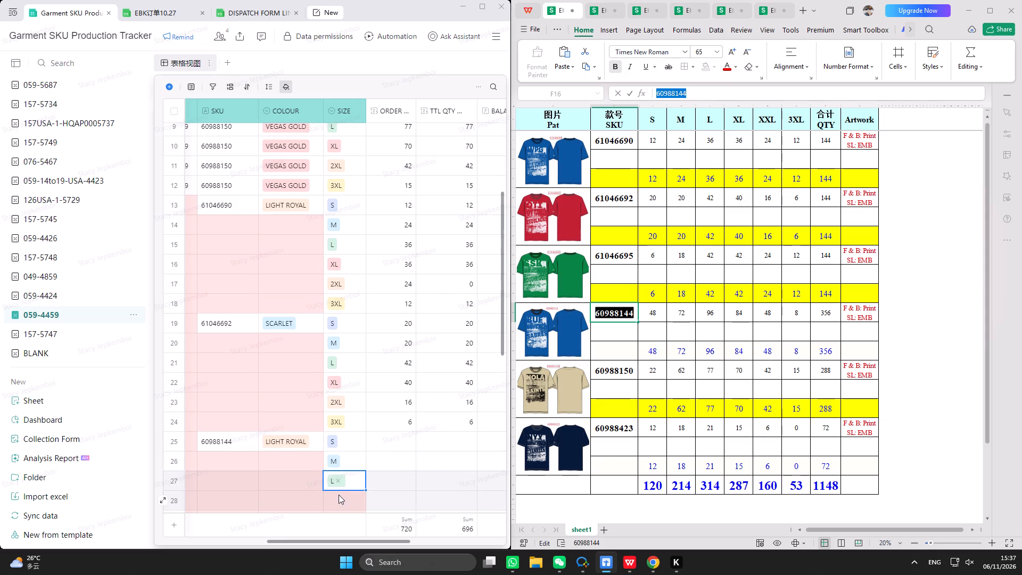
pyautogui.doubleClick(339, 495)
pyautogui.click(359, 410)
pyautogui.scroll(-3, 357, 417)
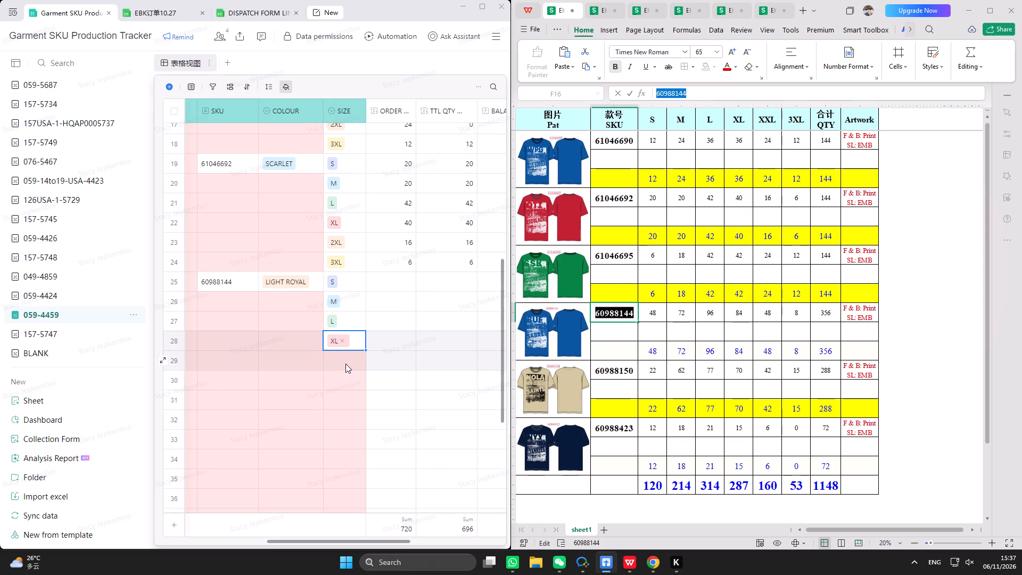
pyautogui.doubleClick(345, 364)
pyautogui.click(369, 431)
pyautogui.click(343, 369)
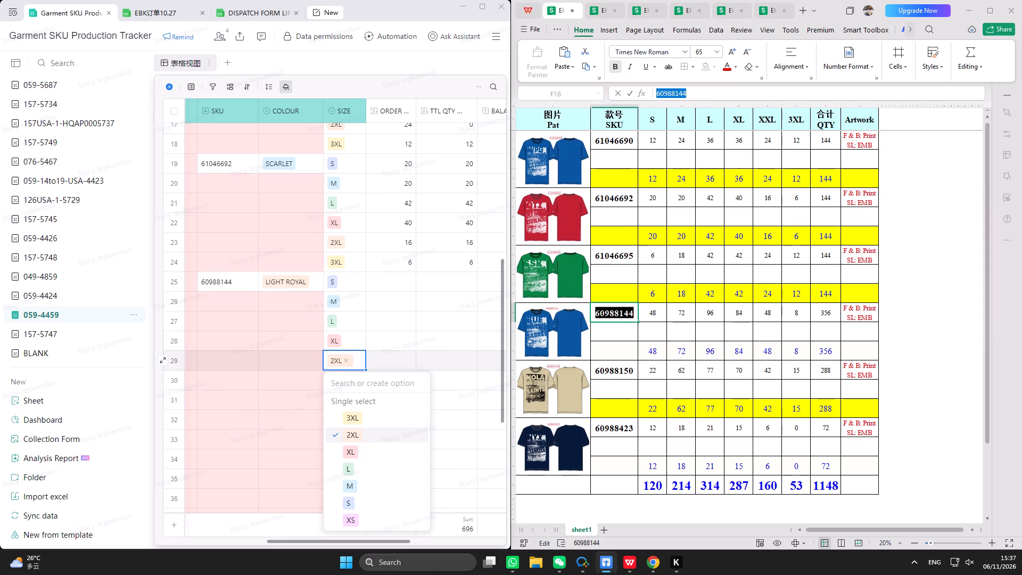
pyautogui.click(294, 377)
pyautogui.doubleClick(341, 383)
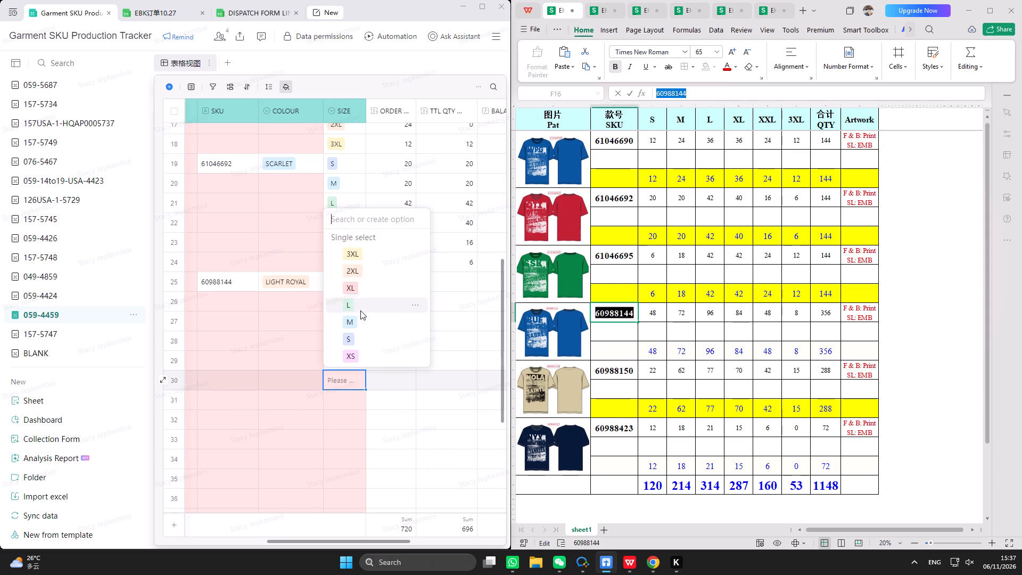
pyautogui.click(367, 256)
# Highlight the blue quantity row of SKU 60988144 in yellow in the WPS order workbook.
pyautogui.click(388, 284)
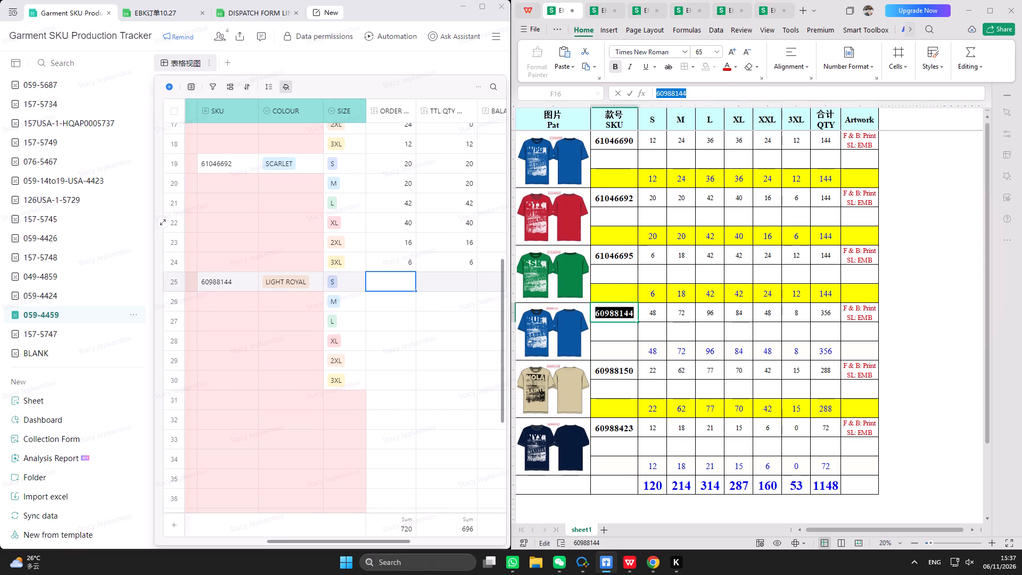
pyautogui.moveTo(634, 346); pyautogui.dragTo(847, 348)
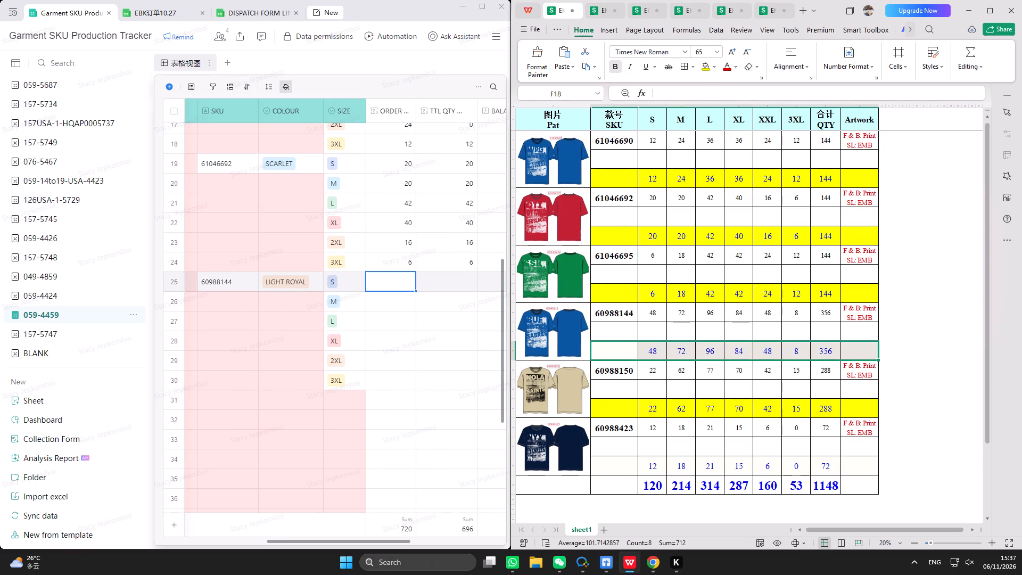
pyautogui.click(703, 70)
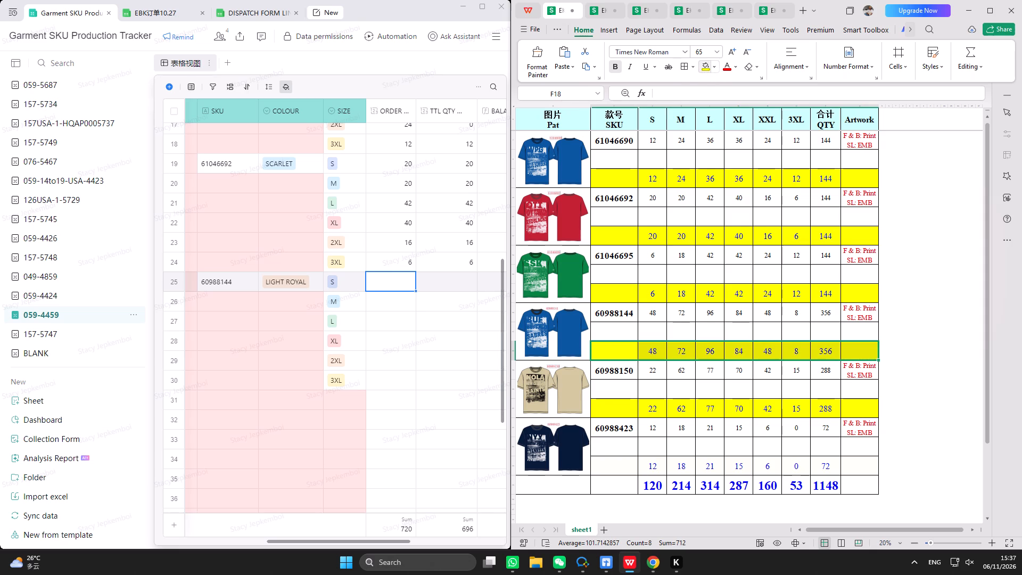
# Enter order quantities 48, 72, 96, 84, 48 and 8 in tracker rows 25 to 30 for SKU 60988144.
pyautogui.click(389, 295)
pyautogui.click(392, 288)
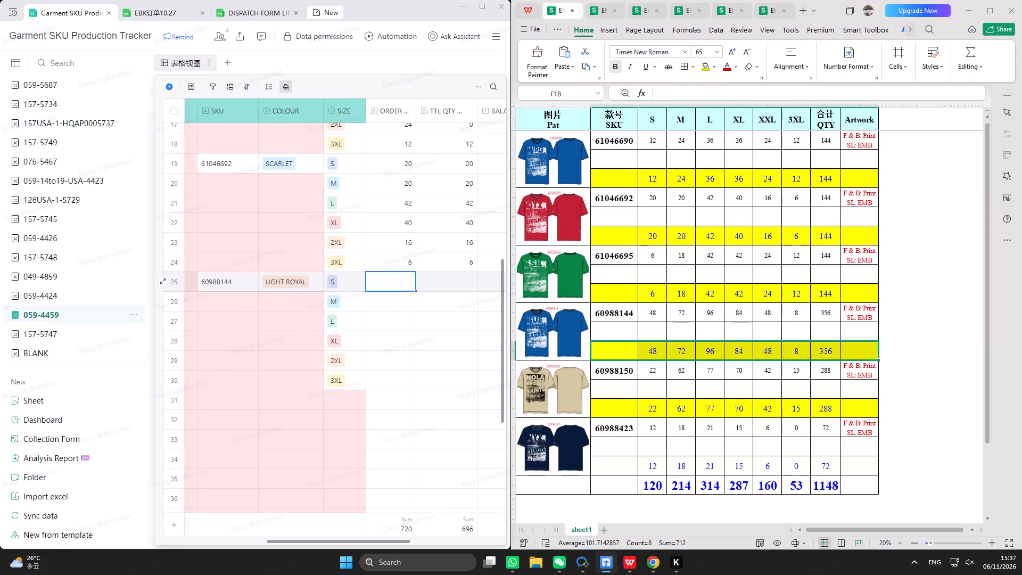
pyautogui.write('48')
pyautogui.press('Return')
pyautogui.write('72')
pyautogui.press('Return')
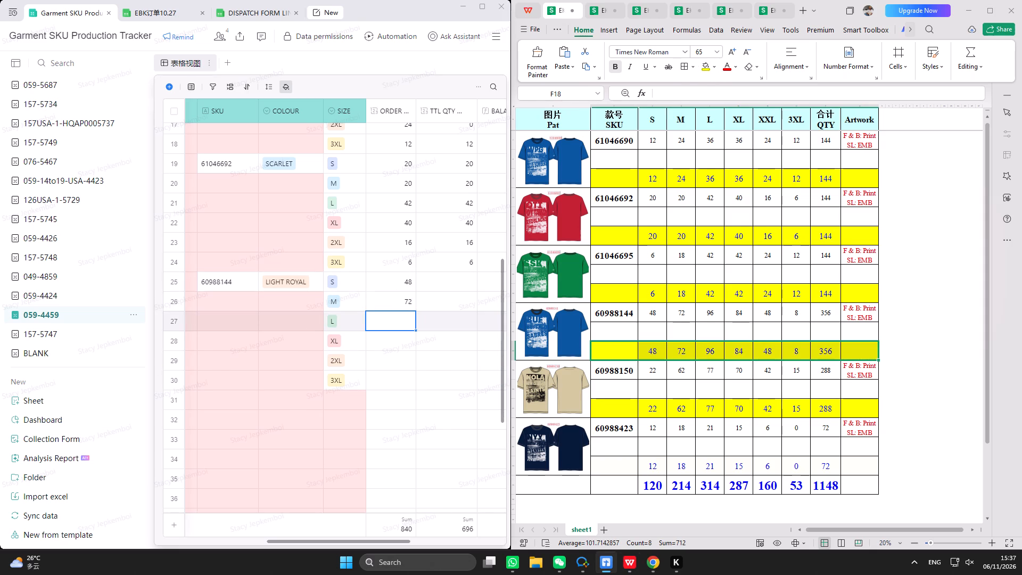
pyautogui.write('96')
pyautogui.press('Return')
pyautogui.write('84')
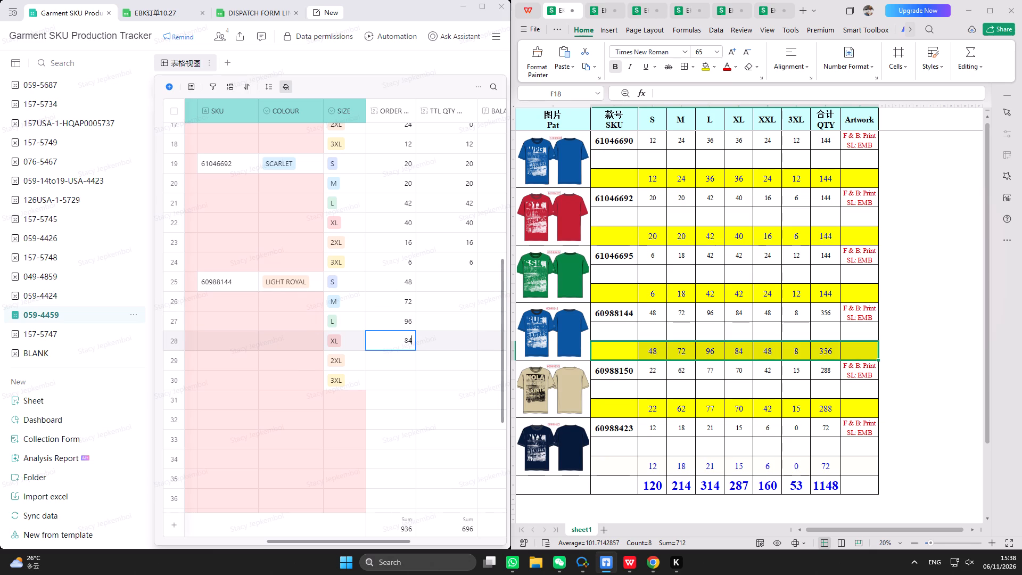
pyautogui.press('Return')
pyautogui.write('48')
pyautogui.press('Return')
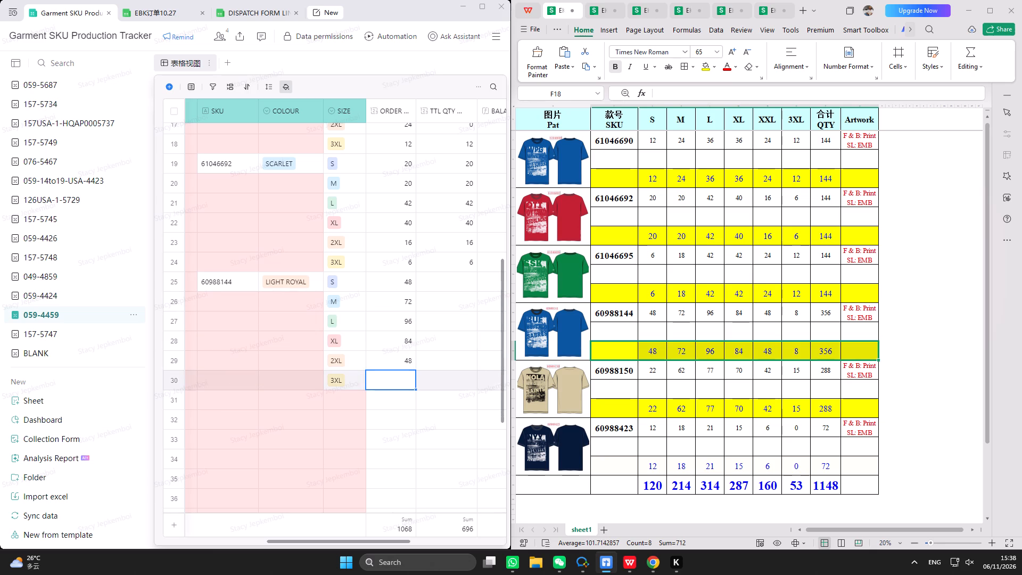
pyautogui.press('8')
pyautogui.press('Return')
# Enter TTL QTY values 48, 72, 96, 84, 48 and 8 in rows 25 to 30 for SKU 60988144.
pyautogui.click(465, 291)
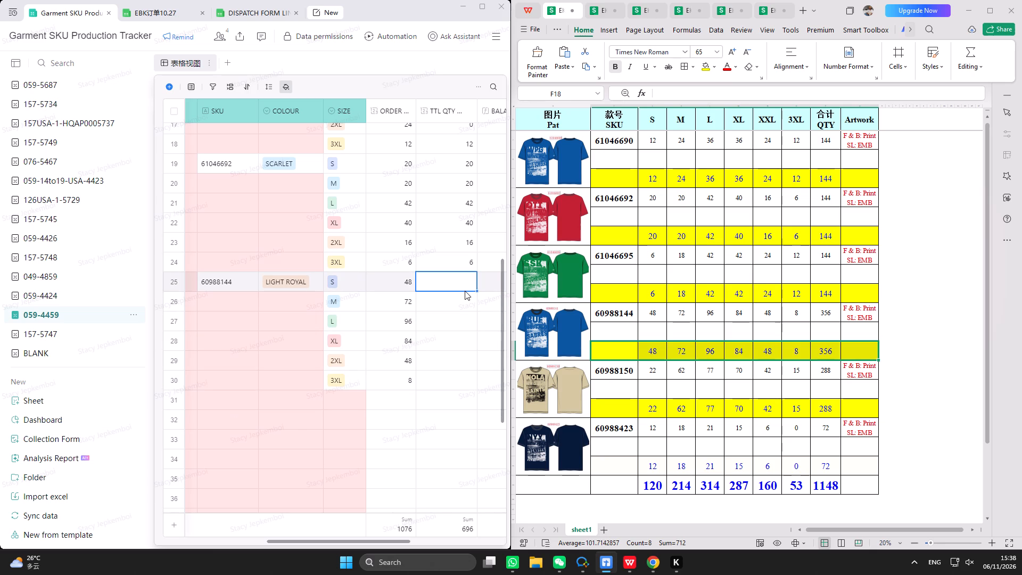
pyautogui.write('48')
pyautogui.press('Return')
pyautogui.write('72')
pyautogui.press('Return')
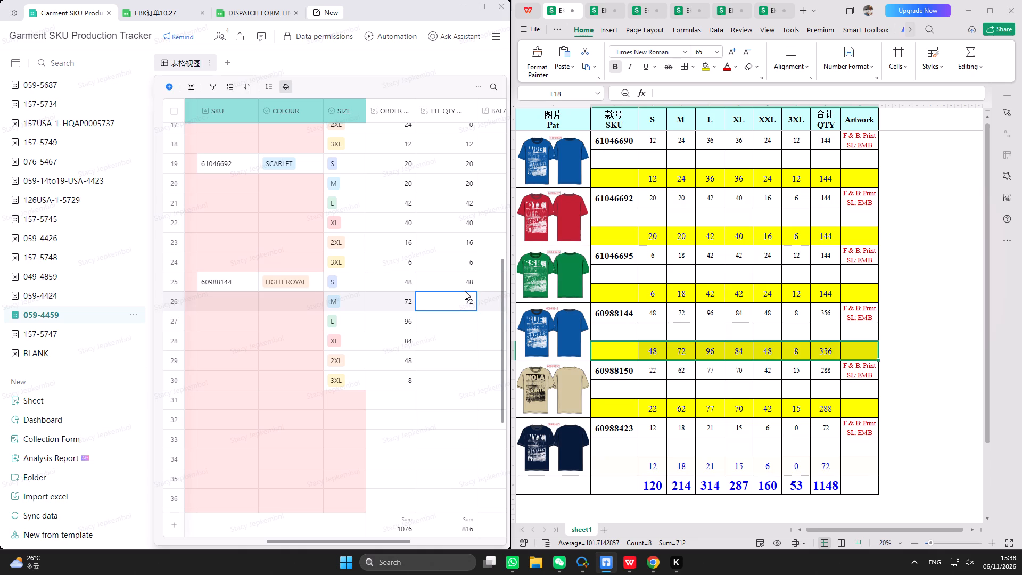
pyautogui.write('96')
pyautogui.press('Return')
pyautogui.write('84')
pyautogui.press('Return')
pyautogui.write('48')
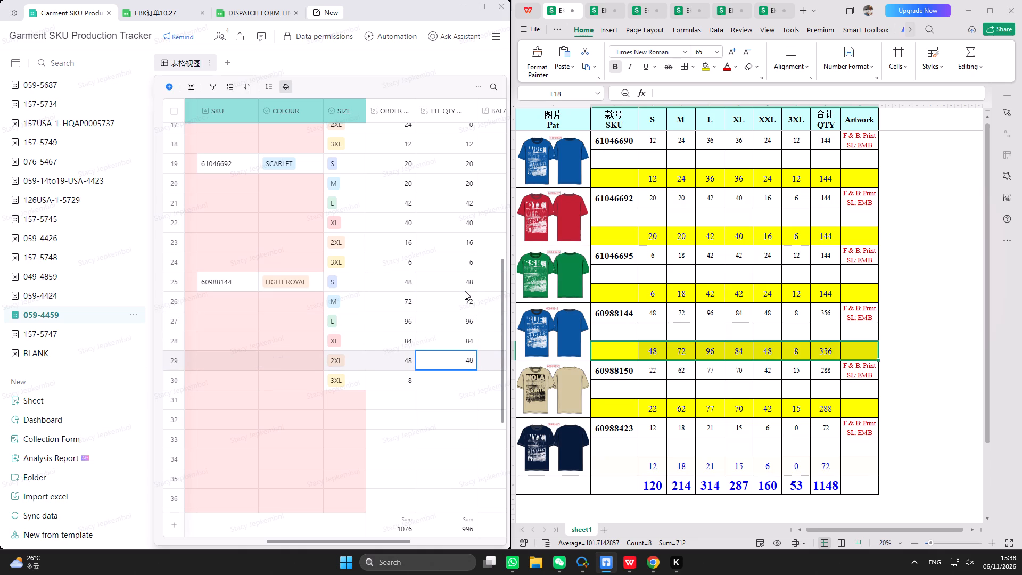
pyautogui.press('Return')
pyautogui.press('8')
pyautogui.press('Return')
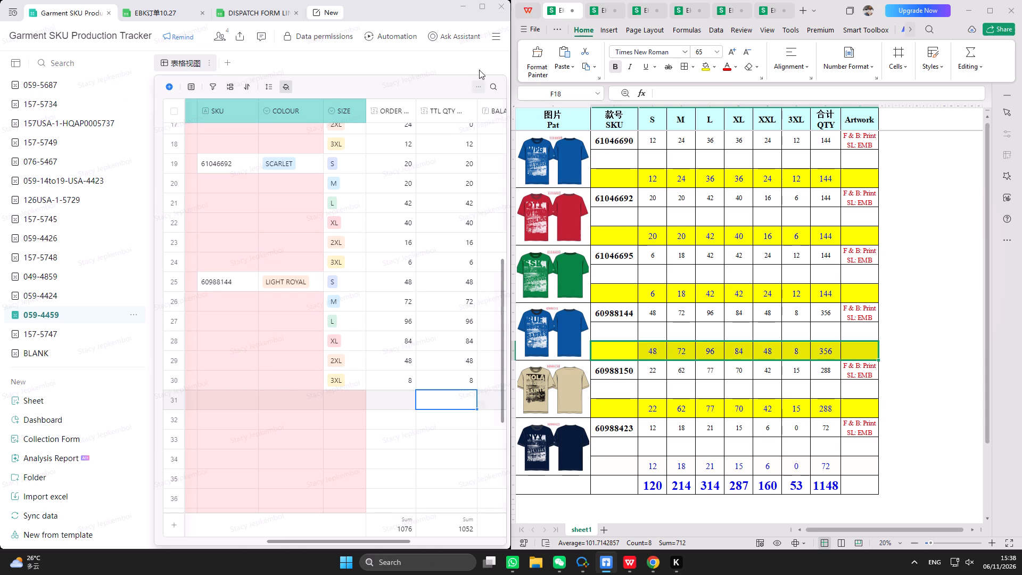
# Maximize the tracker window and narrow the LINE column of the 059-4459 sheet.
pyautogui.click(486, 9)
pyautogui.scroll(7, 418, 414)
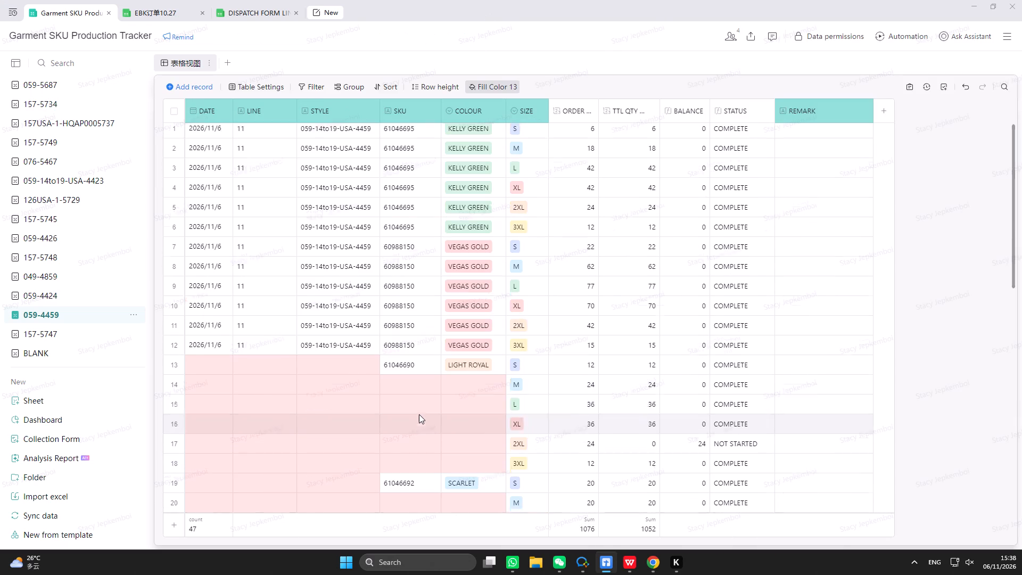
pyautogui.moveTo(299, 118); pyautogui.dragTo(291, 118)
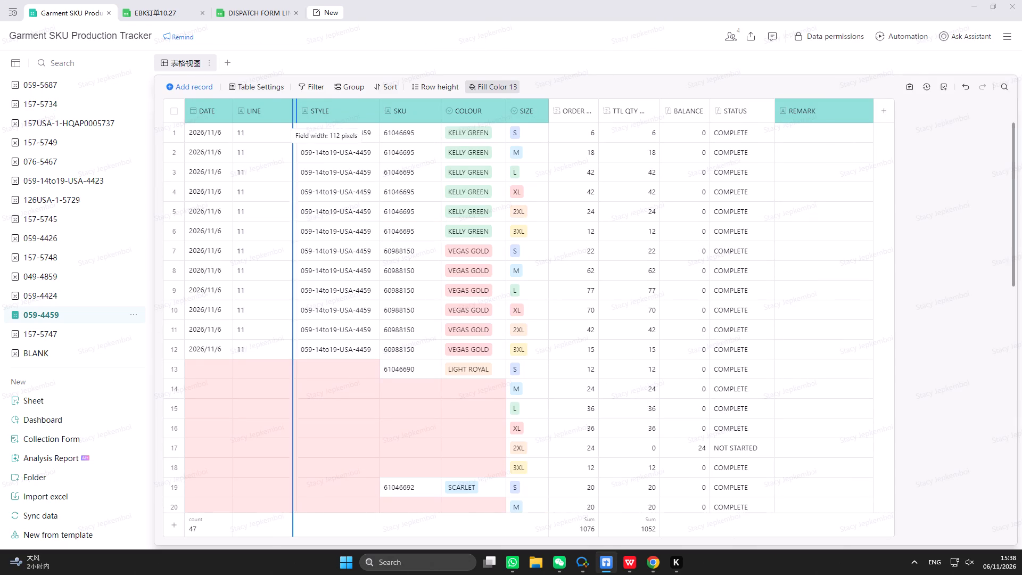
pyautogui.moveTo(291, 118); pyautogui.dragTo(271, 117)
# Fill the date 2026/11/6 from row 12 down through row 30 in the DATE column.
pyautogui.scroll(-2, 222, 410)
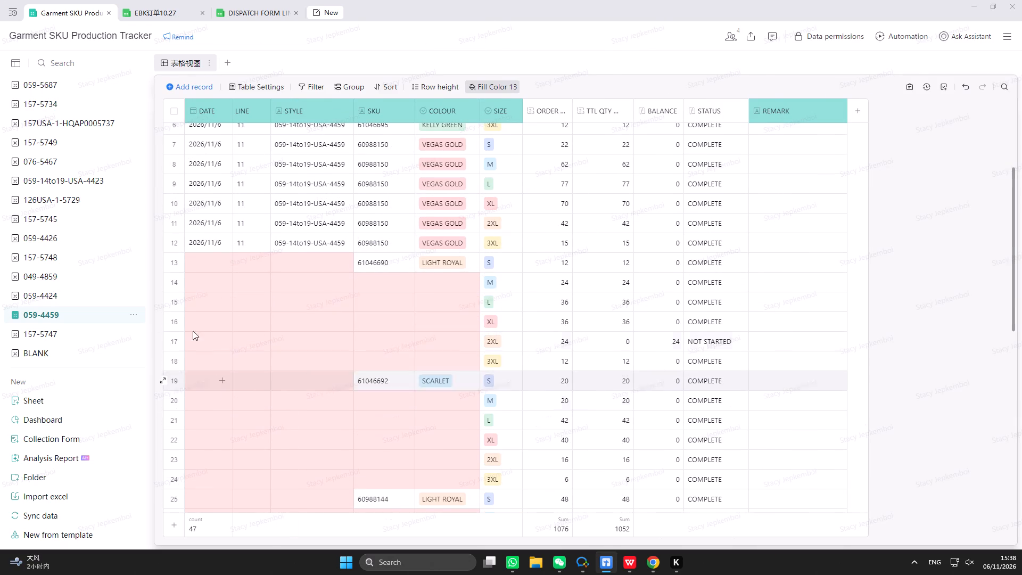
pyautogui.click(201, 244)
pyautogui.moveTo(233, 252); pyautogui.dragTo(209, 202)
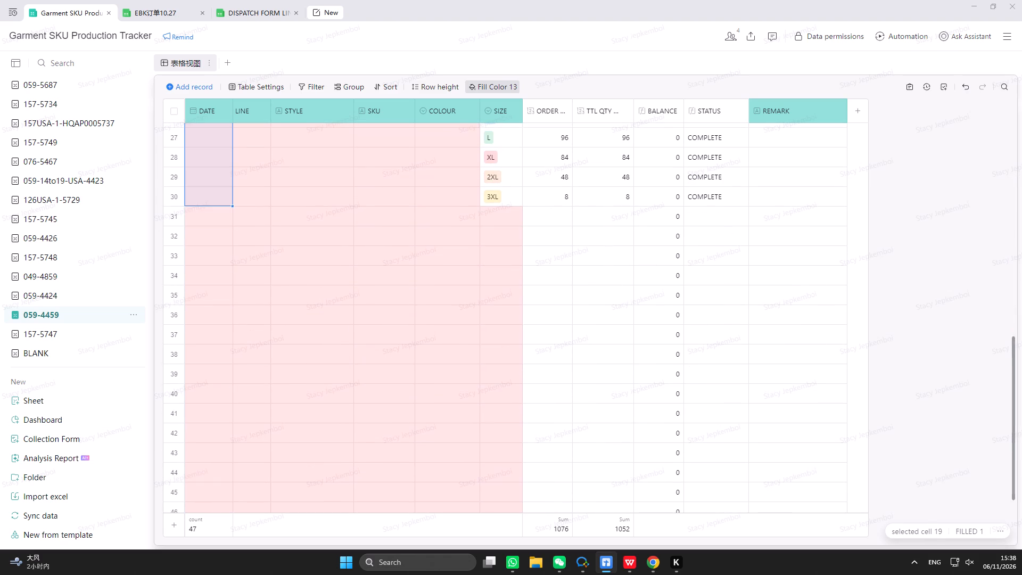
# Fill line 11 and style 059-14to19-USA-4459 from row 12 down through row 30 of the 059-4459 sheet.
pyautogui.moveTo(209, 202); pyautogui.dragTo(209, 201)
pyautogui.scroll(6, 326, 276)
pyautogui.click(252, 154)
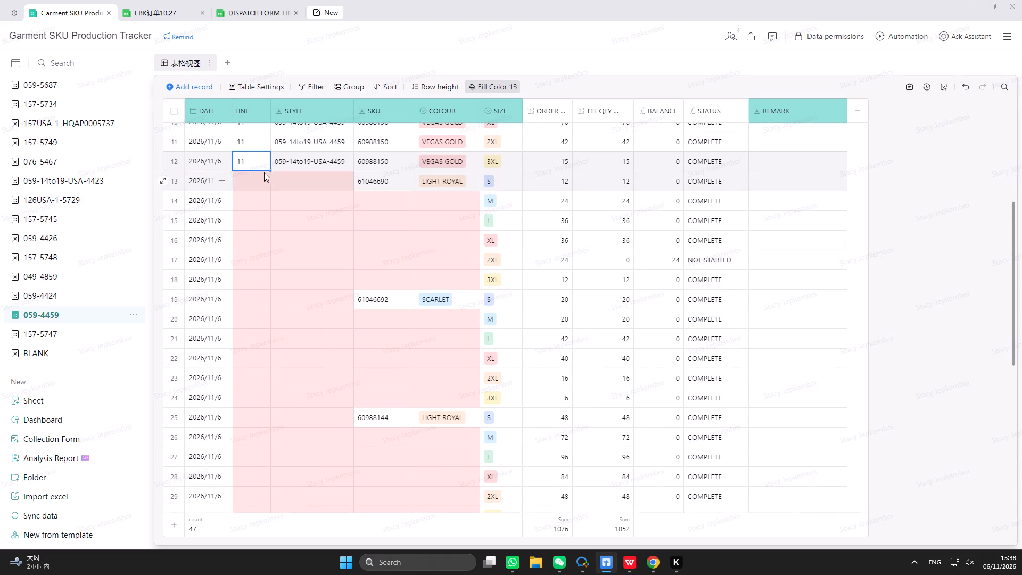
pyautogui.moveTo(272, 171); pyautogui.dragTo(284, 572)
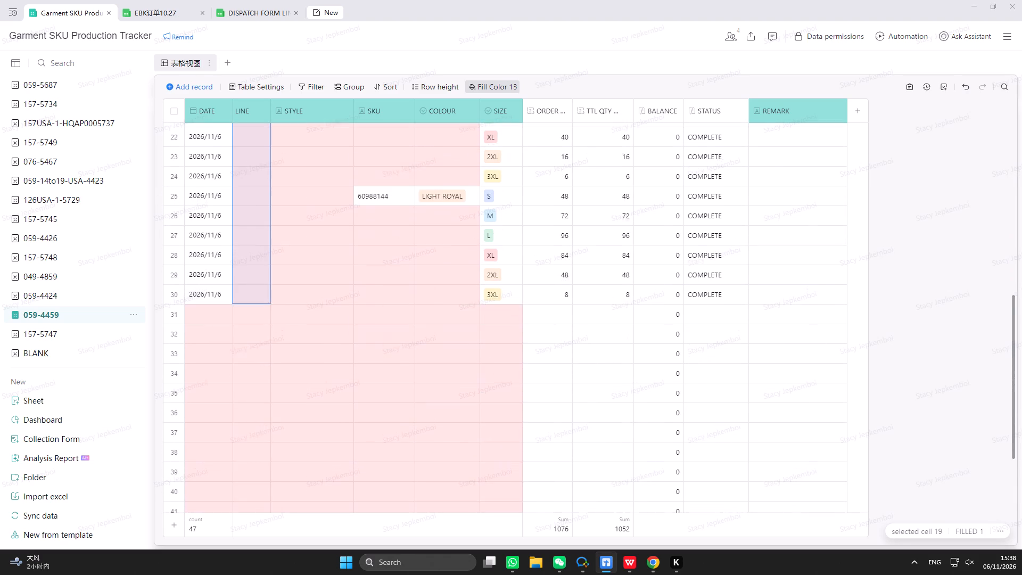
pyautogui.moveTo(284, 572); pyautogui.dragTo(239, 272)
pyautogui.scroll(6, 239, 272)
pyautogui.click(318, 237)
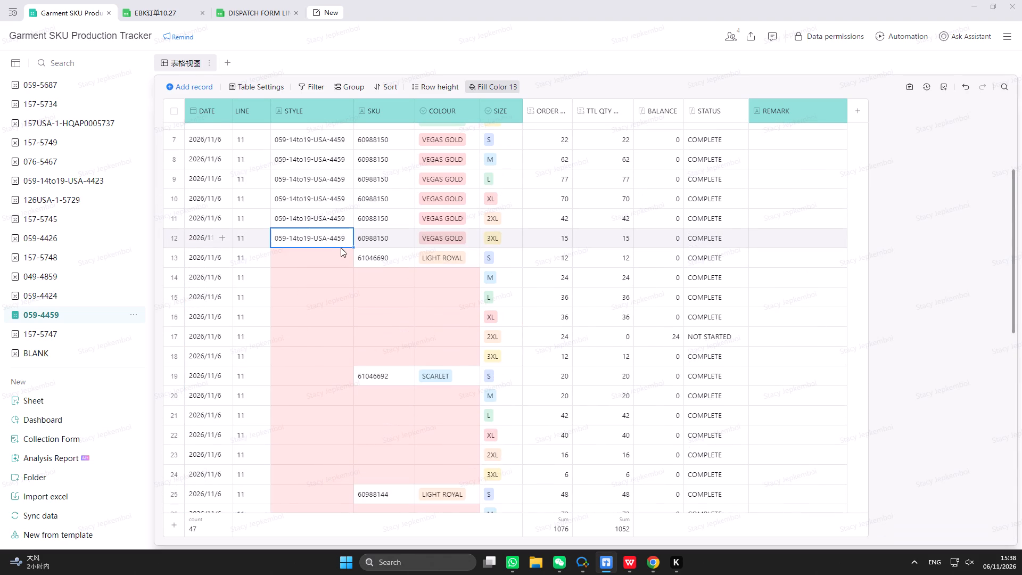
pyautogui.moveTo(355, 247); pyautogui.dragTo(321, 245)
# Fill SKU 61046690 and colour LIGHT ROYAL from row 13 down through row 18.
pyautogui.scroll(5, 321, 245)
pyautogui.click(385, 182)
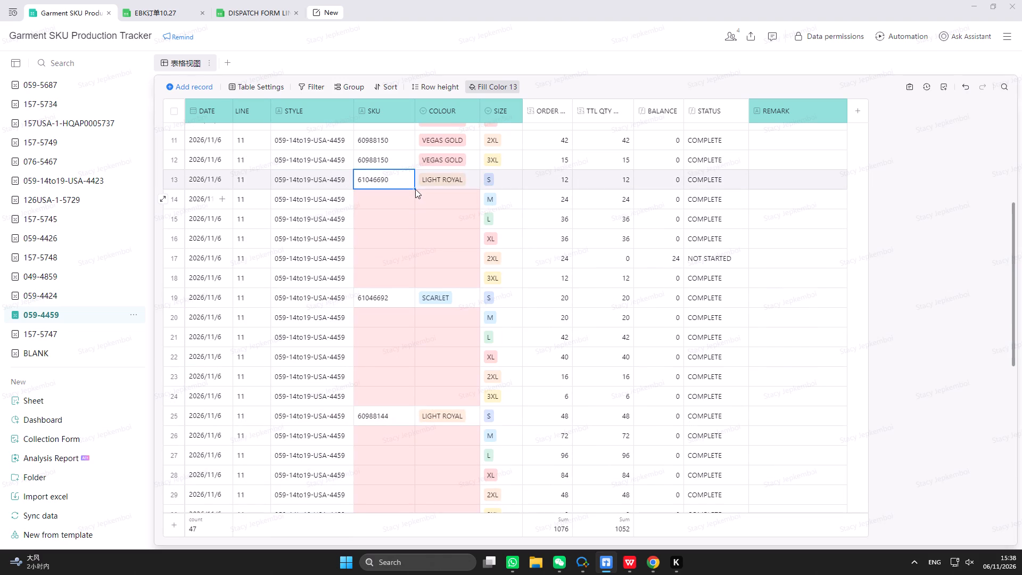
pyautogui.moveTo(415, 189); pyautogui.dragTo(415, 280)
pyautogui.click(457, 185)
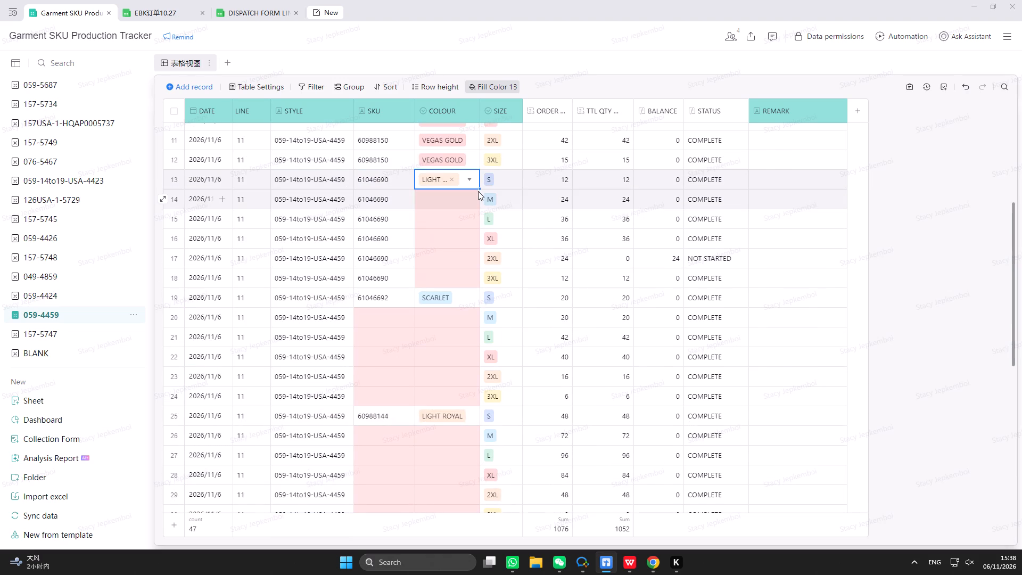
pyautogui.moveTo(479, 189); pyautogui.dragTo(468, 280)
# Fill SKU 61046692 and colour SCARLET from row 19 down through row 24.
pyautogui.click(383, 297)
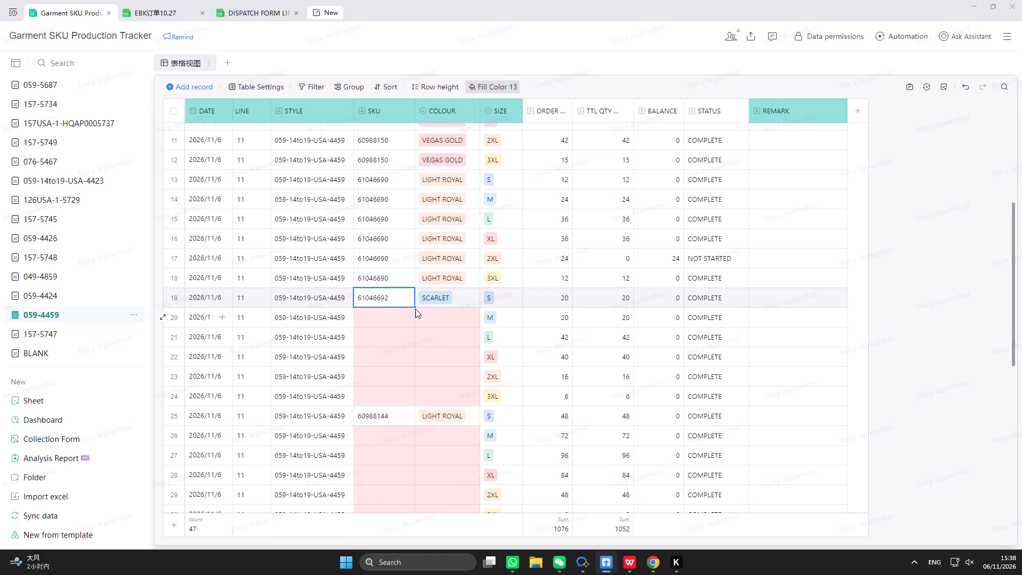
pyautogui.moveTo(415, 308); pyautogui.dragTo(411, 393)
pyautogui.click(460, 300)
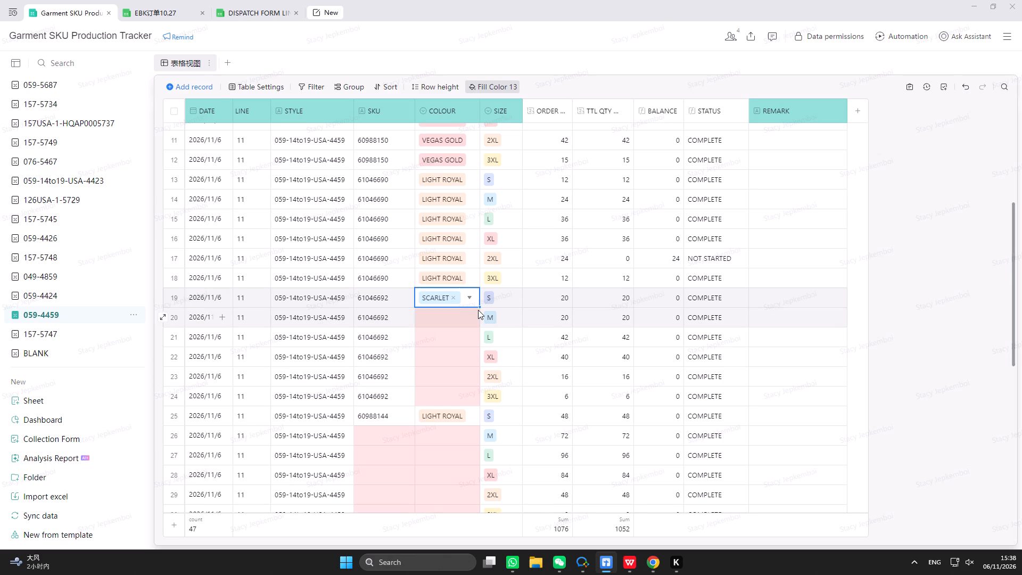
pyautogui.moveTo(479, 308); pyautogui.dragTo(474, 396)
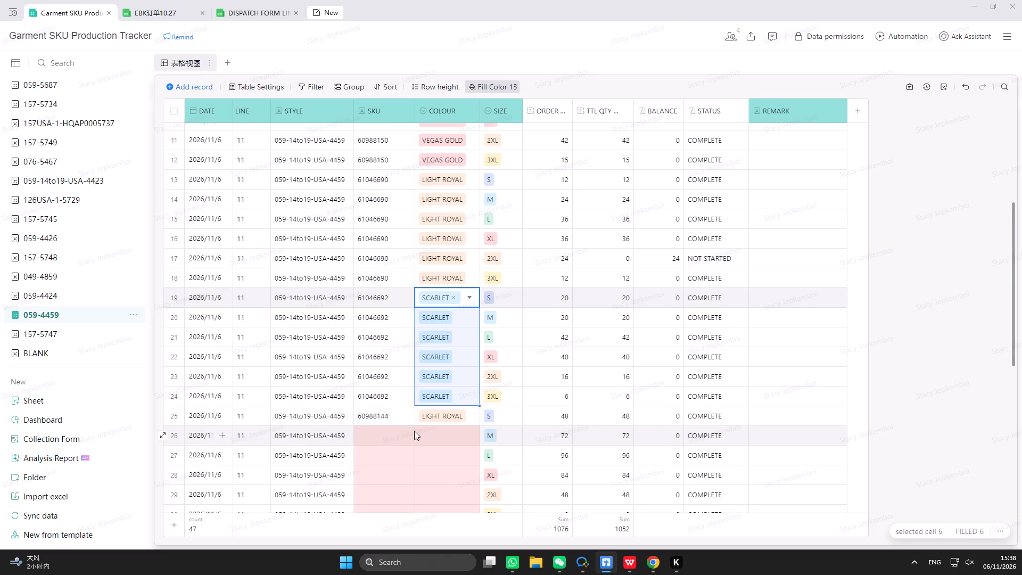
# Fill SKU 60988144 and colour LIGHT ROYAL from row 25 down through row 30.
pyautogui.click(399, 426)
pyautogui.click(407, 417)
pyautogui.moveTo(415, 425); pyautogui.dragTo(410, 484)
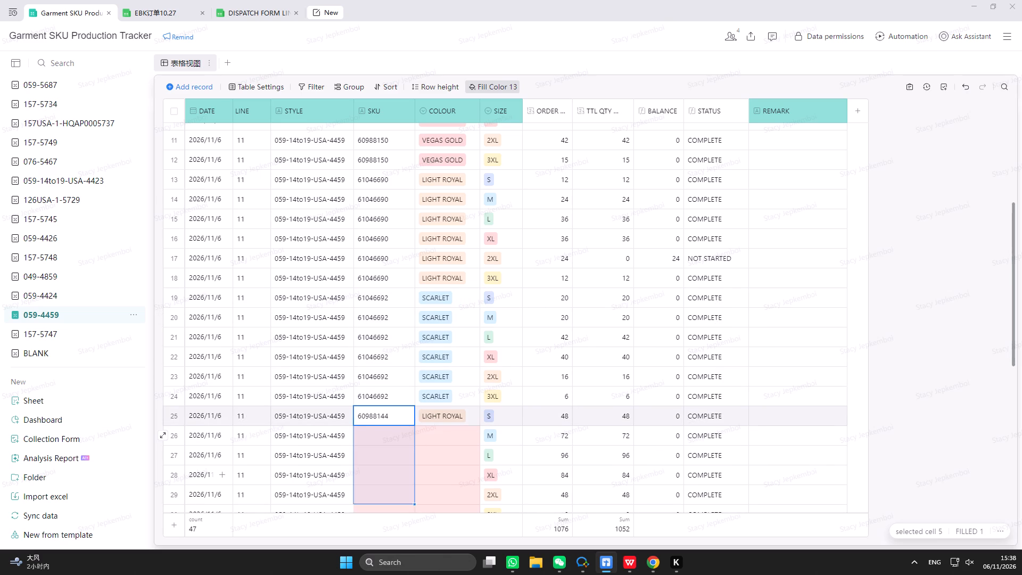
pyautogui.moveTo(410, 484); pyautogui.dragTo(396, 413)
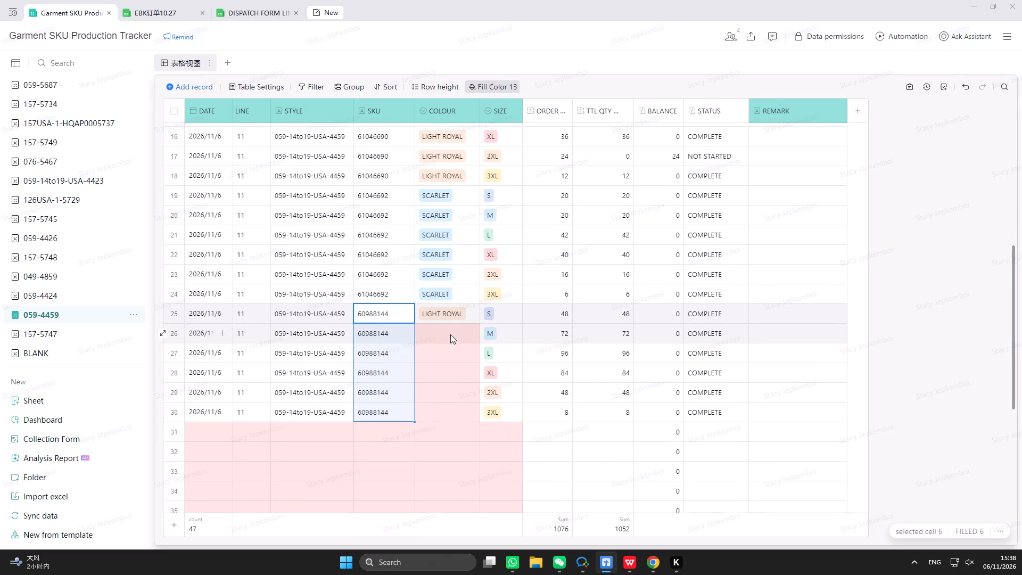
pyautogui.click(454, 321)
pyautogui.moveTo(479, 324); pyautogui.dragTo(469, 411)
# Narrow the SIZE, ORDER, TTL QTY, BALANCE and STATUS columns of the 059-4459 sheet.
pyautogui.moveTo(523, 111); pyautogui.dragTo(513, 112)
pyautogui.click(542, 143)
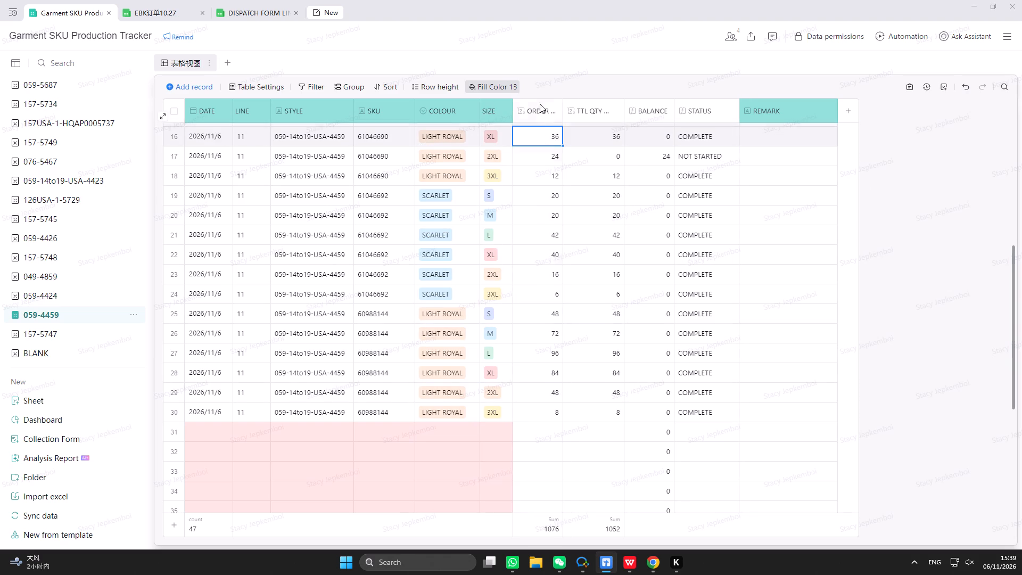
pyautogui.click(543, 112)
pyautogui.moveTo(565, 117); pyautogui.dragTo(559, 118)
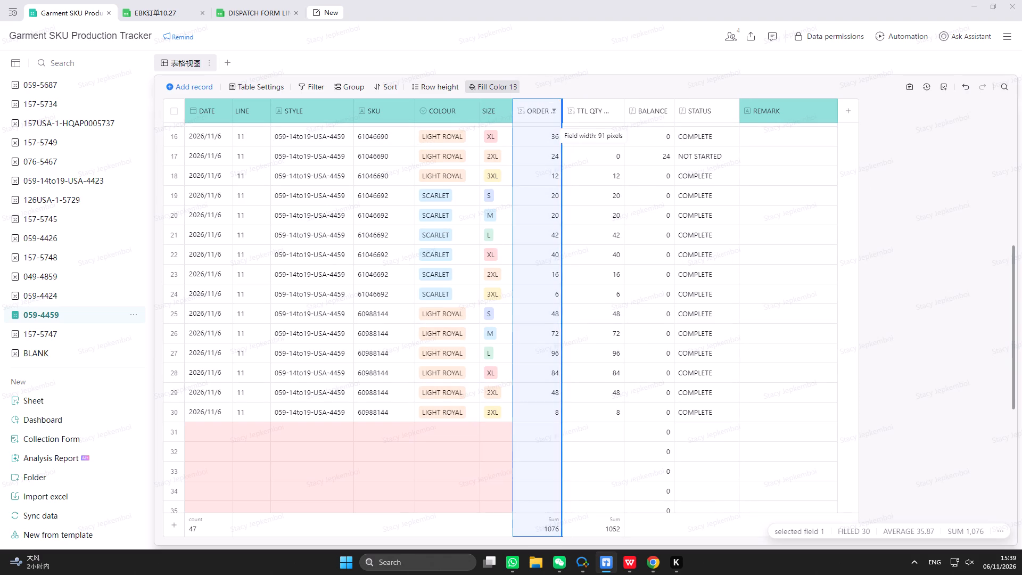
pyautogui.moveTo(559, 118); pyautogui.dragTo(552, 120)
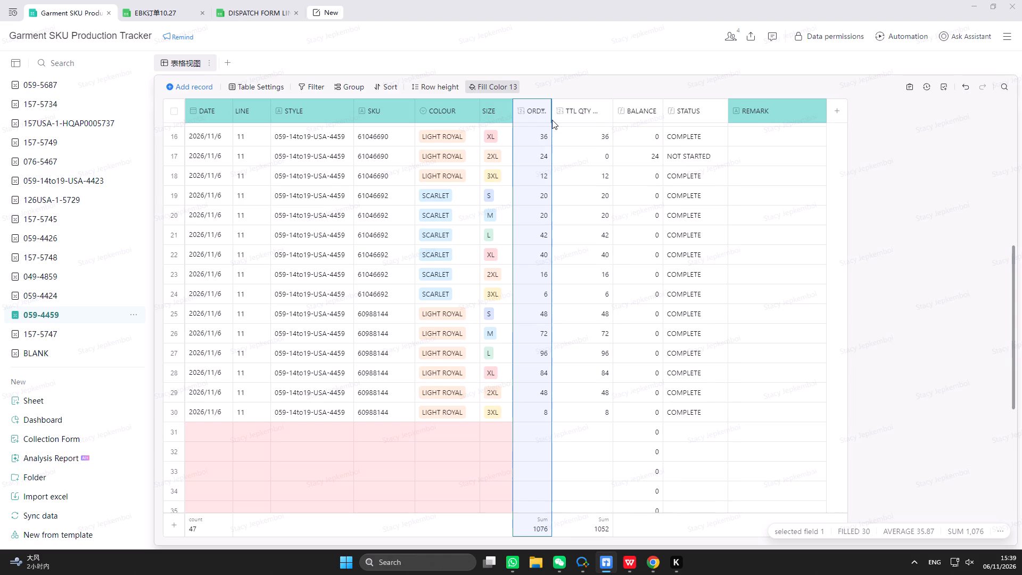
pyautogui.moveTo(552, 120); pyautogui.dragTo(546, 121)
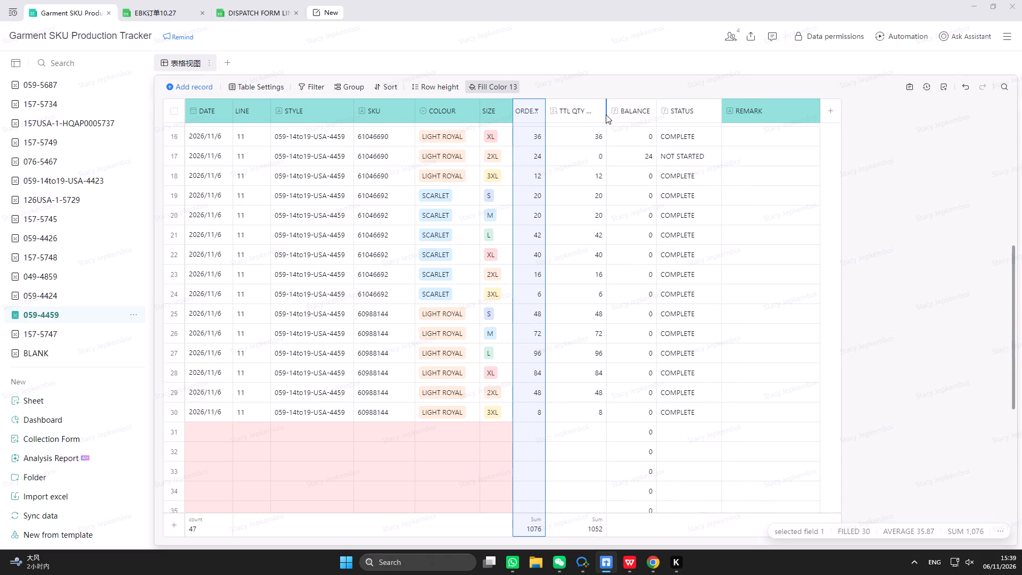
pyautogui.moveTo(605, 110); pyautogui.dragTo(588, 109)
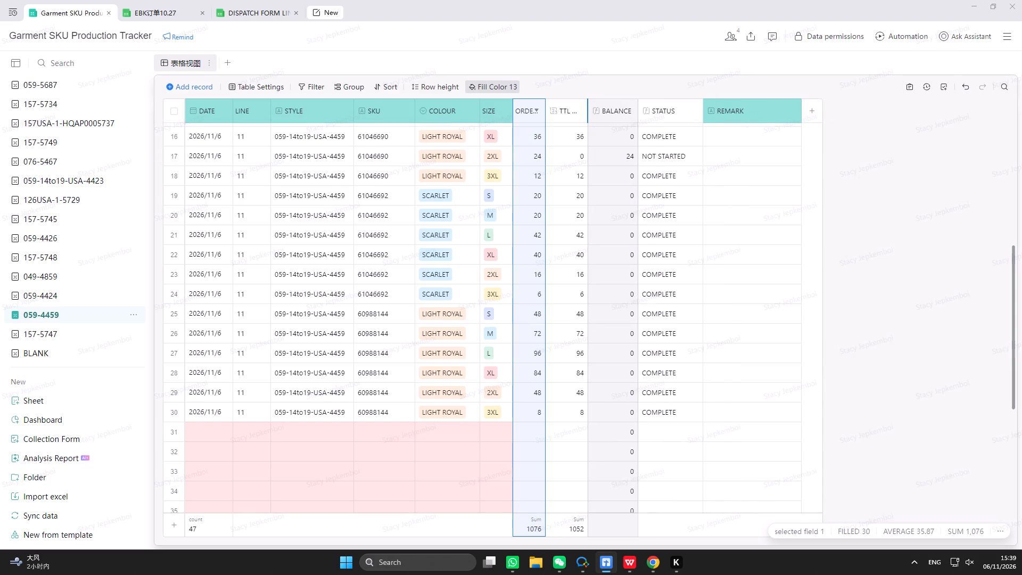
pyautogui.click(590, 110)
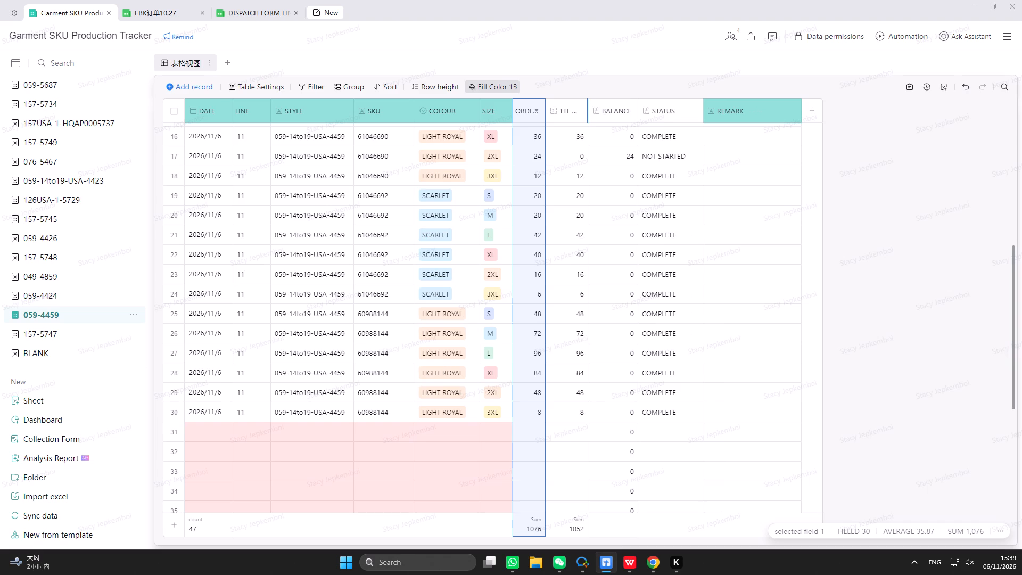
pyautogui.moveTo(588, 109); pyautogui.dragTo(580, 110)
pyautogui.click(920, 454)
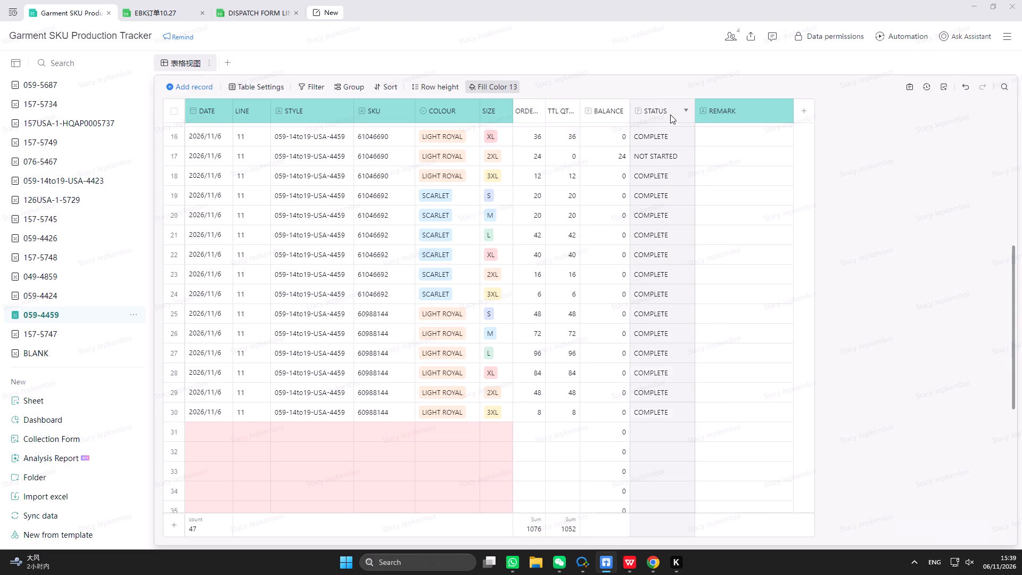
pyautogui.moveTo(632, 116); pyautogui.dragTo(612, 118)
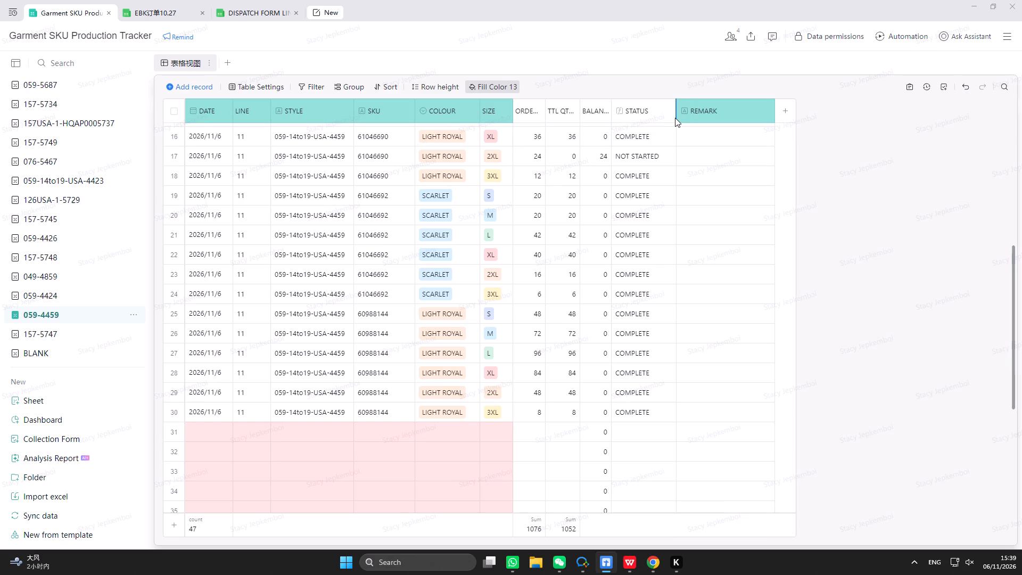
pyautogui.moveTo(674, 113); pyautogui.dragTo(665, 116)
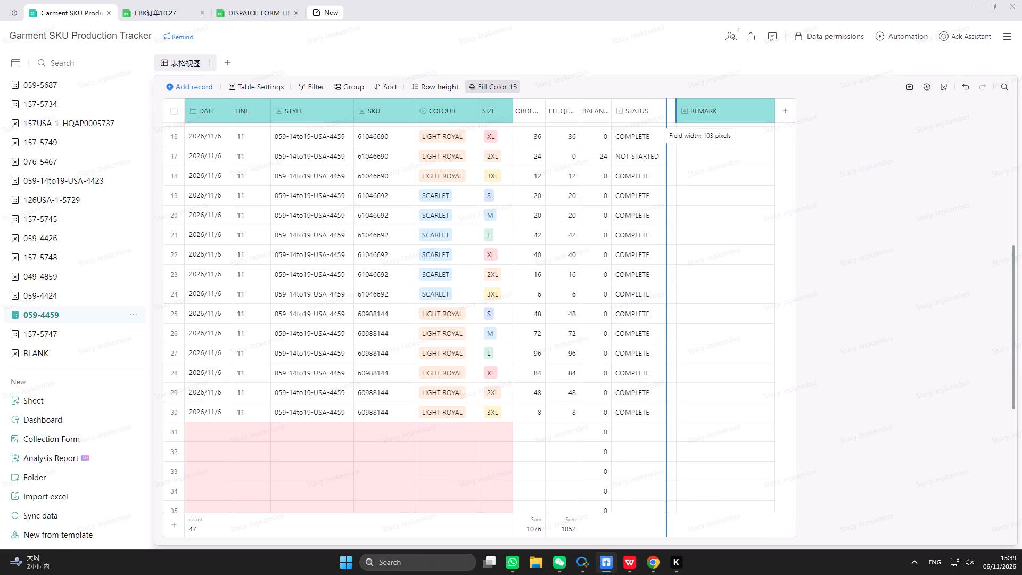
pyautogui.moveTo(665, 116); pyautogui.dragTo(664, 116)
pyautogui.click(345, 438)
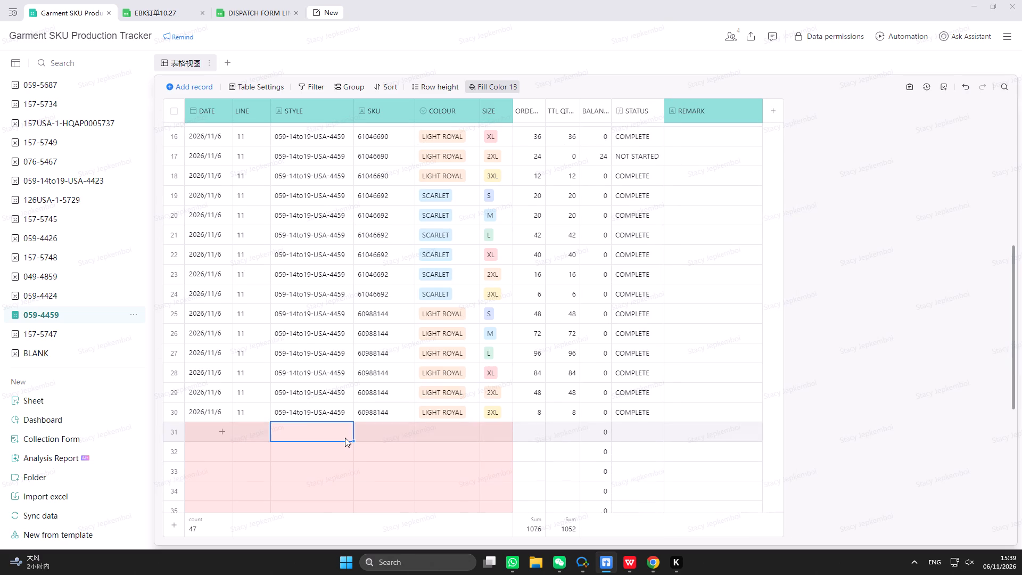
pyautogui.scroll(18, 345, 438)
pyautogui.scroll(-6, 344, 437)
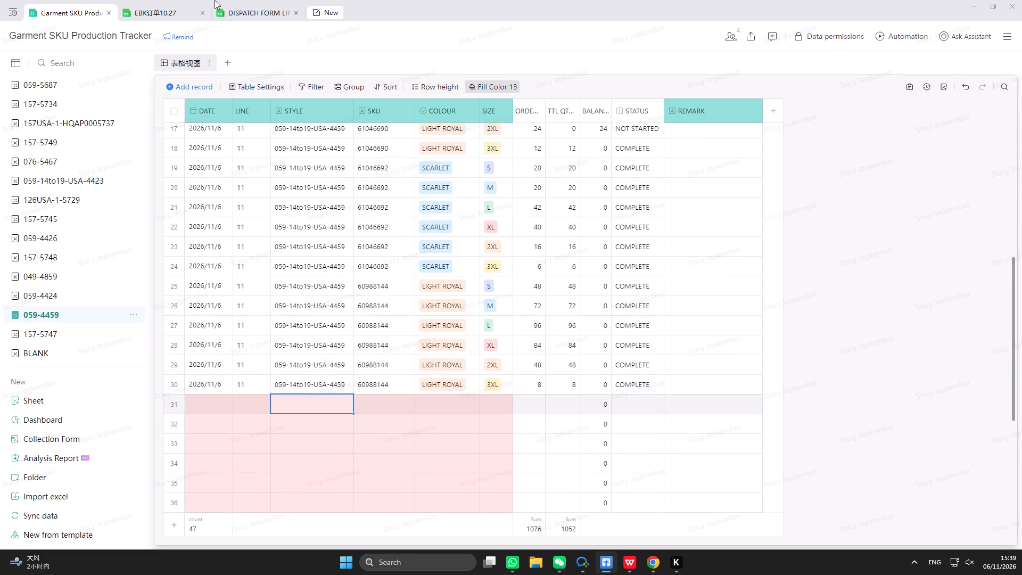
# Clear the EB PO column filter in the planning sheet of EBK订单10.27 to list all orders.
pyautogui.click(162, 10)
pyautogui.scroll(4, 443, 323)
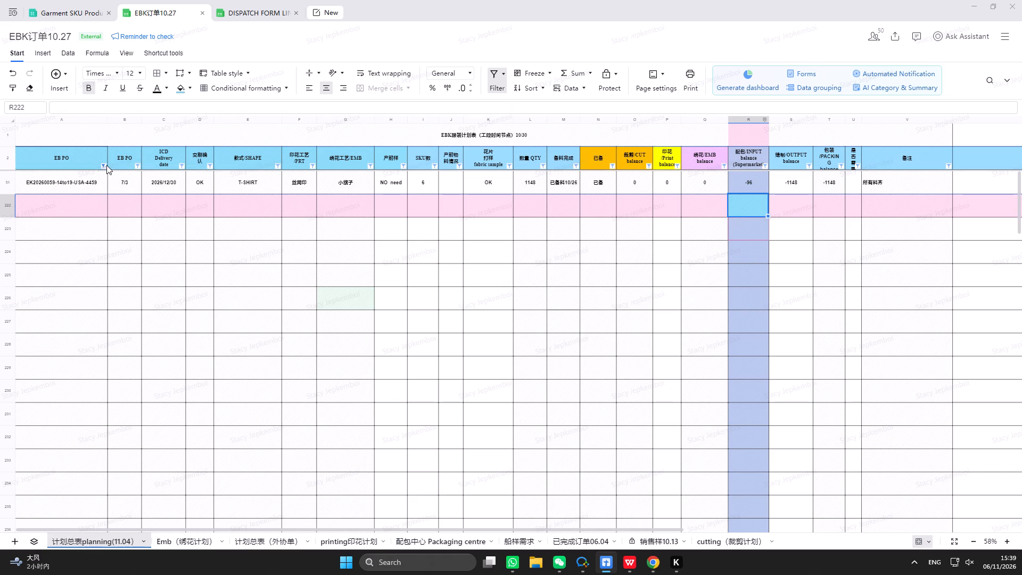
pyautogui.click(106, 165)
pyautogui.click(170, 462)
pyautogui.scroll(11, 242, 333)
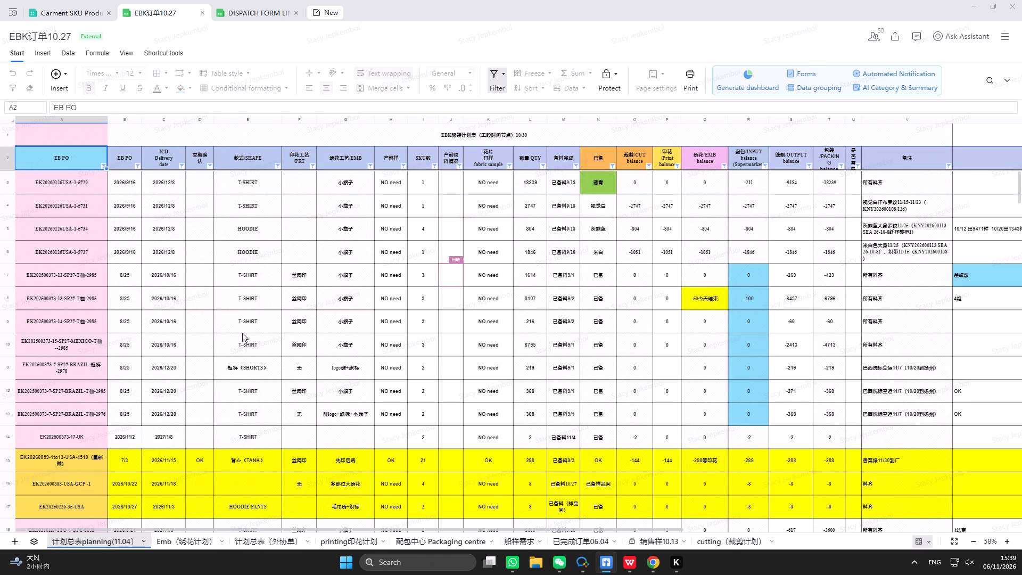
pyautogui.scroll(13, 242, 333)
# Review the 11.6 dispatch form's line outputs and the filled rows of the tracker's 059-4459 sheet.
pyautogui.click(265, 11)
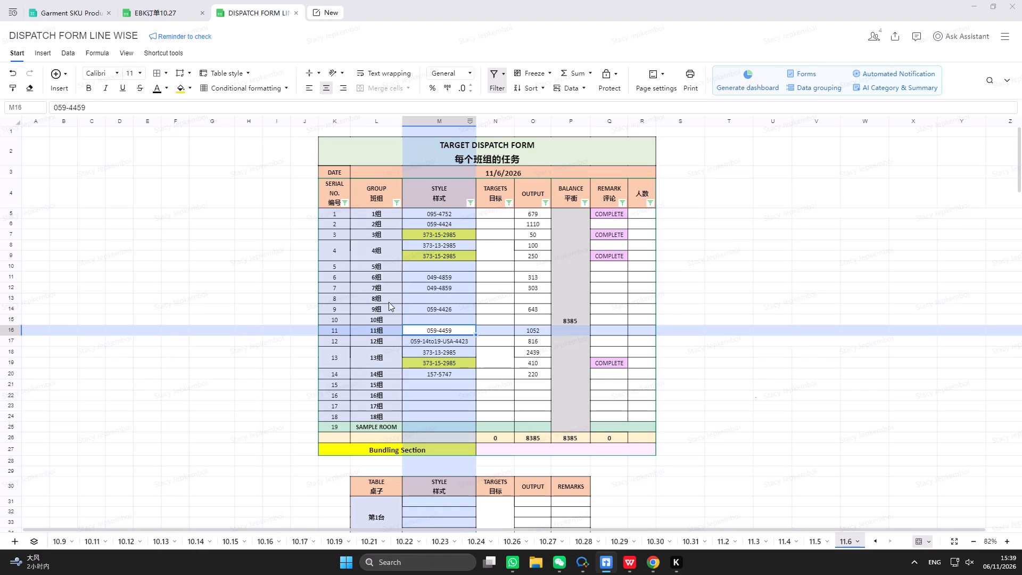
pyautogui.click(805, 407)
pyautogui.click(774, 465)
pyautogui.scroll(7, 467, 368)
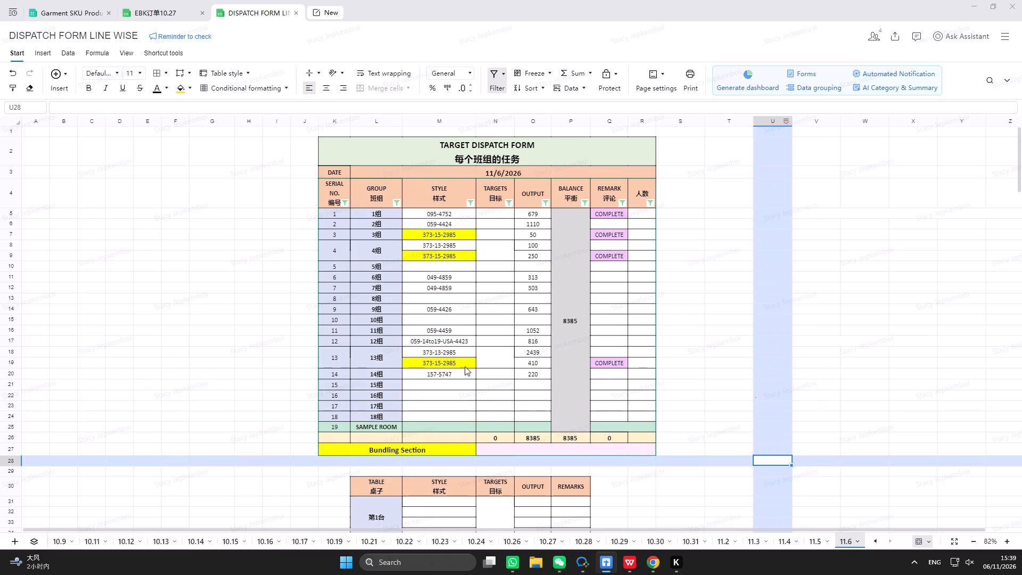
pyautogui.scroll(1, 58, 20)
pyautogui.click(58, 20)
pyautogui.scroll(3, 181, 181)
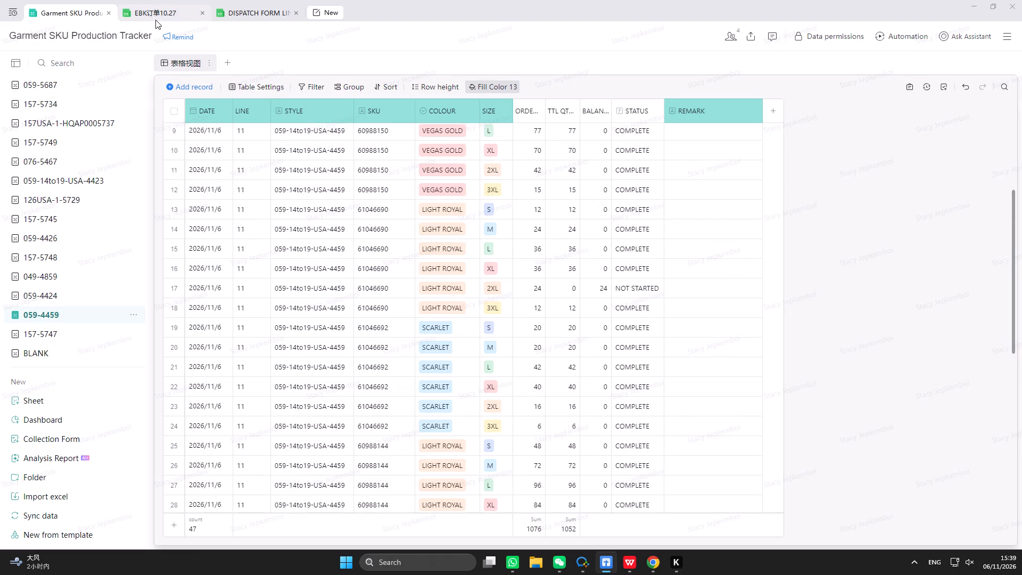
pyautogui.scroll(-8, 281, 290)
# Narrow the ORDER, TTL QTY, BALANCE and STATUS columns of the tracker's 157-5747 sheet.
pyautogui.click(61, 334)
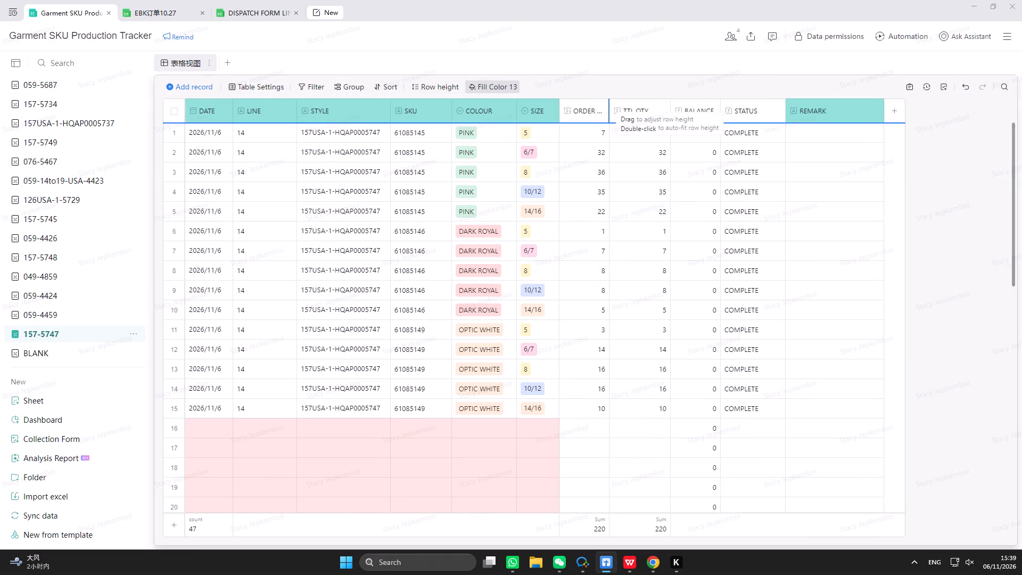
pyautogui.moveTo(608, 114); pyautogui.dragTo(596, 118)
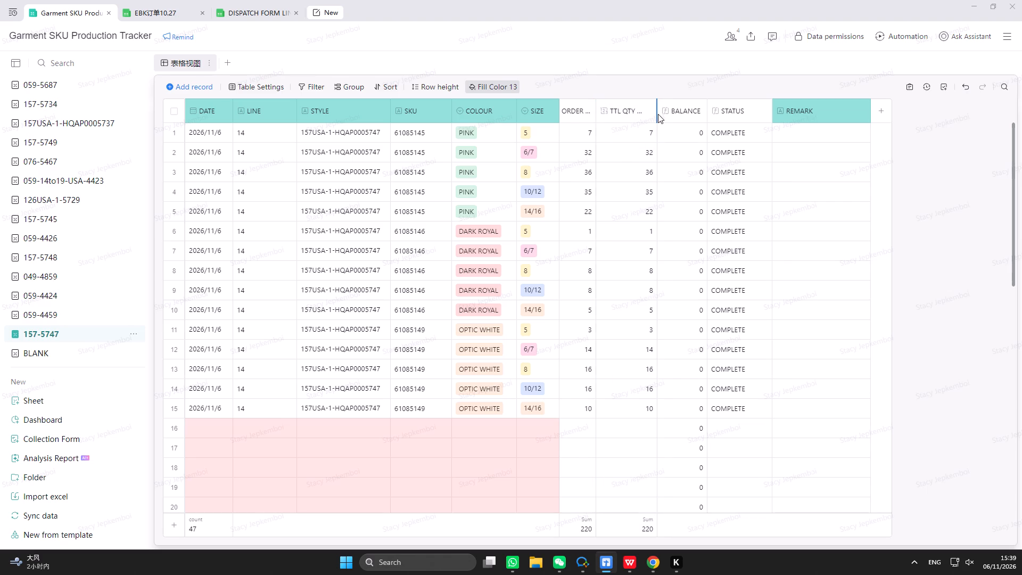
pyautogui.click(658, 114)
pyautogui.moveTo(657, 113); pyautogui.dragTo(645, 113)
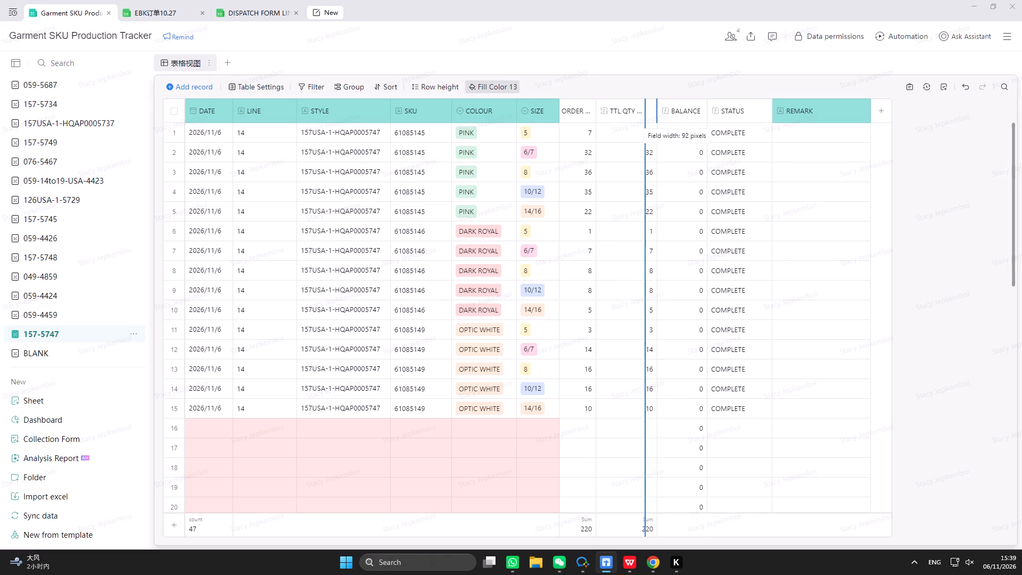
pyautogui.moveTo(645, 113); pyautogui.dragTo(645, 113)
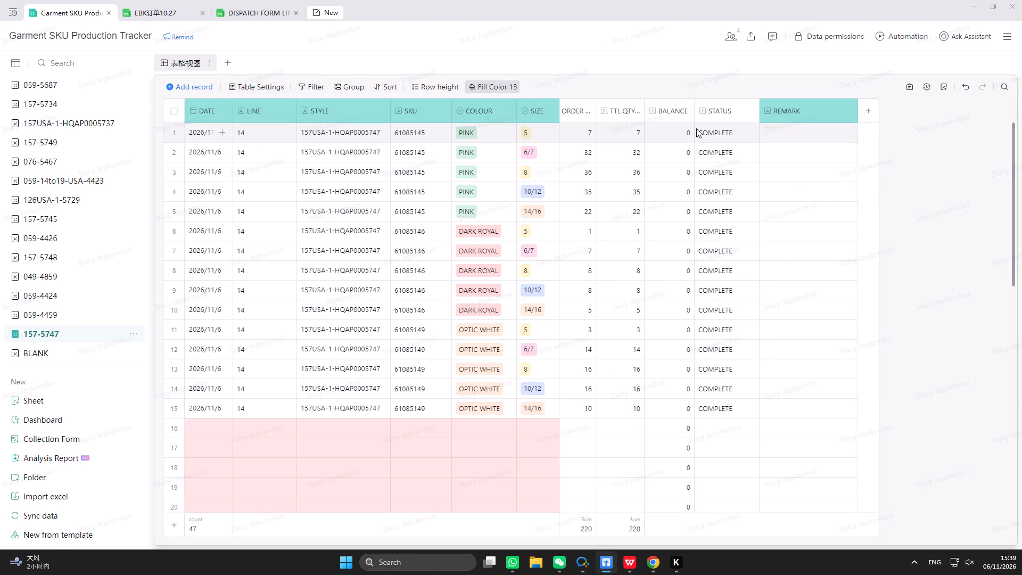
pyautogui.click(696, 117)
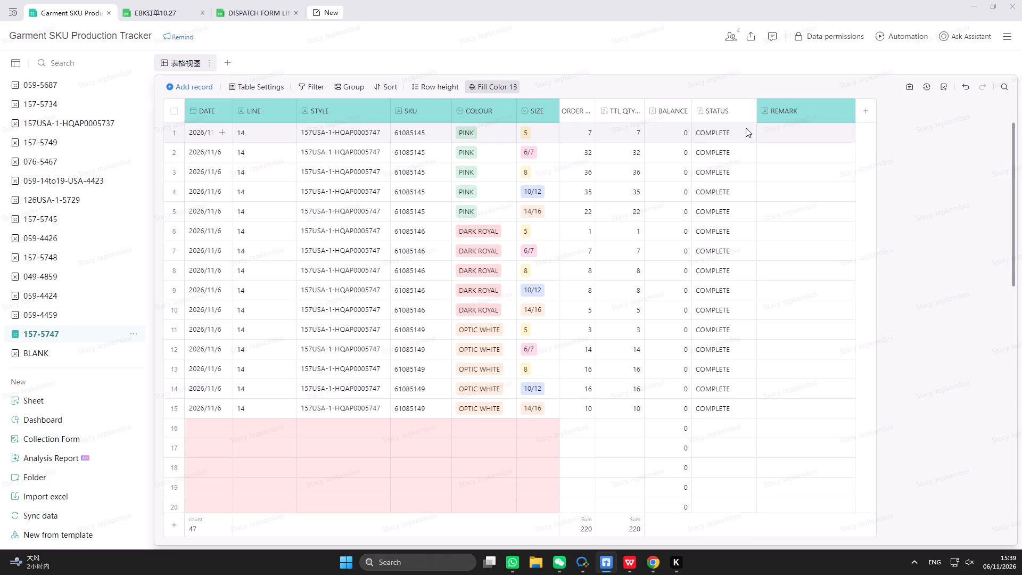
pyautogui.click(758, 116)
pyautogui.moveTo(756, 113); pyautogui.dragTo(755, 113)
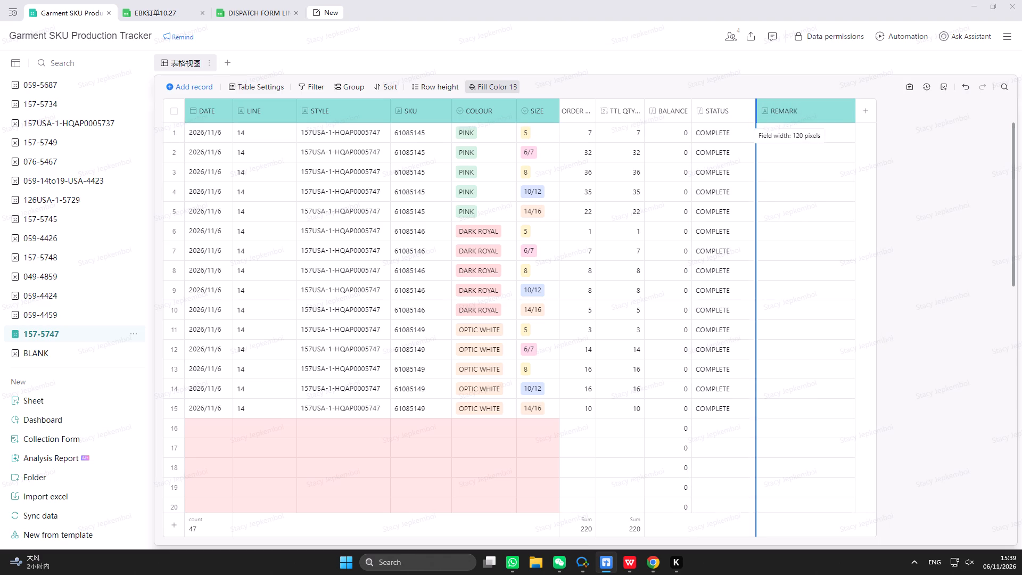
pyautogui.moveTo(755, 113); pyautogui.dragTo(744, 114)
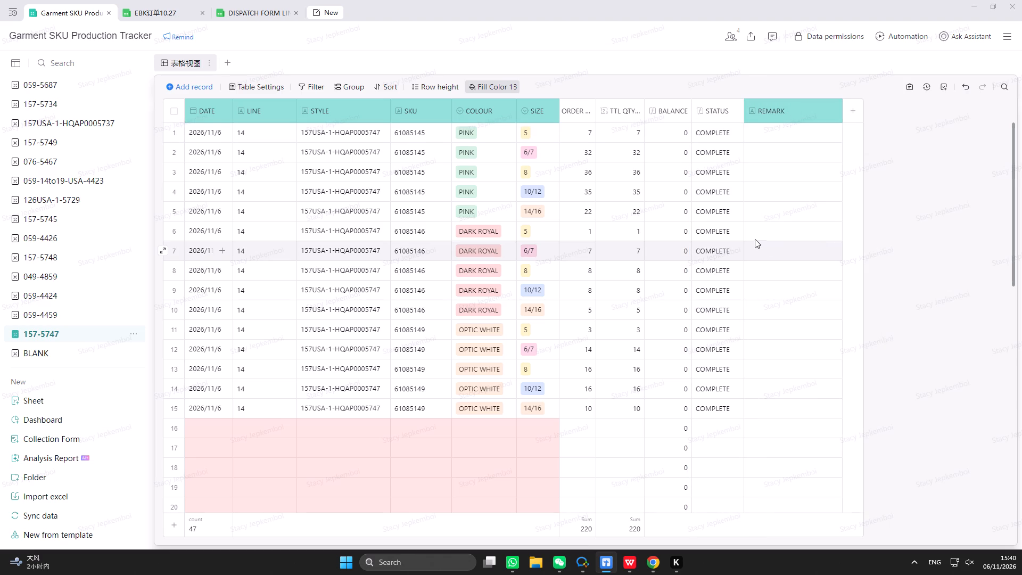
pyautogui.click(202, 428)
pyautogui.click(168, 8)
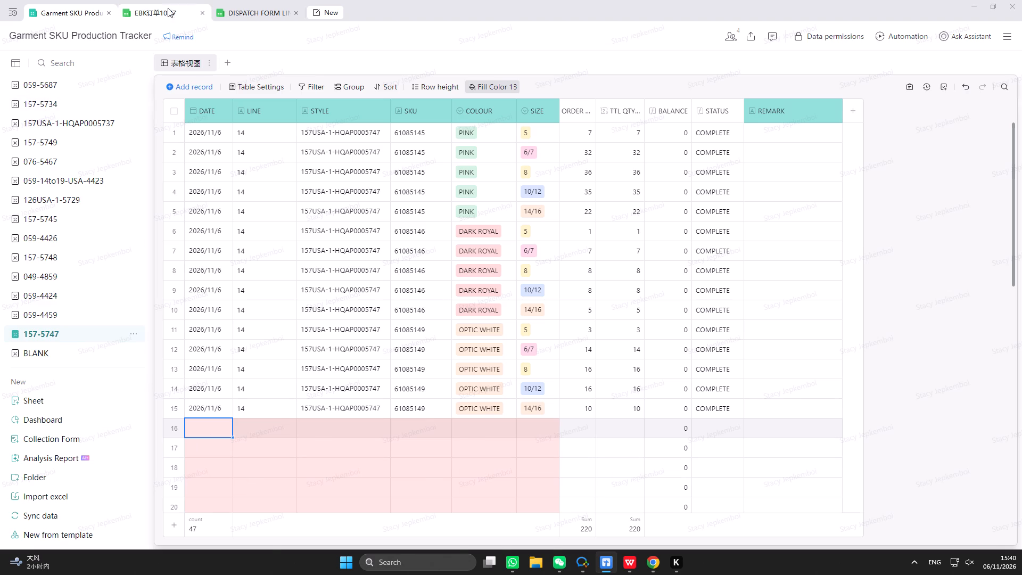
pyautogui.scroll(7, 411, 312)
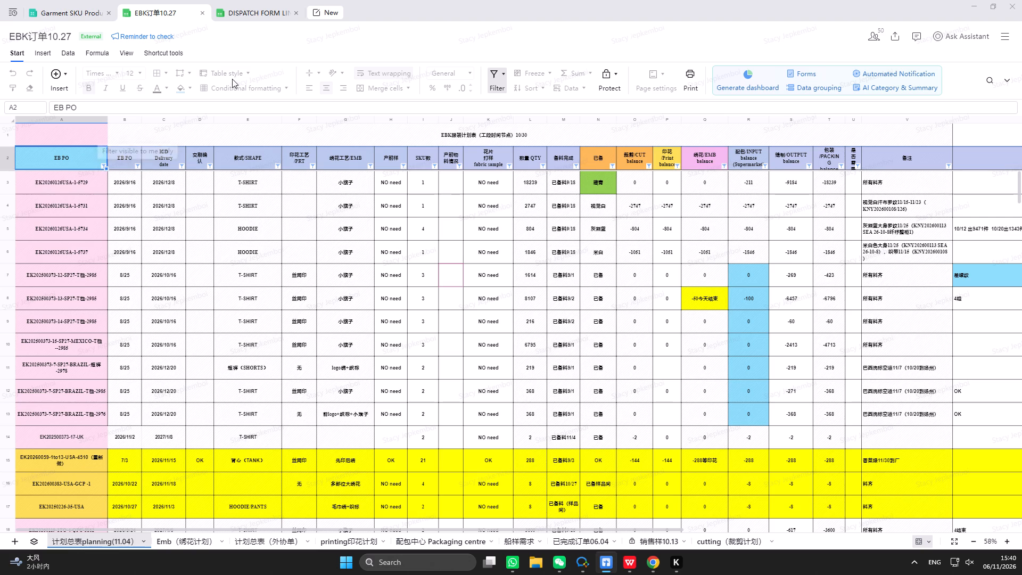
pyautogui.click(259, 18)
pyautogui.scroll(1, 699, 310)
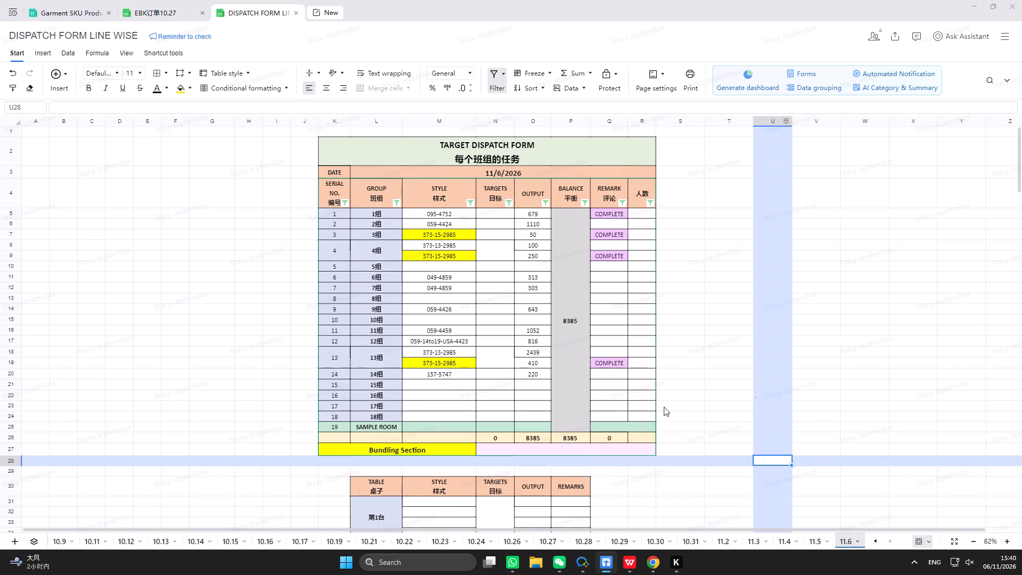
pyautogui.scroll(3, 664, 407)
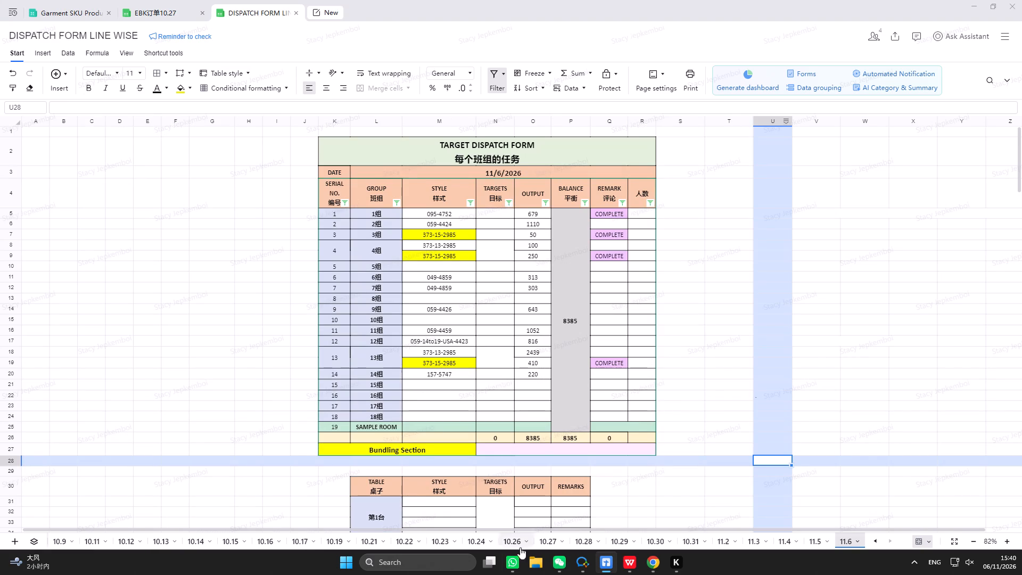
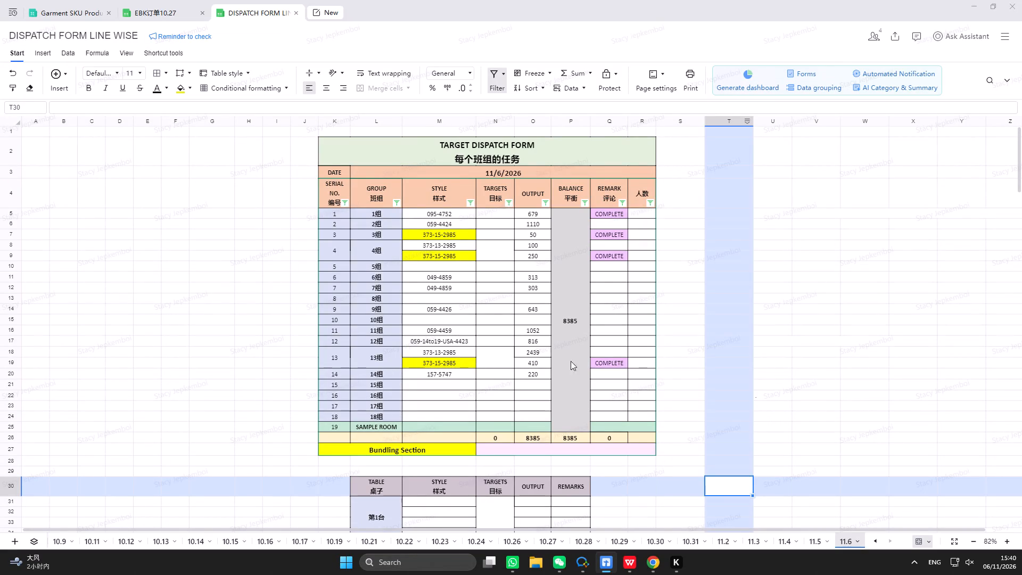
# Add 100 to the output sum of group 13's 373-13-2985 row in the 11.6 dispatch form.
pyautogui.click(541, 353)
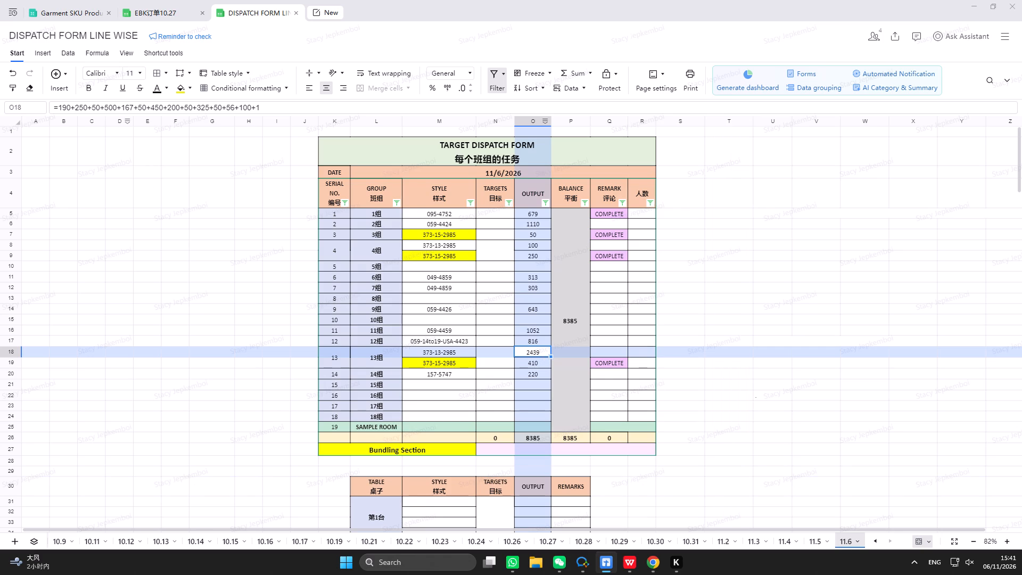
pyautogui.click(149, 111)
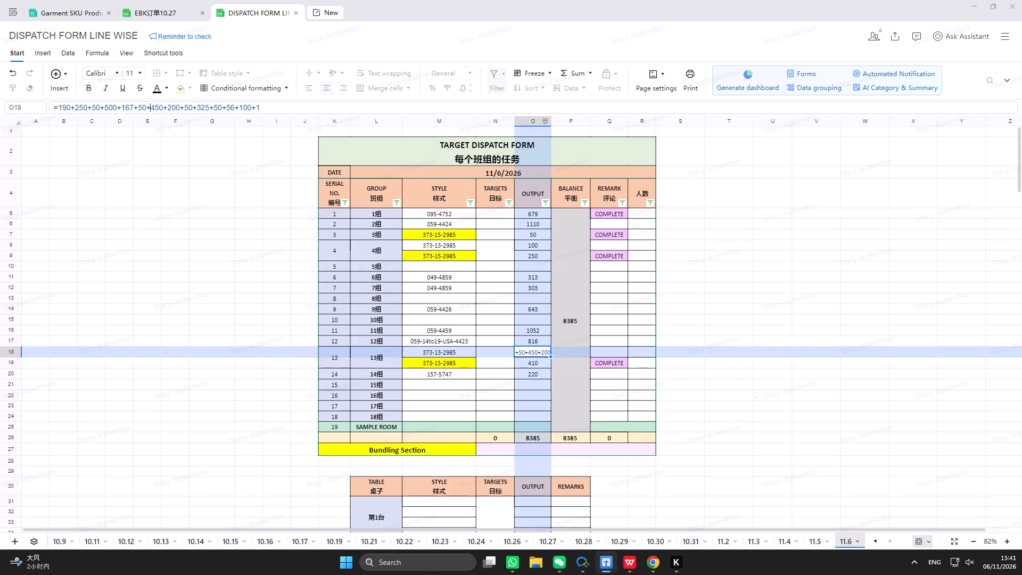
pyautogui.click(196, 112)
pyautogui.click(225, 110)
pyautogui.click(273, 107)
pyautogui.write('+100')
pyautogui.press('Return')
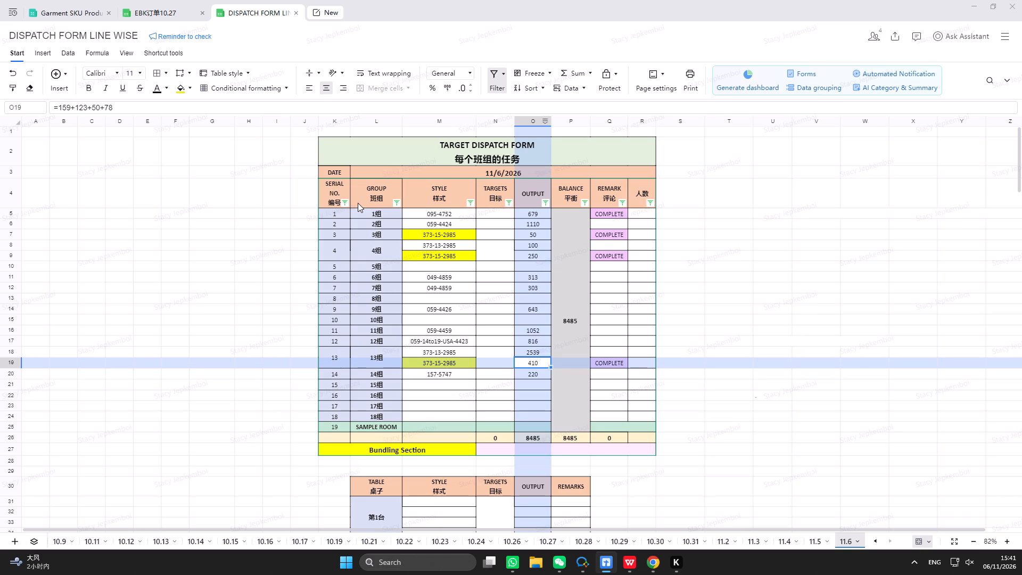
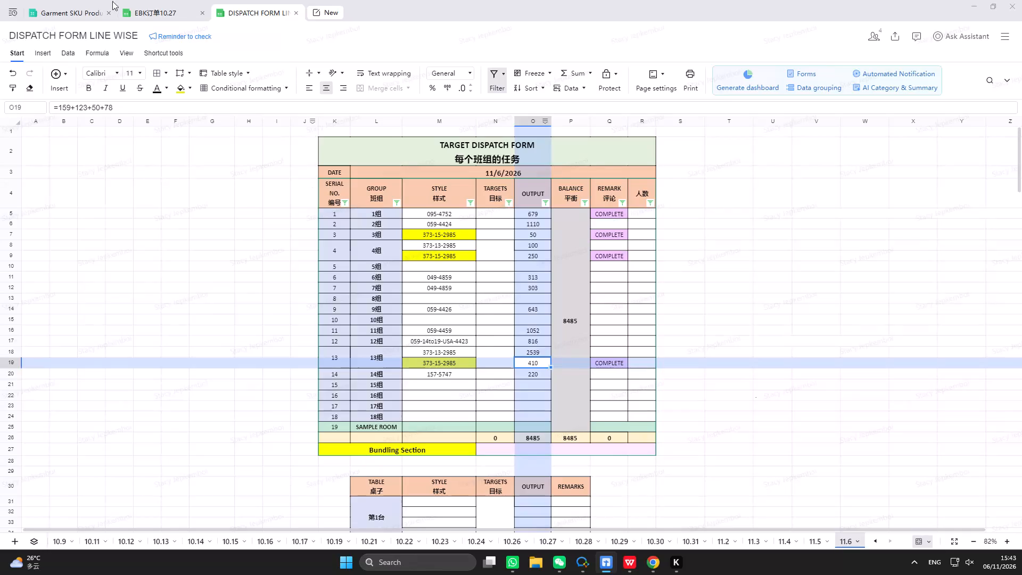
# In EBK订单10.27, filter the EB PO column of the planning sheet to orders containing 2985.
pyautogui.click(151, 12)
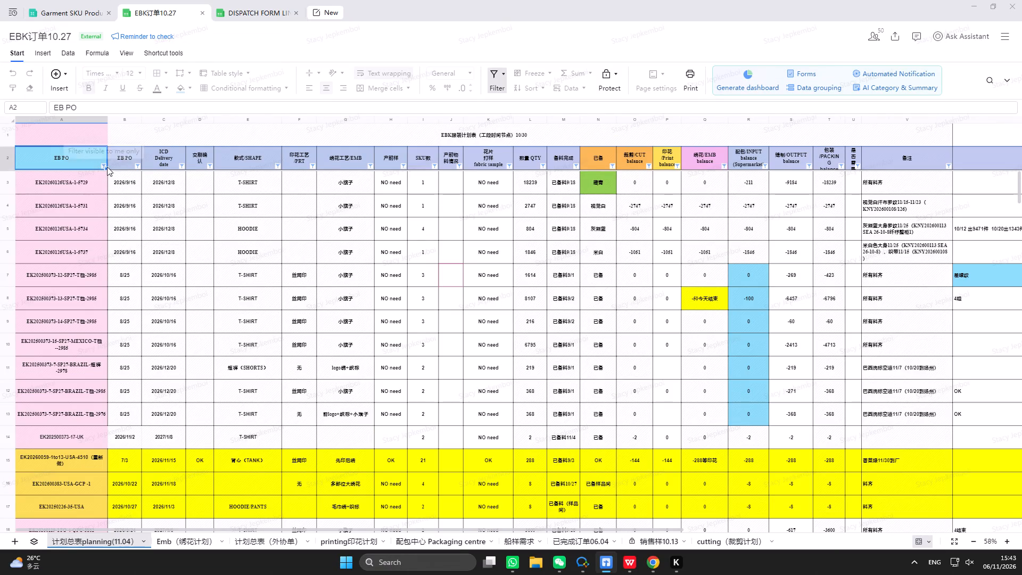
pyautogui.click(105, 165)
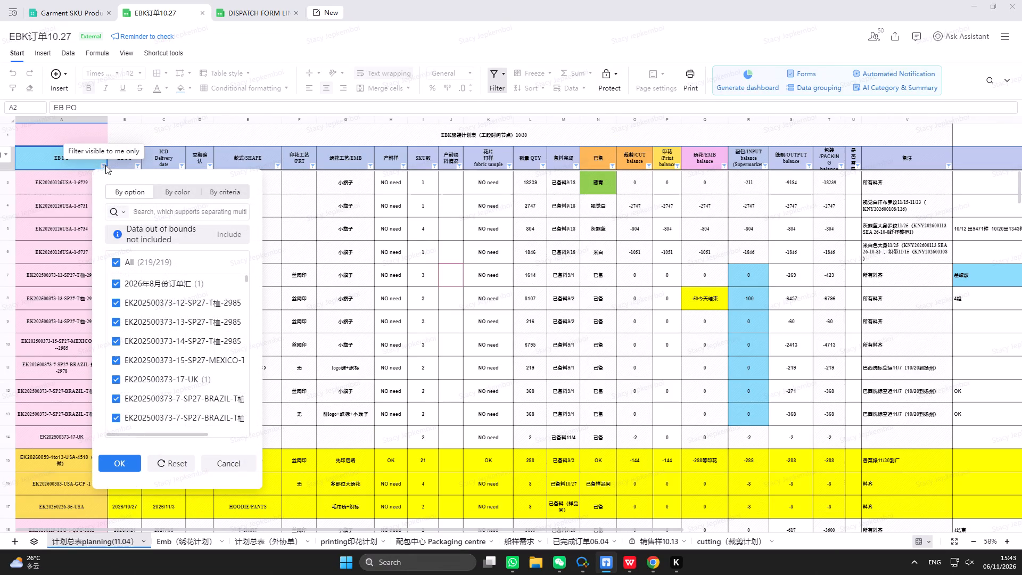
pyautogui.write('2985')
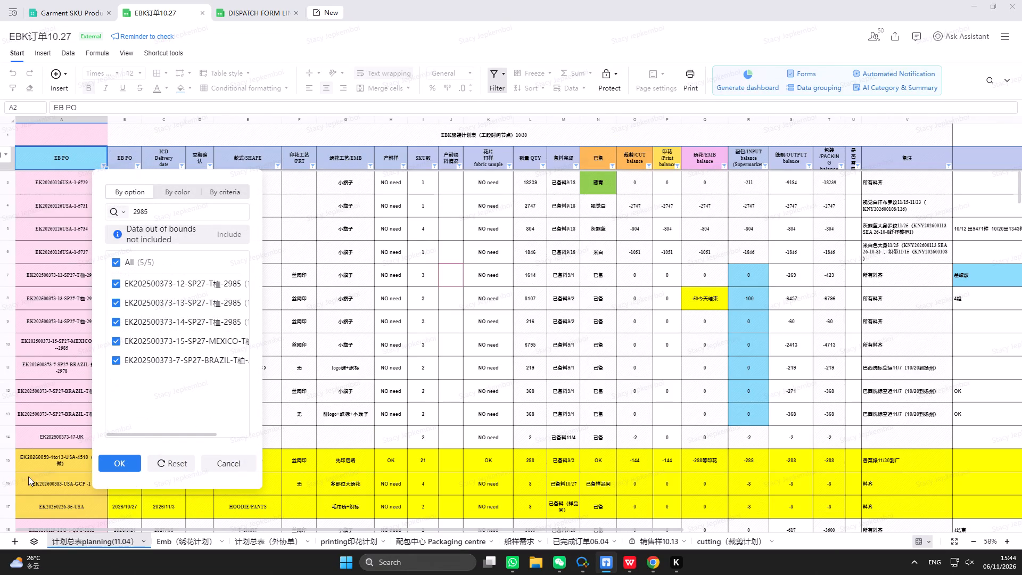
pyautogui.click(125, 466)
pyautogui.click(751, 208)
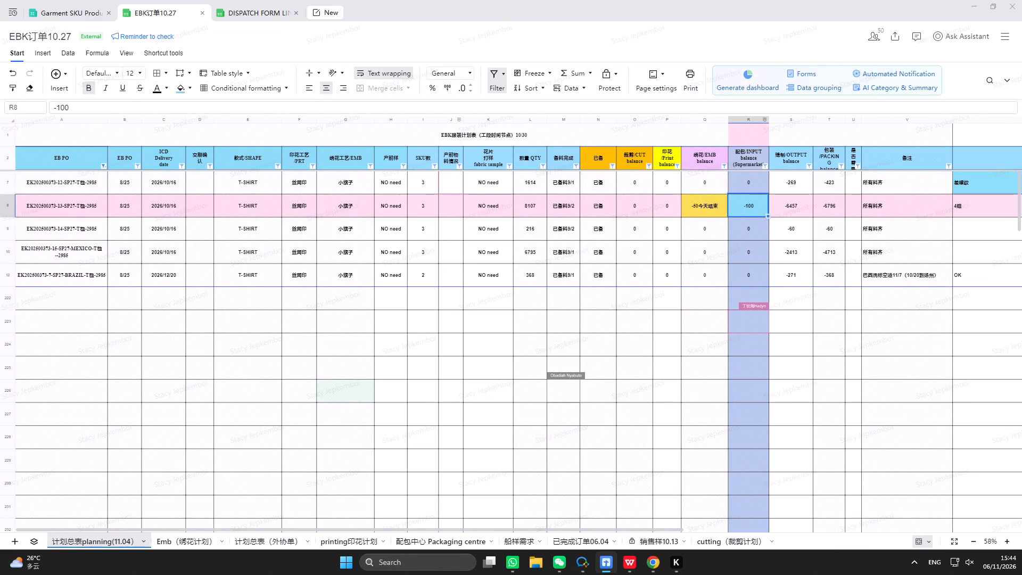
pyautogui.click(436, 105)
pyautogui.press('BackSpace')
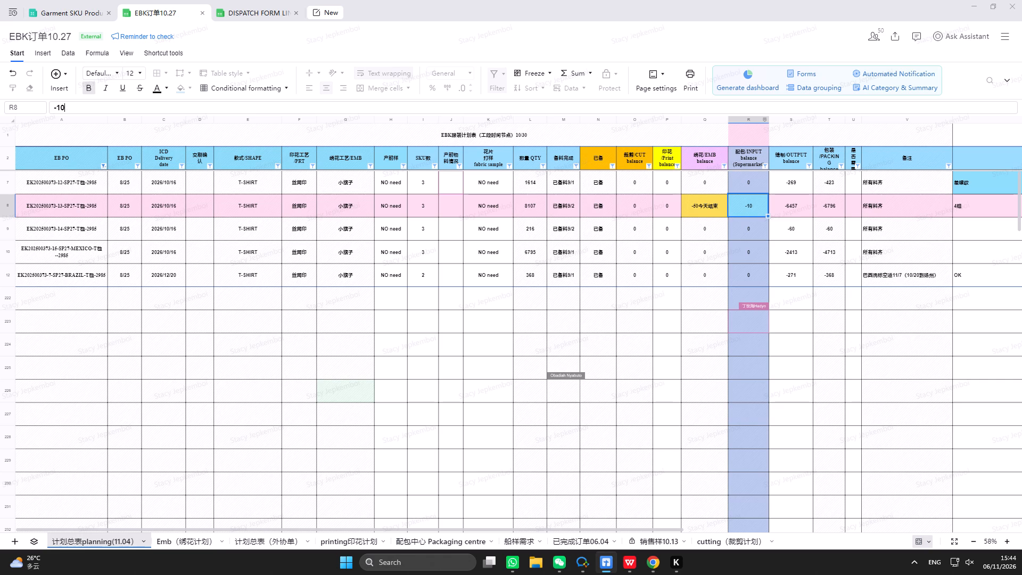
pyautogui.press('8')
pyautogui.press('Return')
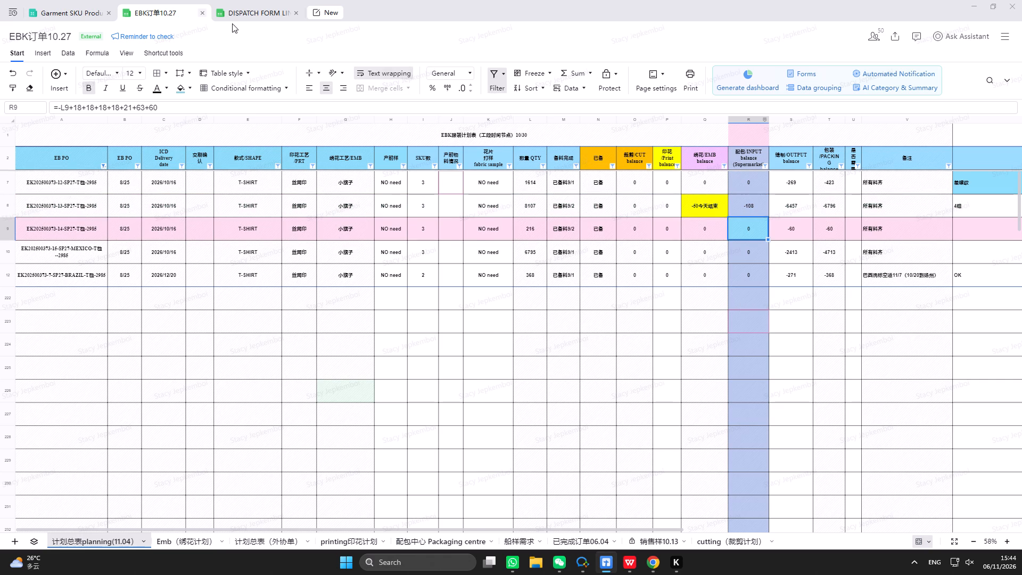
# Return to the 11.6 sheet of DISPATCH FORM LINE WISE to view the day's line output.
pyautogui.click(234, 15)
pyautogui.click(776, 412)
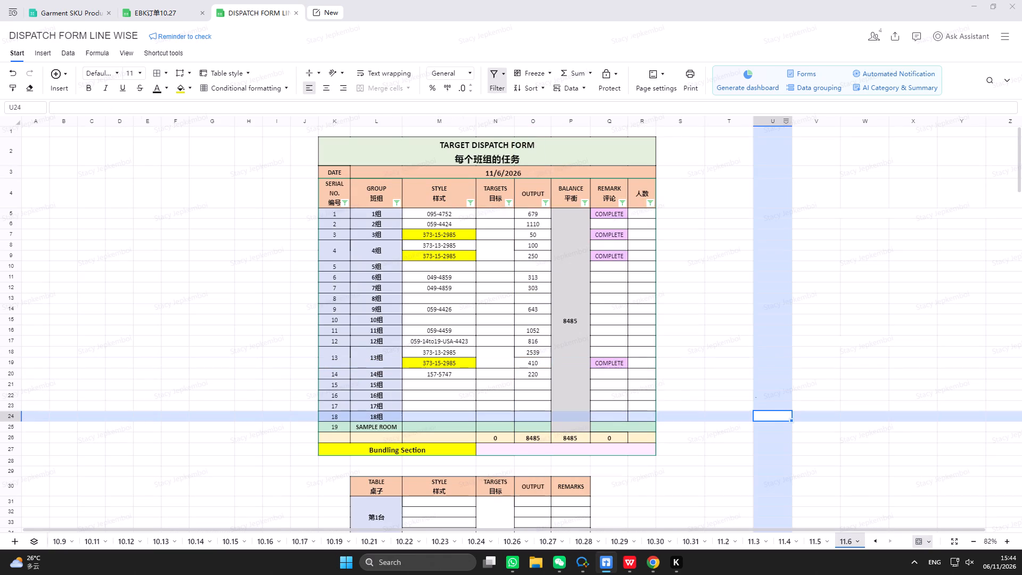
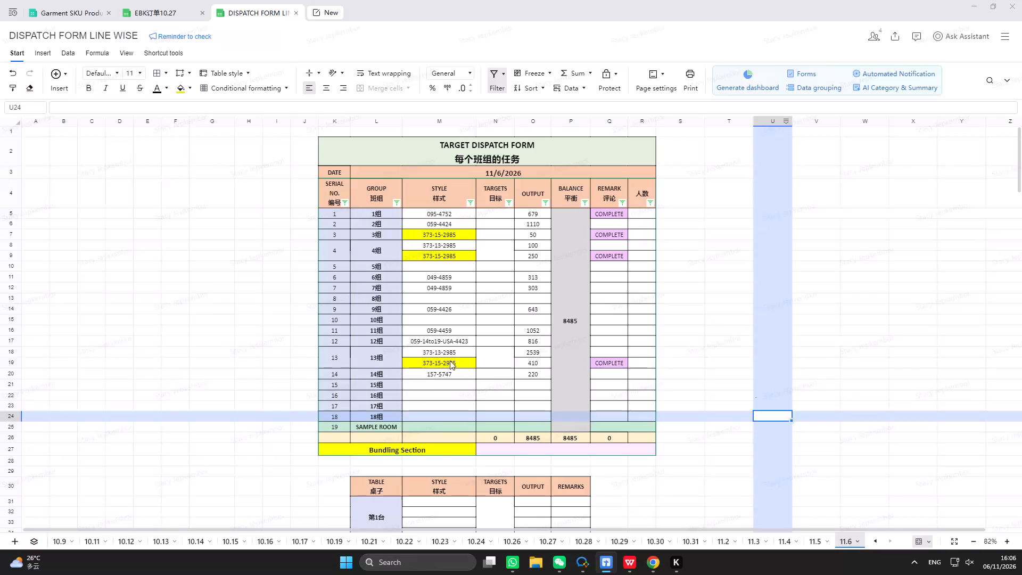
# Select the first STYLE cell of table 第1台 in the bundling tables of the 11.6 sheet.
pyautogui.scroll(-1, 481, 459)
pyautogui.click(460, 462)
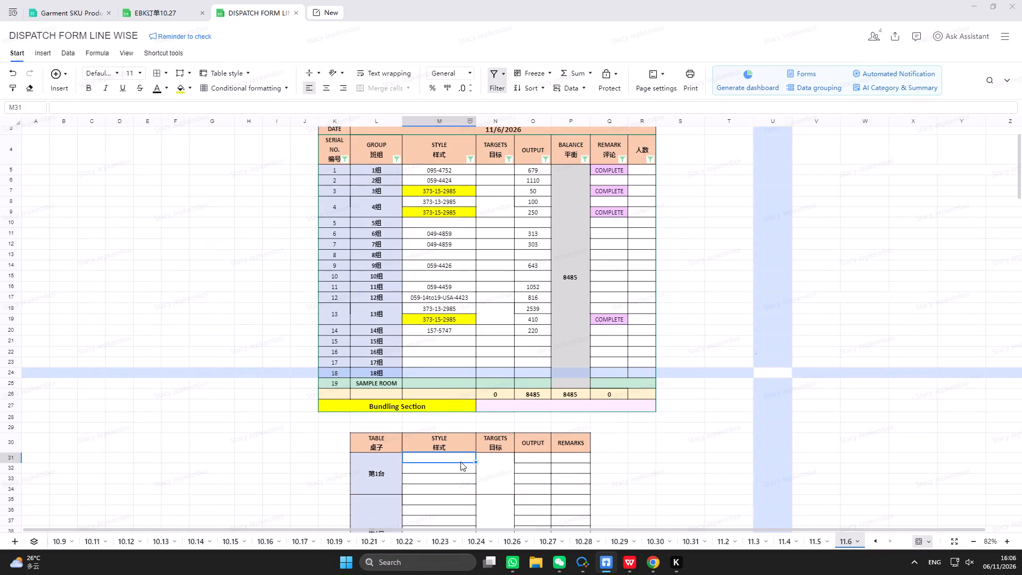
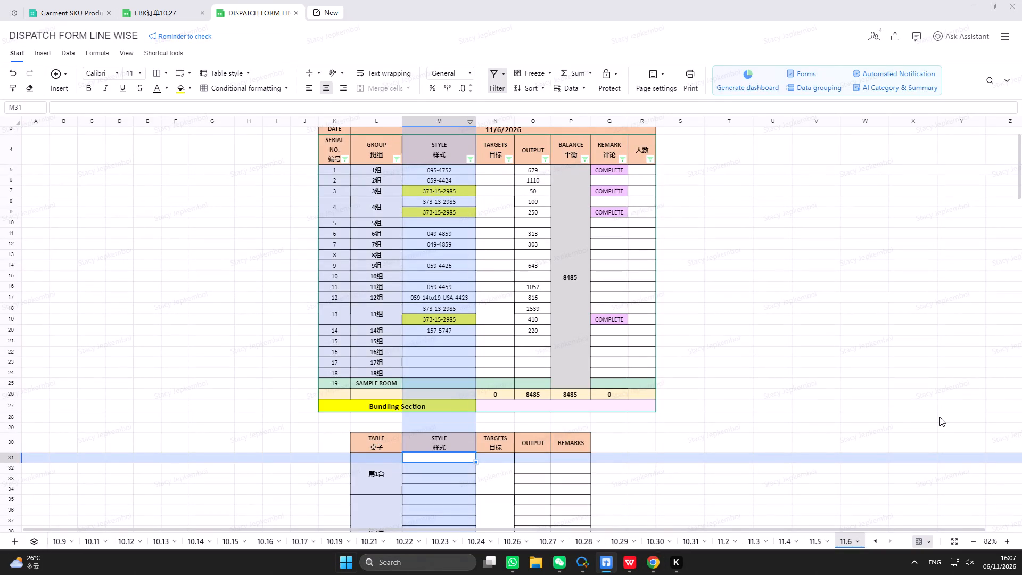
# In table 第1台, enter style 4459 in the first row with output =12+24+36+36+24+12+48+22+50+46+50+34+50+48+8+40+42+40+16+6+12+18+21+15+6.
pyautogui.write('4459')
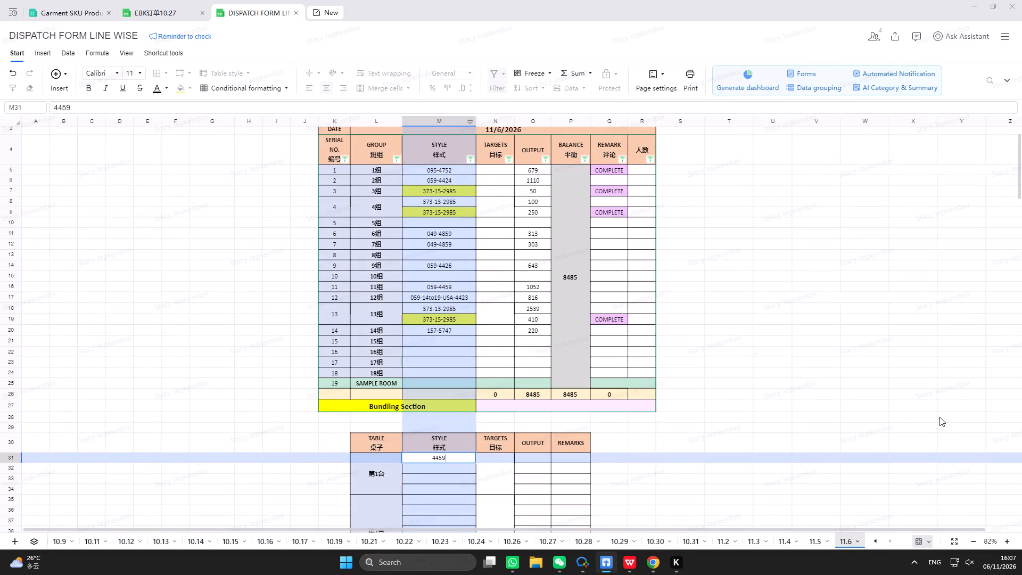
pyautogui.click(537, 456)
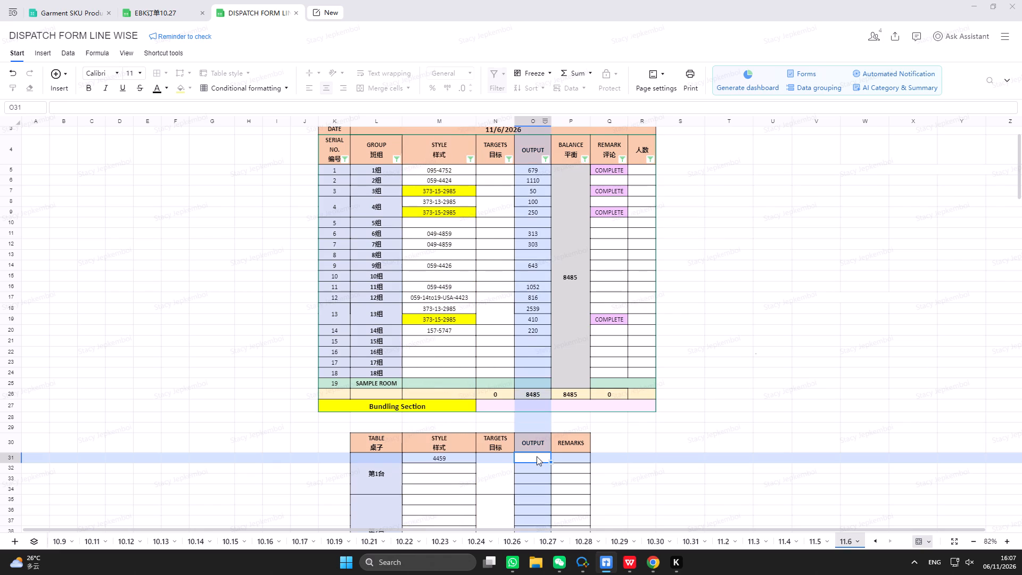
pyautogui.press('=')
pyautogui.write('12+24')
pyautogui.write('+36')
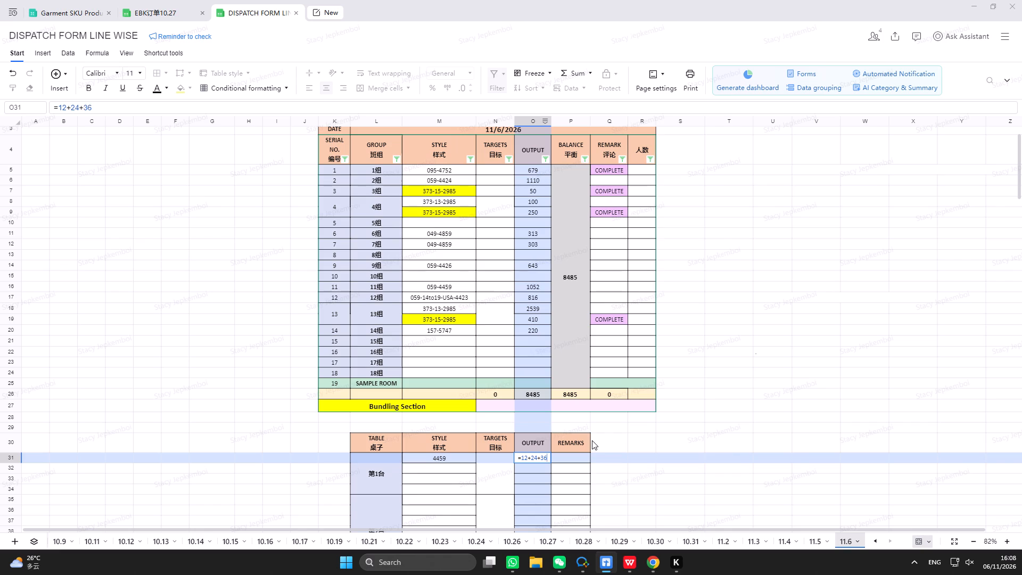
pyautogui.write('+36+24+12')
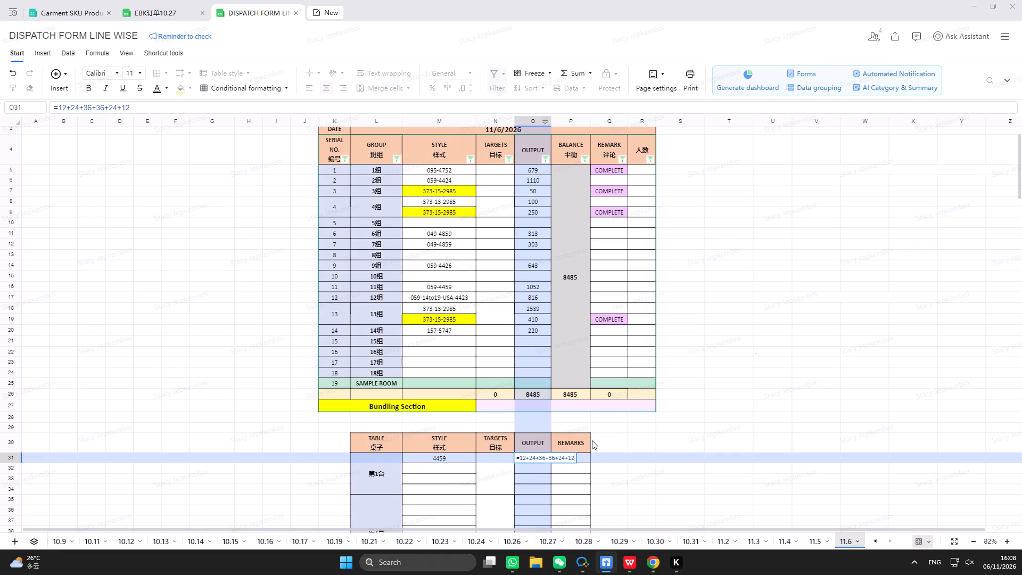
pyautogui.write('+48+22+520+')
pyautogui.press('BackSpace')
pyautogui.press('BackSpace')
pyautogui.press('BackSpace')
pyautogui.write('0+')
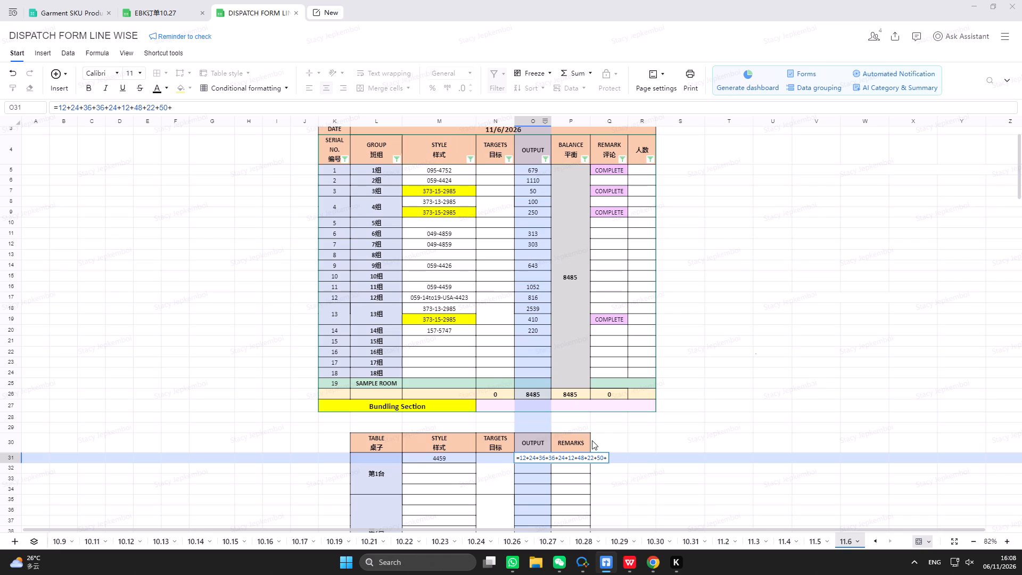
pyautogui.write('46+50')
pyautogui.write('+34+50+48+8')
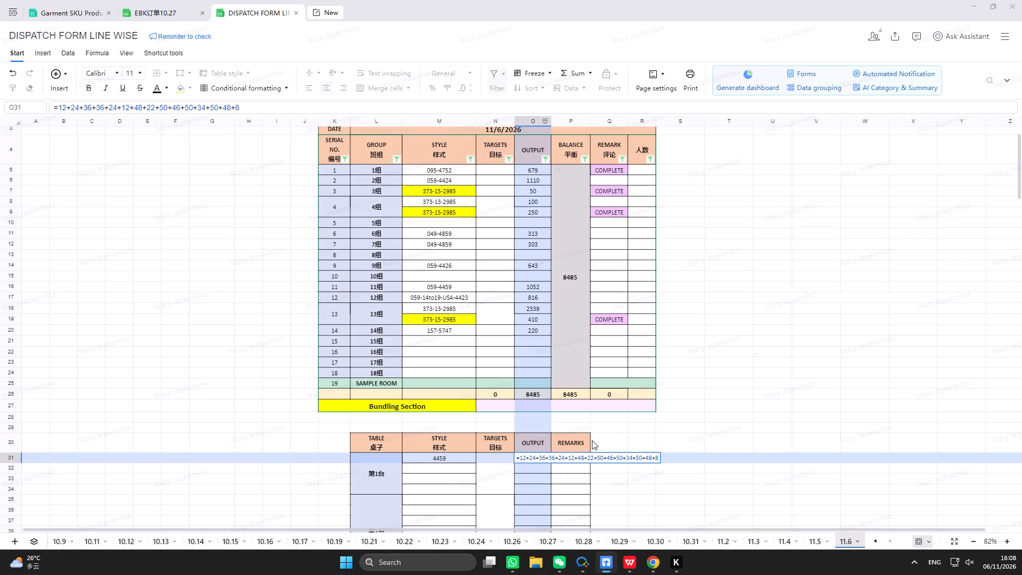
pyautogui.press('+')
pyautogui.write('40')
pyautogui.write('+42+40+16+6')
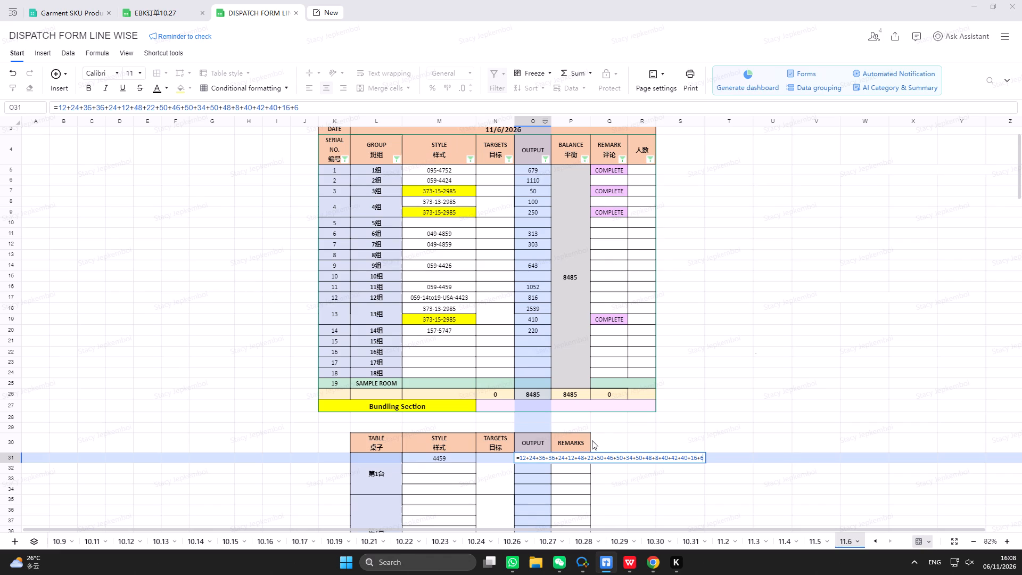
pyautogui.write('+12+18')
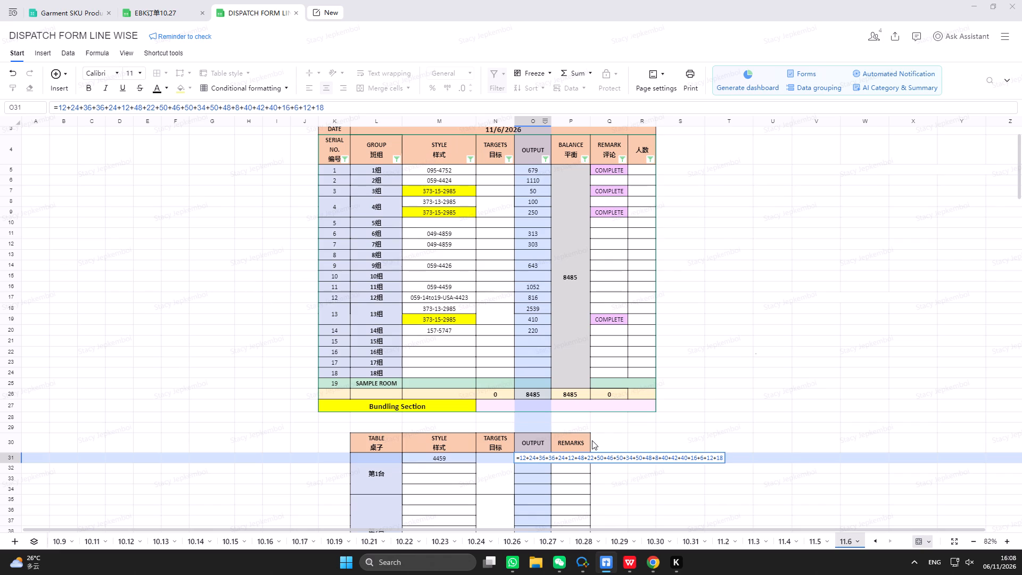
pyautogui.write('+21')
pyautogui.press('+')
pyautogui.write('11')
pyautogui.press('BackSpace')
pyautogui.write('5+6')
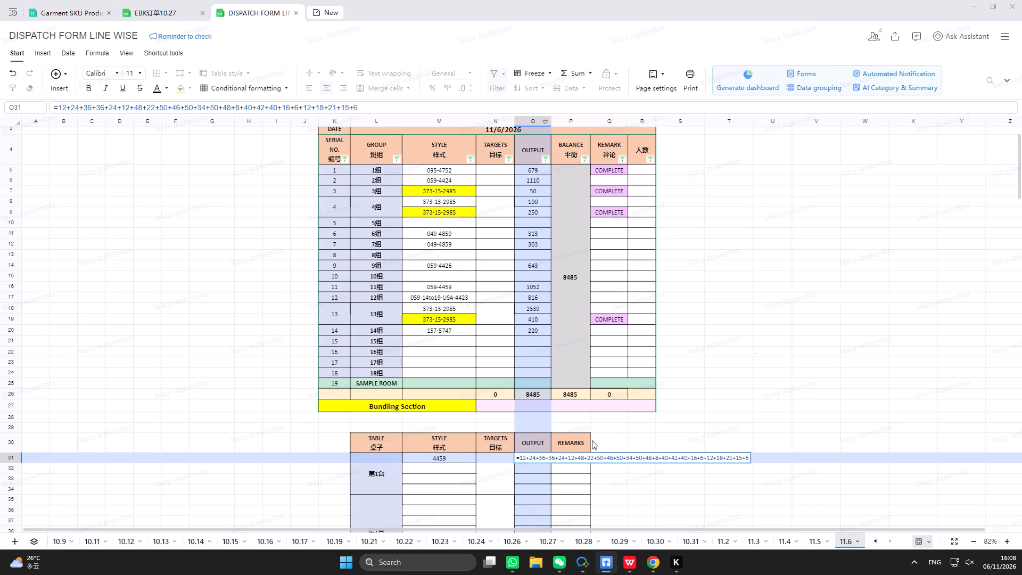
pyautogui.press('Return')
# Enter style 4424 in the second row of table 第1台 with output =48+48+24+24.
pyautogui.click(444, 468)
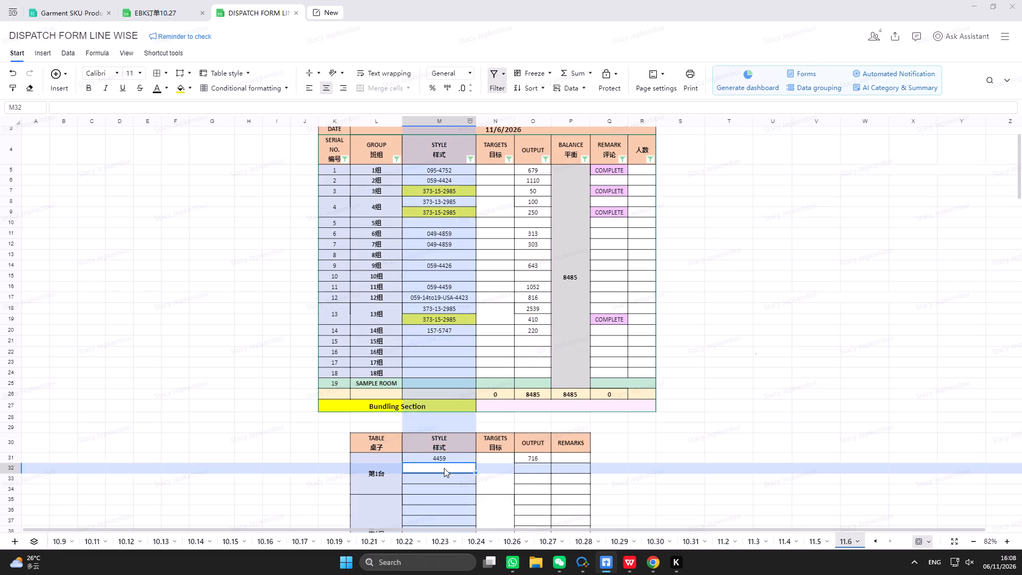
pyautogui.write('4424')
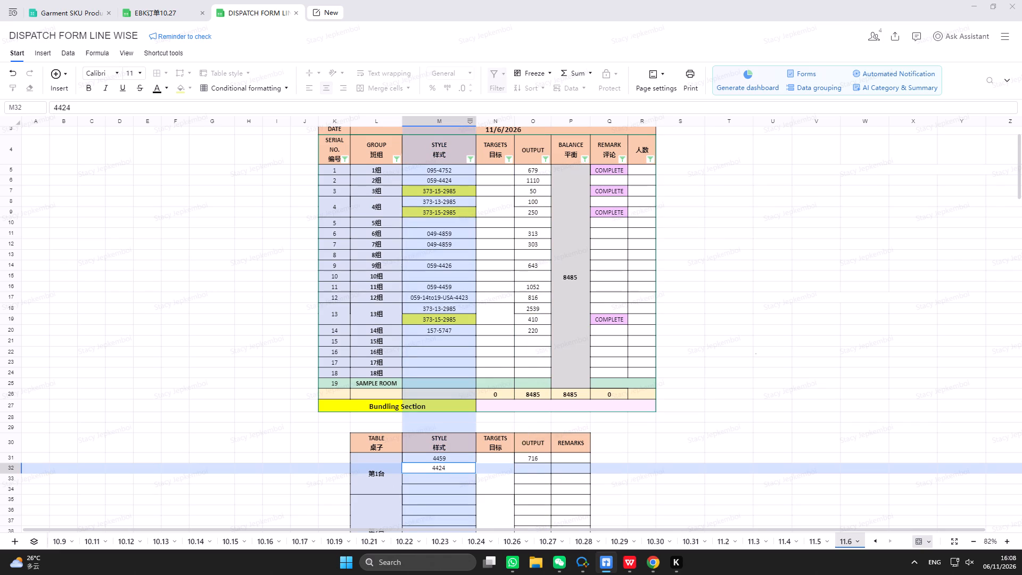
pyautogui.click(533, 472)
pyautogui.press('=')
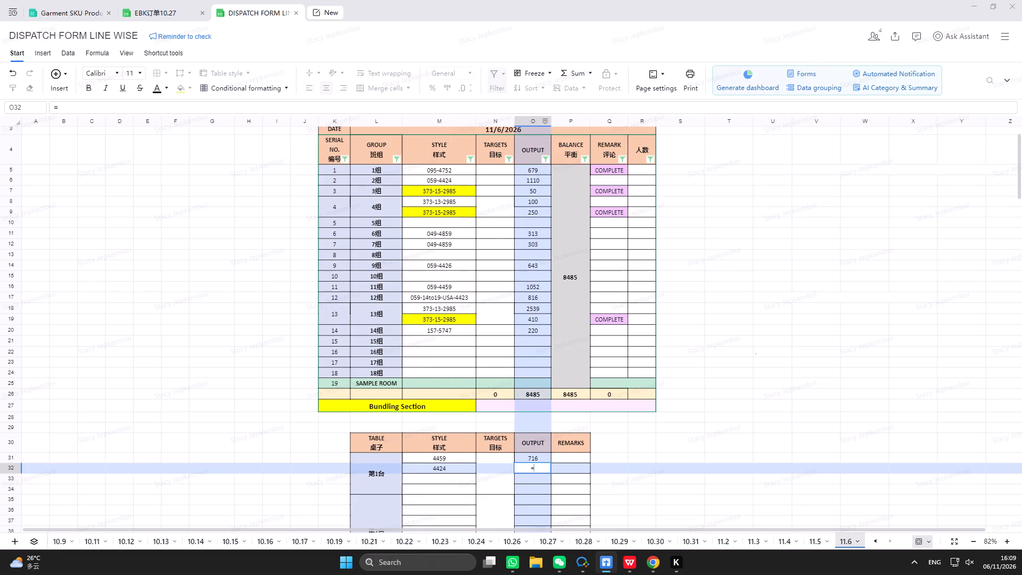
pyautogui.write('48')
pyautogui.write('+458')
pyautogui.press('BackSpace')
pyautogui.press('BackSpace')
pyautogui.press('8')
pyautogui.press('+')
pyautogui.write('24+24')
pyautogui.press('Return')
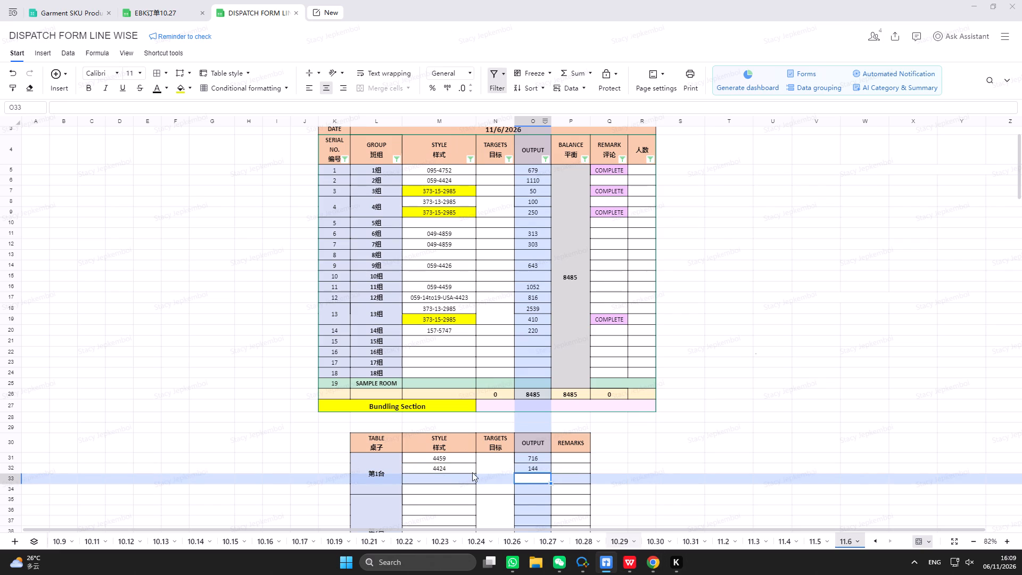
# Enter style 5743 in the third row of table 第1台 with output =14+20+20+14+7+3+4+4+3+1+12+17+17+11+6.
pyautogui.click(457, 486)
pyautogui.click(457, 479)
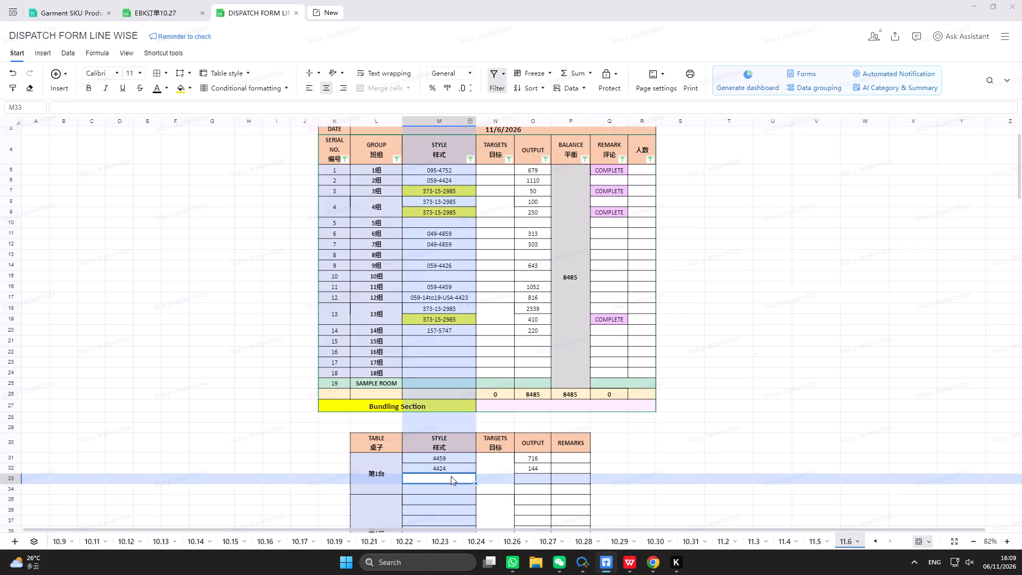
pyautogui.press('5')
pyautogui.press('7')
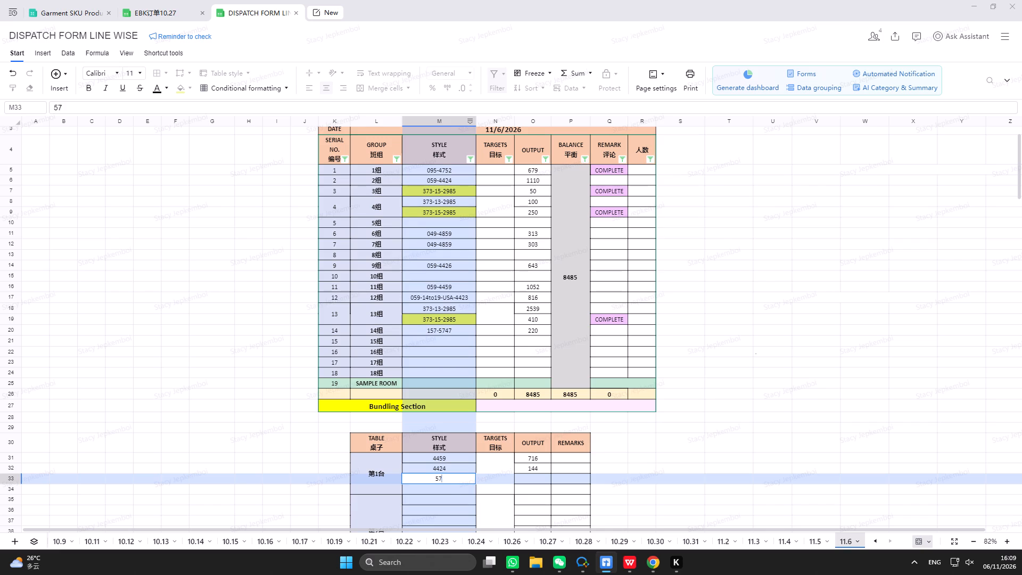
pyautogui.write('43')
pyautogui.click(537, 474)
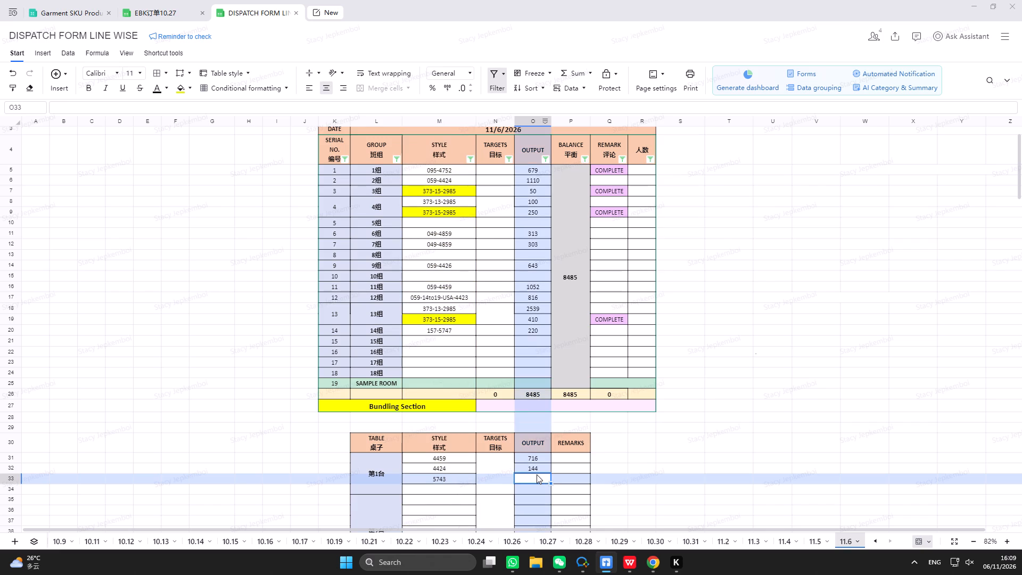
pyautogui.press('=')
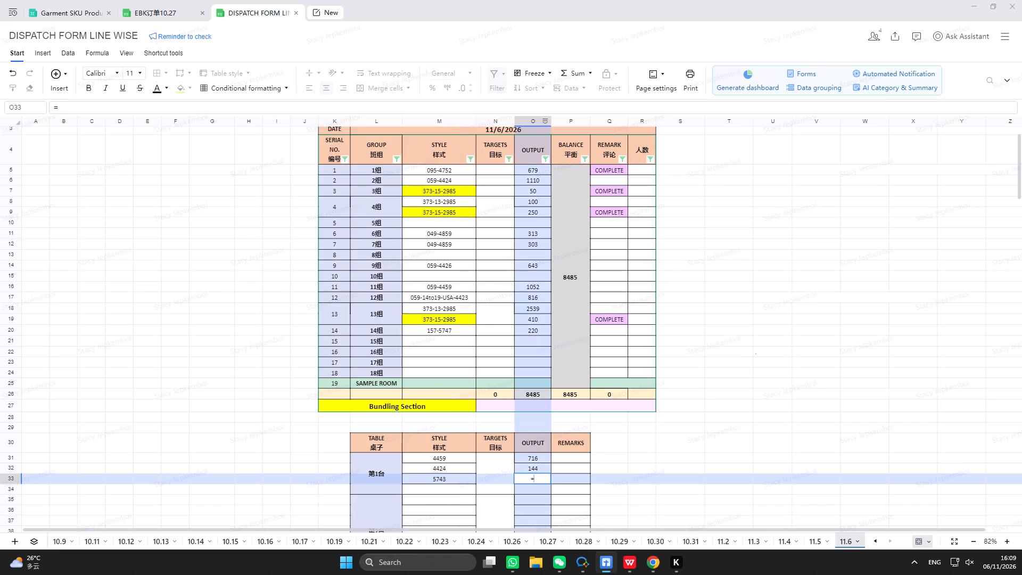
pyautogui.write('14+20')
pyautogui.write('+20')
pyautogui.write('+14+7+')
pyautogui.write('3+4+4')
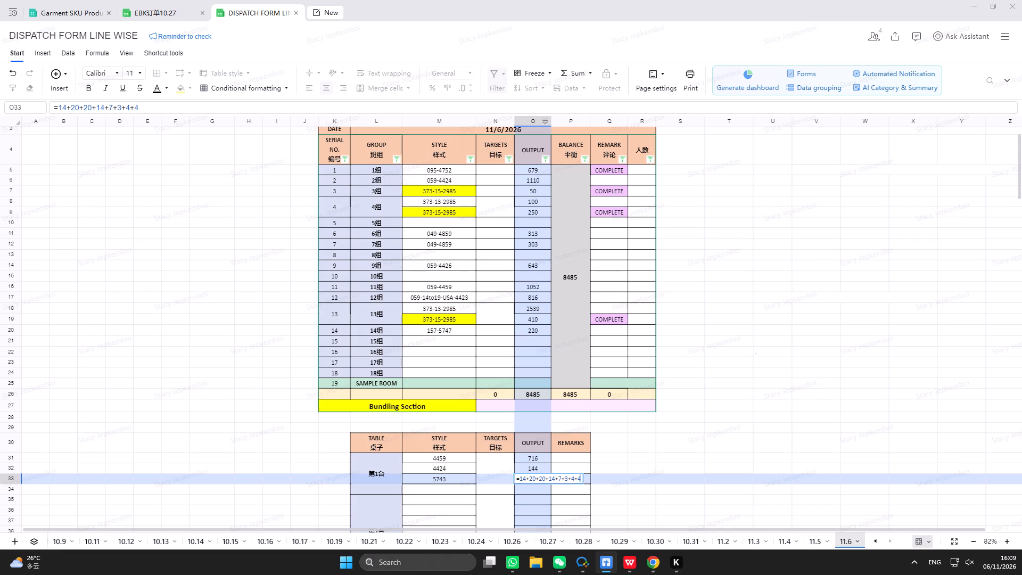
pyautogui.write('+3+1')
pyautogui.write('+12+17')
pyautogui.press('+')
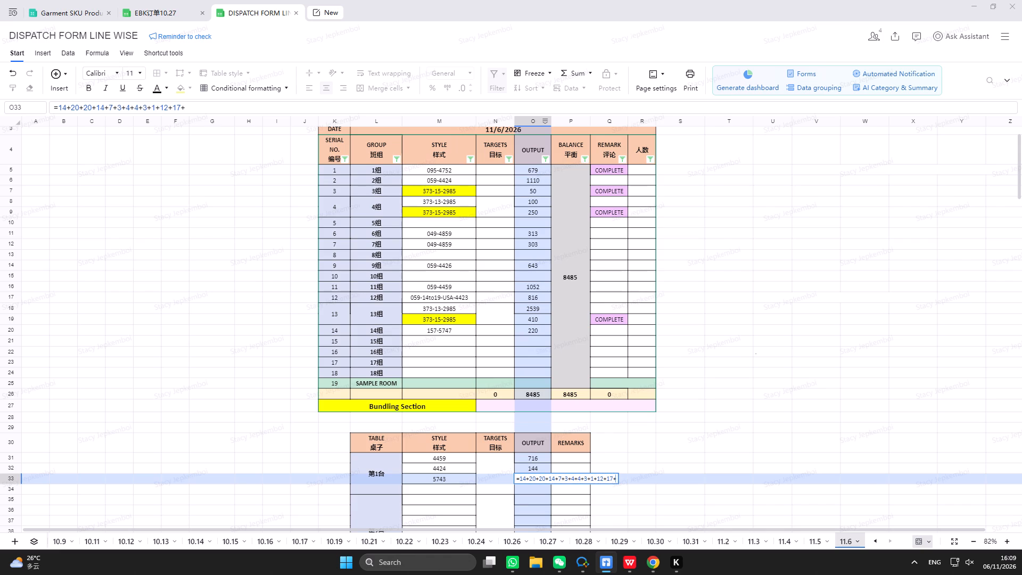
pyautogui.write('17')
pyautogui.write('+11+6')
pyautogui.press('Return')
# Switch to WPS Office and close it with all its open order workbooks, discarding their unsaved changes.
pyautogui.scroll(-2, 532, 475)
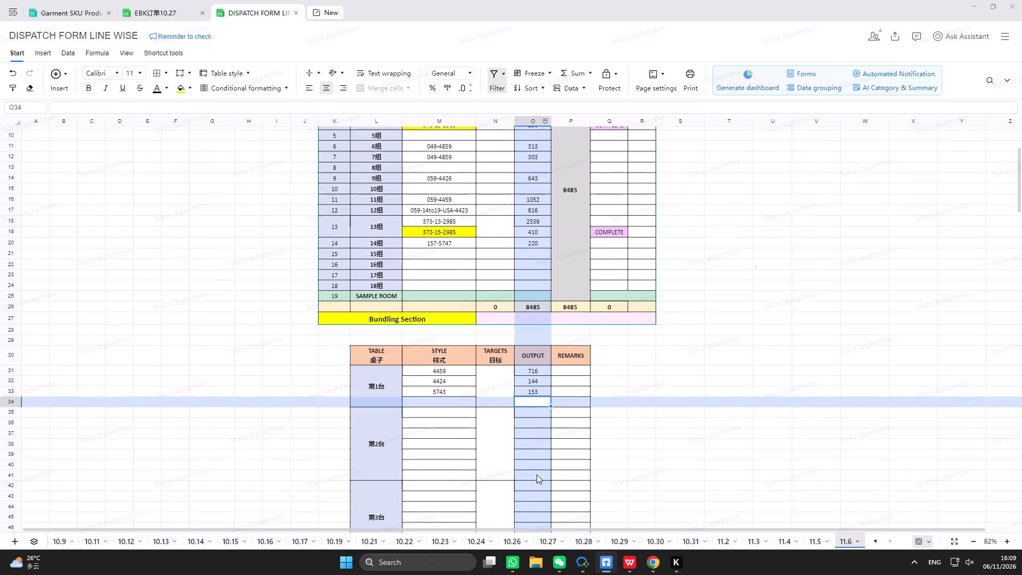
pyautogui.click(636, 571)
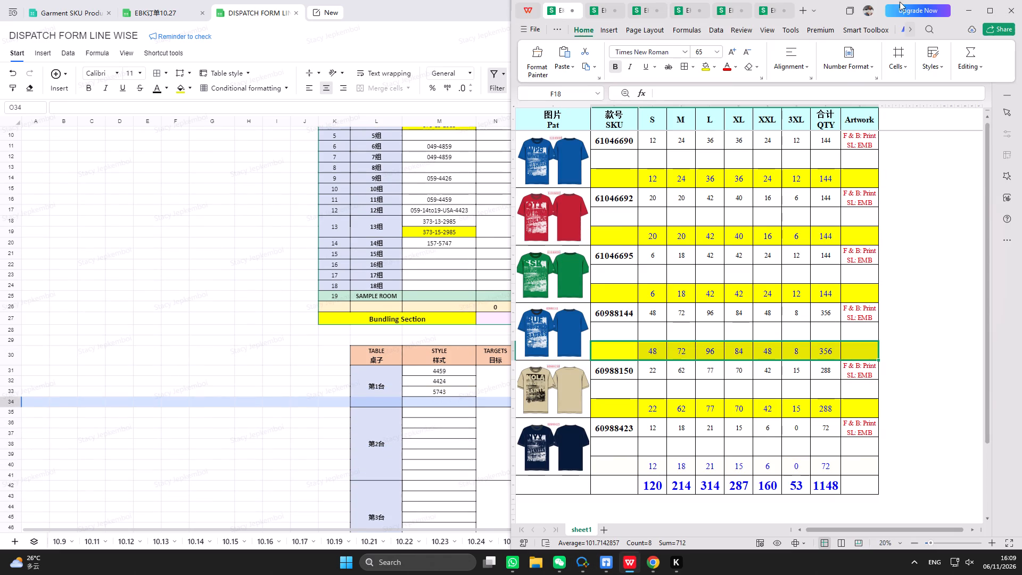
pyautogui.click(1018, 15)
pyautogui.click(788, 295)
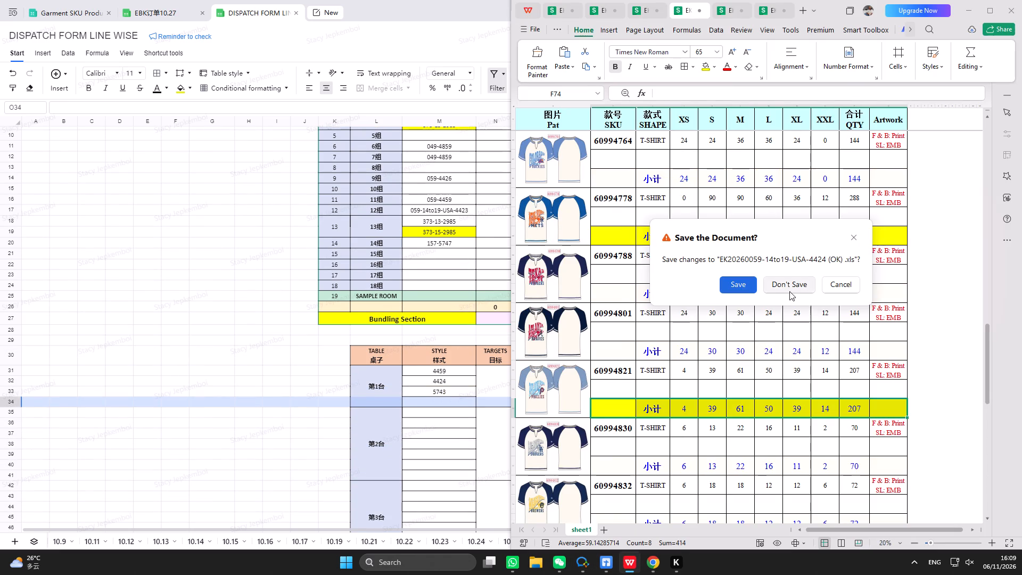
pyautogui.click(789, 291)
pyautogui.click(790, 291)
pyautogui.click(790, 291)
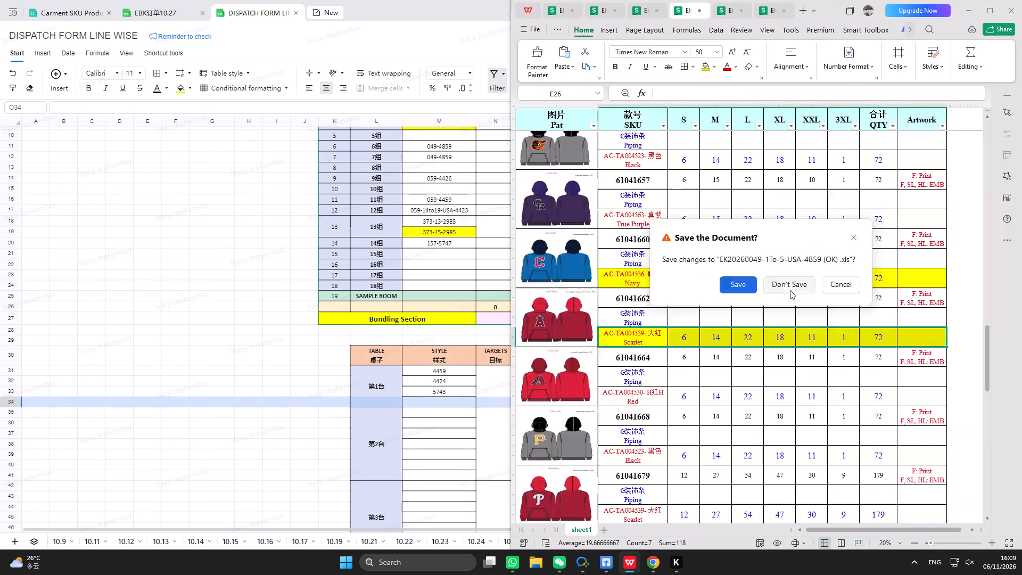
pyautogui.click(790, 290)
pyautogui.click(790, 290)
pyautogui.click(790, 290)
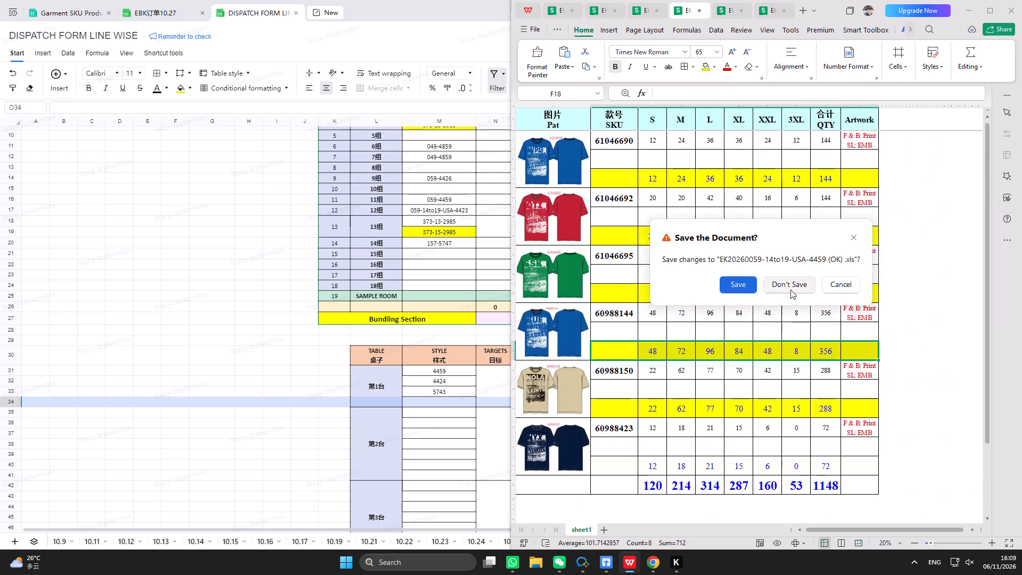
# Open the Garment Bundling Tracker workbook from the Supermarket folder on the desktop and close the file browser.
pyautogui.click(545, 561)
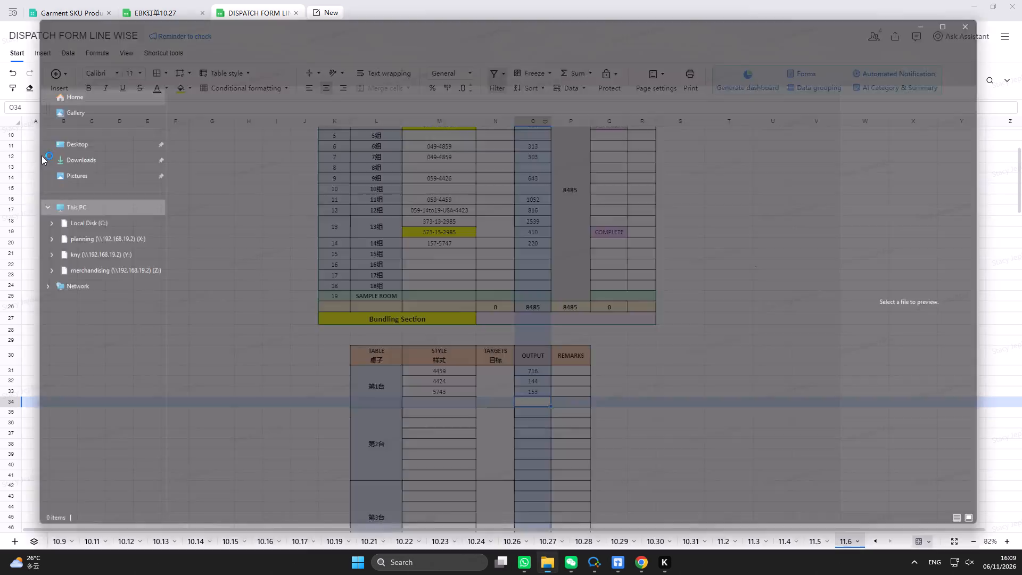
pyautogui.doubleClick(94, 142)
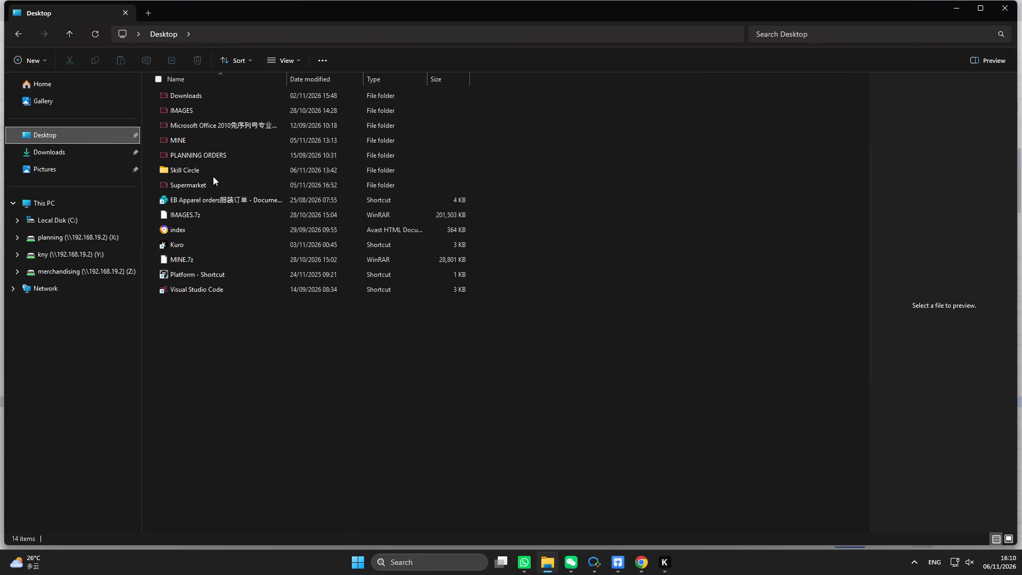
pyautogui.doubleClick(215, 182)
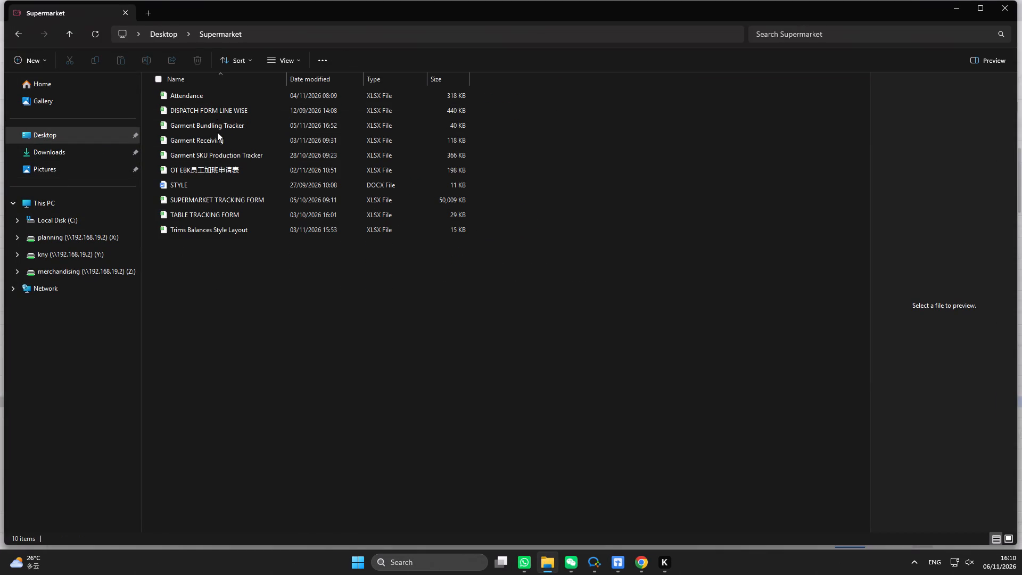
pyautogui.doubleClick(218, 125)
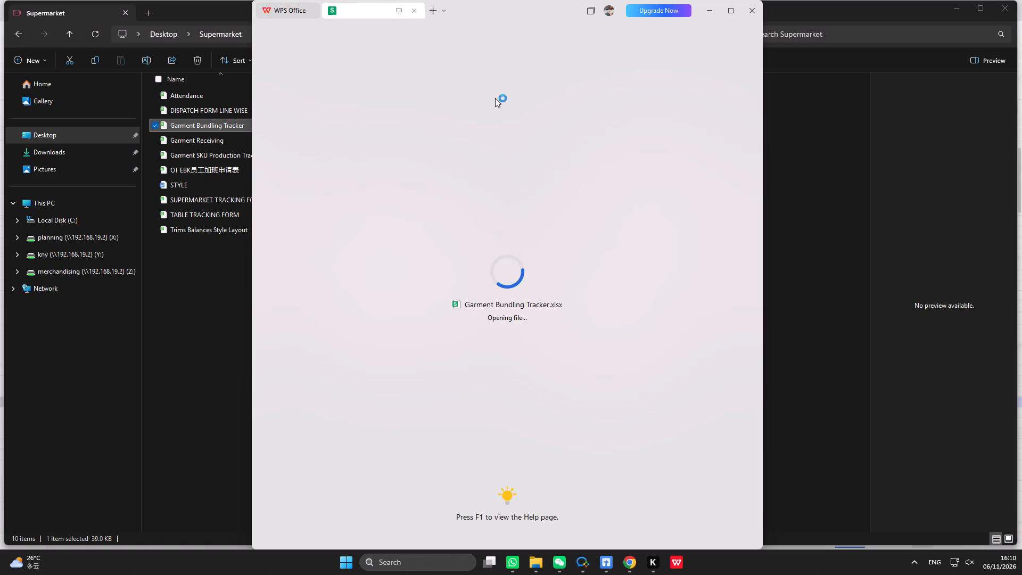
pyautogui.click(723, 13)
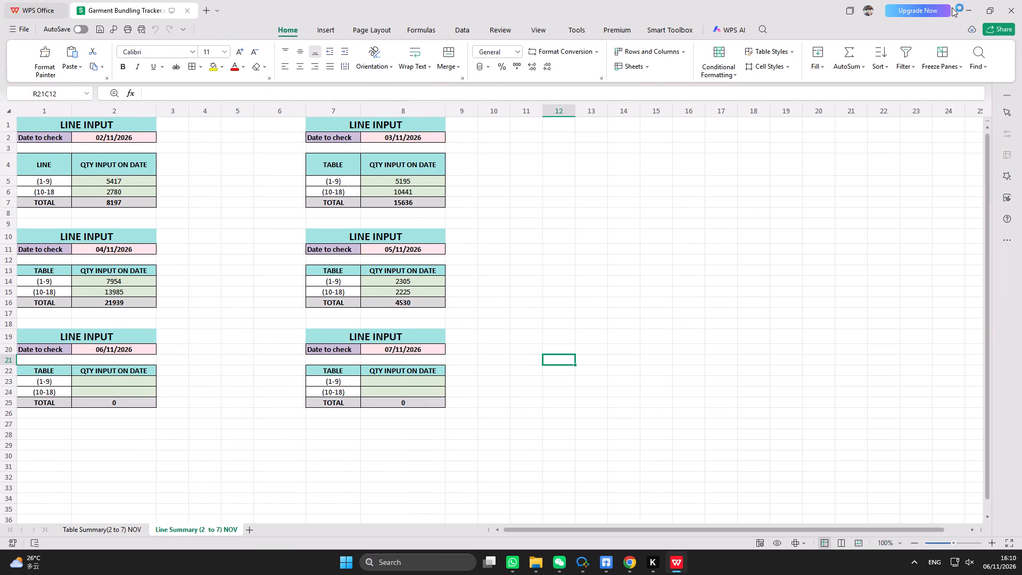
pyautogui.click(975, 3)
pyautogui.click(1000, 5)
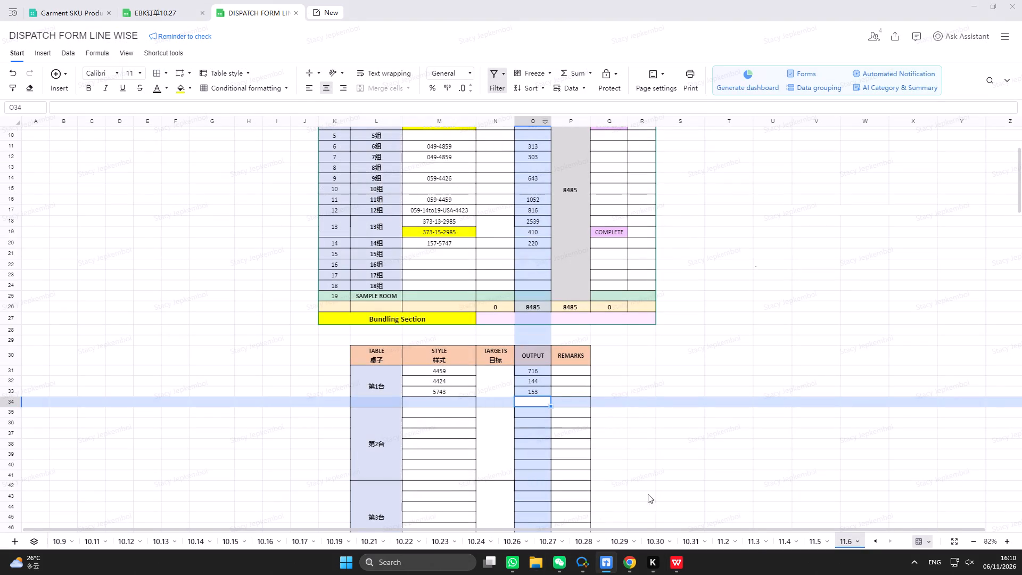
pyautogui.moveTo(679, 562); pyautogui.dragTo(634, 569)
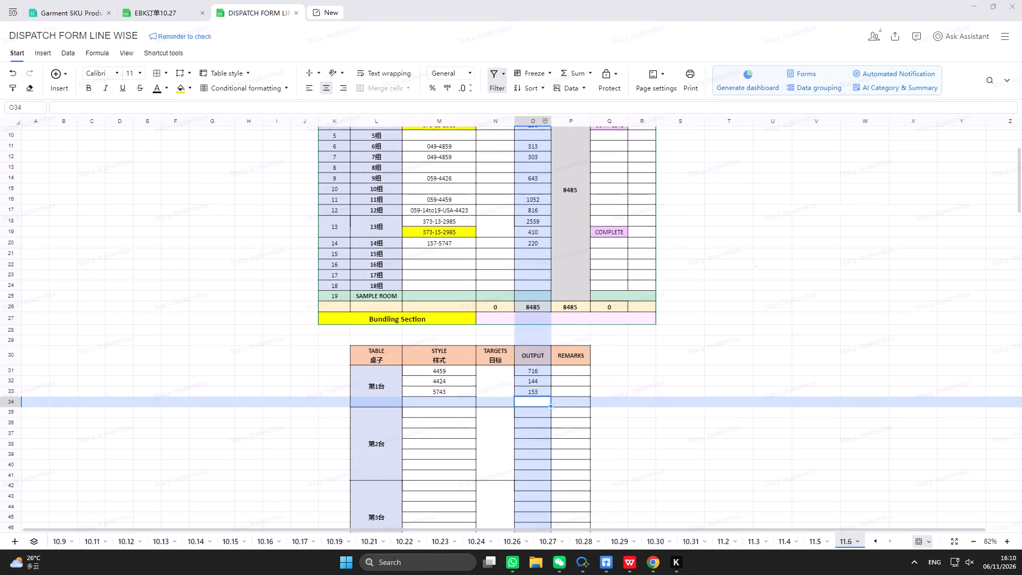
pyautogui.click(638, 563)
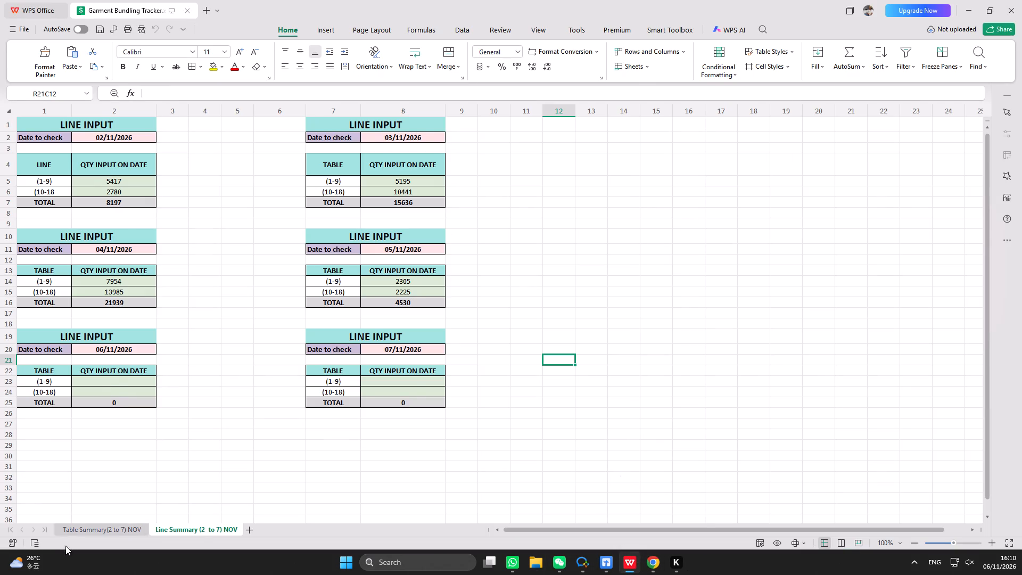
# In Table Summary(2 to 7) NOV, enter 1013, the sum of the 第1台 outputs in the dispatch form, for table 1 on 06/11/2026.
pyautogui.click(77, 528)
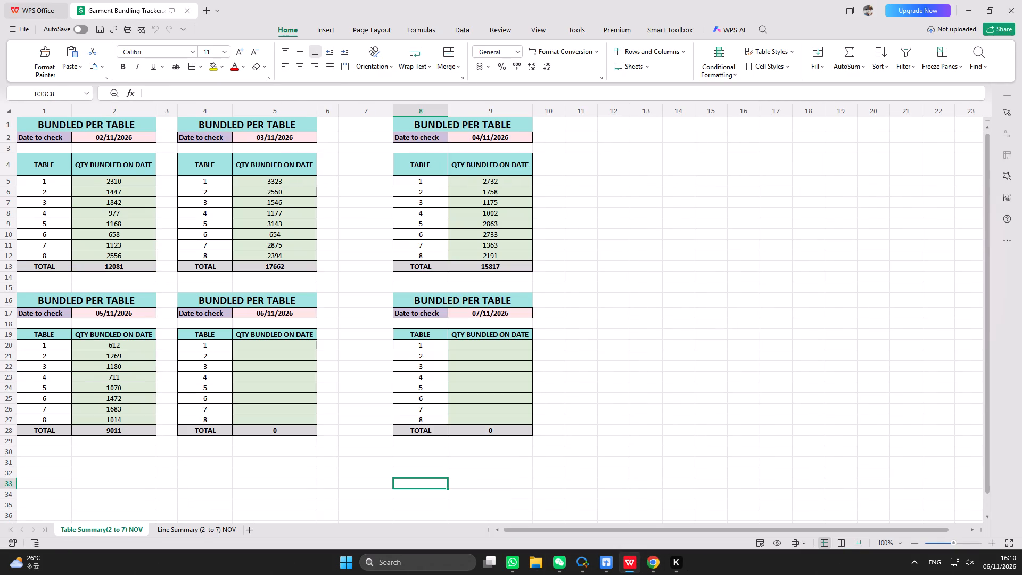
pyautogui.click(270, 347)
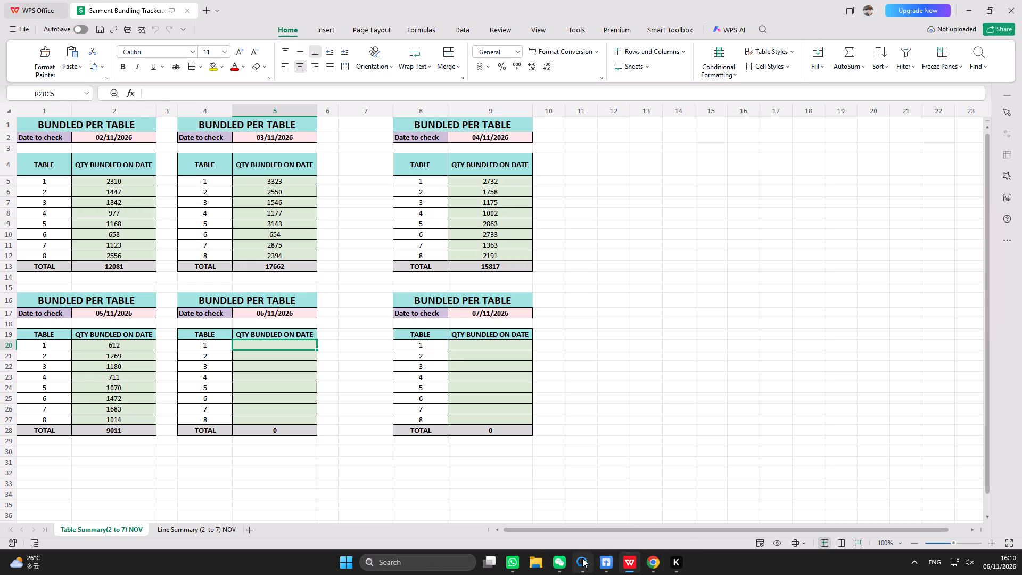
pyautogui.click(601, 562)
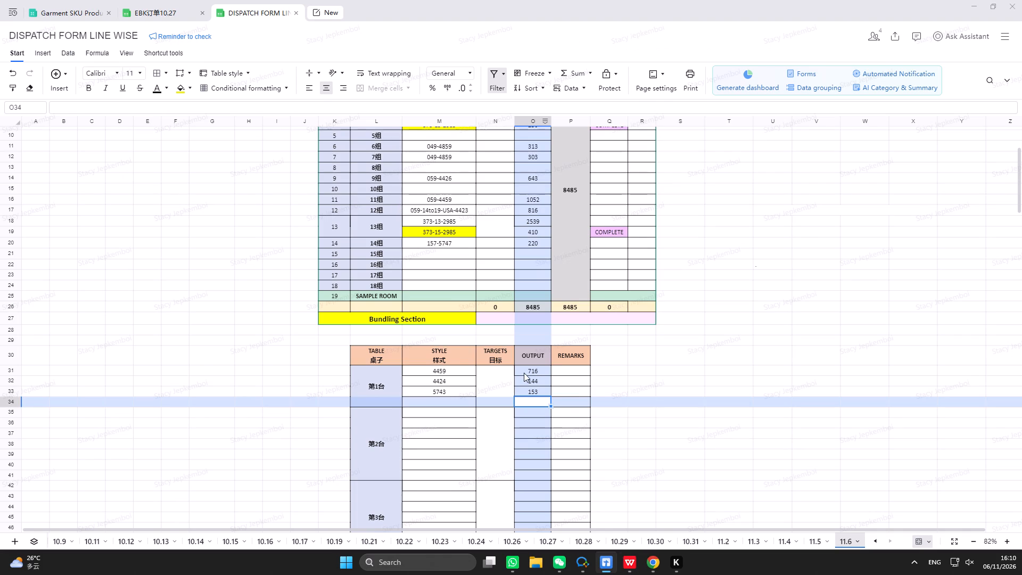
pyautogui.moveTo(528, 368); pyautogui.dragTo(529, 391)
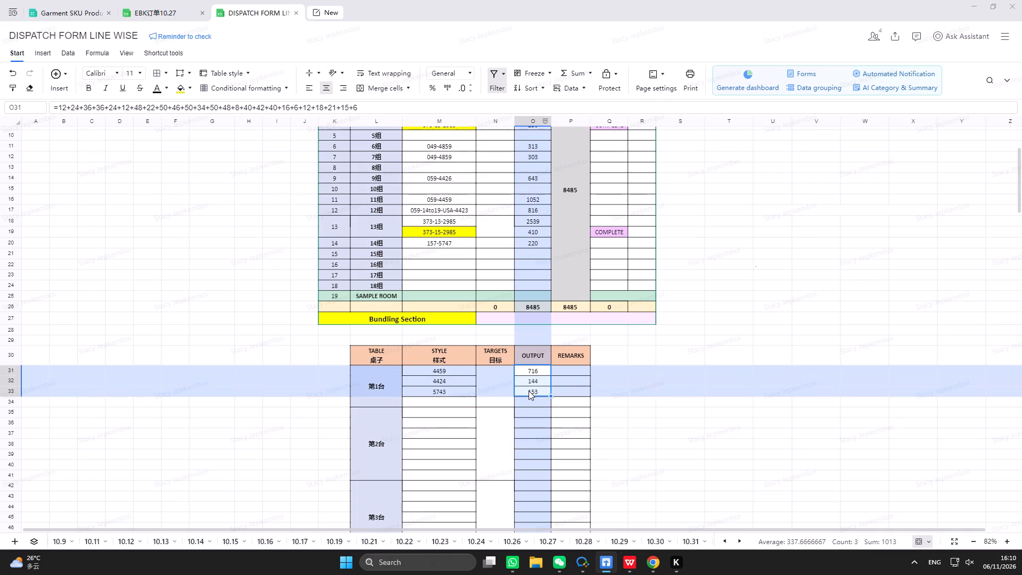
pyautogui.click(638, 567)
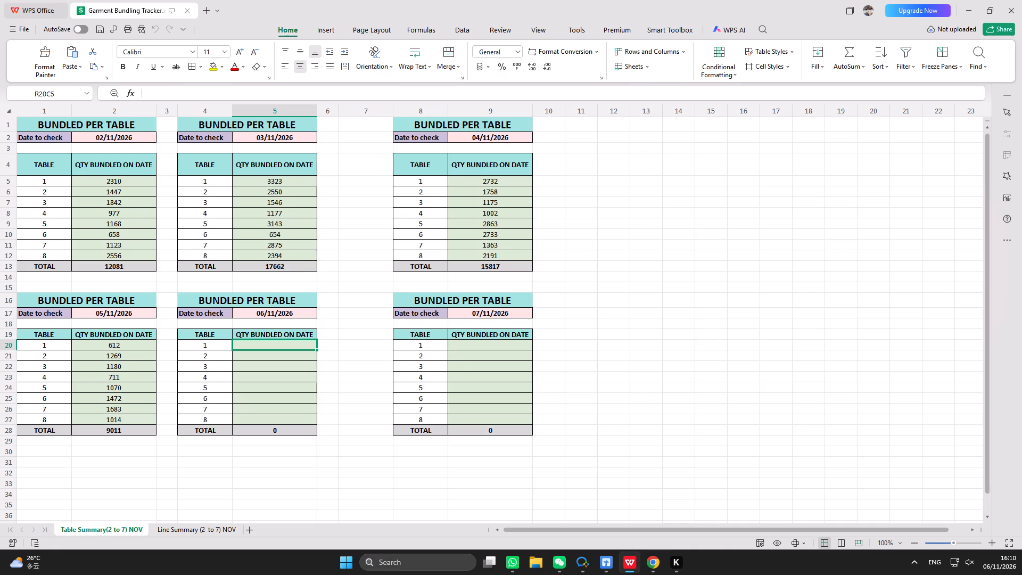
pyautogui.moveTo(283, 359); pyautogui.dragTo(283, 354)
pyautogui.click(284, 343)
pyautogui.write('1013')
pyautogui.press('Return')
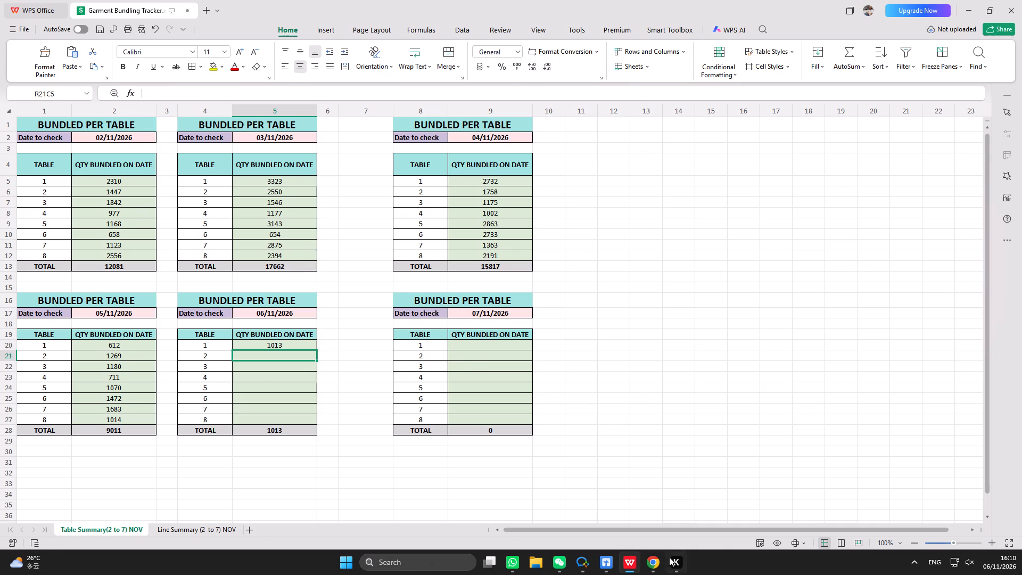
# Back in the dispatch form, enter style 4859 in the first row of table 第2台 with output =15+22+6+18+10+15+18+14+6+11+1+22.
pyautogui.click(629, 558)
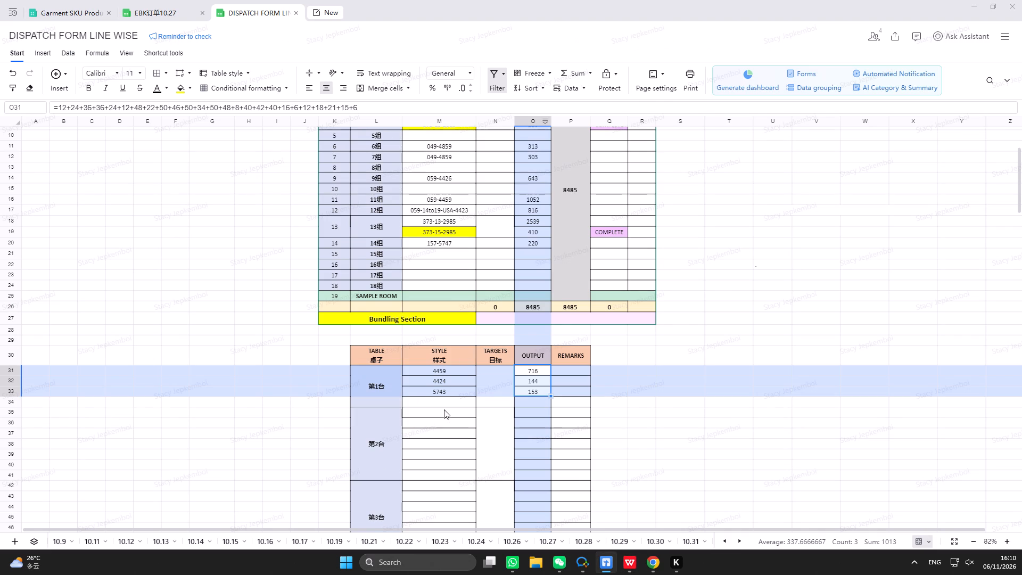
pyautogui.click(444, 412)
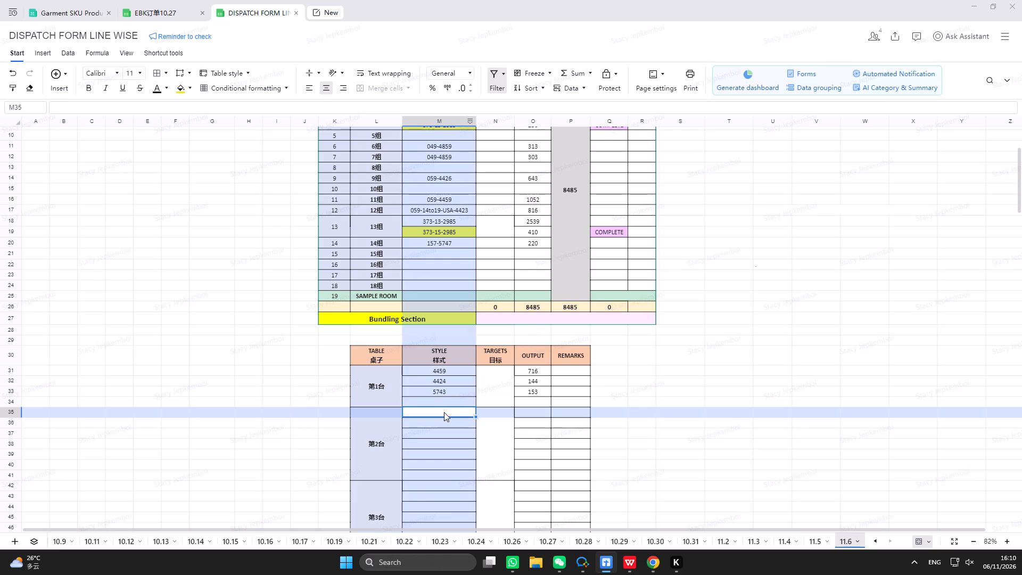
pyautogui.write('4859')
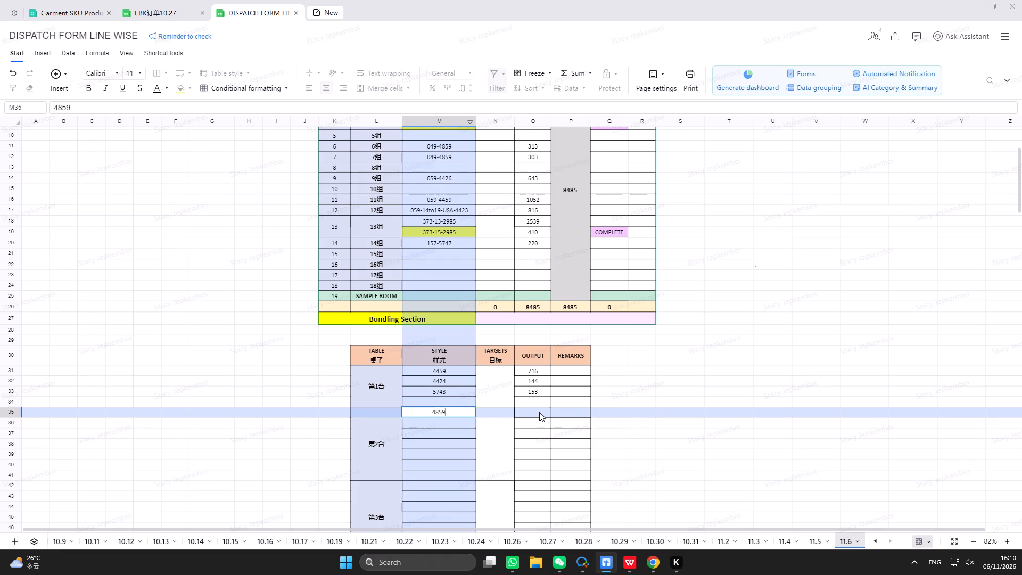
pyautogui.click(539, 412)
pyautogui.press('=')
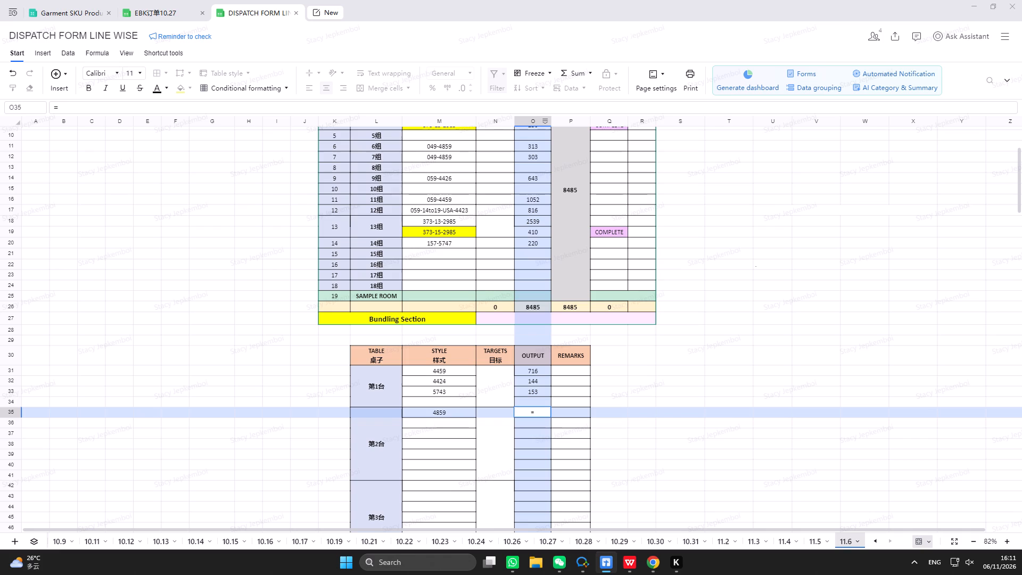
pyautogui.write('15+22')
pyautogui.write('+6+18')
pyautogui.write('+10+15+18')
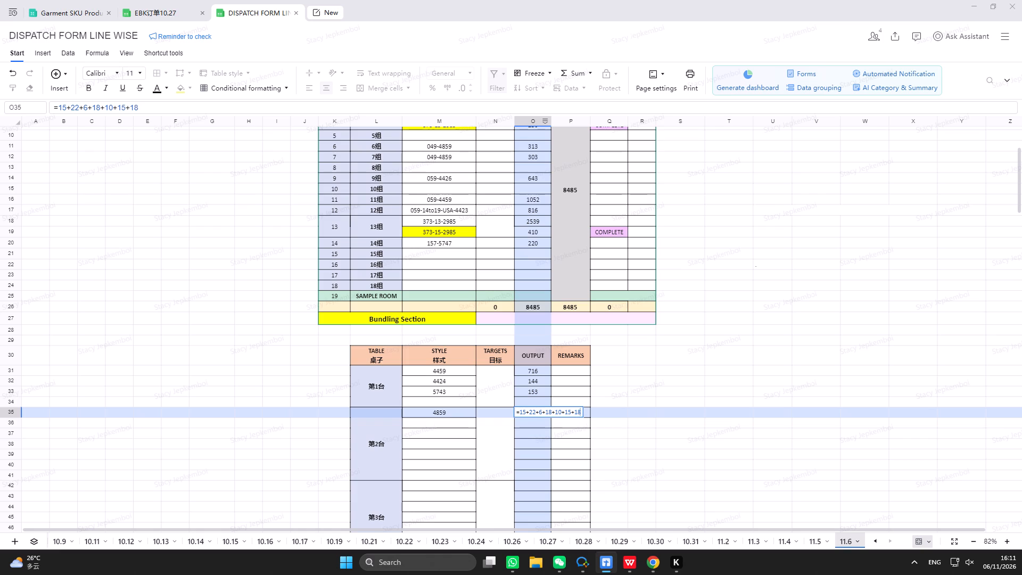
pyautogui.press('+')
pyautogui.write('14+')
pyautogui.write('6+11+1+22')
pyautogui.press('Return')
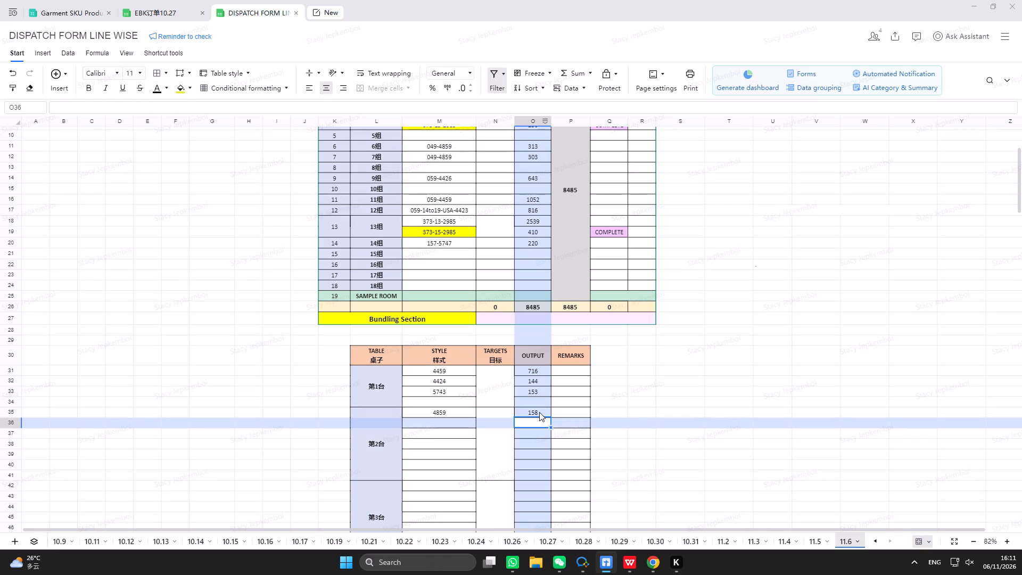
# Enter style 4423 in the second row of table 第2台 with output =100+36+50+12+36+22+22+10.
pyautogui.click(437, 419)
pyautogui.write('4423')
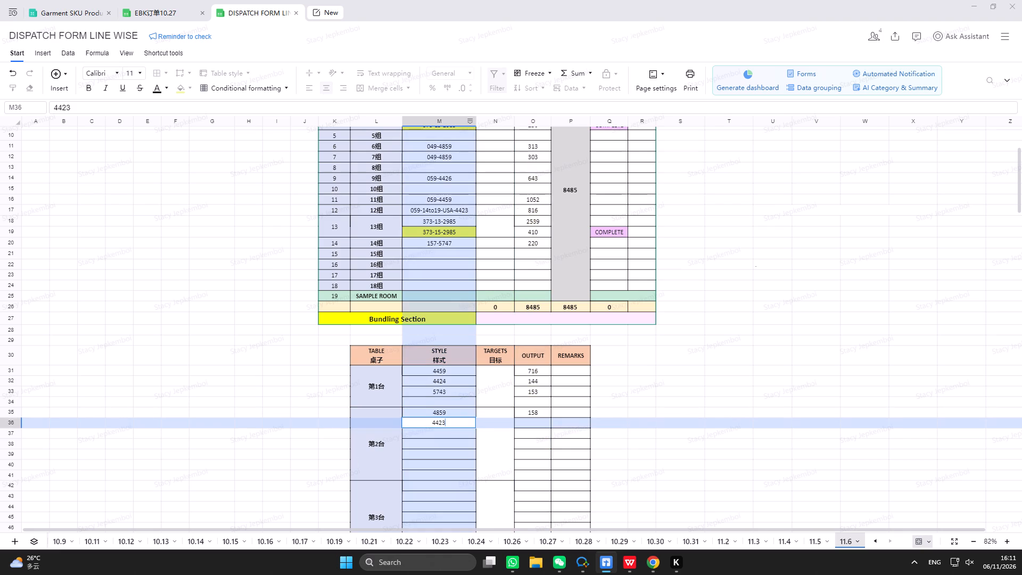
pyautogui.click(531, 413)
pyautogui.click(537, 424)
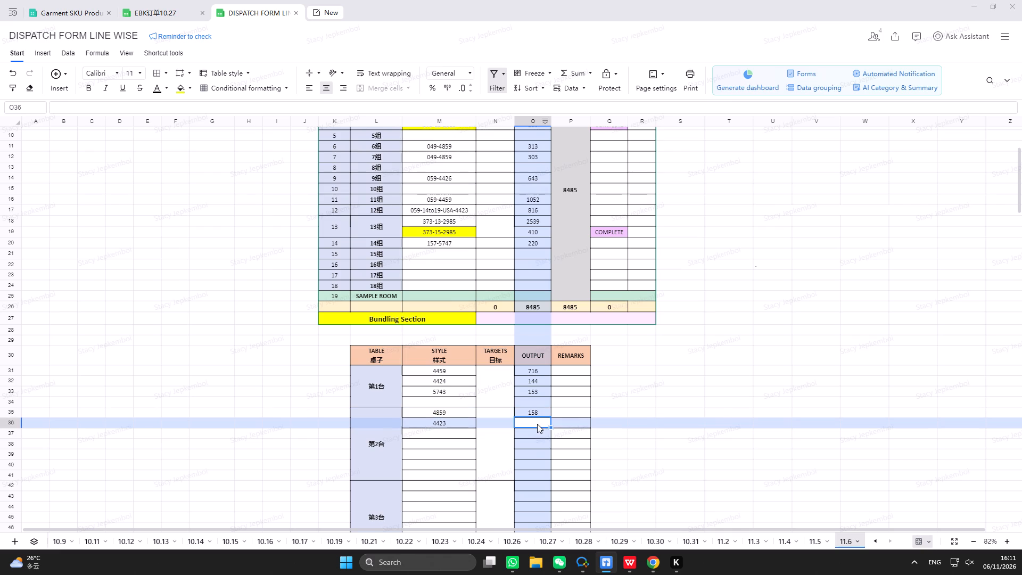
pyautogui.press('=')
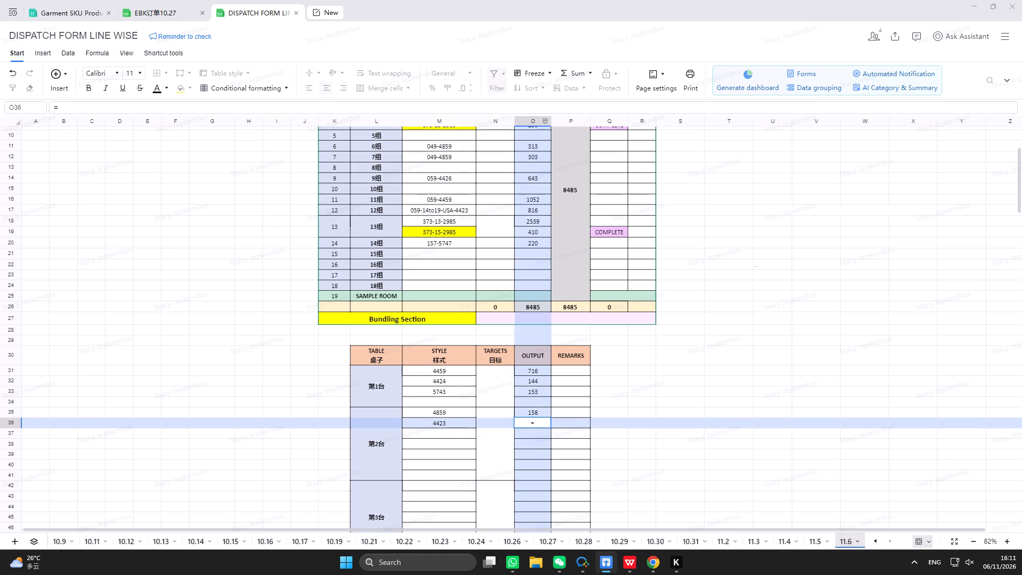
pyautogui.write('100+36')
pyautogui.write('+50+12')
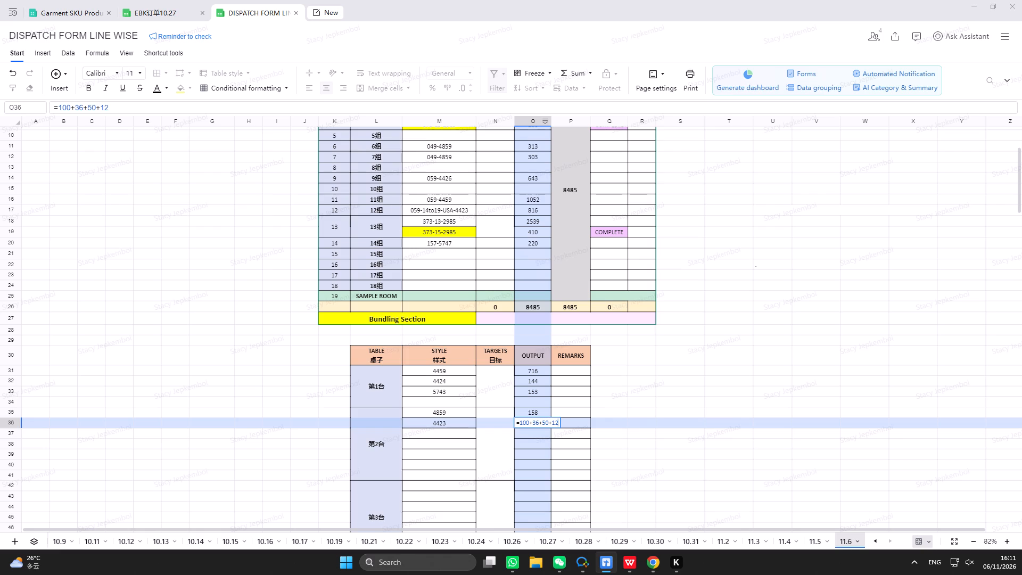
pyautogui.press('+')
pyautogui.write('36+')
pyautogui.write('22+22+10')
pyautogui.press('Return')
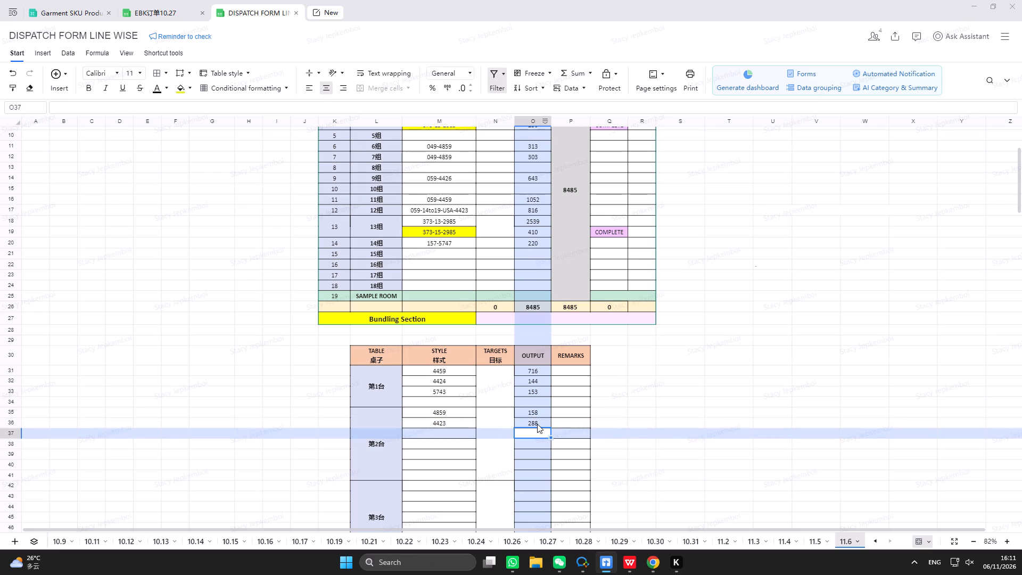
# Enter style 2985 in the third row of table 第2台 with output =100.
pyautogui.click(451, 436)
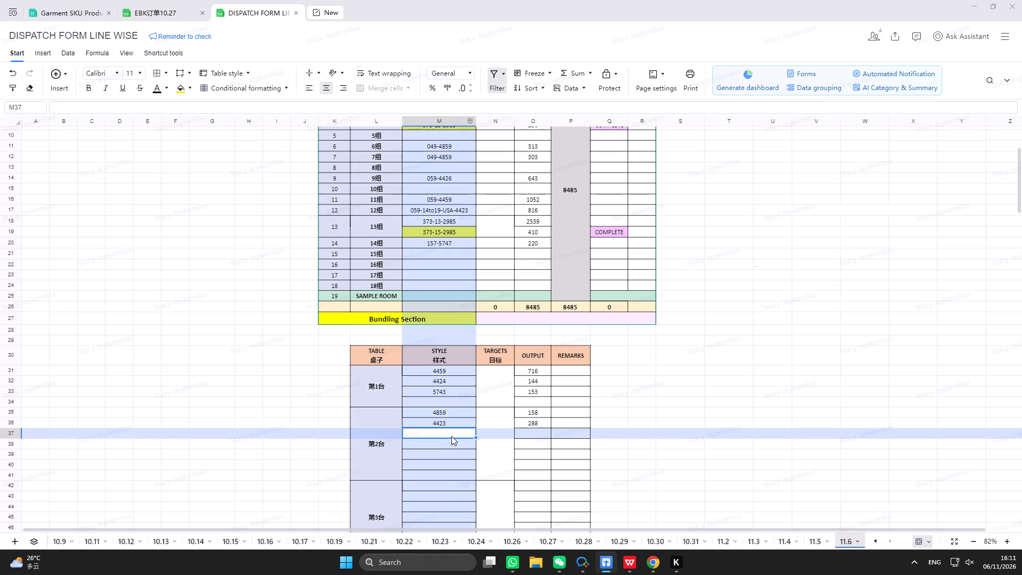
pyautogui.write('2985')
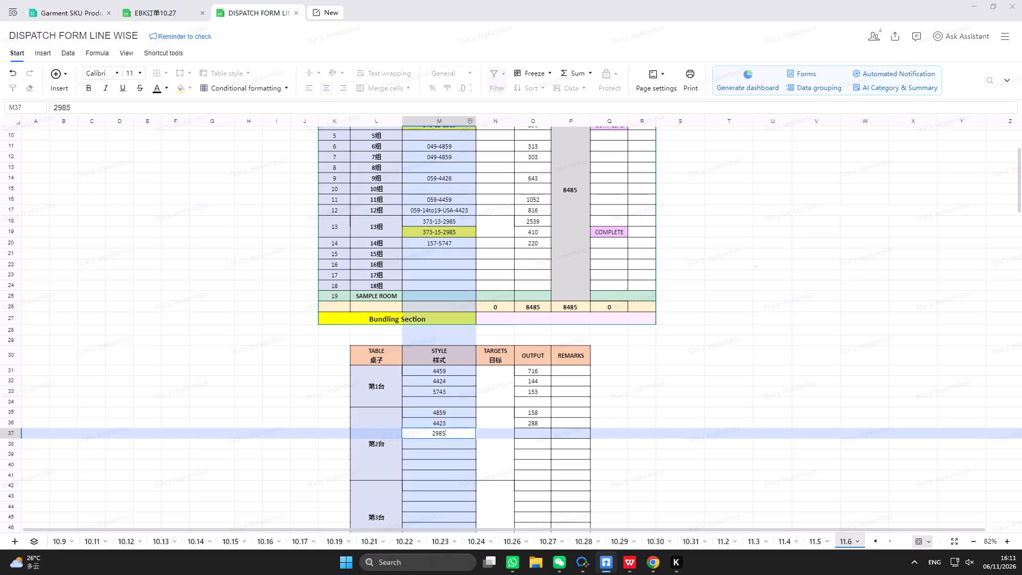
pyautogui.click(524, 435)
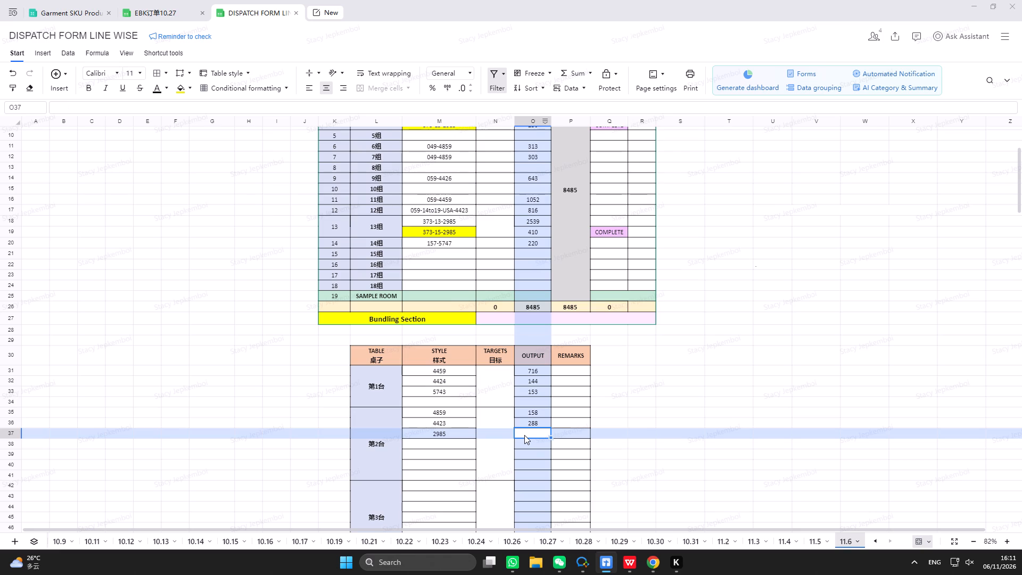
pyautogui.press('=')
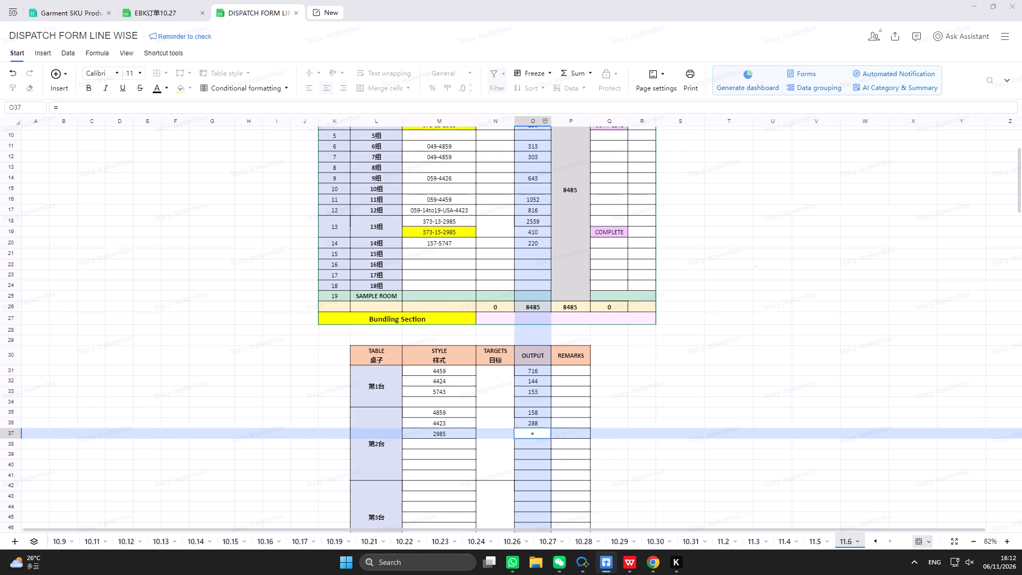
pyautogui.write('100')
pyautogui.press('Return')
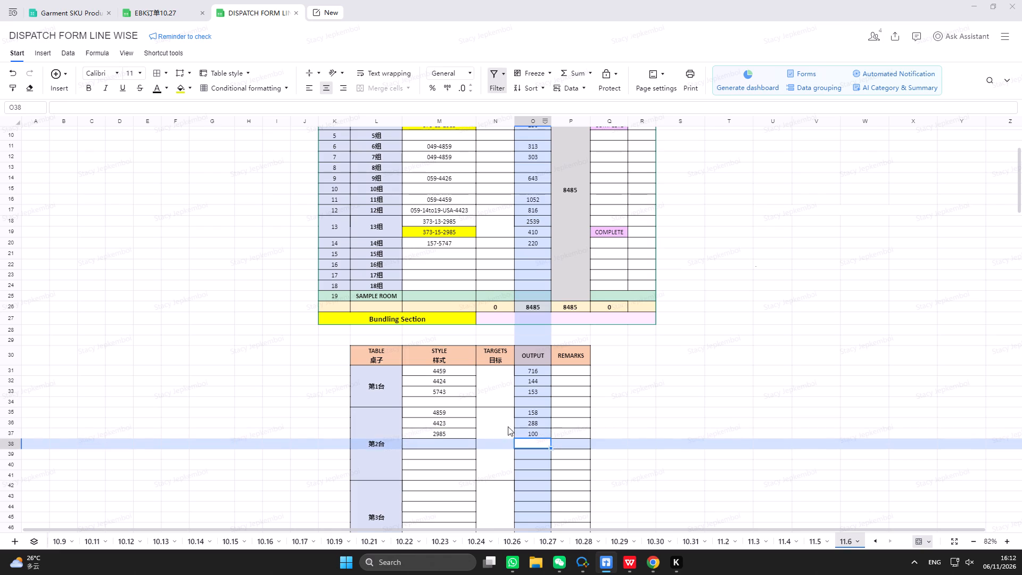
# Append +36+24+20+36+16+12+40+17+45+29+10+3+60+24+24+12+24 to the output formula of style 4423 in table 第2台.
pyautogui.click(521, 422)
pyautogui.click(404, 103)
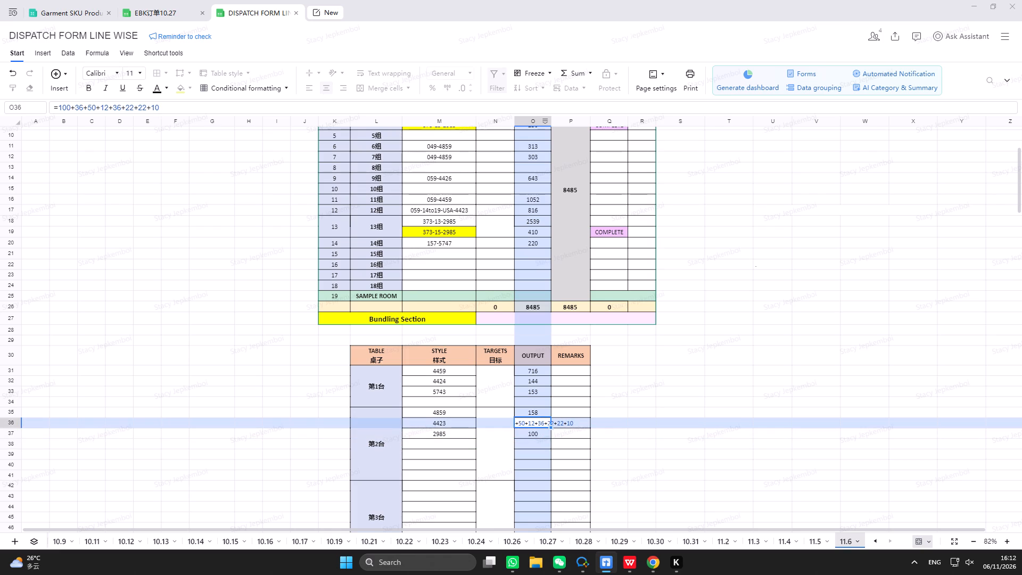
pyautogui.press('+')
pyautogui.write('36+24')
pyautogui.write('+20+')
pyautogui.write('36')
pyautogui.write('+16+12')
pyautogui.press('+')
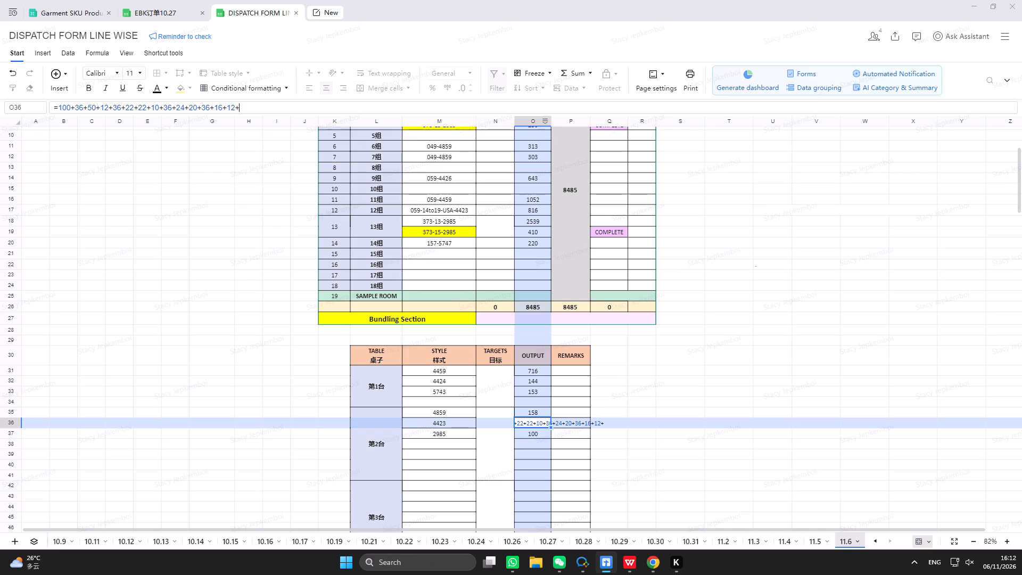
pyautogui.write('40+17')
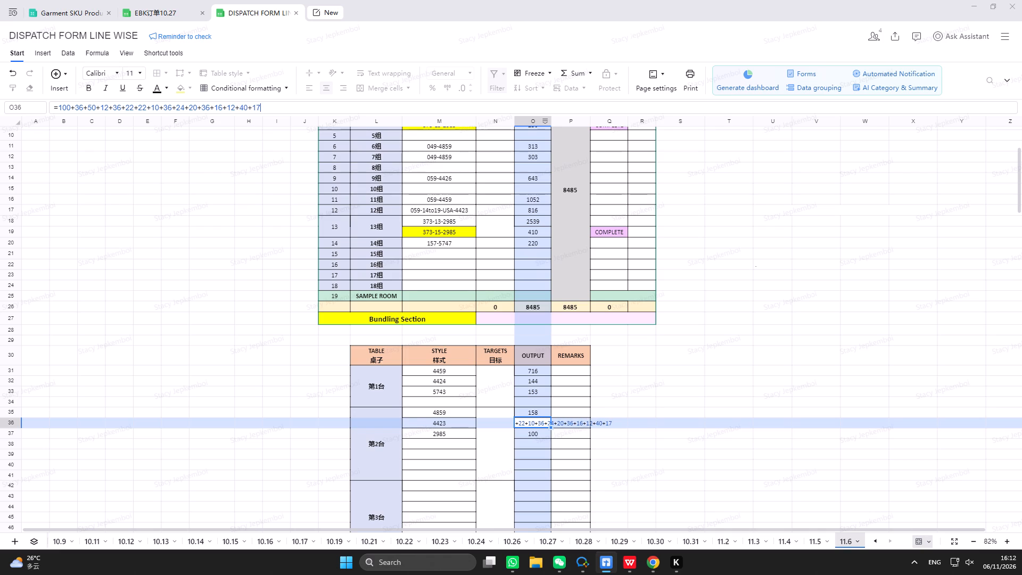
pyautogui.write('+45+29')
pyautogui.write('+10+3')
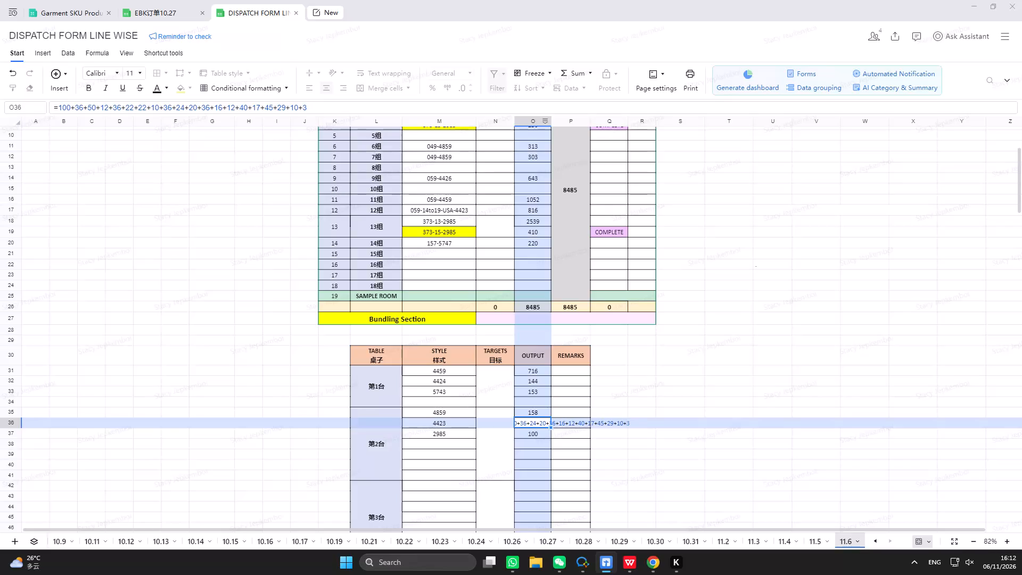
pyautogui.press('+')
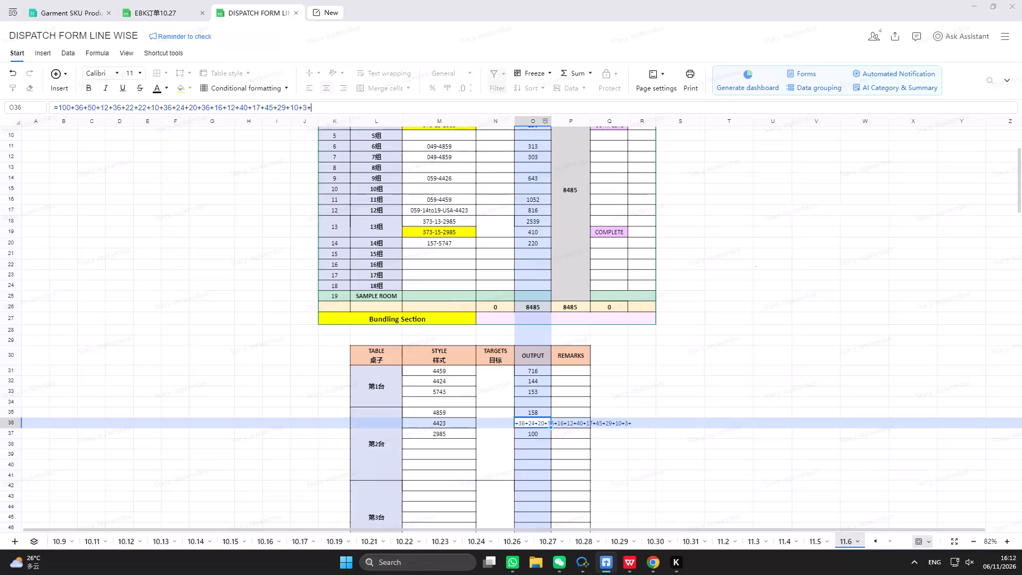
pyautogui.write('60')
pyautogui.write('+24+24')
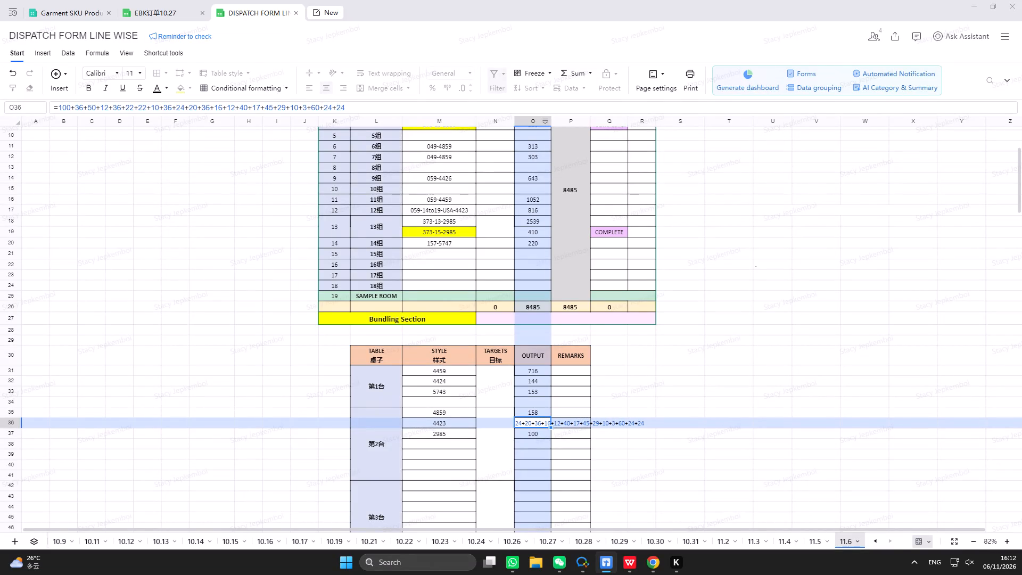
pyautogui.write('+12+2')
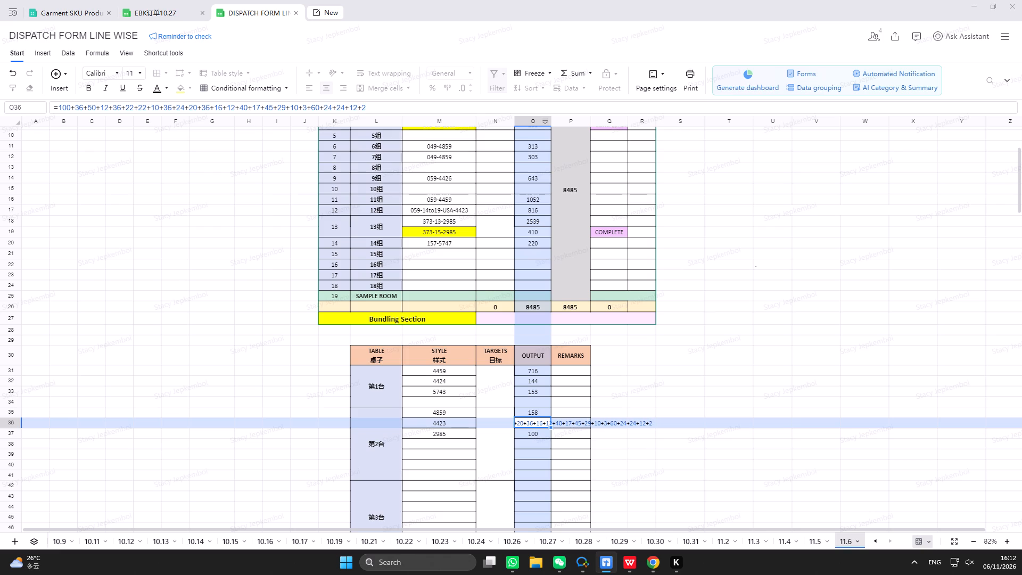
pyautogui.press('4')
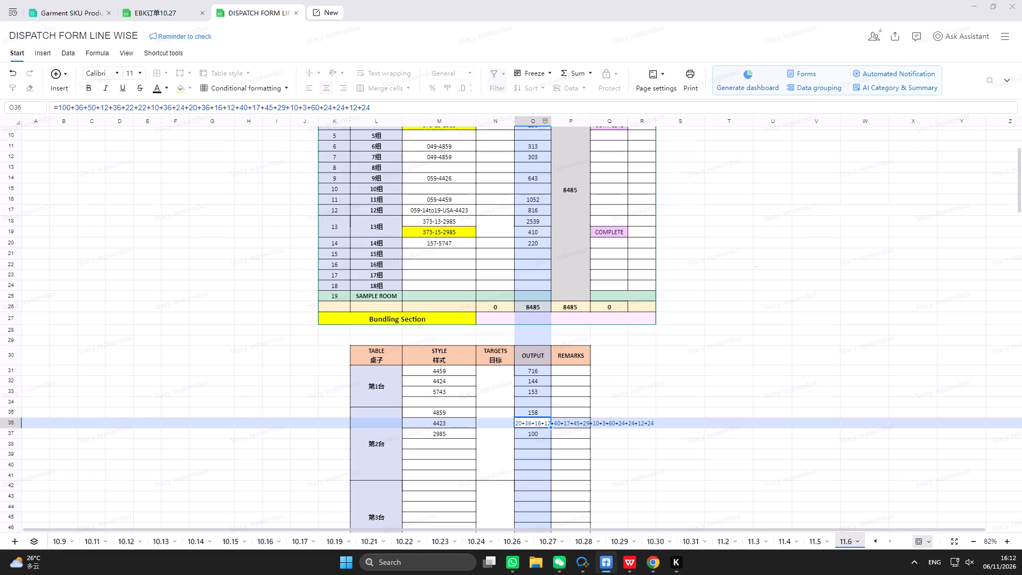
pyautogui.press('Return')
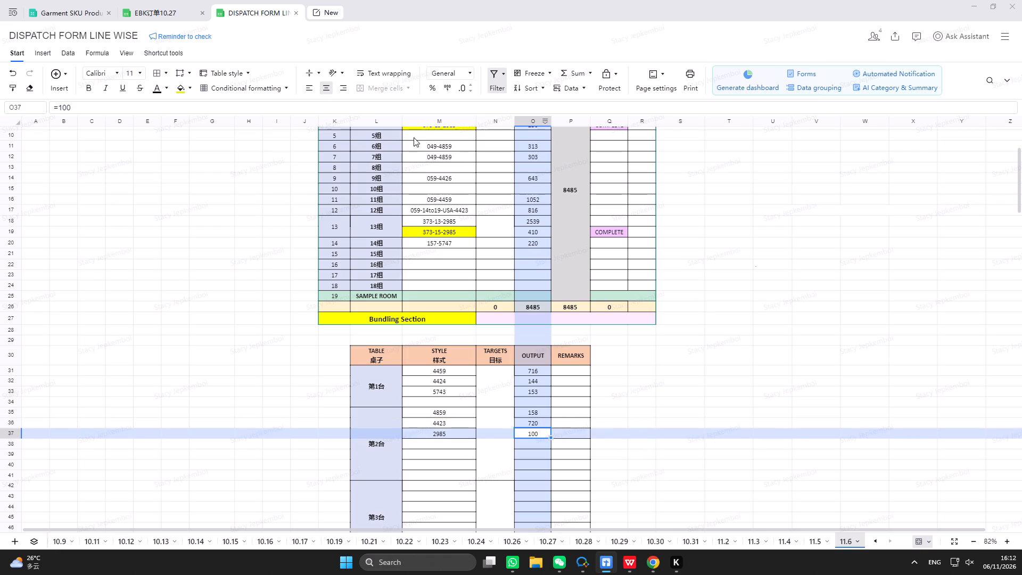
# Append +15+22+6+18+10+15+22+14+11+1+18+6 to the output formula of style 4859 in table 第2台.
pyautogui.click(543, 412)
pyautogui.click(383, 112)
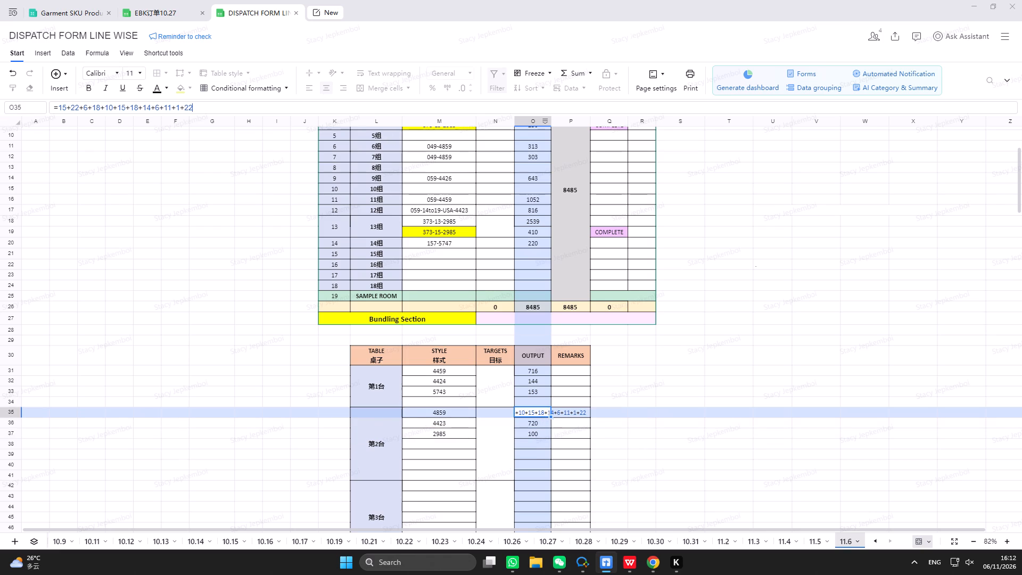
pyautogui.write('+15+22+6+18+10+15')
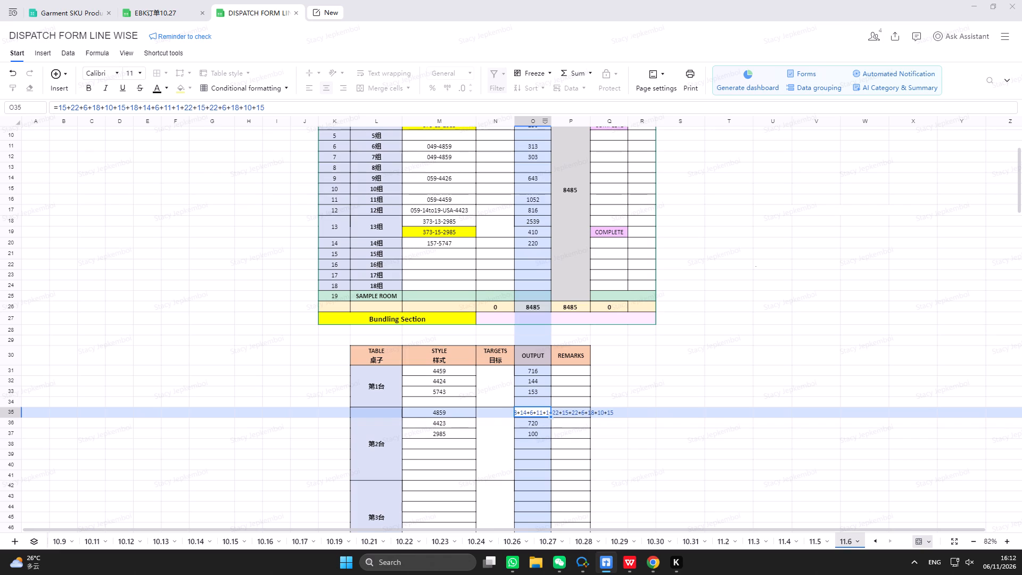
pyautogui.write('+2+14')
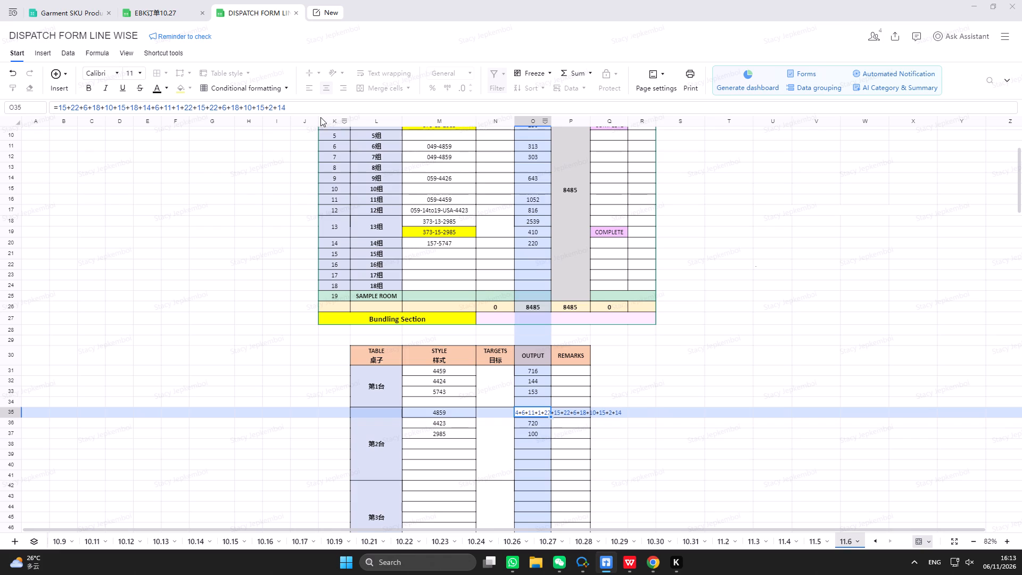
pyautogui.click(270, 111)
pyautogui.click(274, 110)
pyautogui.press('1')
pyautogui.press('BackSpace')
pyautogui.press('2')
pyautogui.click(303, 111)
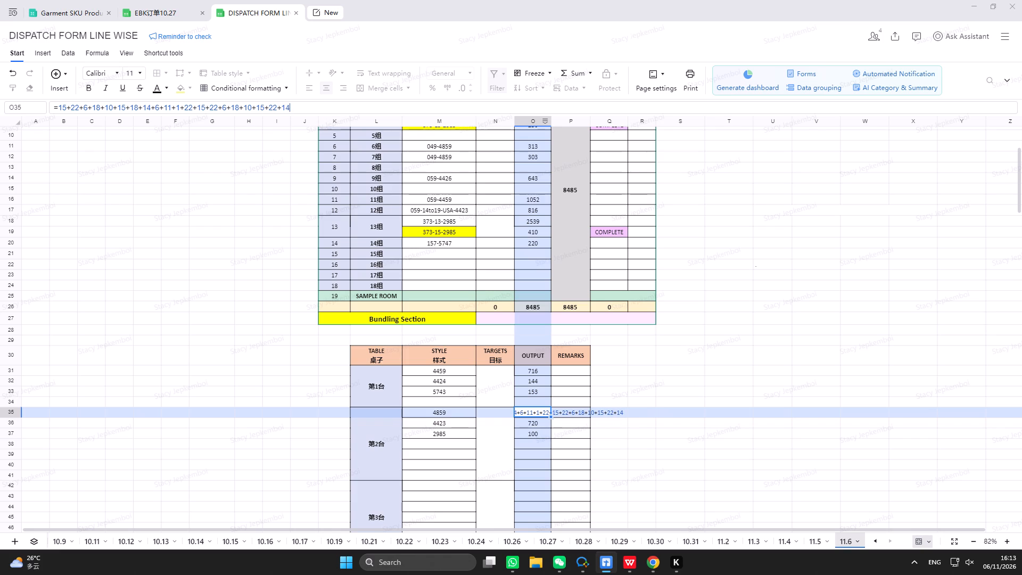
pyautogui.write('+11+1+18+6')
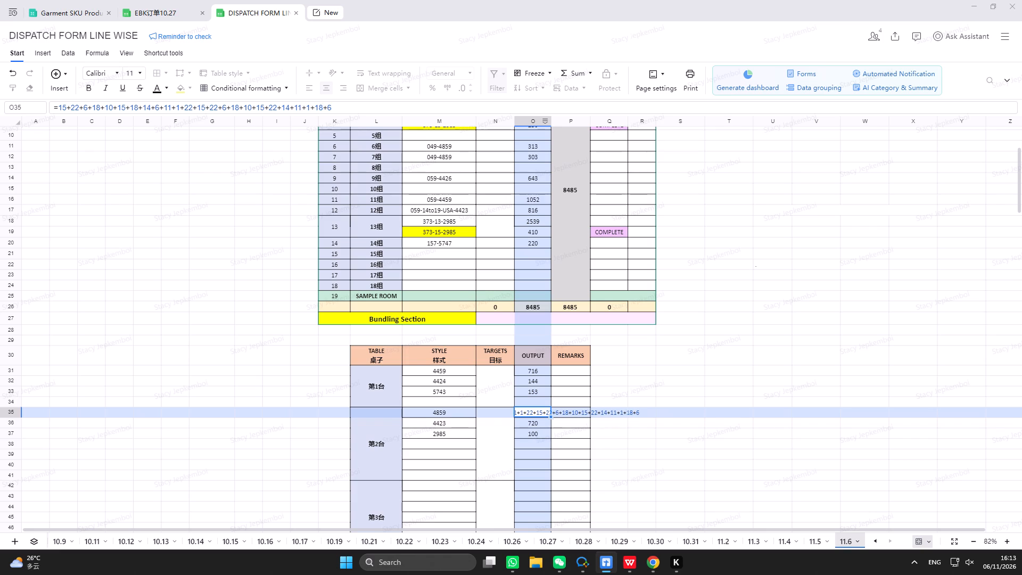
pyautogui.press('Return')
# Enter style 4426 in the fourth row of table 第2台 with output =30+12+2+6+6+28+30+19+8+30+8+13.
pyautogui.click(426, 440)
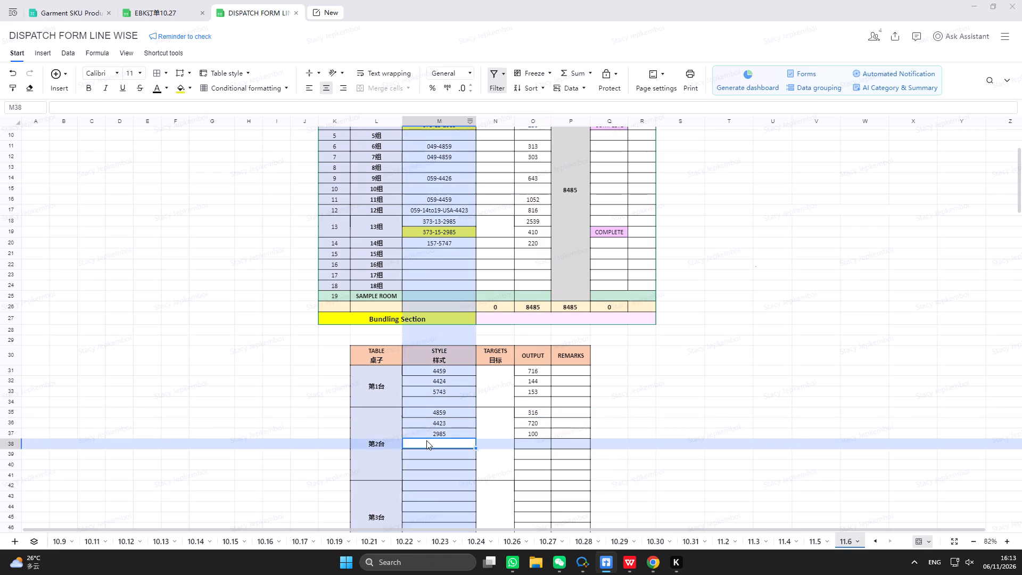
pyautogui.write('444')
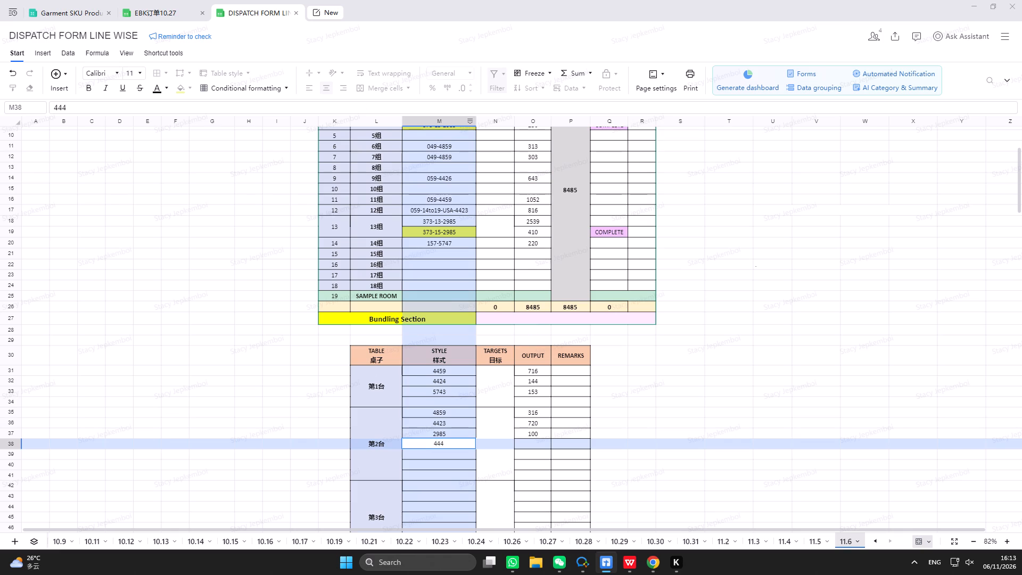
pyautogui.press('BackSpace')
pyautogui.write('26')
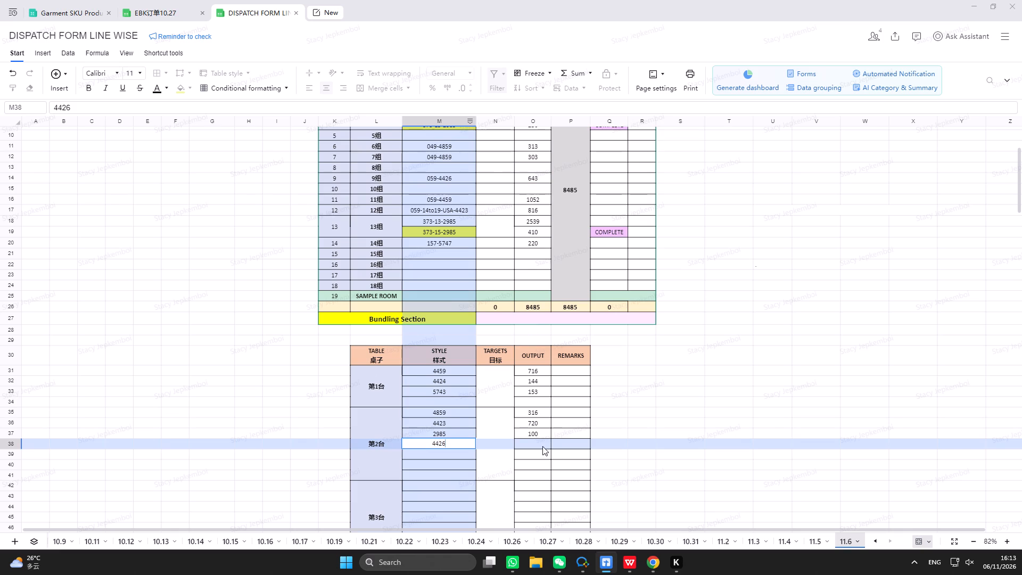
pyautogui.click(542, 446)
pyautogui.press('=')
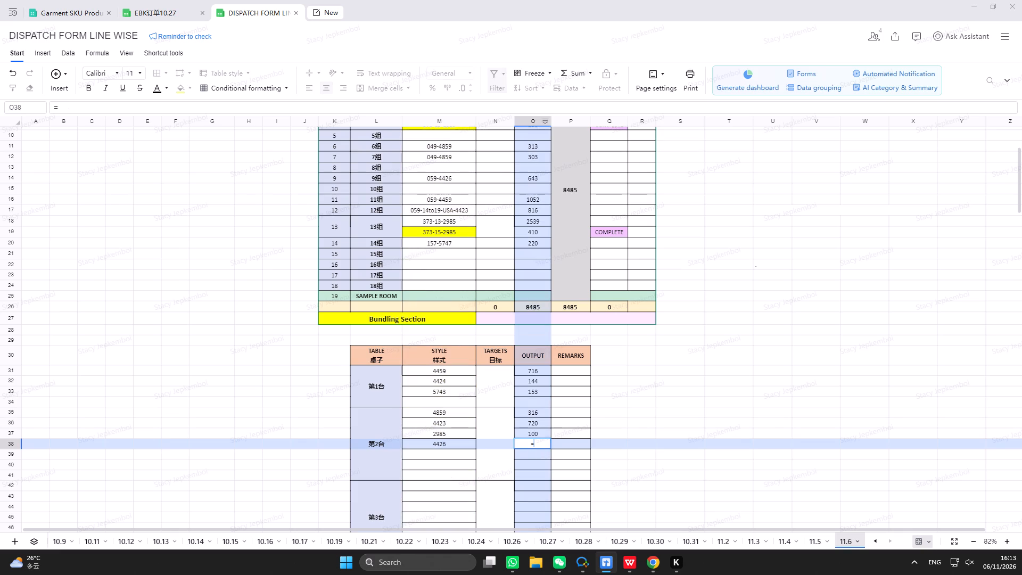
pyautogui.write('30+12+2+6')
pyautogui.write('+6+28')
pyautogui.write('+30+19+8+30+8+13')
pyautogui.press('Return')
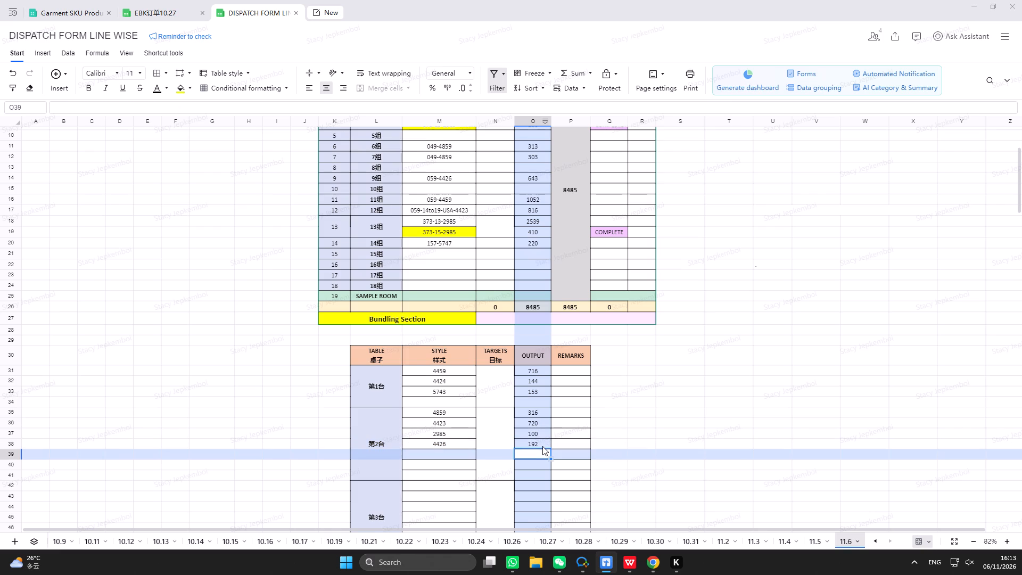
# In the Garment Bundling Tracker, enter 1328, the sum of the 第2台 outputs in the dispatch form, for table 2 on 06/11/2026.
pyautogui.moveTo(530, 410); pyautogui.dragTo(533, 439)
pyautogui.click(624, 568)
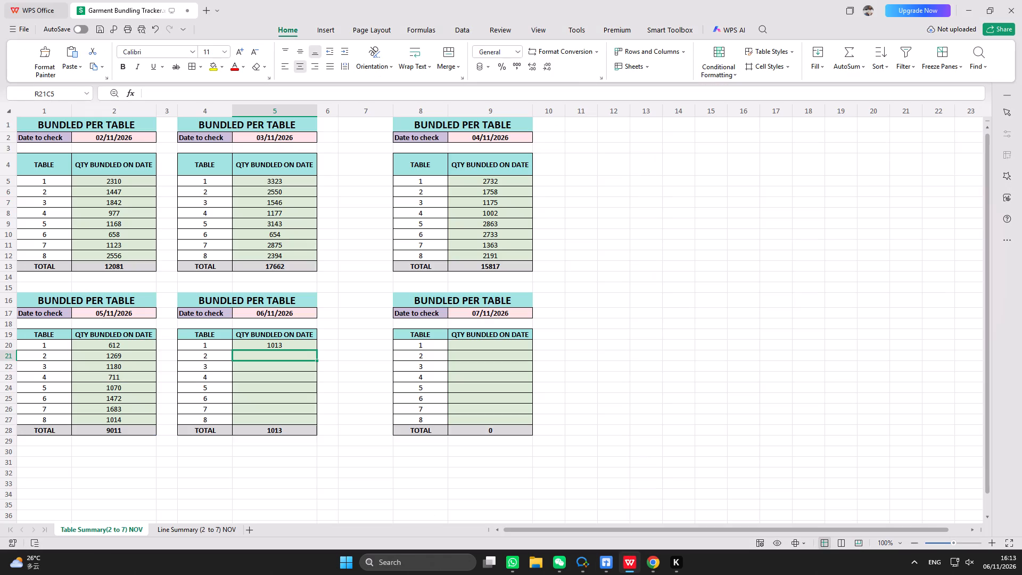
pyautogui.write('1328')
pyautogui.press('Return')
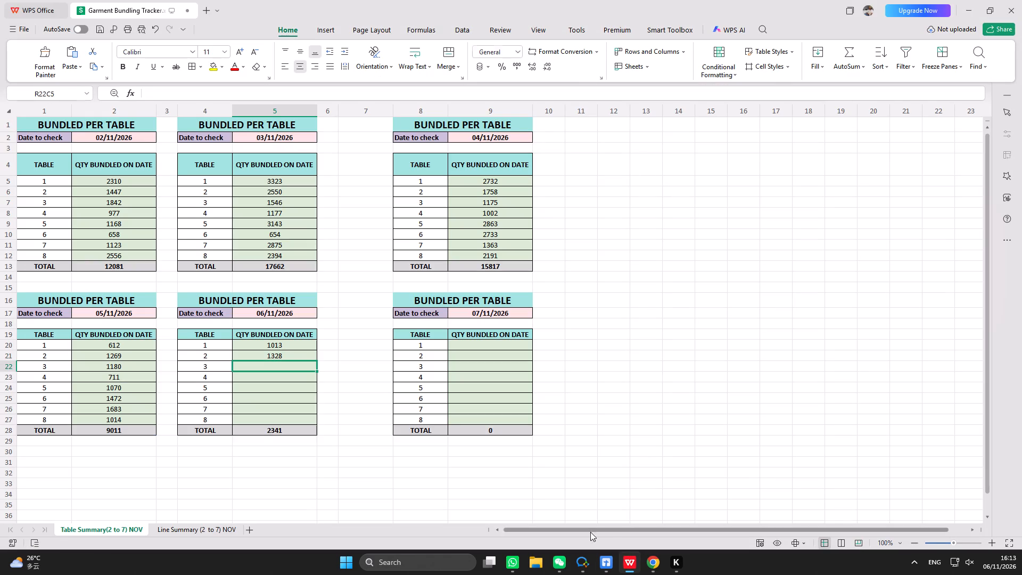
# Back in the dispatch form, enter style 4424 in the first row of table 第3台.
pyautogui.click(632, 568)
pyautogui.scroll(-3, 496, 464)
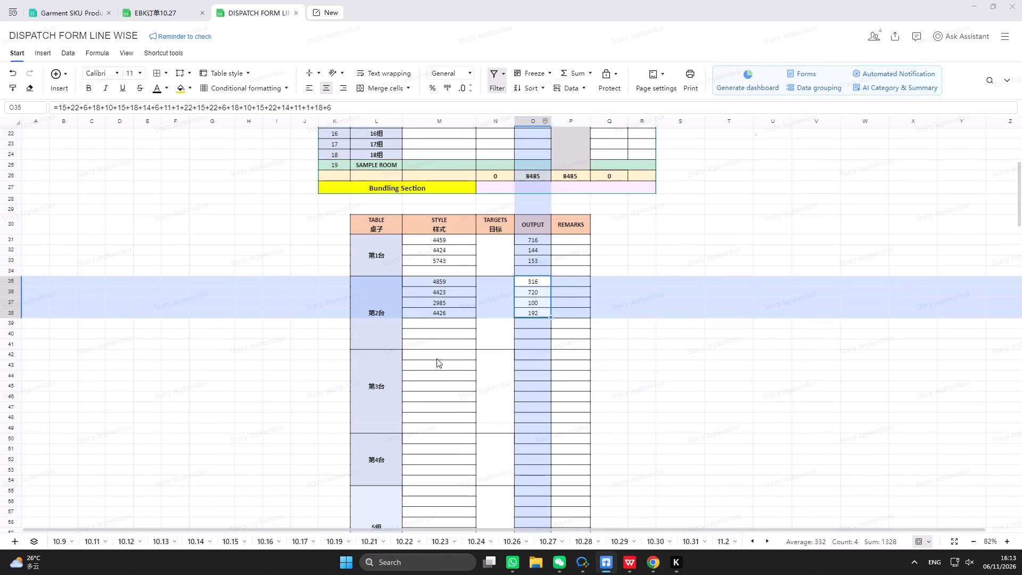
pyautogui.click(436, 358)
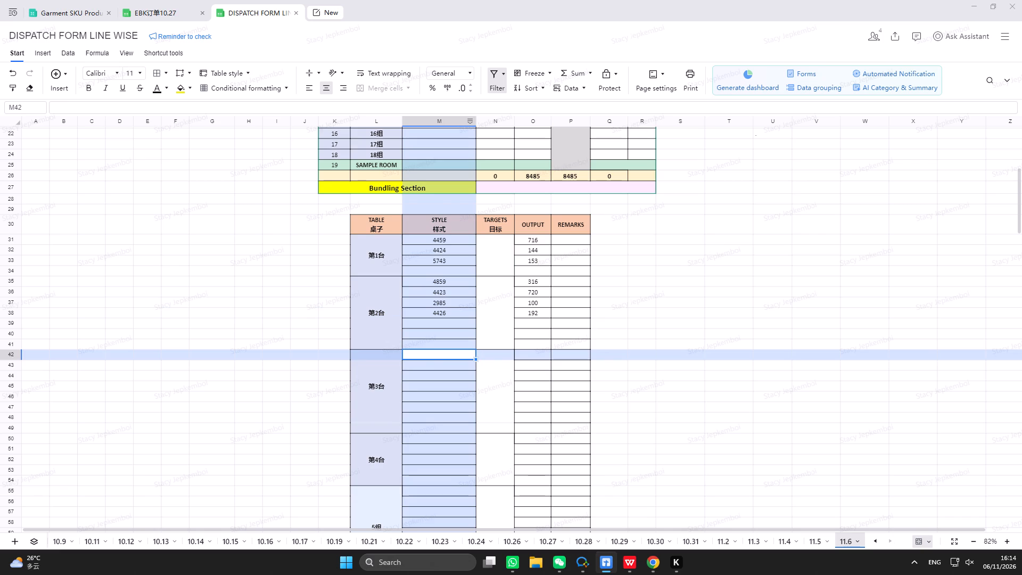
pyautogui.write('4424')
pyautogui.click(512, 359)
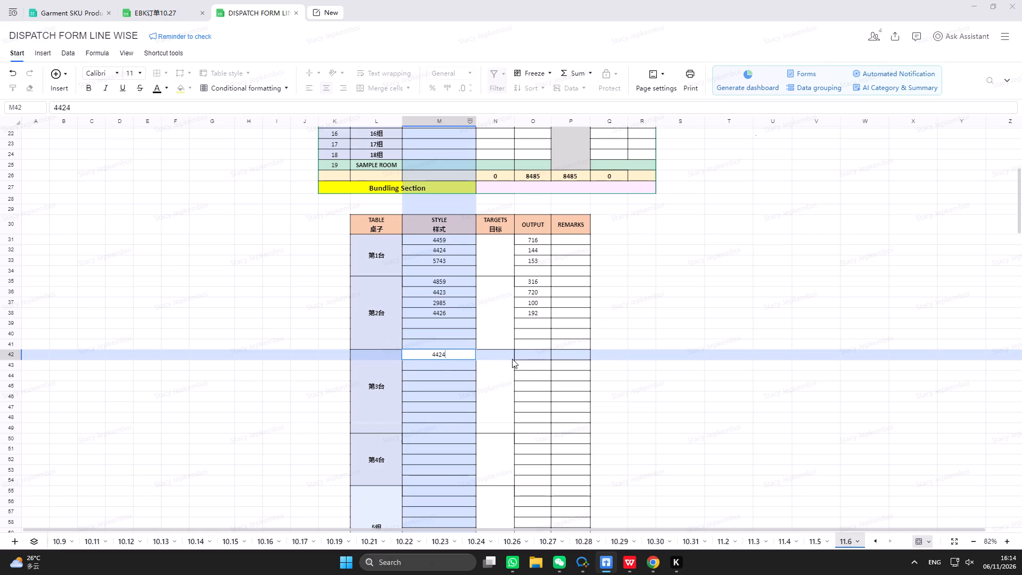
# Enter the output formula =14+21+7+21+14+18+12+18+6+6+12+36+24+18+24+42+19+40+29+3+14+39 for style 4424 in table 第3台.
pyautogui.click(526, 355)
pyautogui.press('=')
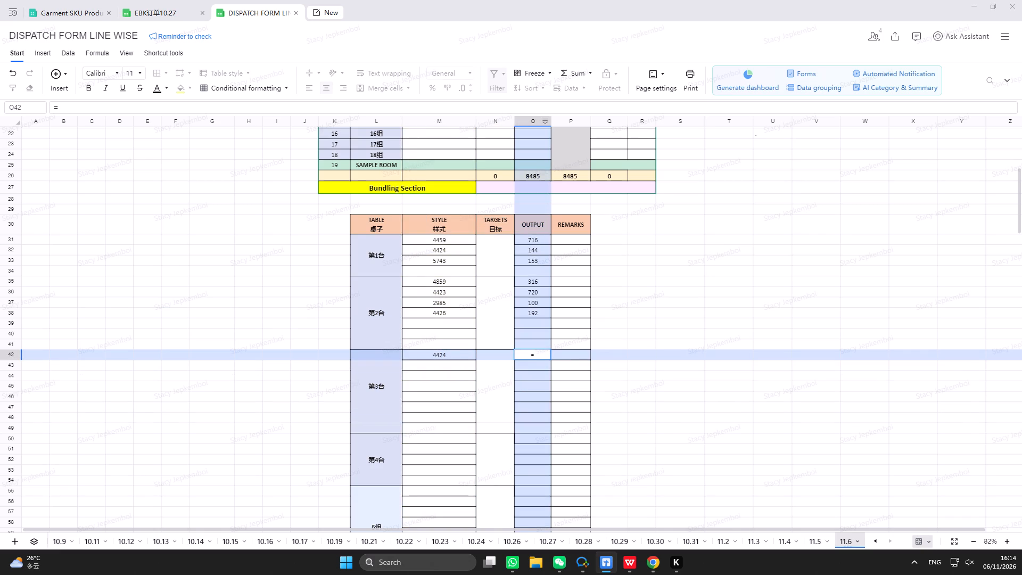
pyautogui.write('14+21')
pyautogui.write('+7+21')
pyautogui.press('+')
pyautogui.write('14')
pyautogui.press('+')
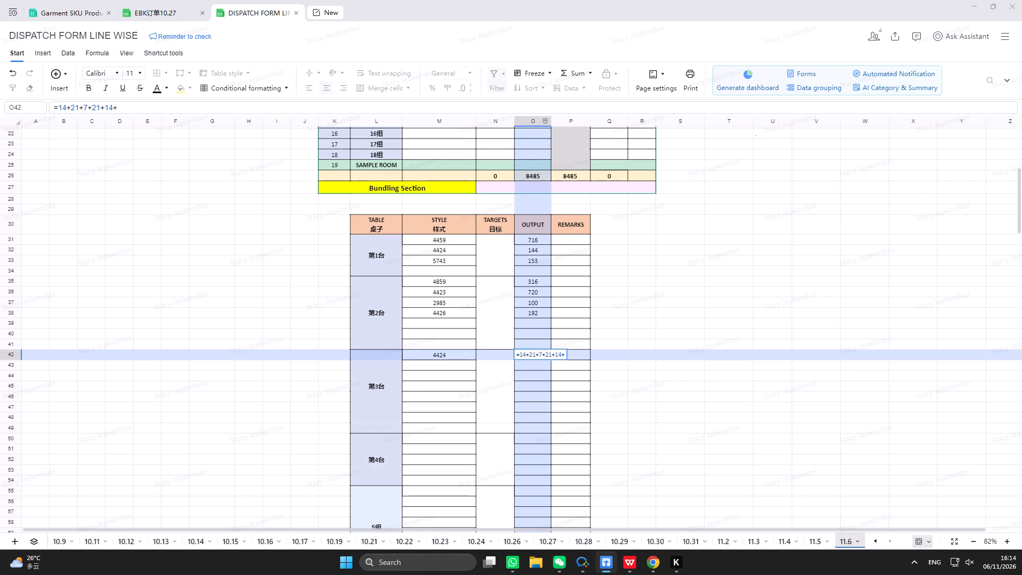
pyautogui.write('18+12+18')
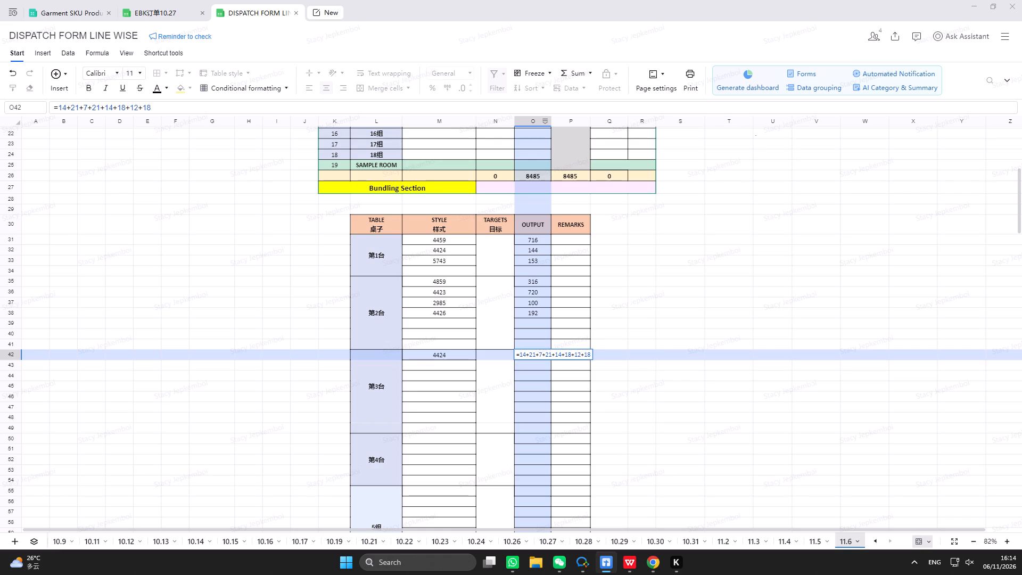
pyautogui.write('+6+6+12')
pyautogui.press('+')
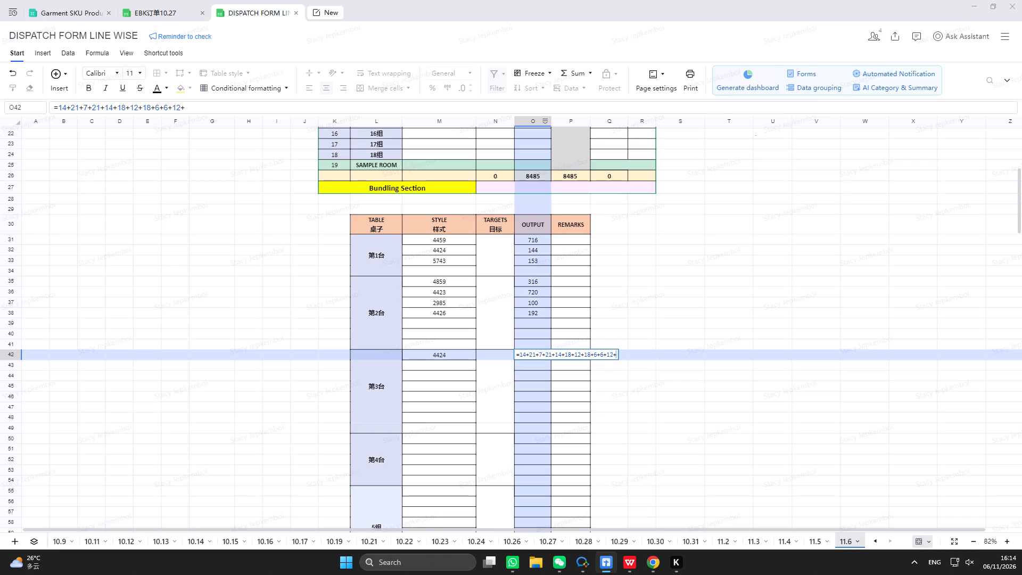
pyautogui.write('36+24')
pyautogui.write('+18')
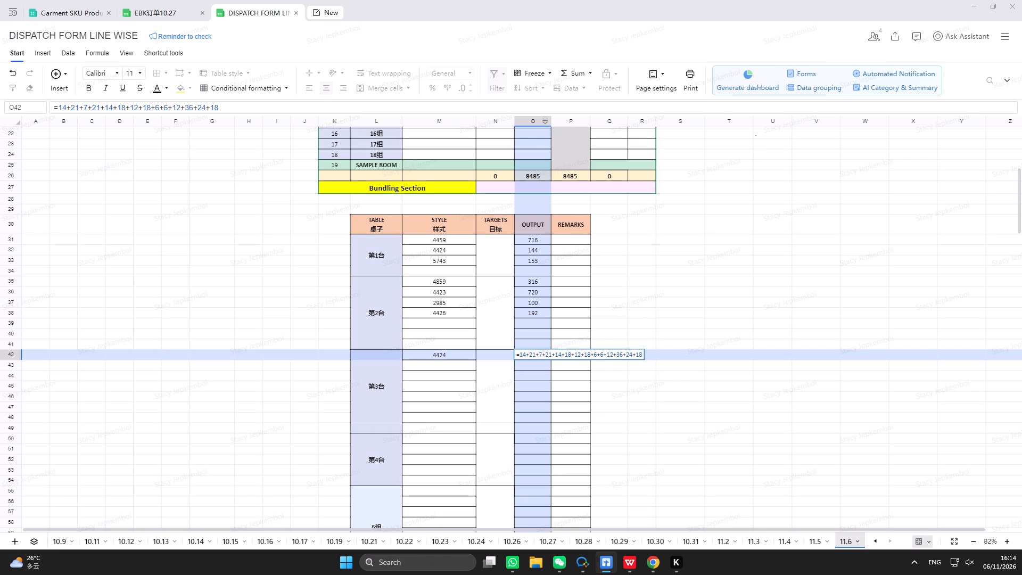
pyautogui.write('+24+')
pyautogui.write('42')
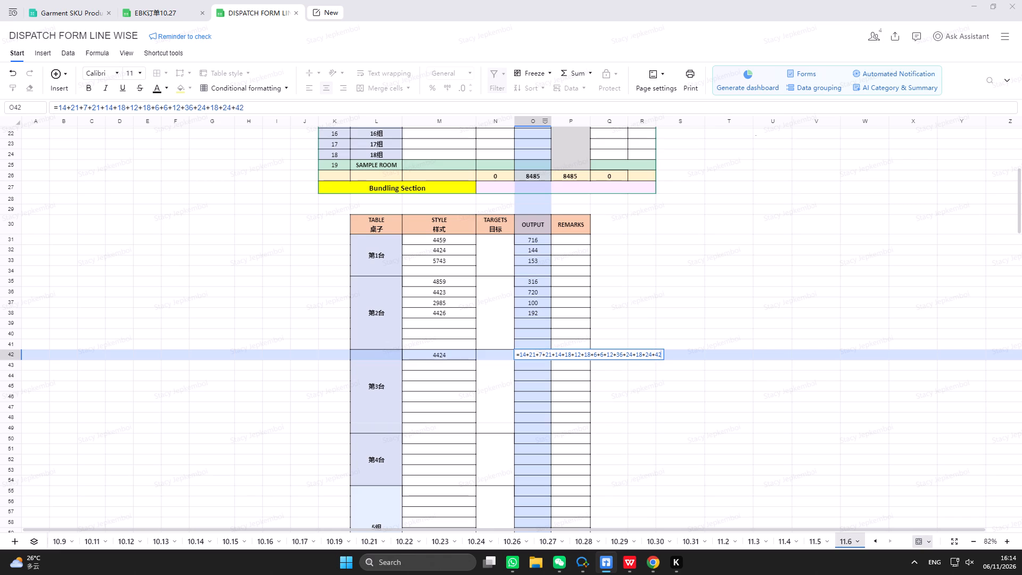
pyautogui.press('+')
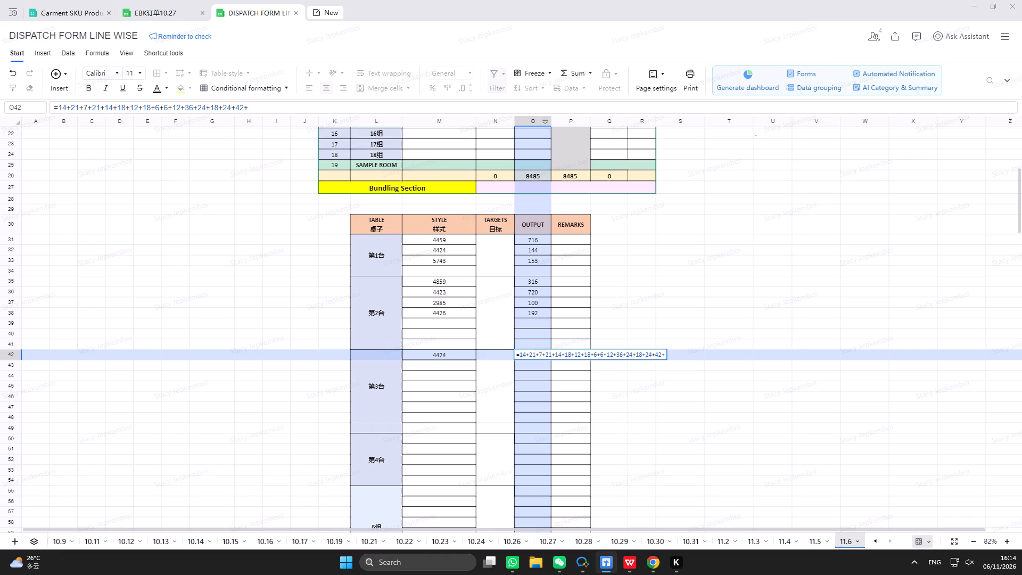
pyautogui.write('19+')
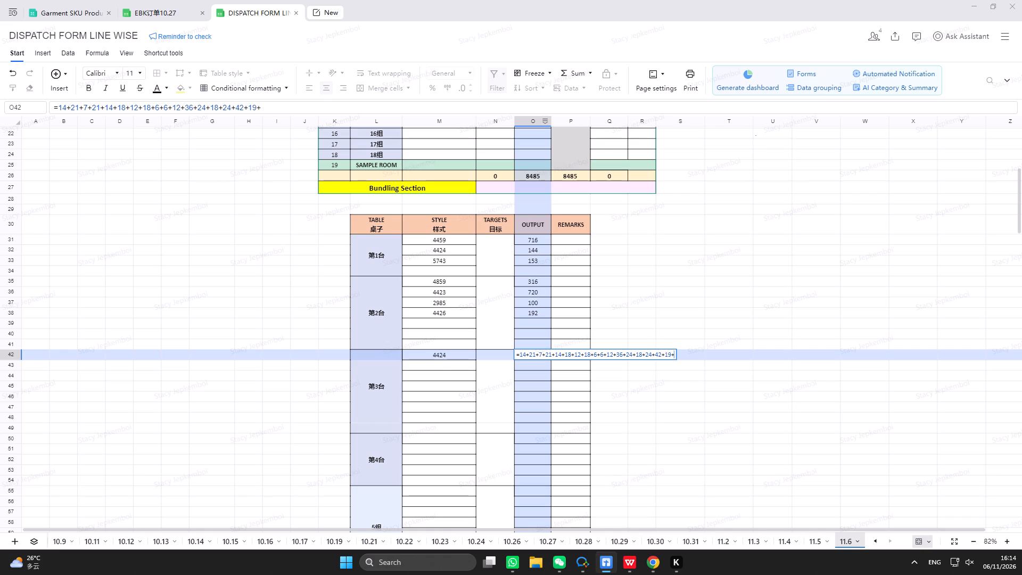
pyautogui.write('40+29+')
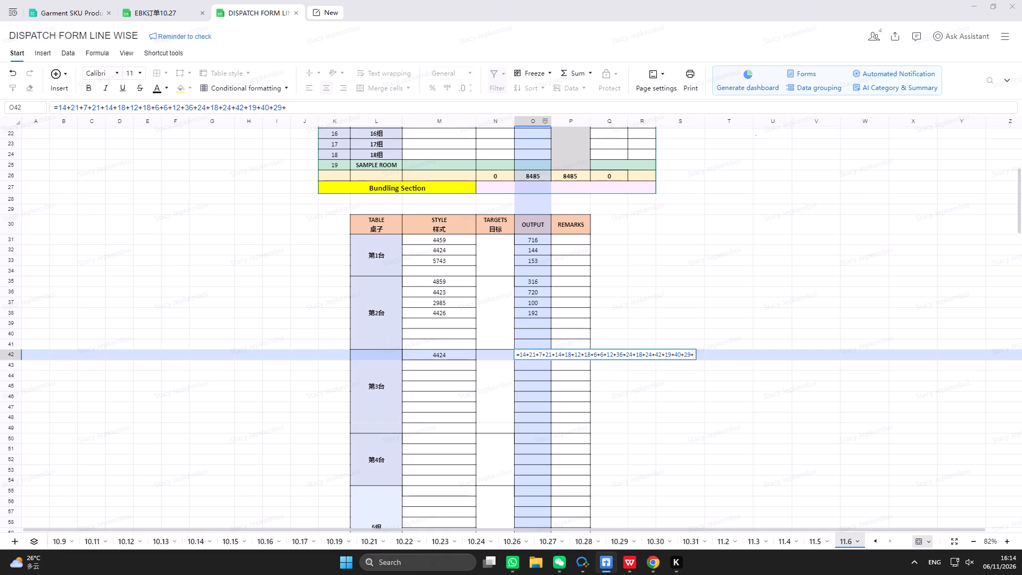
pyautogui.write('3+14')
pyautogui.write('+39')
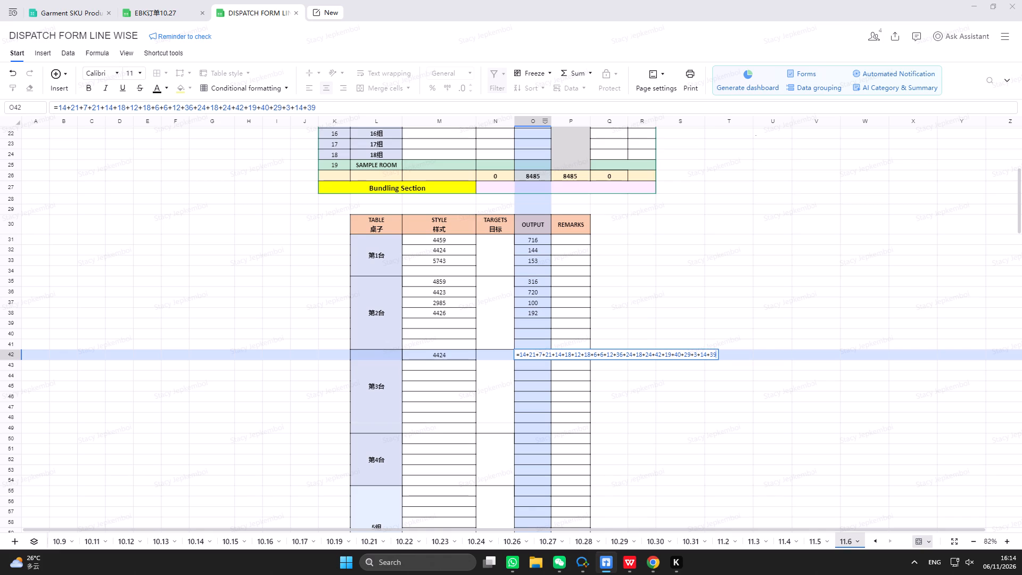
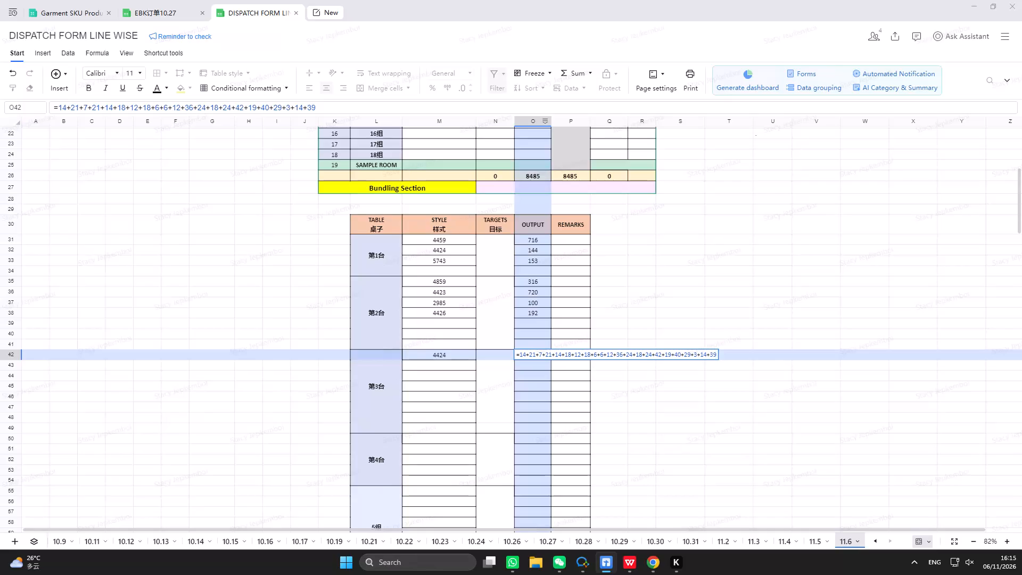
# Continue the table 3 (第3台) output sum for style 4424 with +48+48+36+24+24+19+14+4+4+17+39+19.
pyautogui.write('+48+48')
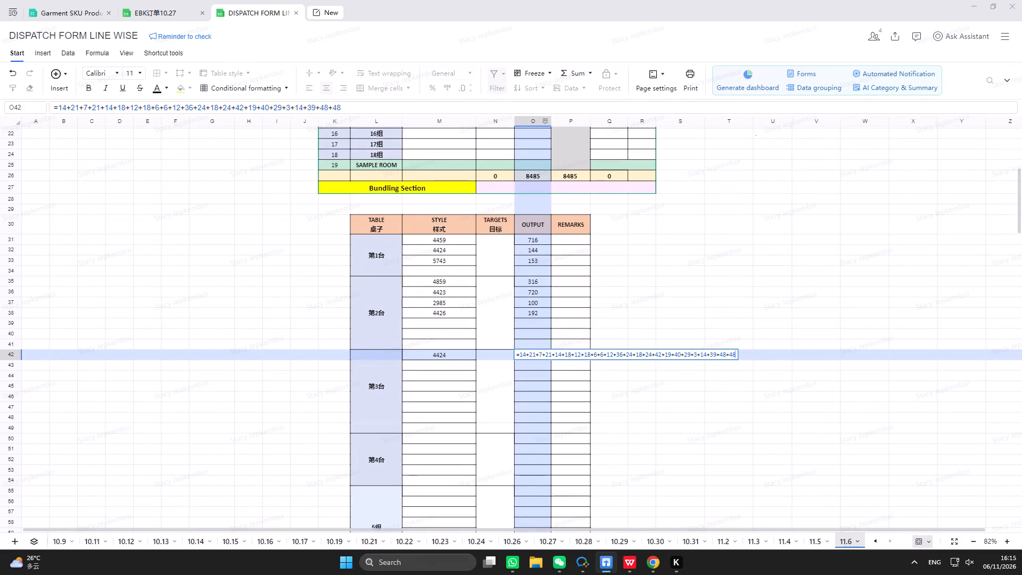
pyautogui.write('+36+24')
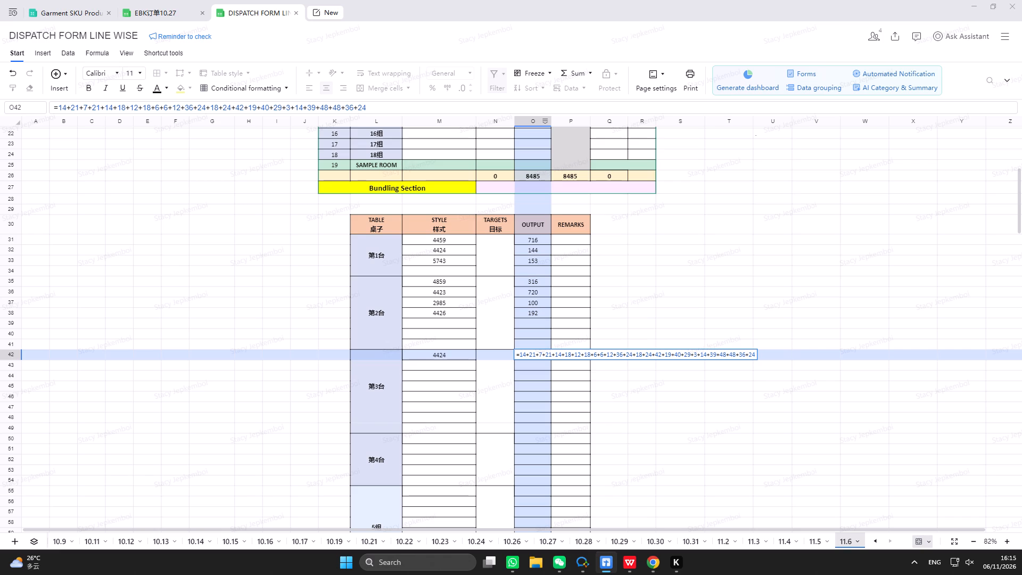
pyautogui.write('+24')
pyautogui.write('+19')
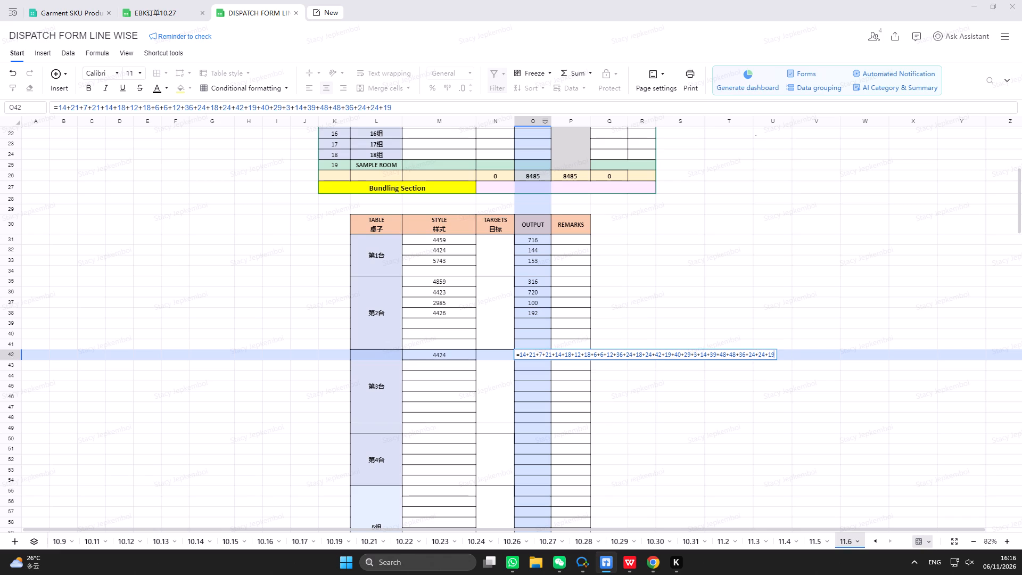
pyautogui.press('+')
pyautogui.write('14+4')
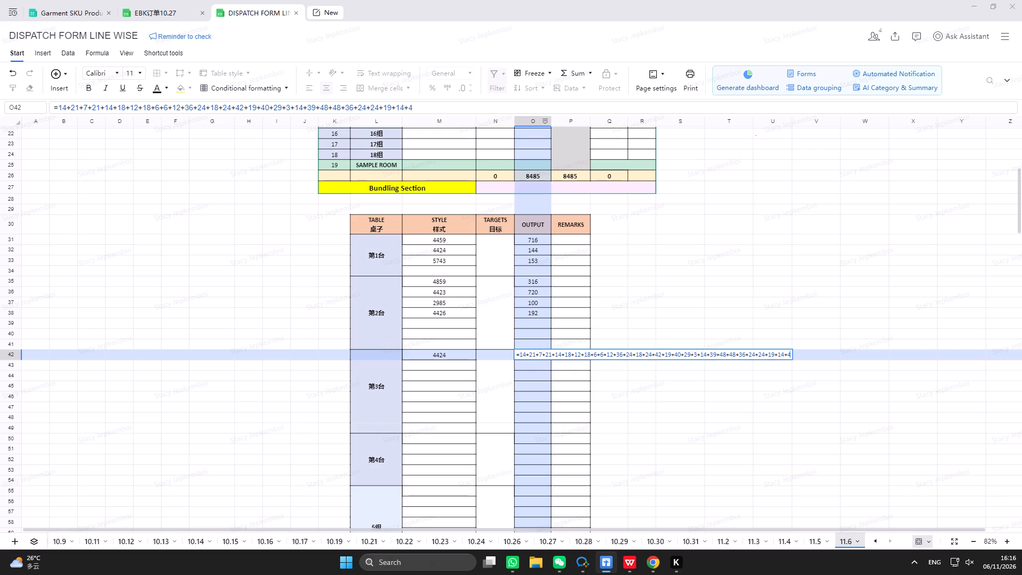
pyautogui.write('+4')
pyautogui.write('+17')
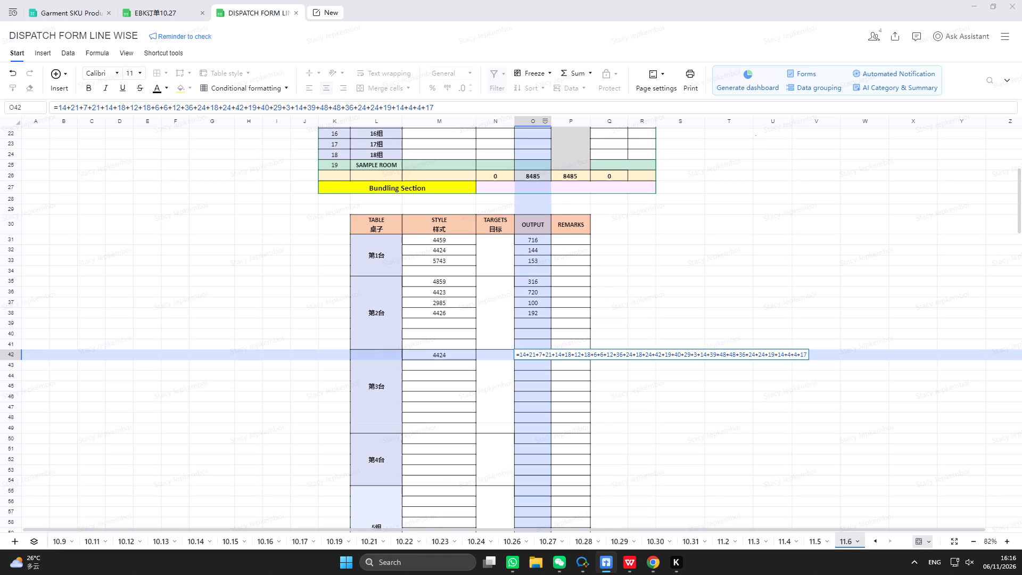
pyautogui.press('+')
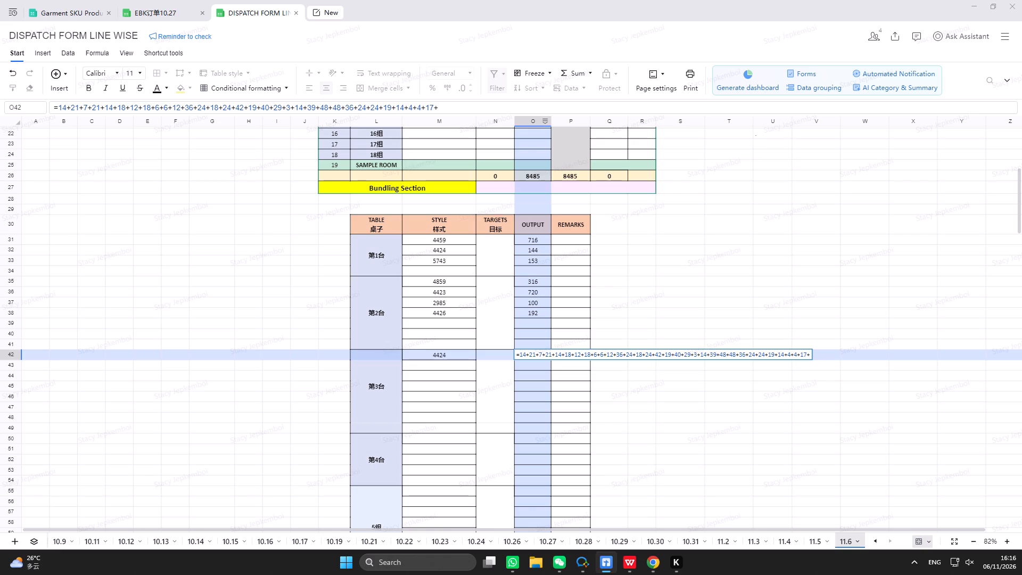
pyautogui.write('39+1')
pyautogui.press('9')
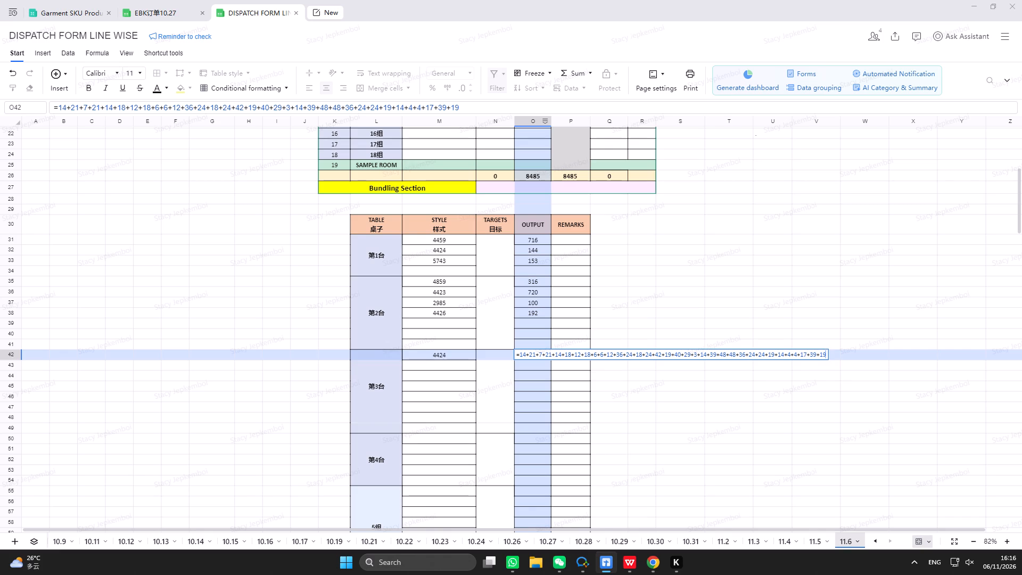
# Extend the same style 4424 output sum with +14+40+29+3+50+60+39+4+39+11+14+6+12+18+6+18+12.
pyautogui.write('+14')
pyautogui.write('+40+')
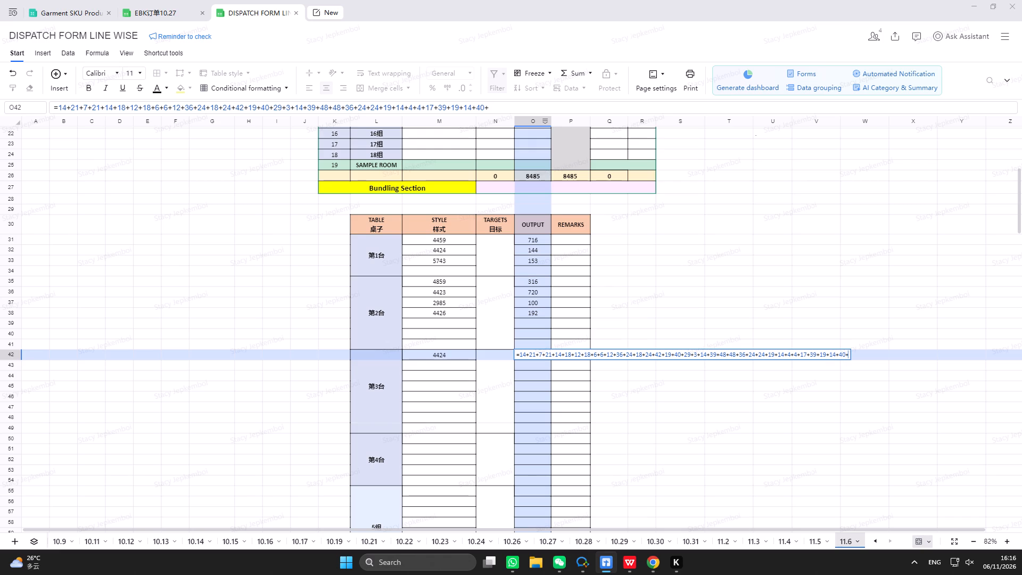
pyautogui.write('29+3')
pyautogui.write('+50+60')
pyautogui.write('+39+4')
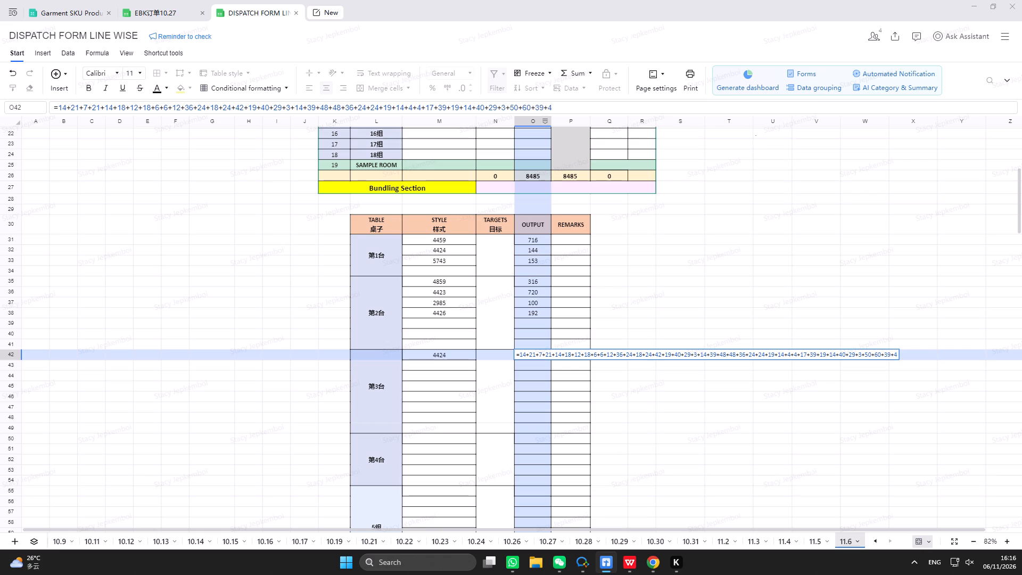
pyautogui.write('+39+11')
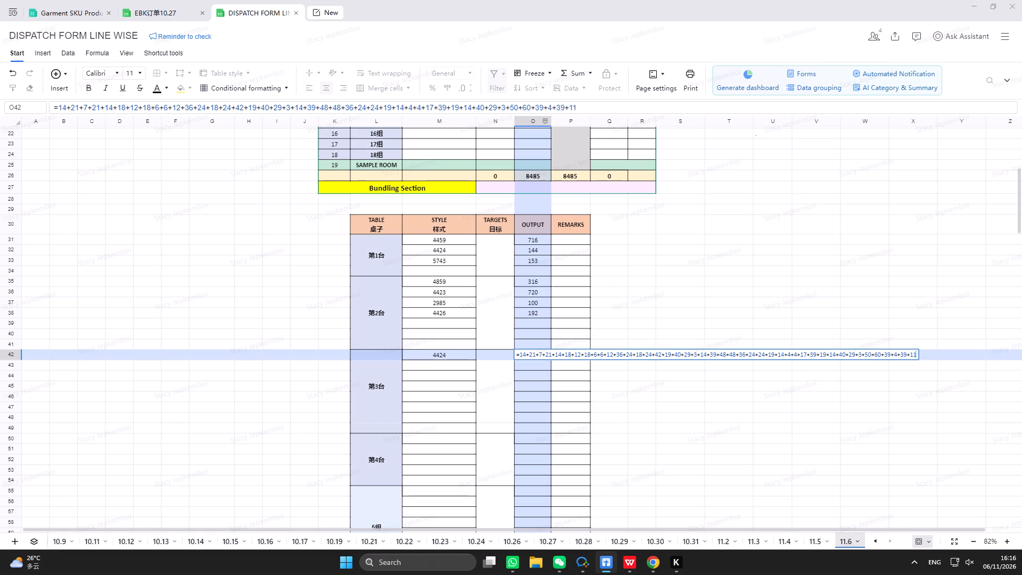
pyautogui.write('+14')
pyautogui.write('+6+12')
pyautogui.write('+18+6')
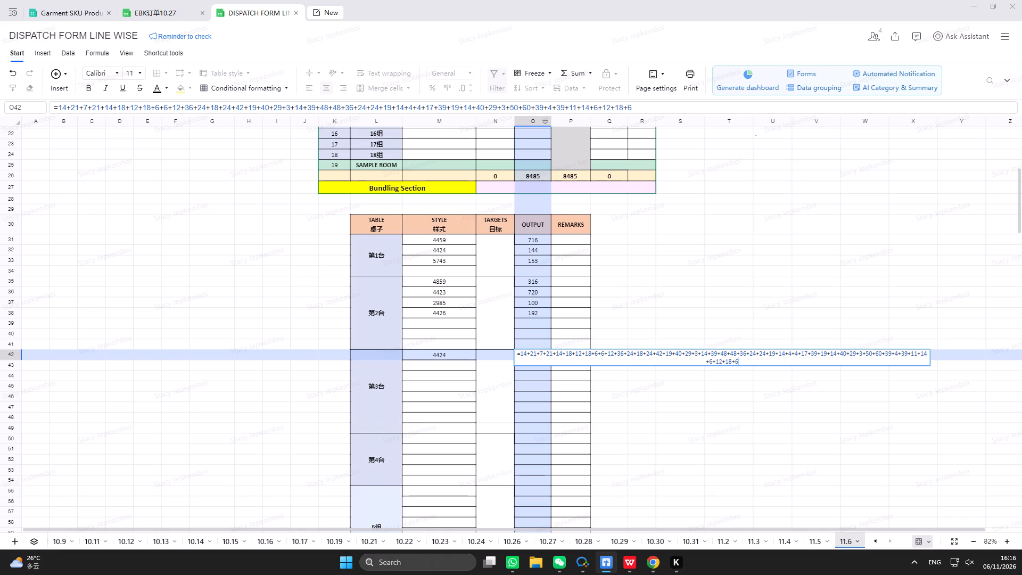
pyautogui.write('+18+12')
# Finish the style 4424 output sum with +48+24+48+9+15+24+24+36+24+36+6+18+18+12+6+12 and commit it.
pyautogui.press('+')
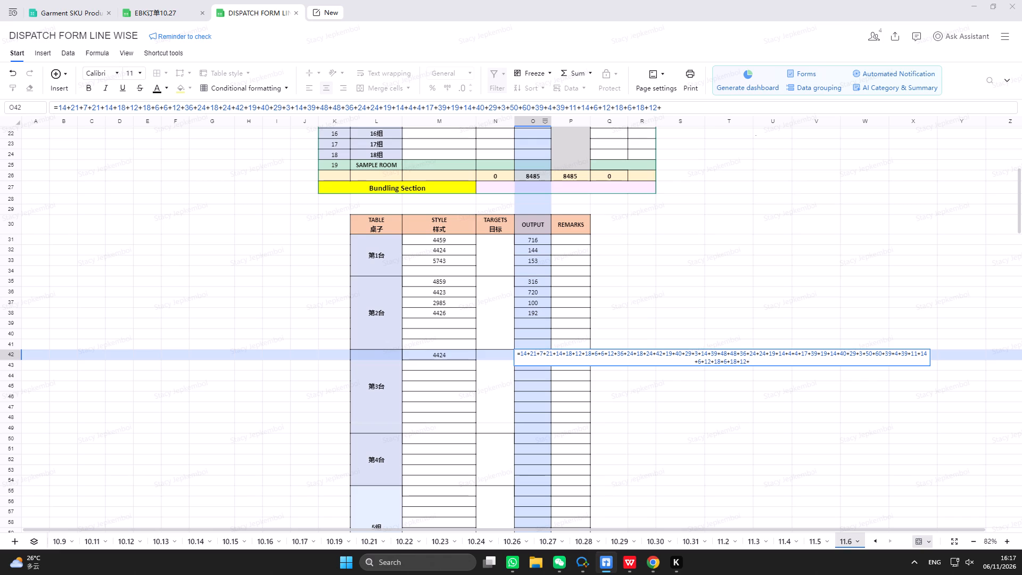
pyautogui.write('48+24')
pyautogui.write('+48+9+15')
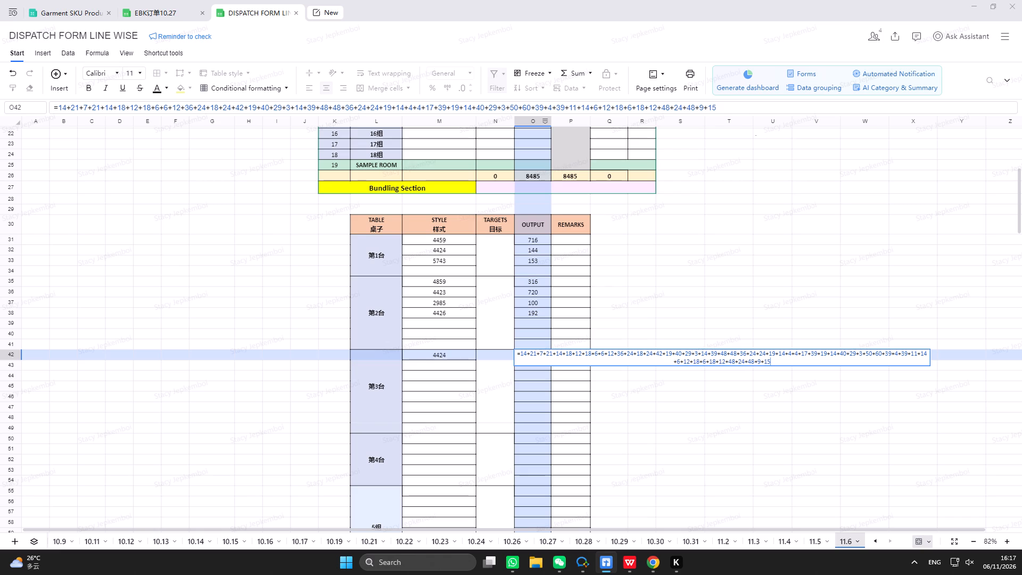
pyautogui.write('+24+24+36')
pyautogui.write('+24+36')
pyautogui.press('+')
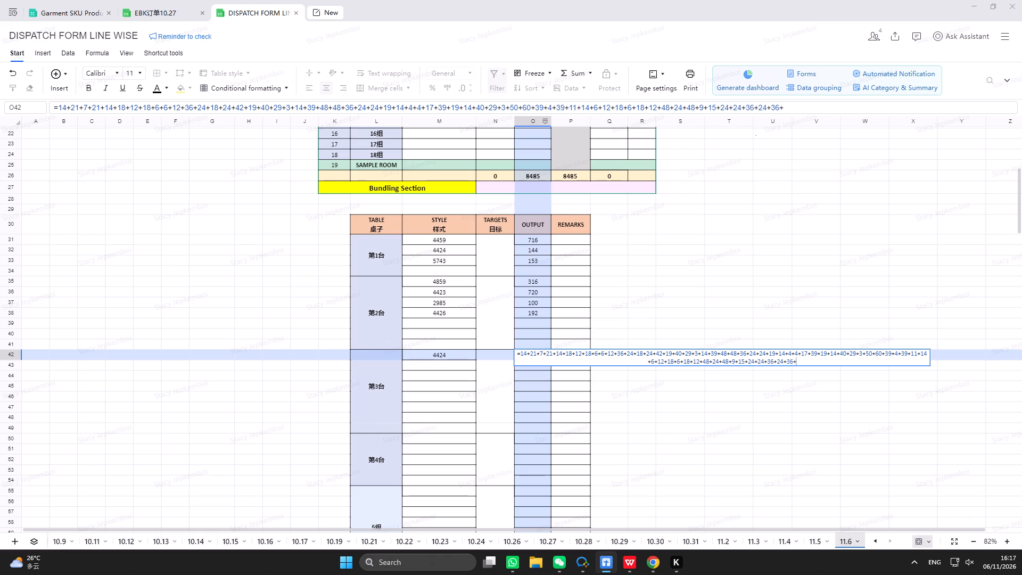
pyautogui.write('6+18')
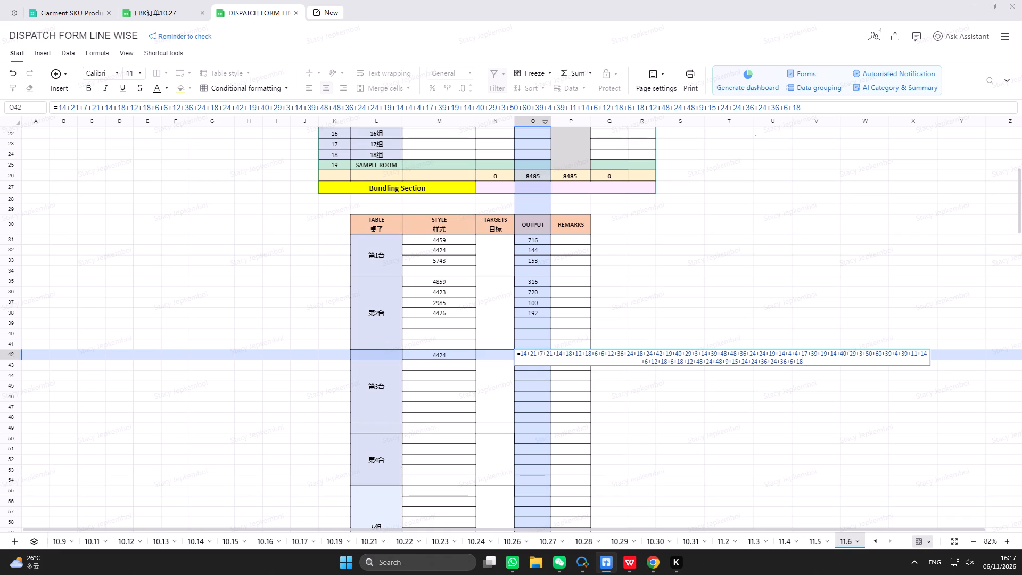
pyautogui.write('+18+12')
pyautogui.write('+6+12')
pyautogui.press('Return')
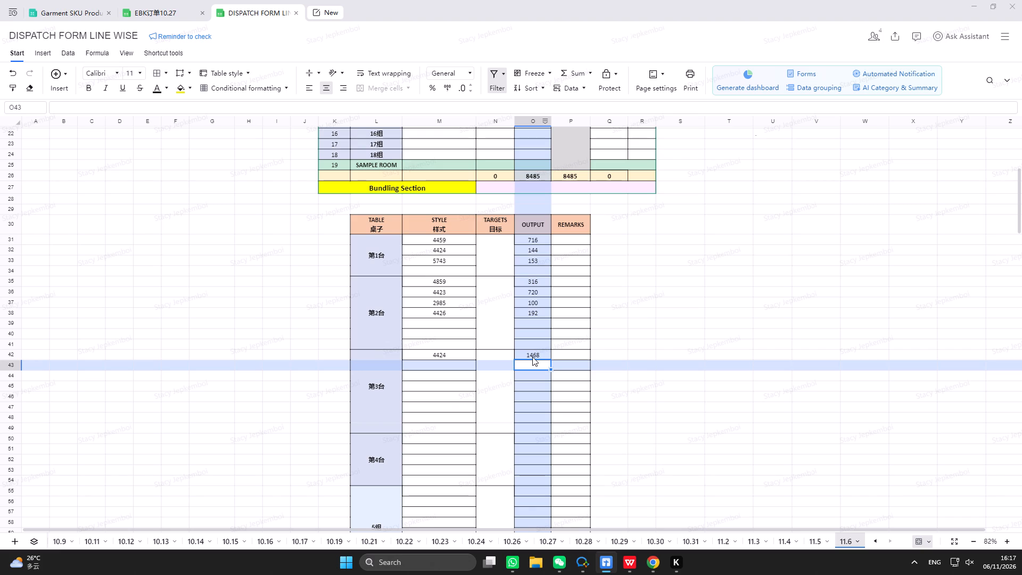
# Switch to the Garment Bundling Tracker in WPS Office and enter 1468 as table 3's bundled quantity for 06/11/2026.
pyautogui.click(631, 569)
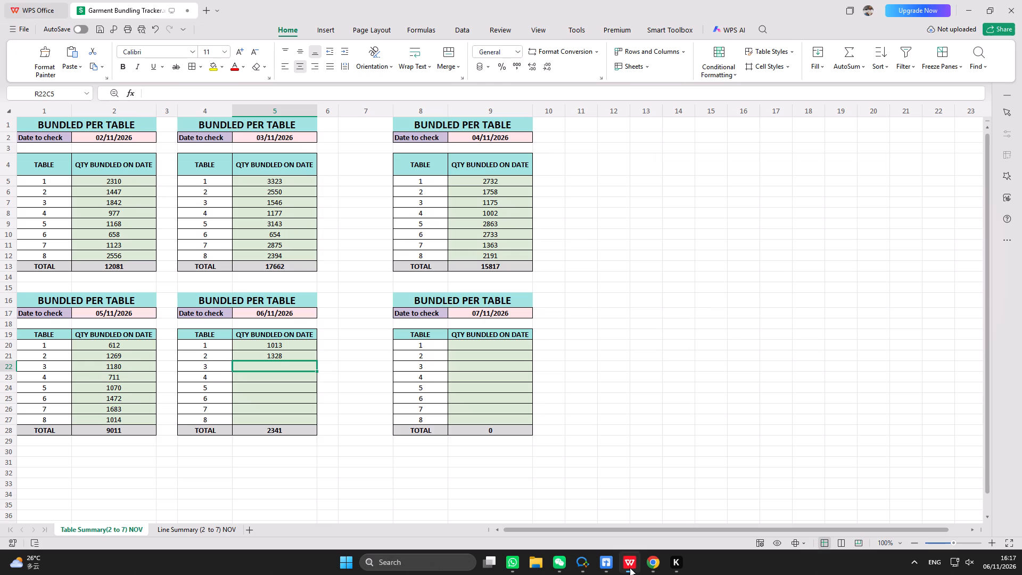
pyautogui.write('1468')
pyautogui.press('Return')
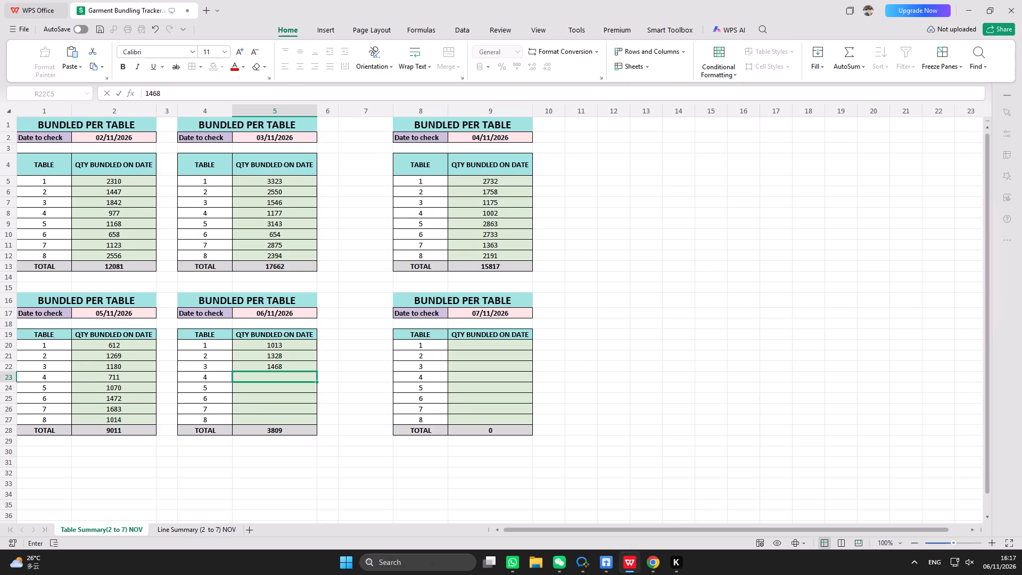
# Return to the dispatch form's 11.6 sheet and enter style 4859 in the first row of table 4 (第4台).
pyautogui.click(629, 565)
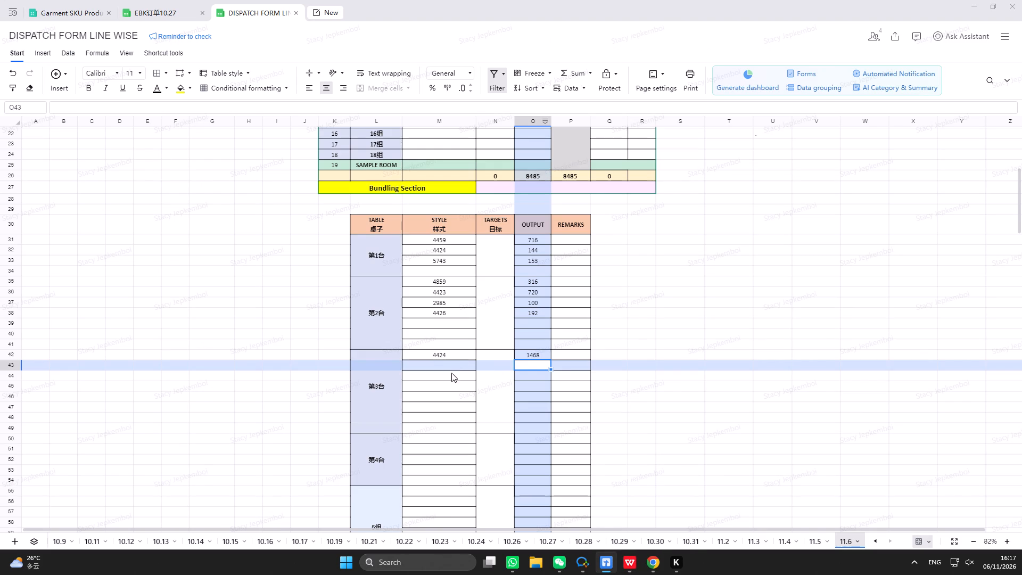
pyautogui.scroll(-1, 438, 428)
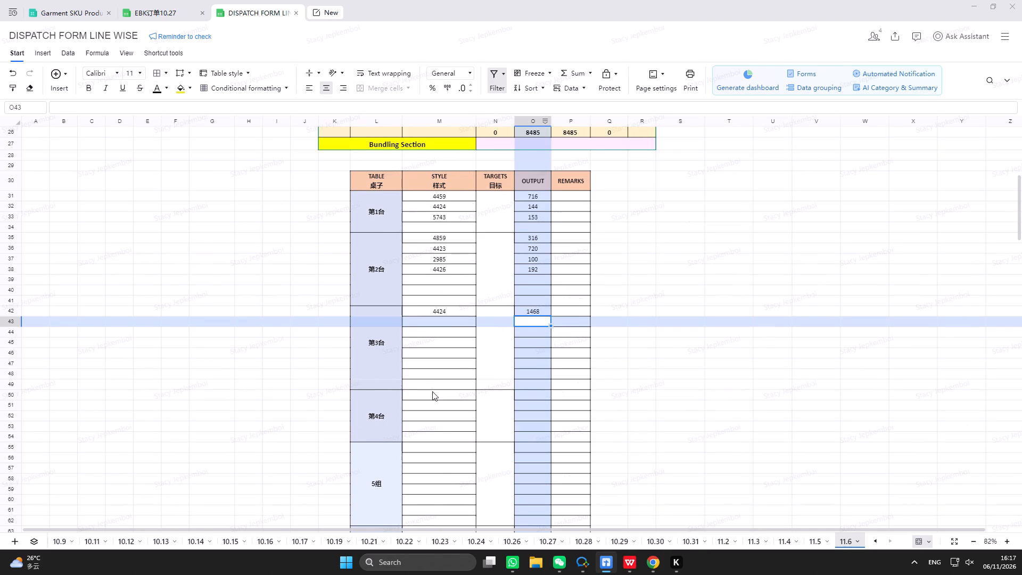
pyautogui.click(432, 394)
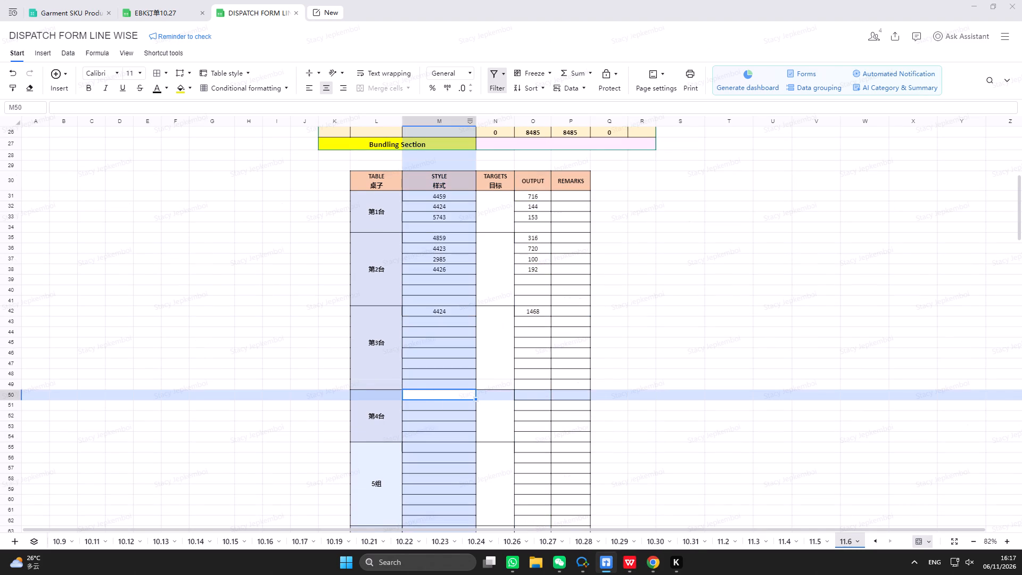
pyautogui.write('4859')
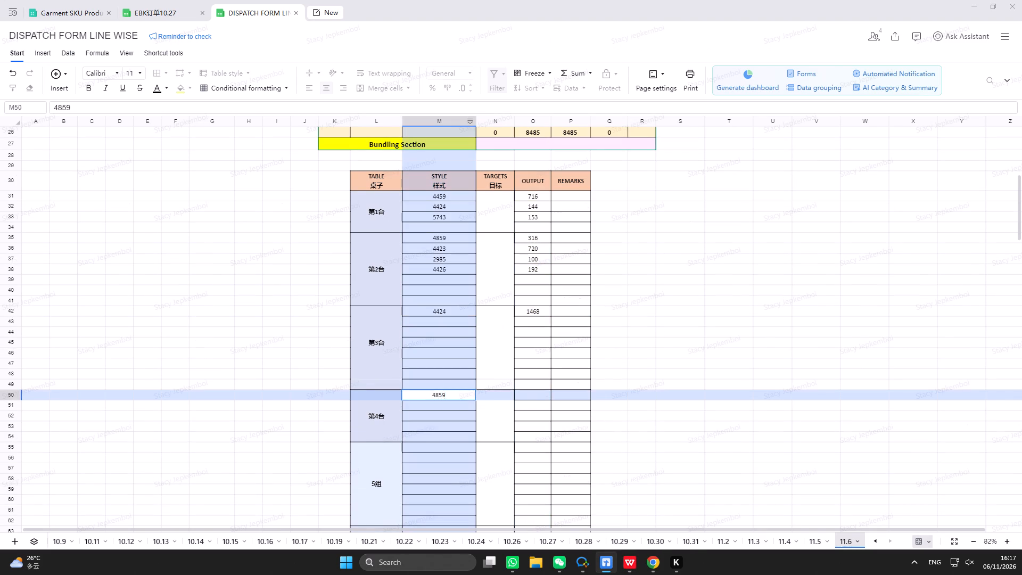
# Start the output sum for style 4859 at table 4 (第4台) with =30+5+120+20+90+15+16+60+13.
pyautogui.click(528, 395)
pyautogui.press('=')
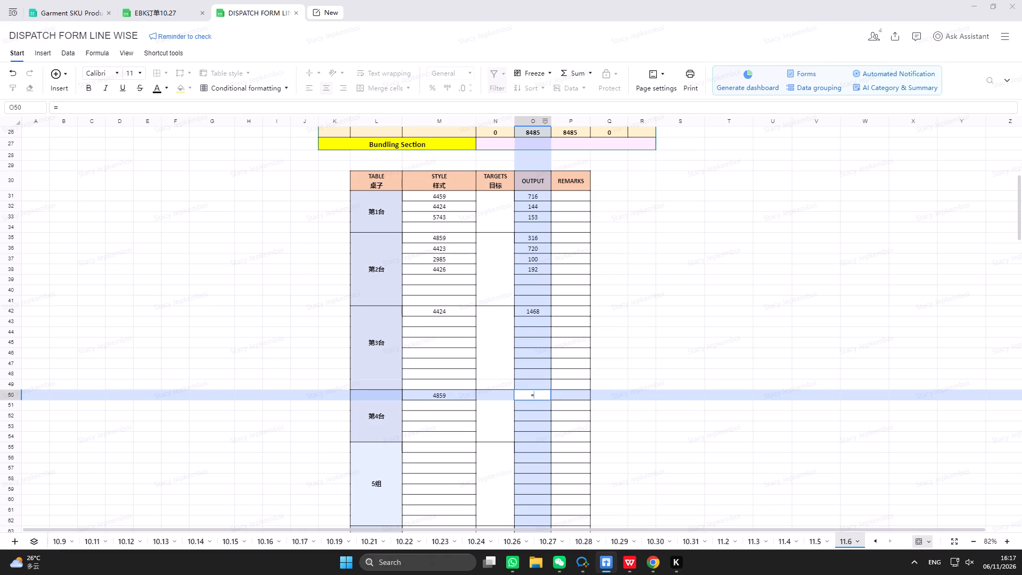
pyautogui.write('30+5')
pyautogui.press('+')
pyautogui.write('120+')
pyautogui.write('20')
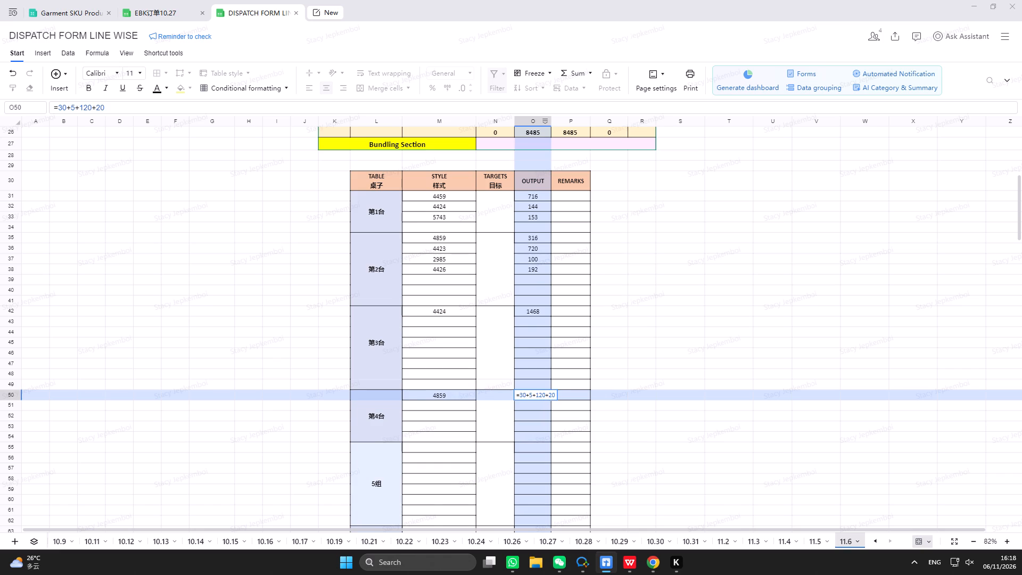
pyautogui.write('+90+')
pyautogui.write('15')
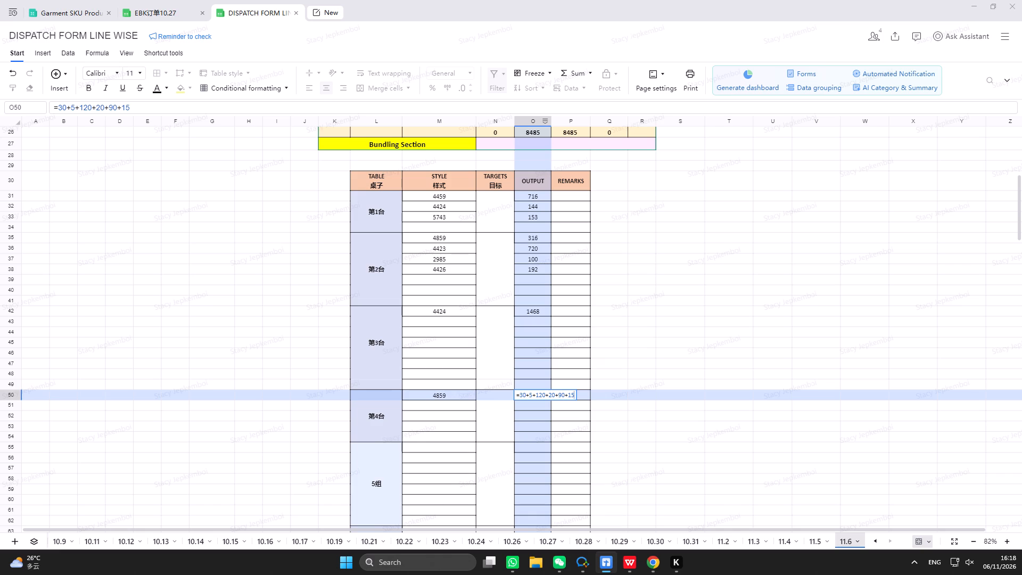
pyautogui.write('+1')
pyautogui.press('6')
pyautogui.write('+60+13')
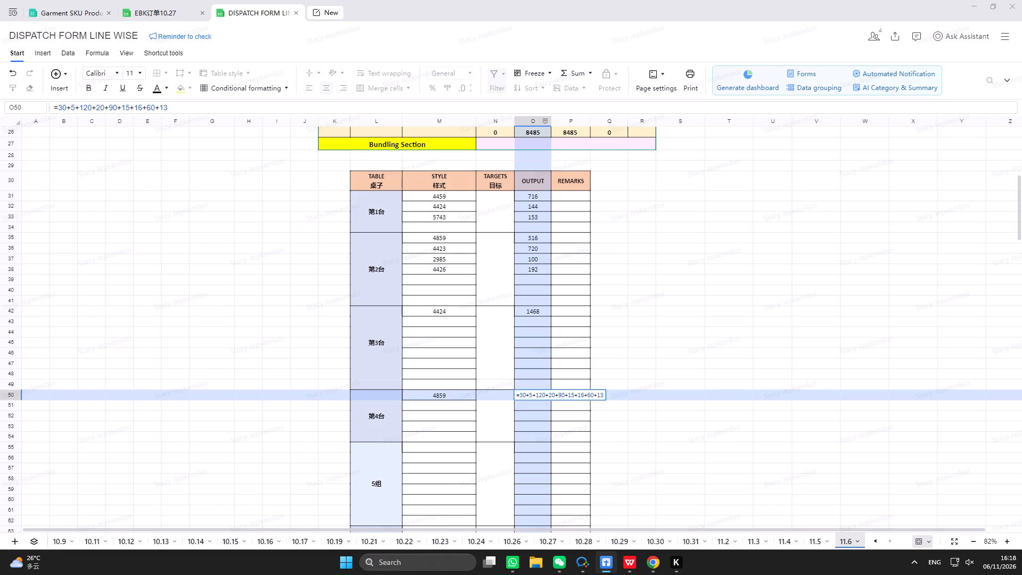
# Finish table 4's style 4859 output sum with +6+12+12+18+24+1+24 and commit it.
pyautogui.press('+')
pyautogui.write('6+12')
pyautogui.write('+12+18')
pyautogui.write('+24+')
pyautogui.press('1')
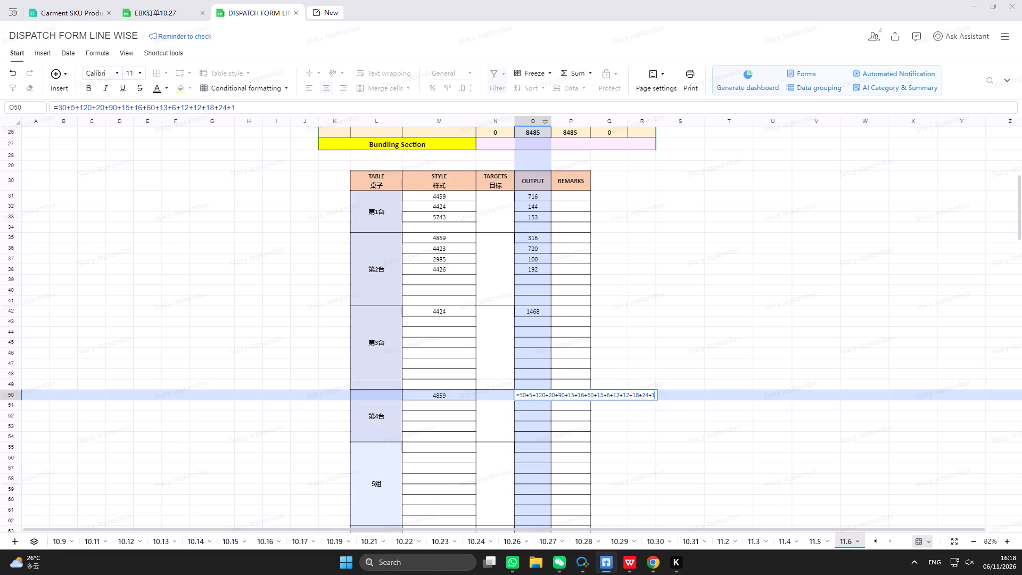
pyautogui.write('+24')
pyautogui.press('Return')
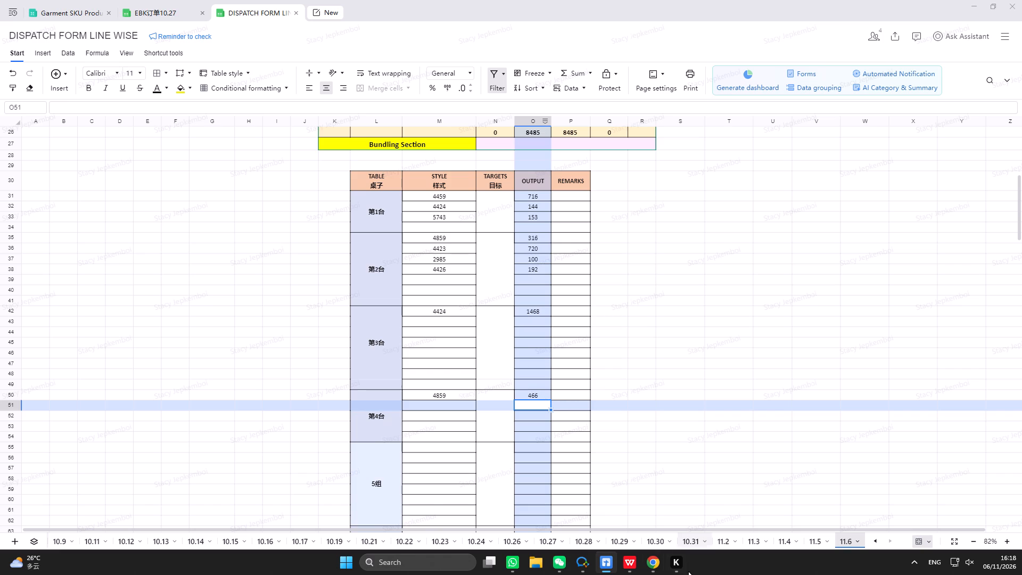
# Switch to the Garment Bundling Tracker in WPS Office and enter 466 as table 4's bundled quantity for 06/11/2026.
pyautogui.click(628, 566)
pyautogui.write('466')
pyautogui.press('Return')
# Return to the dispatch form's 11.6 sheet and enter style 4850 with output =14+1+11 in the first row of group 5 (5组).
pyautogui.click(626, 556)
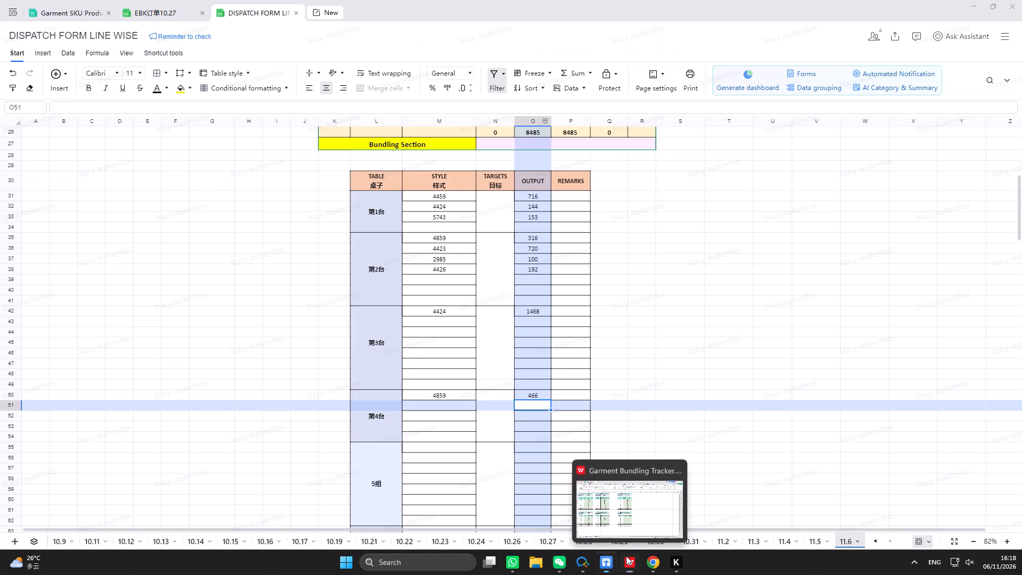
pyautogui.scroll(-3, 517, 416)
pyautogui.click(431, 319)
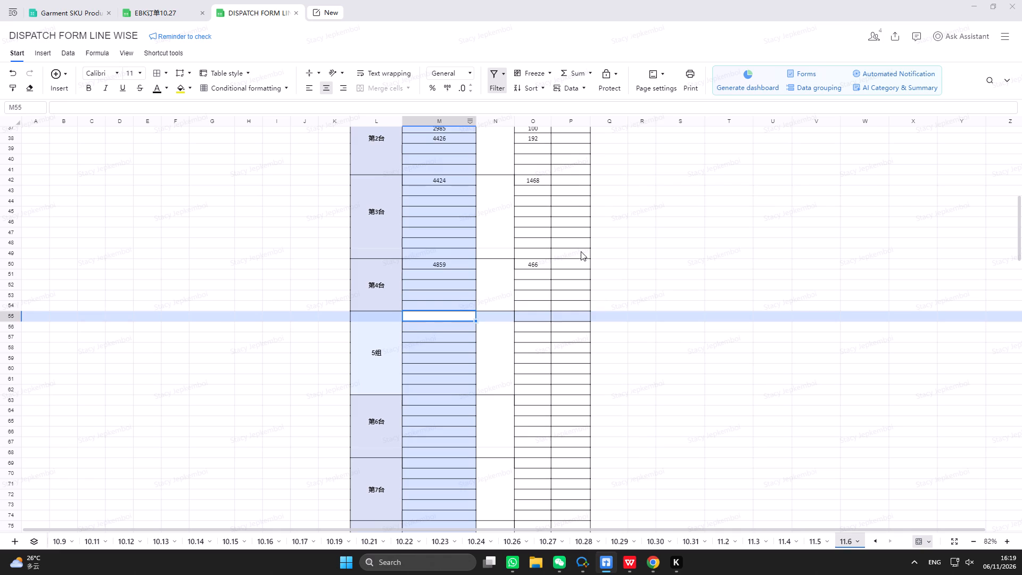
pyautogui.write('4850')
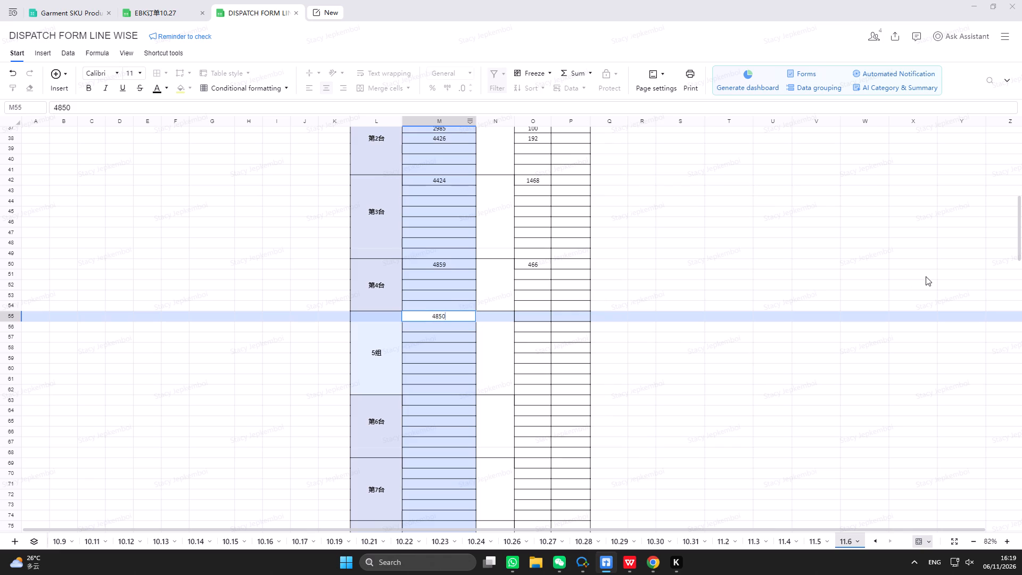
pyautogui.click(533, 317)
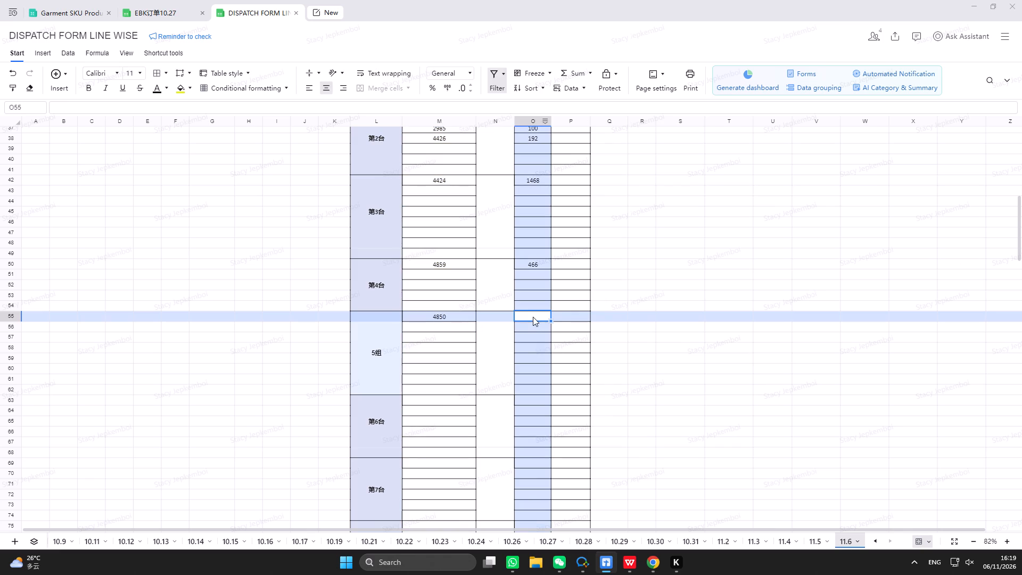
pyautogui.press('=')
pyautogui.write('14+1+11')
pyautogui.press('Return')
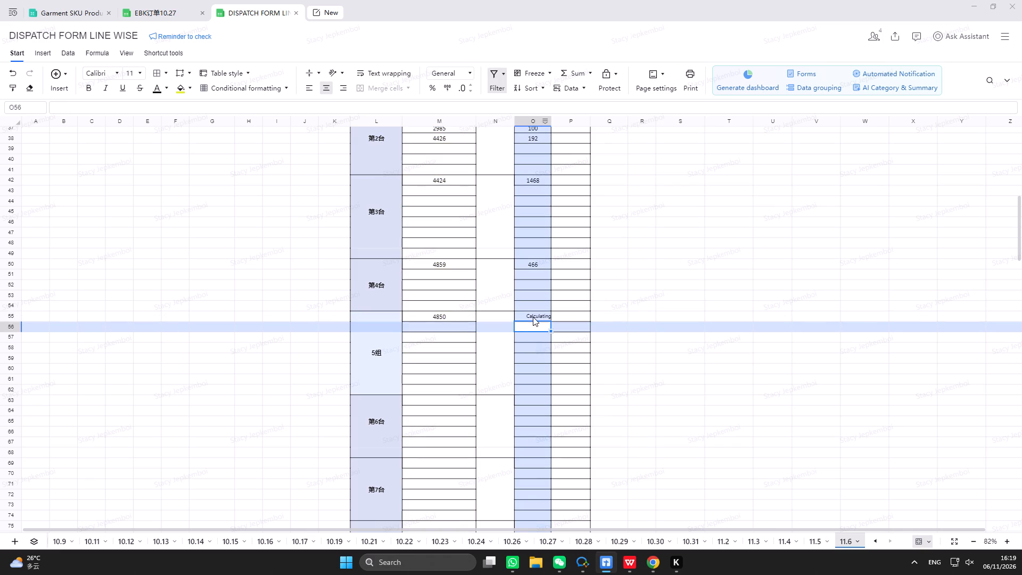
# Add style 4859 in the second row of group 5 with output =24+30+17+12+27+30+9+30+11+6+22+18+14+1.
pyautogui.click(455, 326)
pyautogui.write('4859')
pyautogui.click(526, 324)
pyautogui.press('=')
pyautogui.write('24+30+17+12')
pyautogui.write('+27+30+9+30')
pyautogui.press('+')
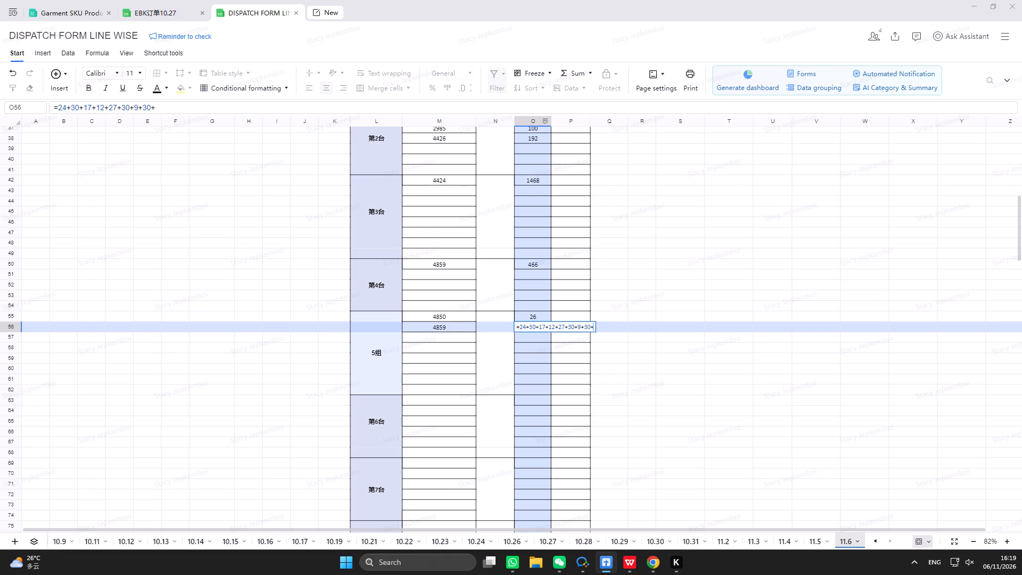
pyautogui.write('11+6')
pyautogui.write('+22+18+14')
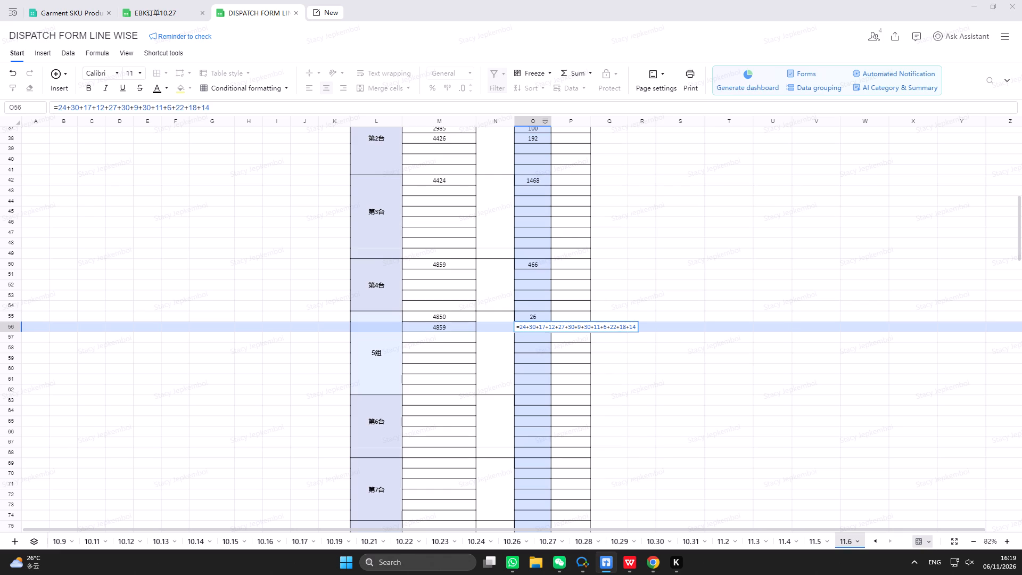
pyautogui.write('+1')
pyautogui.press('Return')
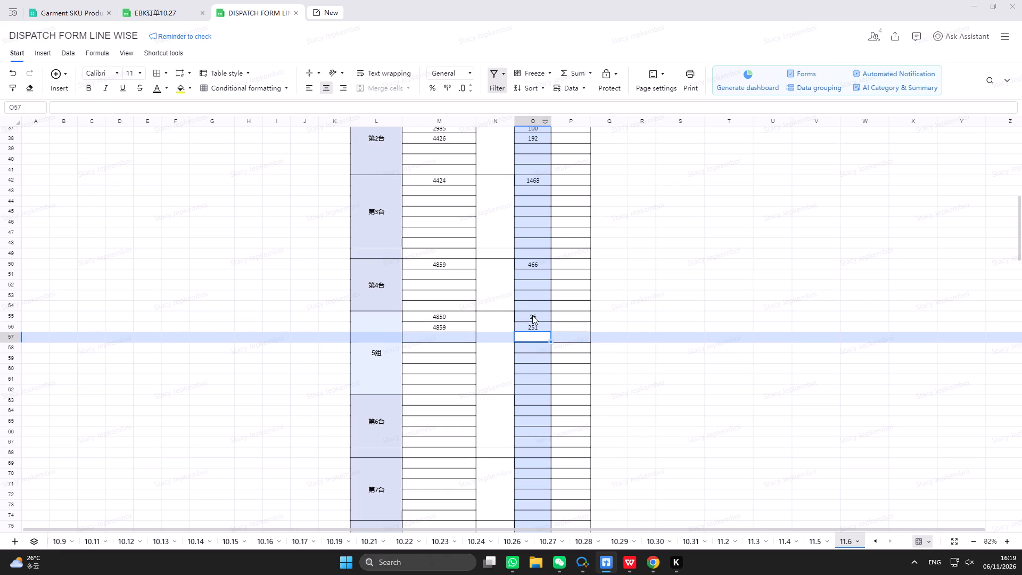
# Total group 5's two outputs and enter 277 as table 5's quantity for 06/11/2026 in the Garment Bundling Tracker in WPS Office.
pyautogui.moveTo(532, 315); pyautogui.dragTo(534, 330)
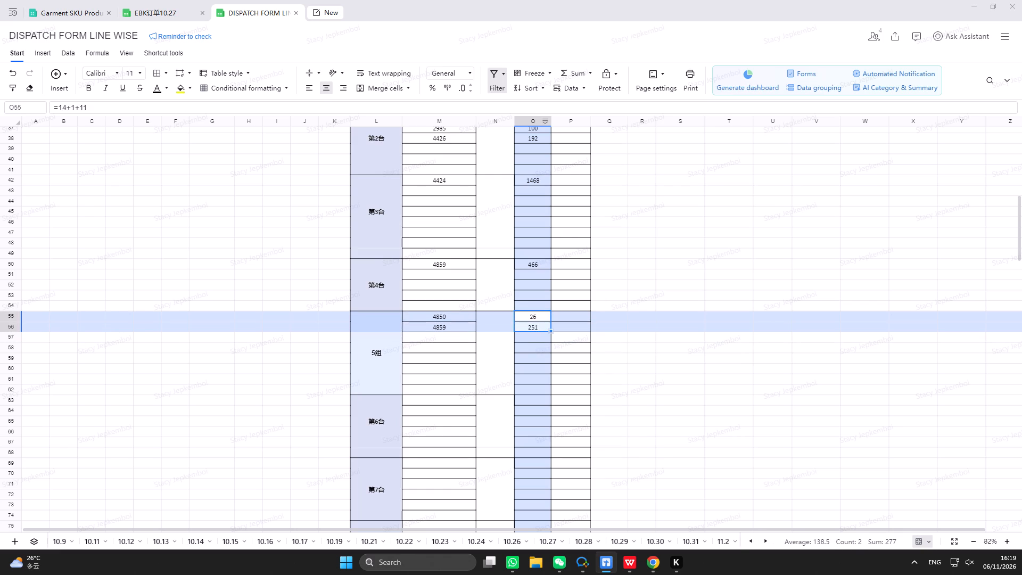
pyautogui.click(628, 562)
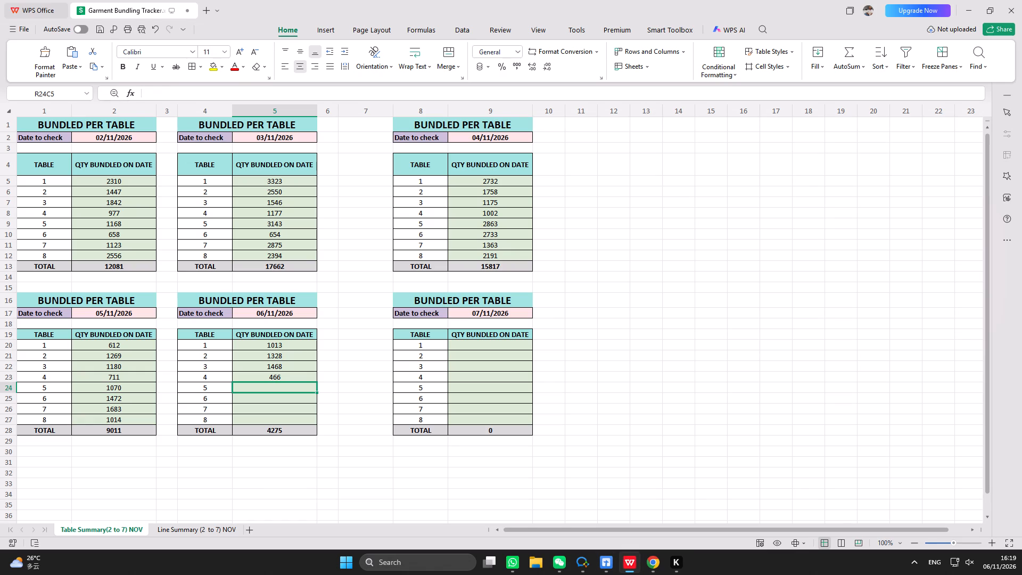
pyautogui.write('277')
pyautogui.press('Return')
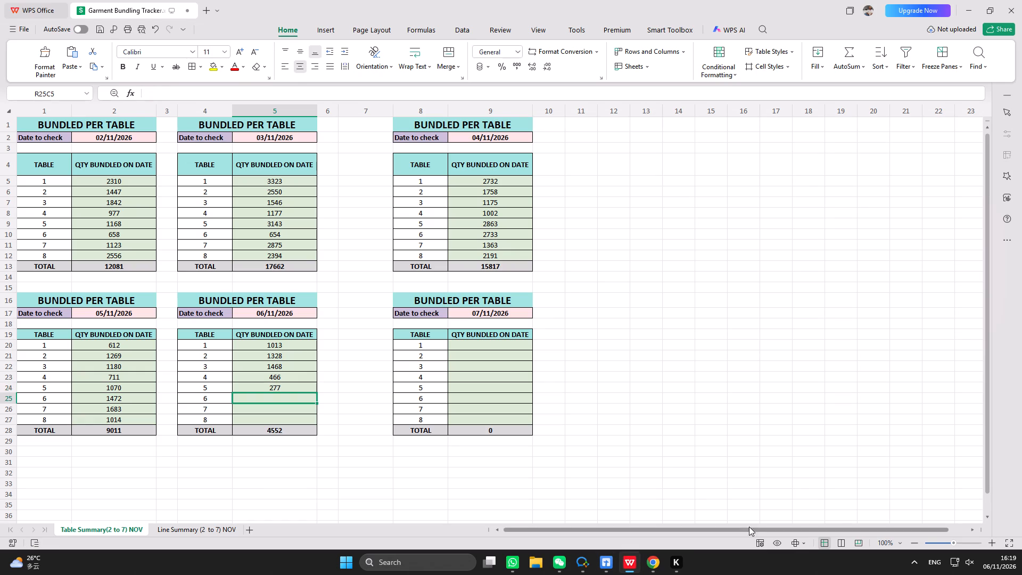
# Return to the dispatch form's 11.6 sheet and enter style 4426 in the first row of table 6 (第6台).
pyautogui.click(631, 562)
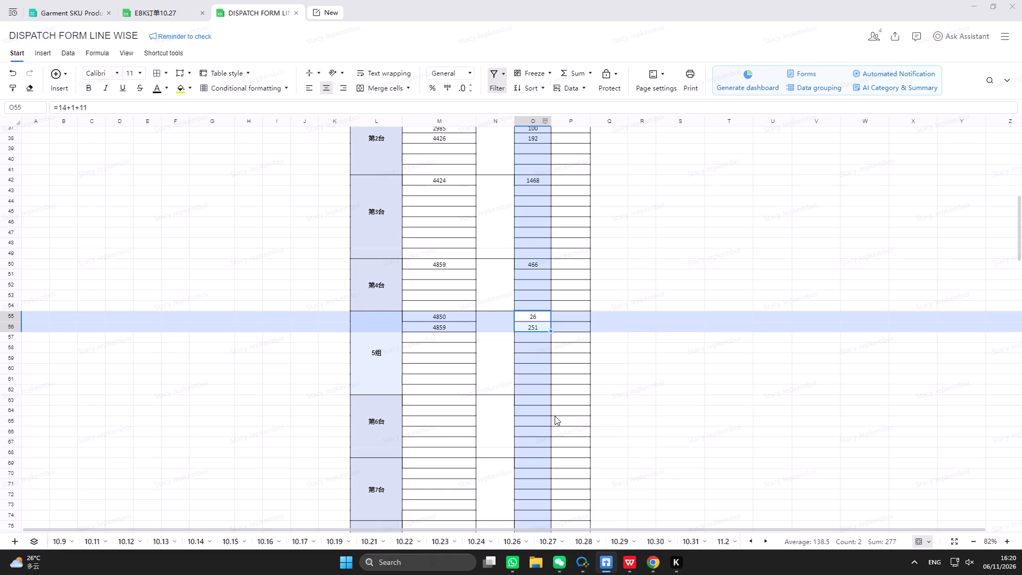
pyautogui.scroll(1, 561, 424)
pyautogui.click(626, 563)
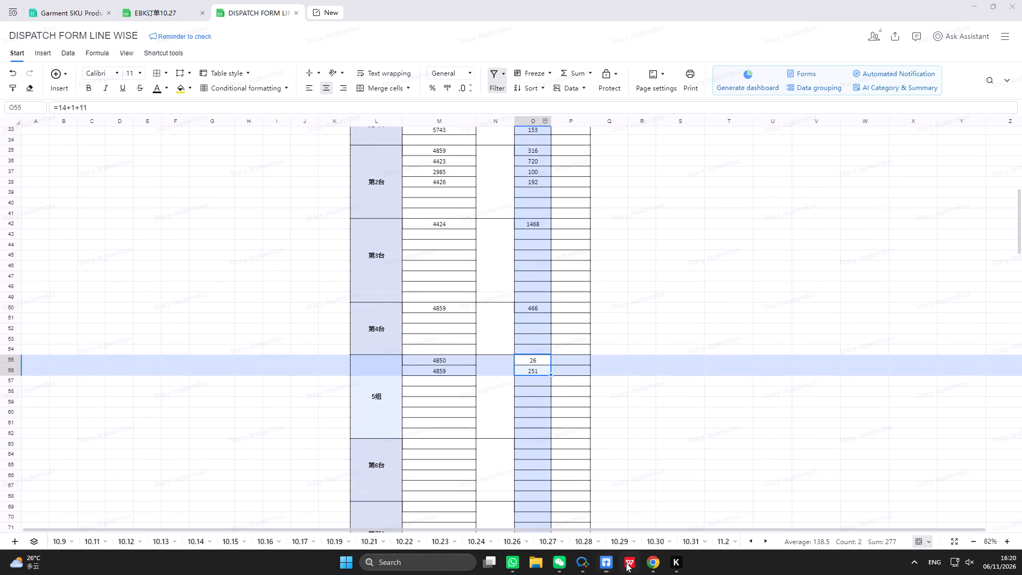
pyautogui.click(626, 563)
pyautogui.scroll(-3, 539, 379)
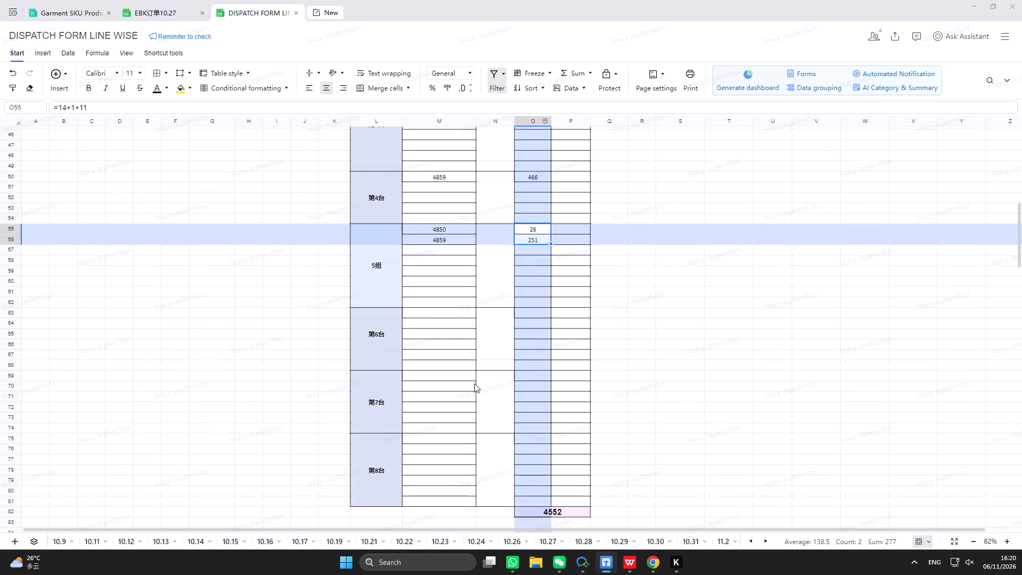
pyautogui.click(434, 310)
pyautogui.write('4426')
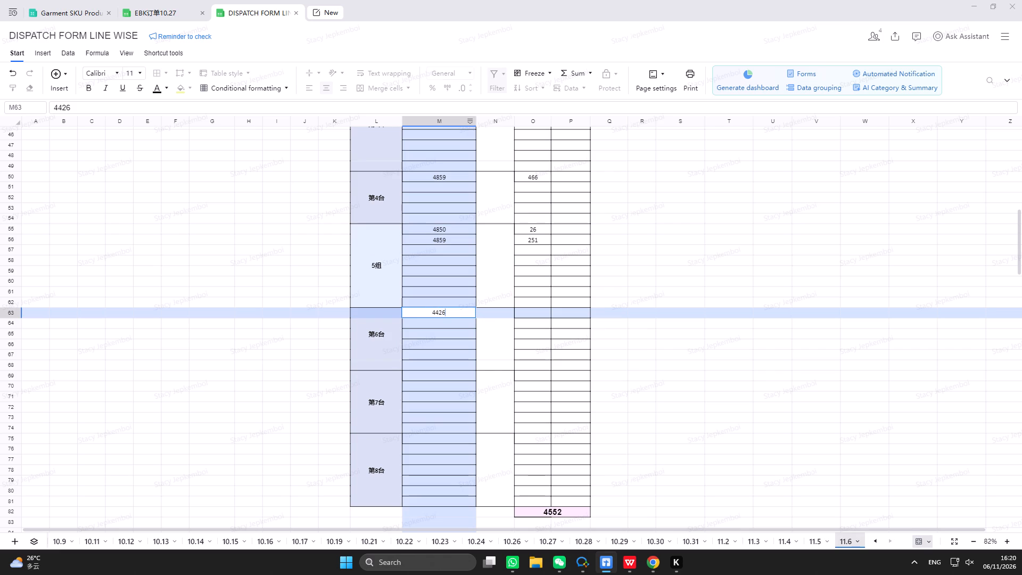
# Enter table 6's style 4426 output as =30+8+19+30+8+19+24+16+60+10+10+30+18.
pyautogui.click(530, 306)
pyautogui.click(530, 309)
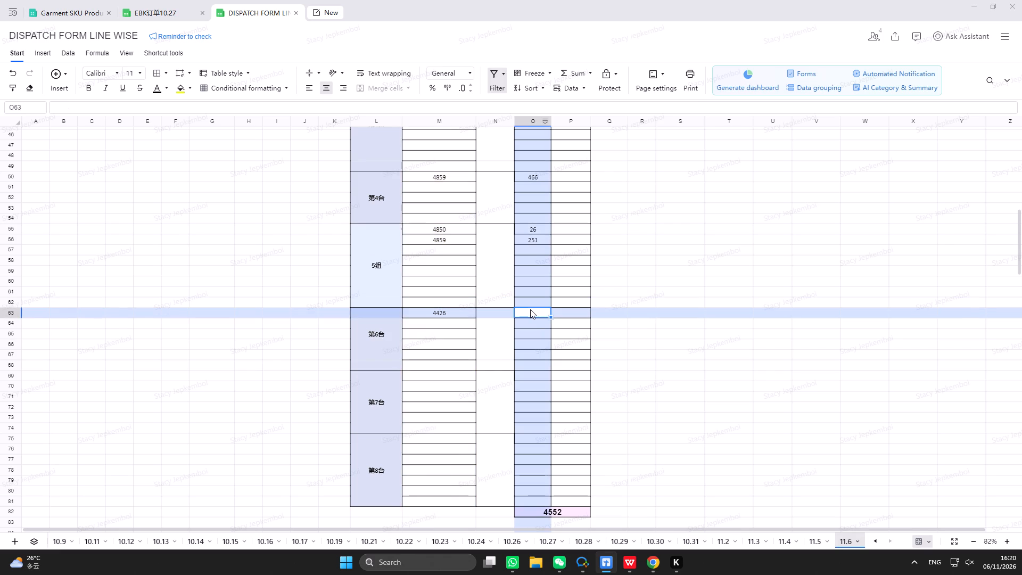
pyautogui.press('=')
pyautogui.write('30+8+19+30+')
pyautogui.write('8+19')
pyautogui.write('+24+16')
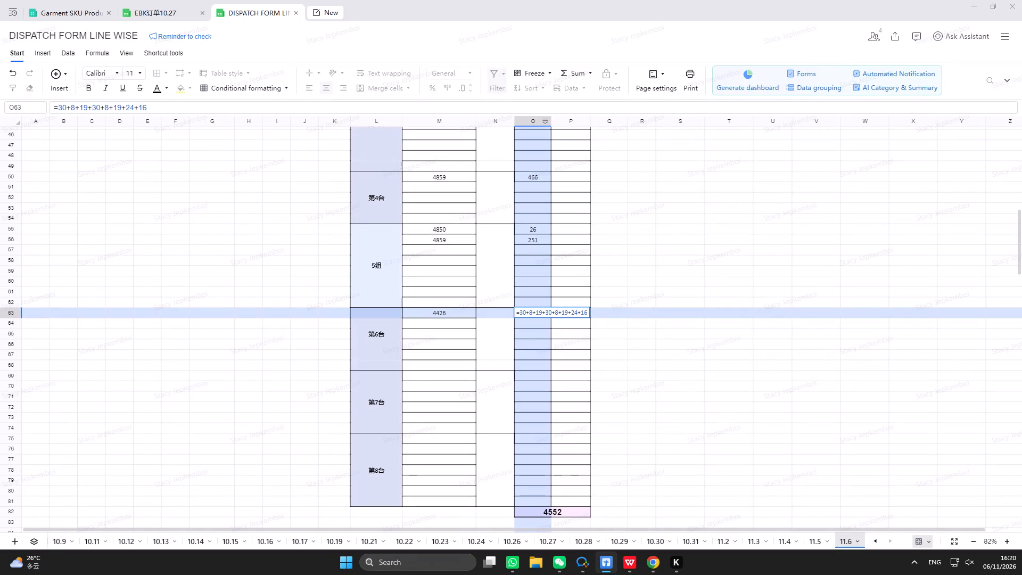
pyautogui.write('+60+10+10+30+18')
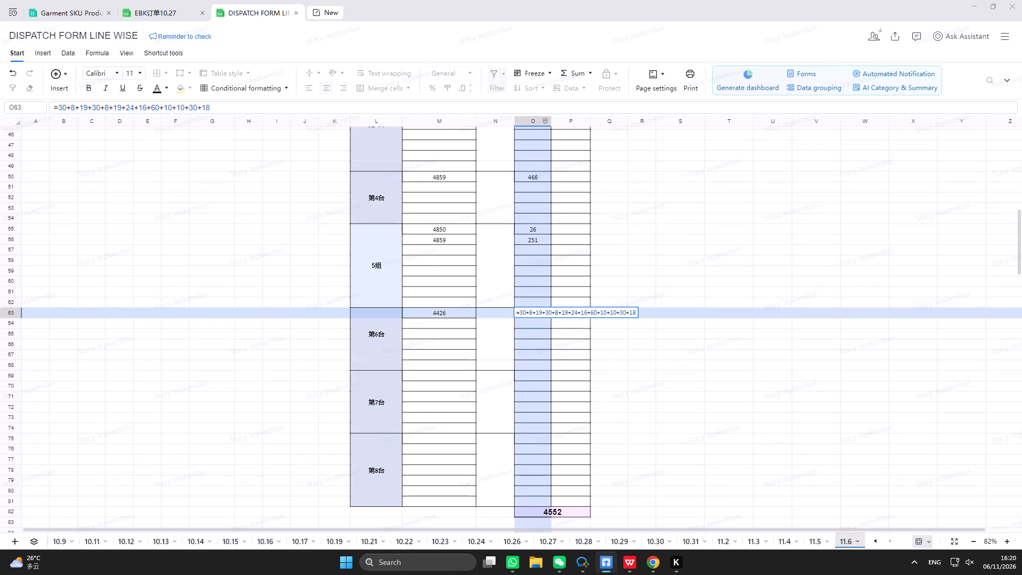
pyautogui.press('Return')
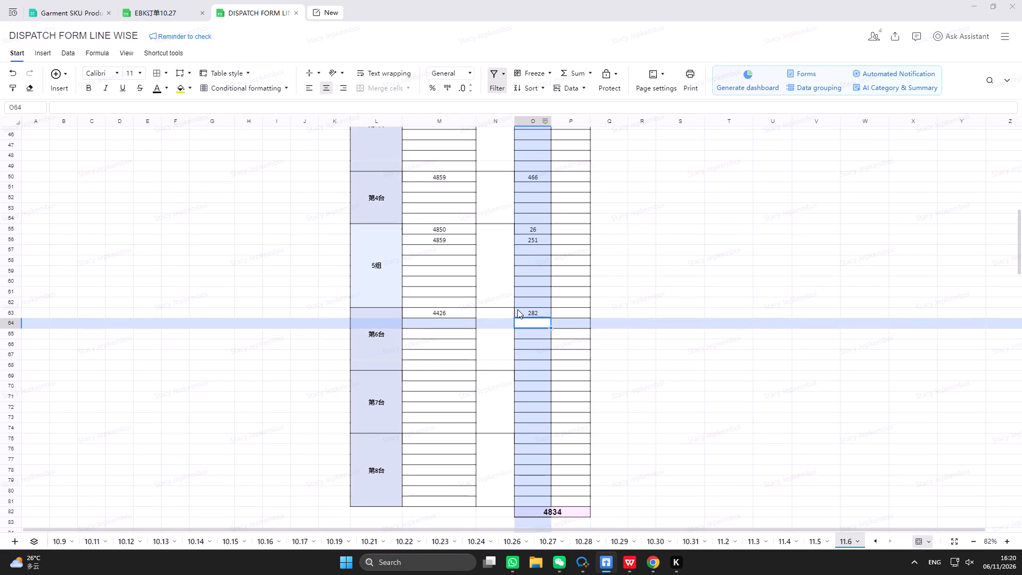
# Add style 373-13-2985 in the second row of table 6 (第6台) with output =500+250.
pyautogui.click(418, 324)
pyautogui.press('3')
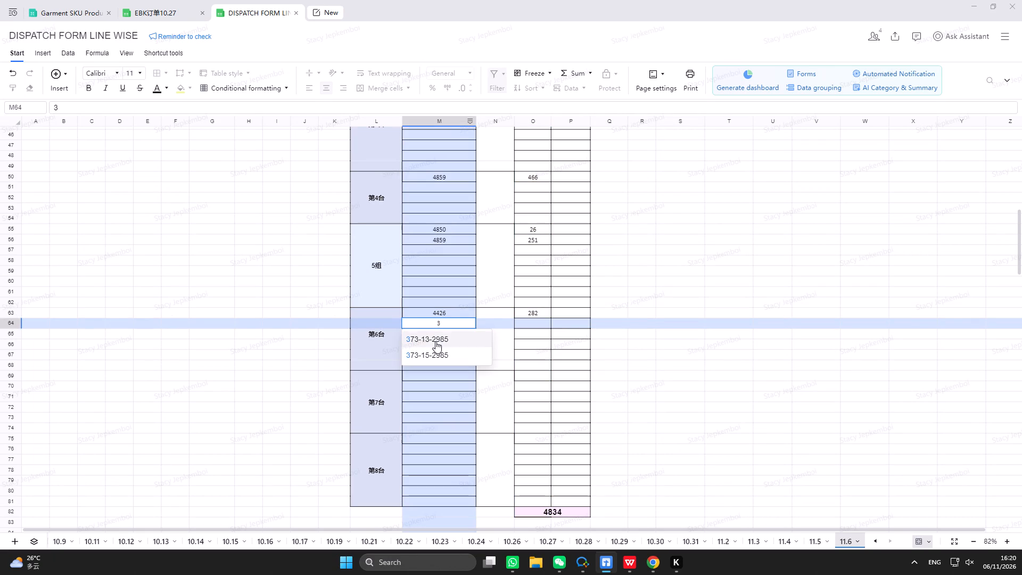
pyautogui.click(435, 341)
pyautogui.click(528, 322)
pyautogui.press('=')
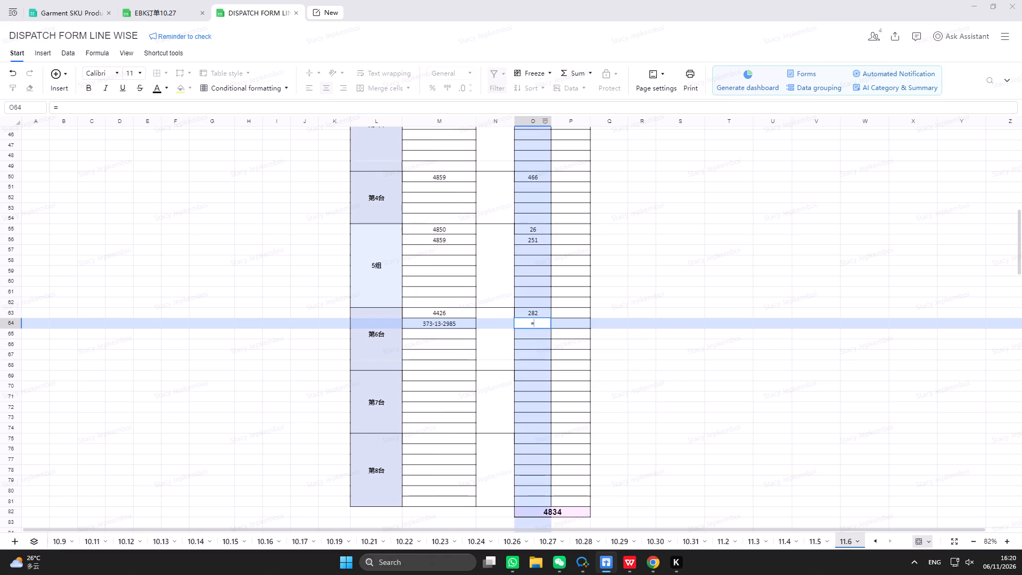
pyautogui.write('500+')
pyautogui.write('250')
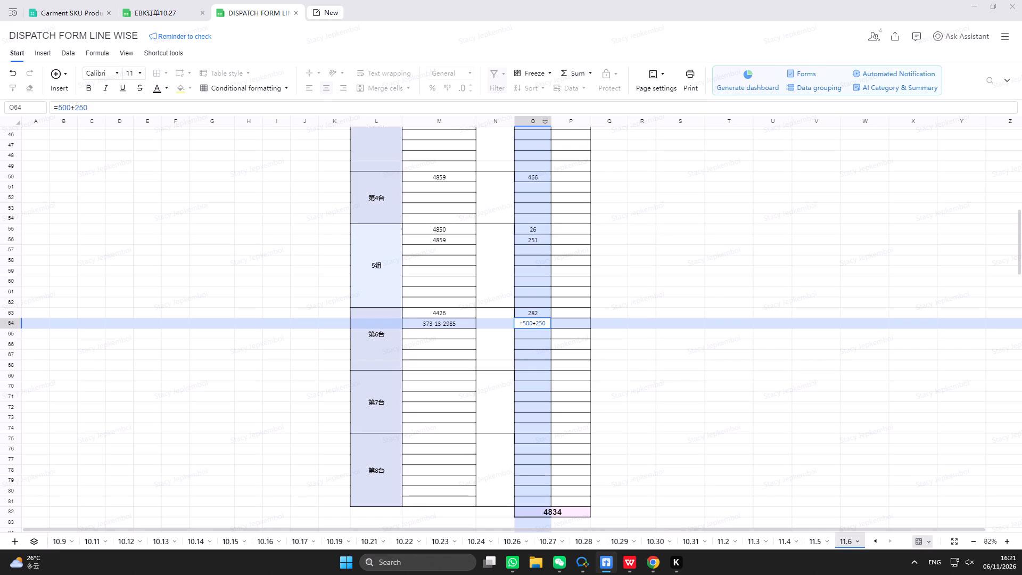
pyautogui.press('Return')
# Append +120 to the output formula of table 6's style 4426.
pyautogui.click(529, 313)
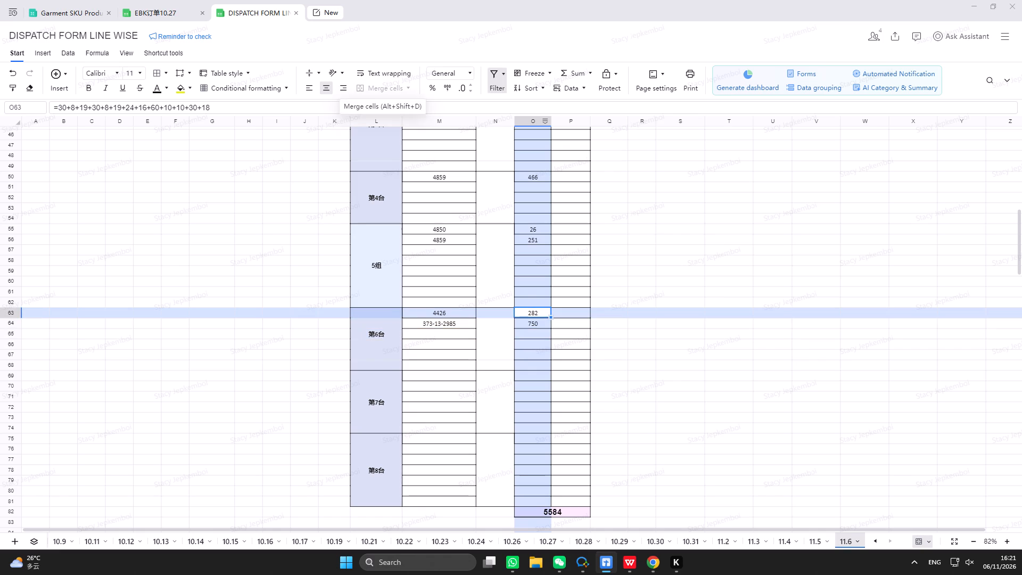
pyautogui.click(411, 104)
pyautogui.press('+')
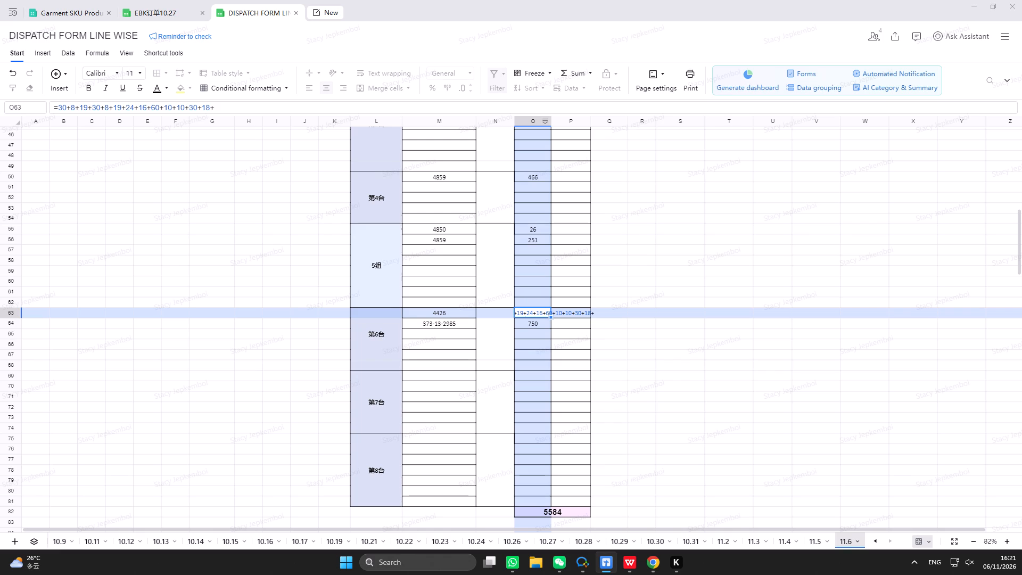
pyautogui.write('120')
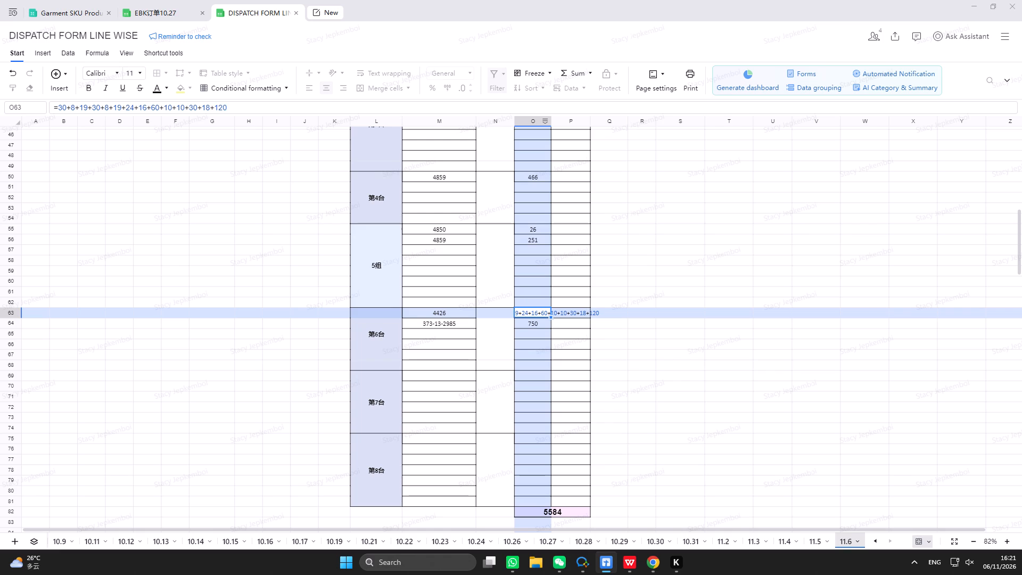
pyautogui.press('Return')
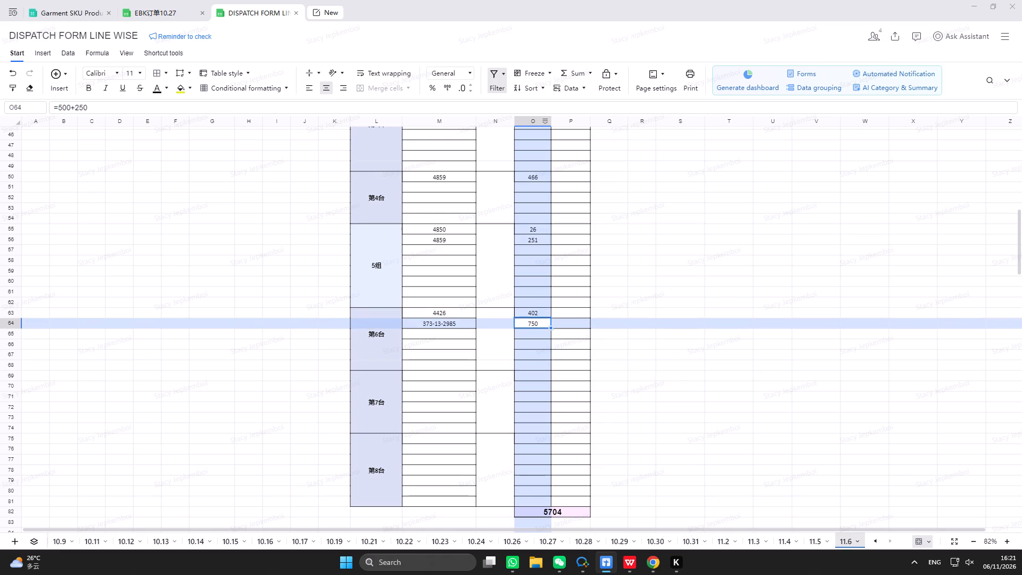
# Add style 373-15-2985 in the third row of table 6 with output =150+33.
pyautogui.click(428, 334)
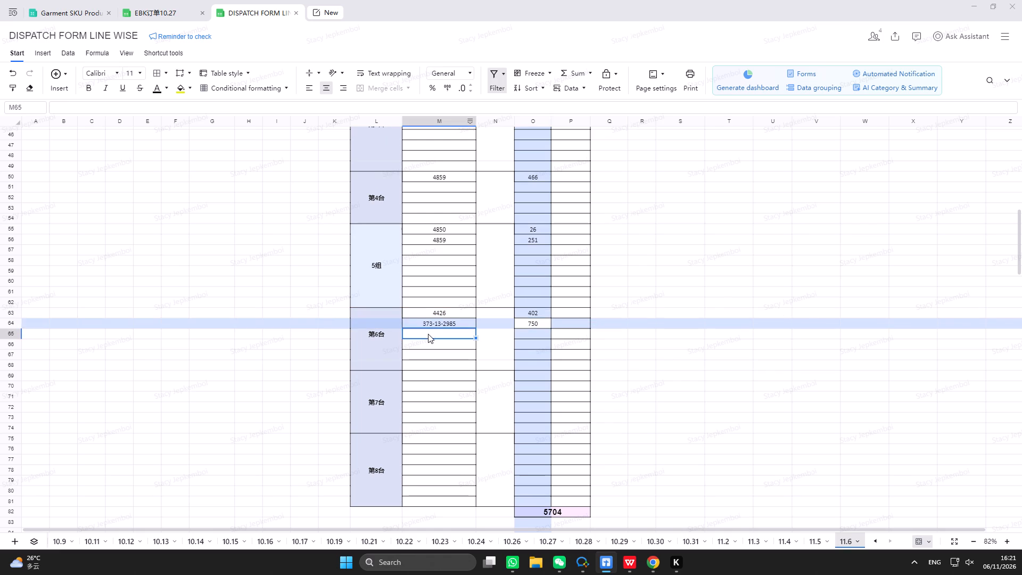
pyautogui.press('3')
pyautogui.click(453, 360)
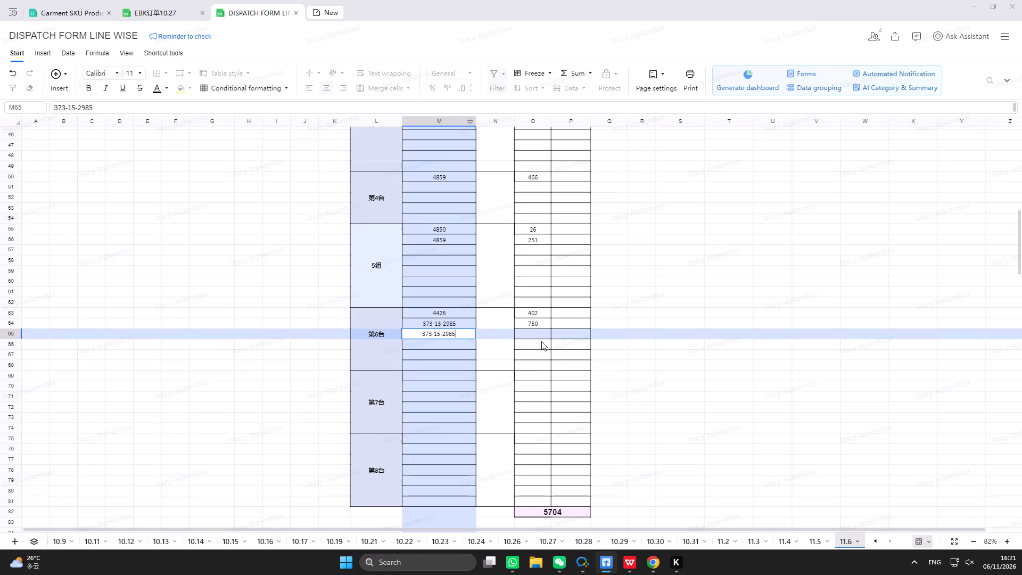
pyautogui.click(545, 332)
pyautogui.press('=')
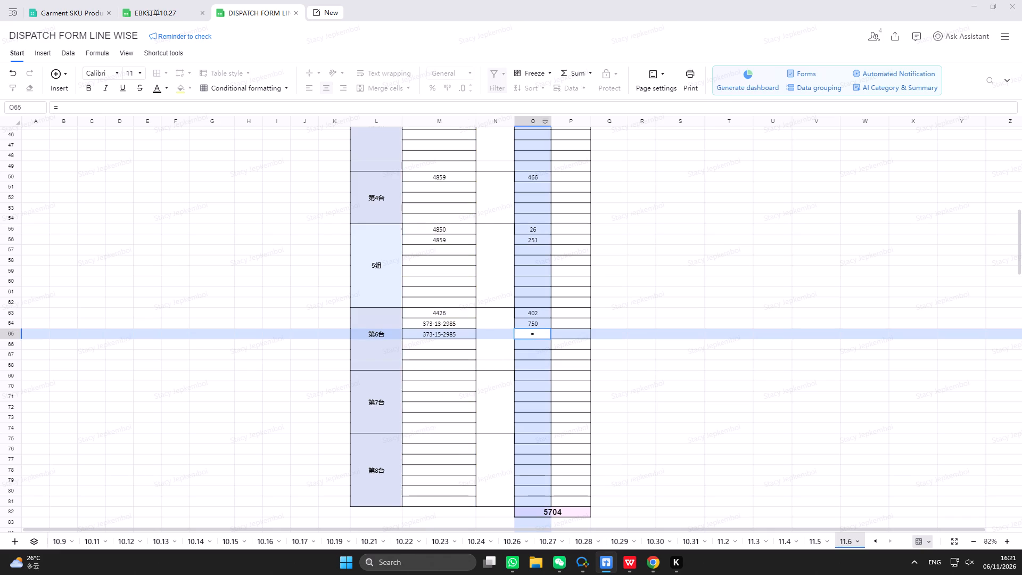
pyautogui.write('150+33')
pyautogui.press('Return')
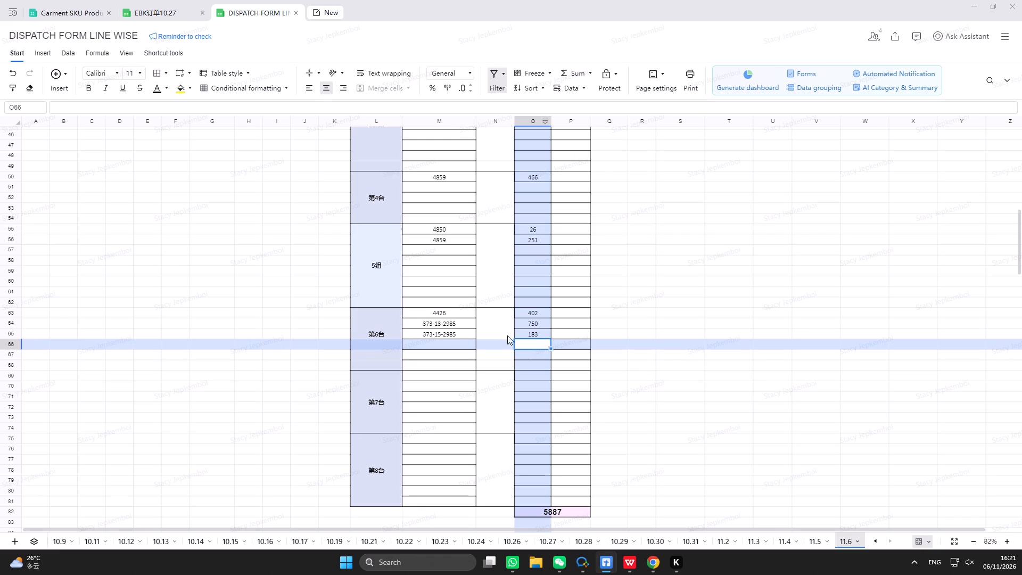
# Total table 6's three outputs and enter 1335 as table 6's quantity for 06/11/2026 in the Garment Bundling Tracker in WPS Office.
pyautogui.moveTo(539, 314); pyautogui.dragTo(540, 332)
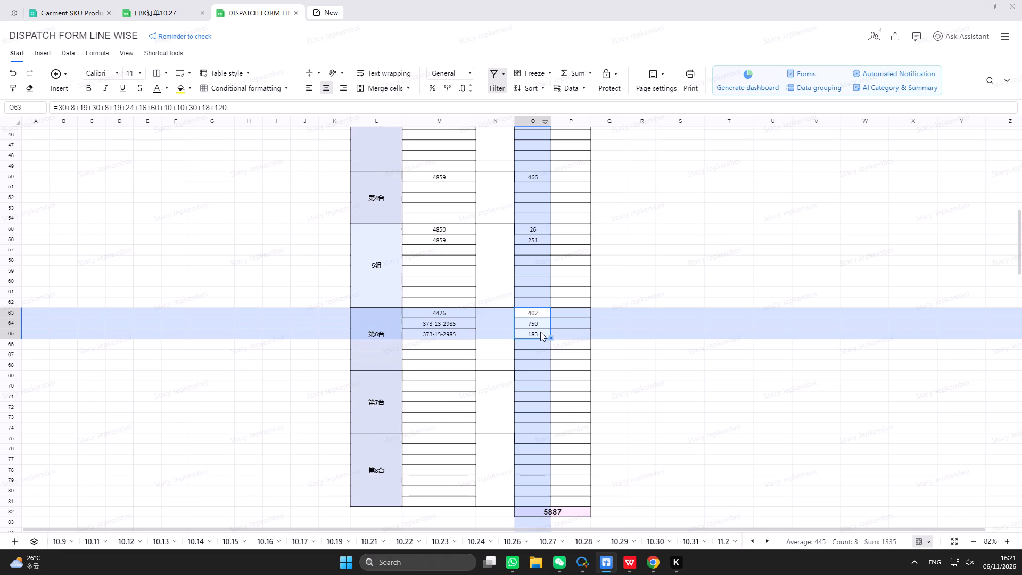
pyautogui.click(633, 561)
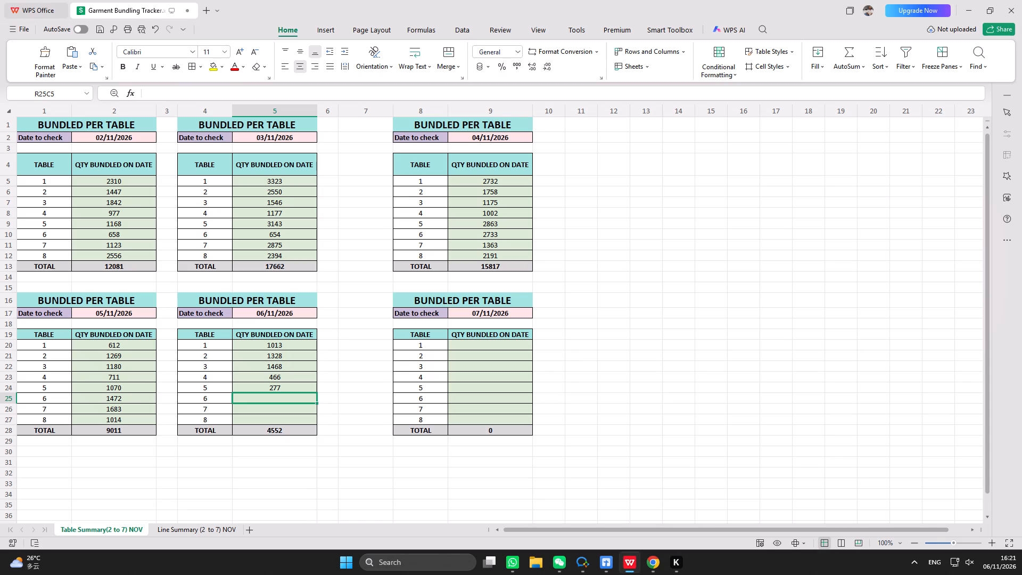
pyautogui.write('133')
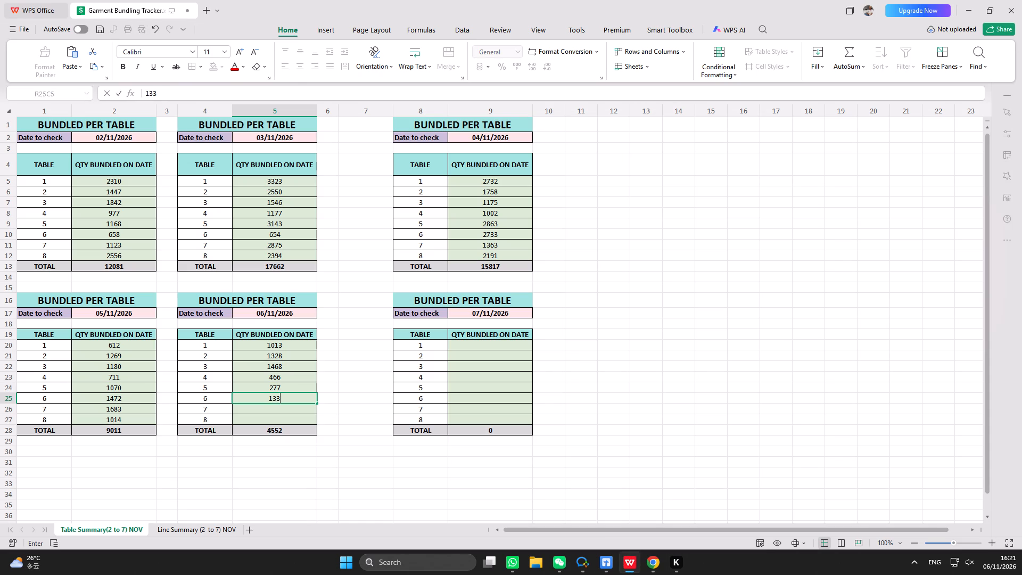
pyautogui.press('5')
pyautogui.press('Return')
# Return to the dispatch form's 11.6 sheet and enter style 4423 in the first row of table 7 (第7台).
pyautogui.click(634, 557)
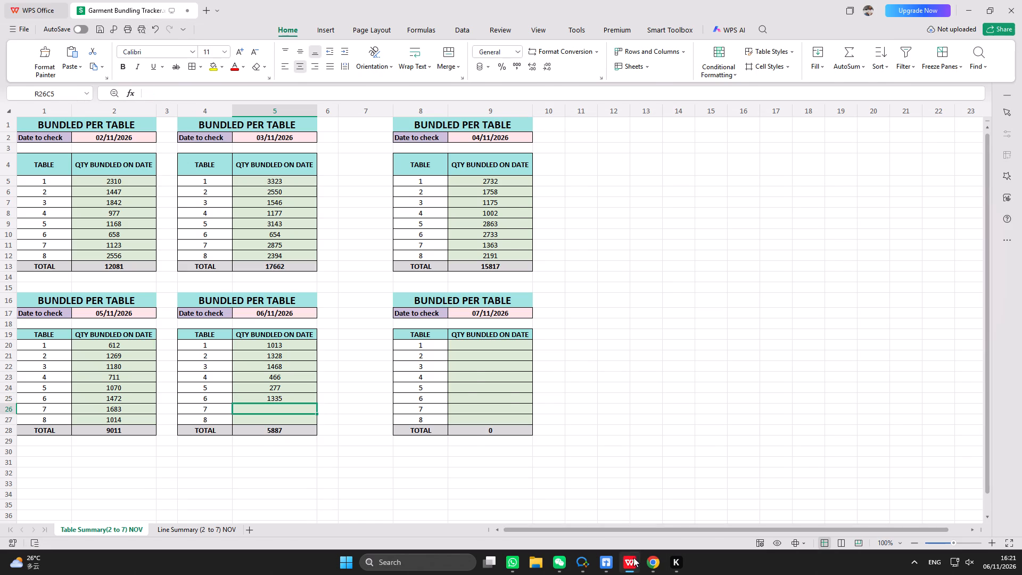
pyautogui.click(417, 374)
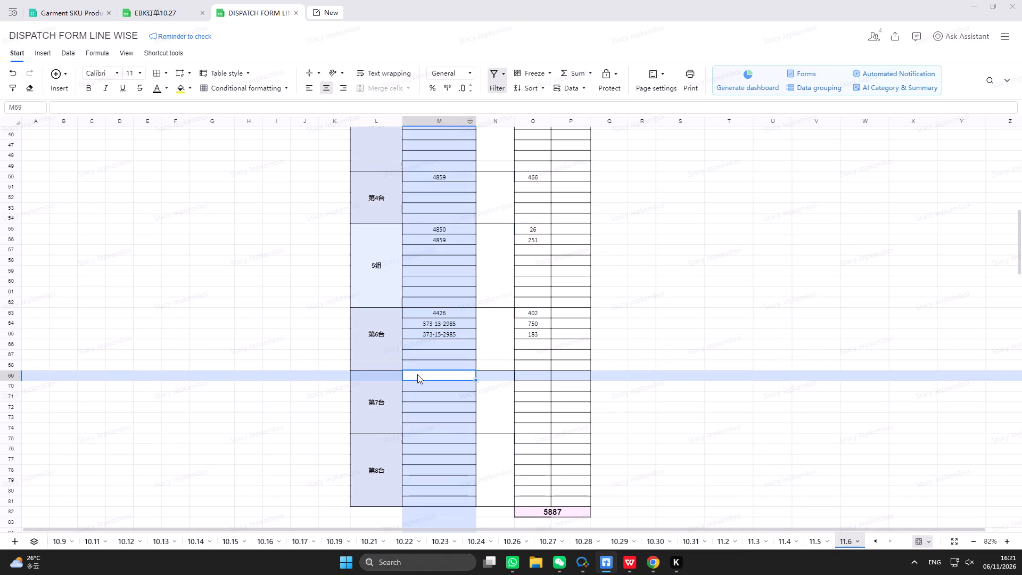
pyautogui.write('4442')
pyautogui.press('BackSpace')
pyautogui.press('BackSpace')
pyautogui.write('23')
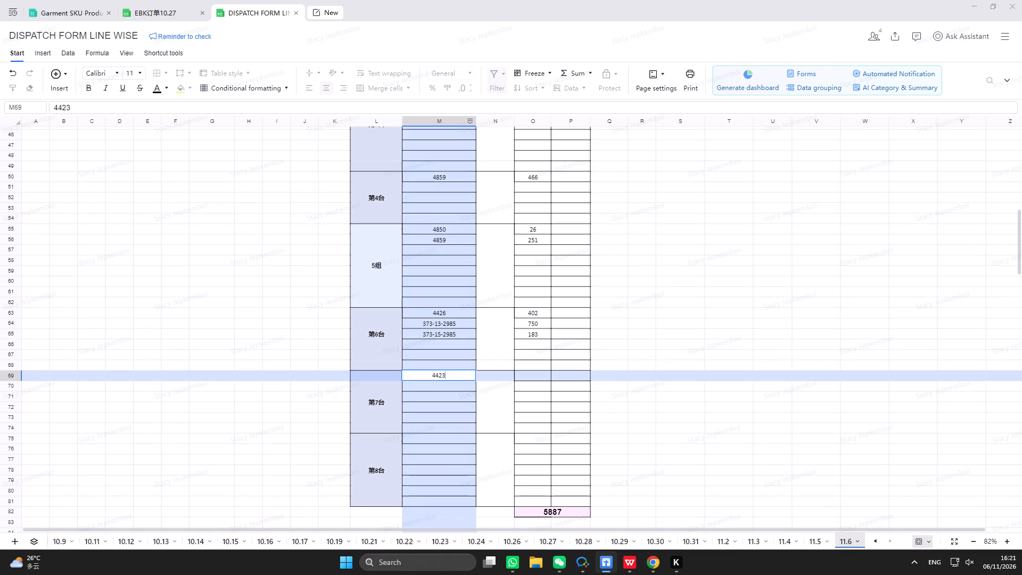
# Enter table 7's style 4423 output as =10+45+3+29+17+40+25+8+17+8+23+17.
pyautogui.click(533, 375)
pyautogui.press('=')
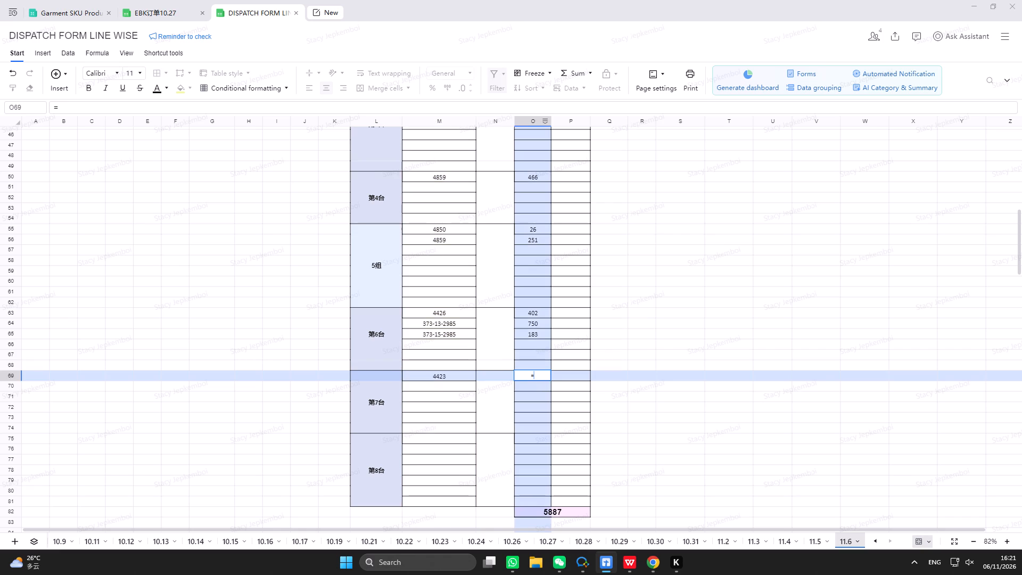
pyautogui.write('10+45')
pyautogui.write('+3+29')
pyautogui.write('+17+40')
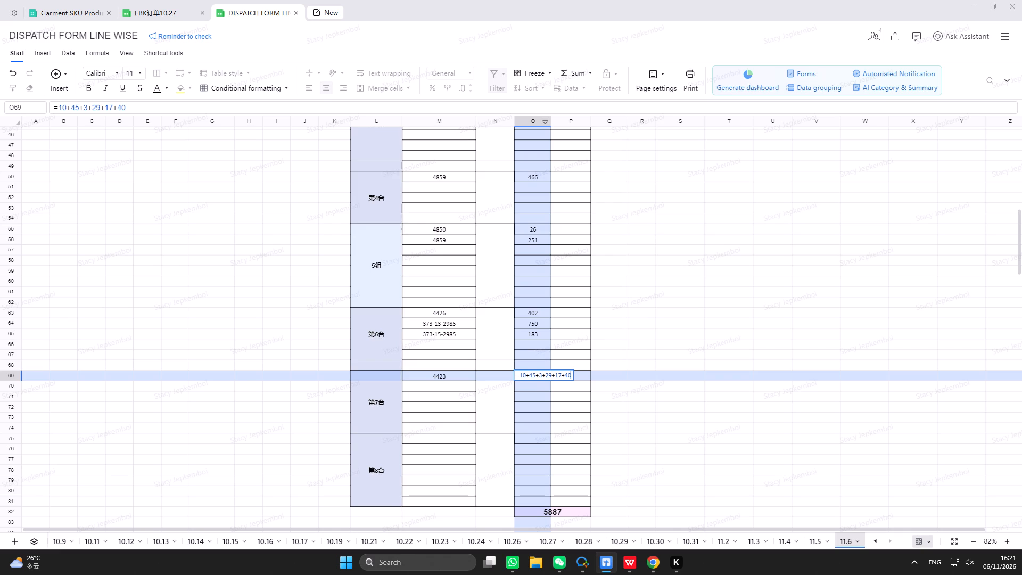
pyautogui.write('+28+5')
pyautogui.press('BackSpace')
pyautogui.press('BackSpace')
pyautogui.press('BackSpace')
pyautogui.write('5+8+')
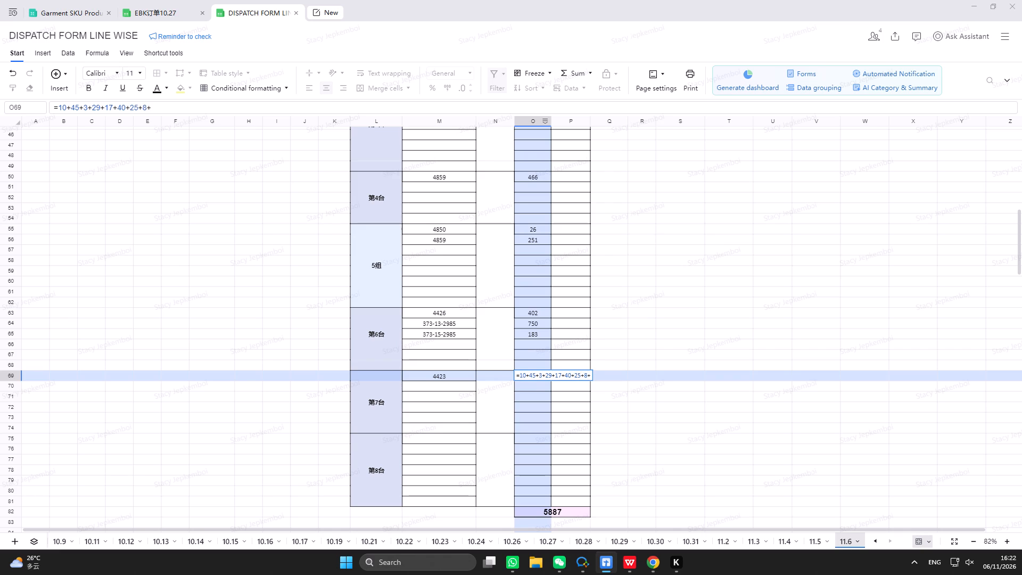
pyautogui.write('17+8+23+17')
pyautogui.press('Return')
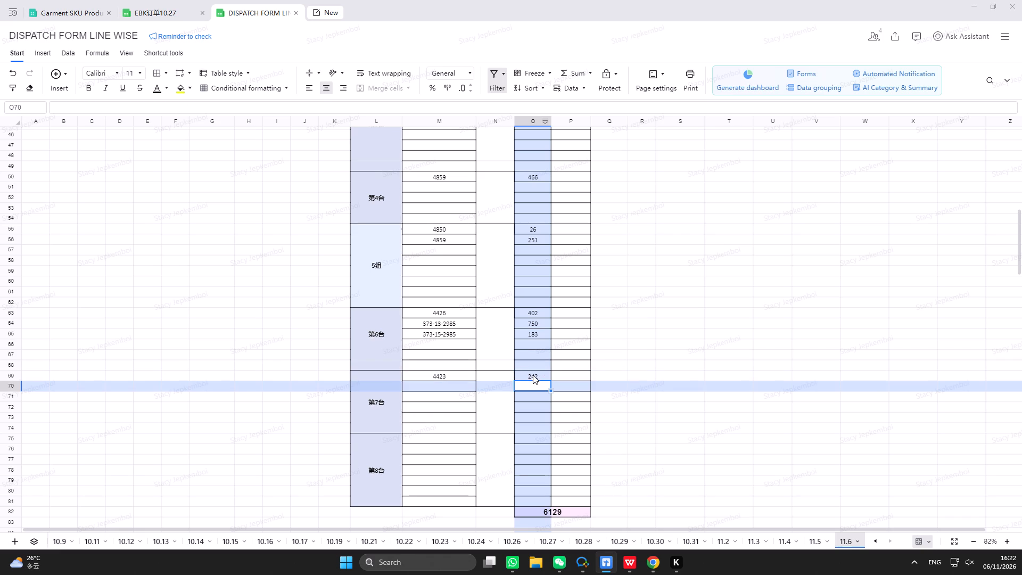
# Add style 5748 in the second row of table 7 with output =4+24+14+21+23.
pyautogui.click(450, 384)
pyautogui.write('5748')
pyautogui.click(538, 388)
pyautogui.press('=')
pyautogui.write('4+24')
pyautogui.write('+14+21')
pyautogui.write('+23')
pyautogui.press('Return')
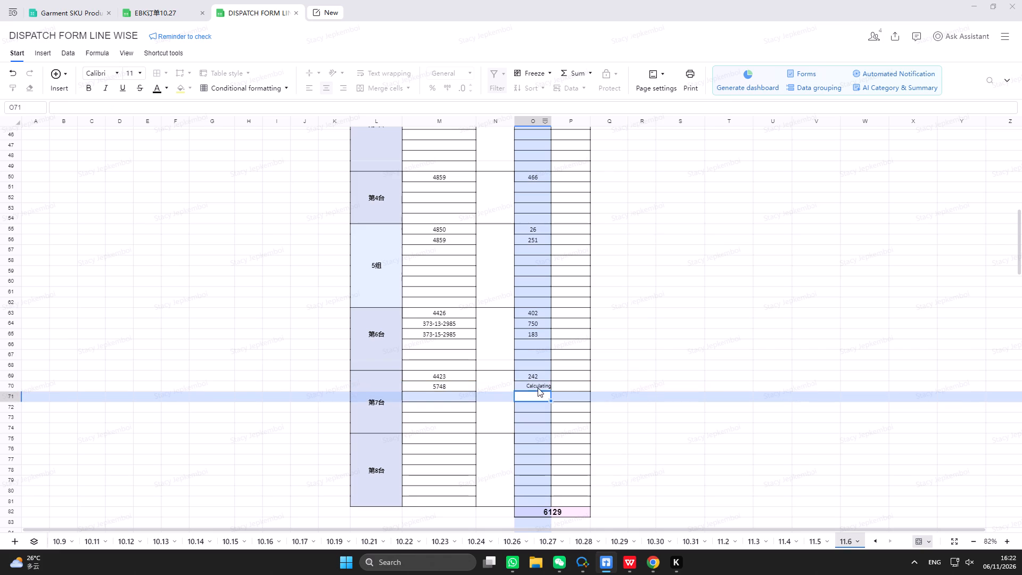
# Add style 2985 in the third row of table 7 with output =150+500+500+9+50+17.
pyautogui.click(458, 395)
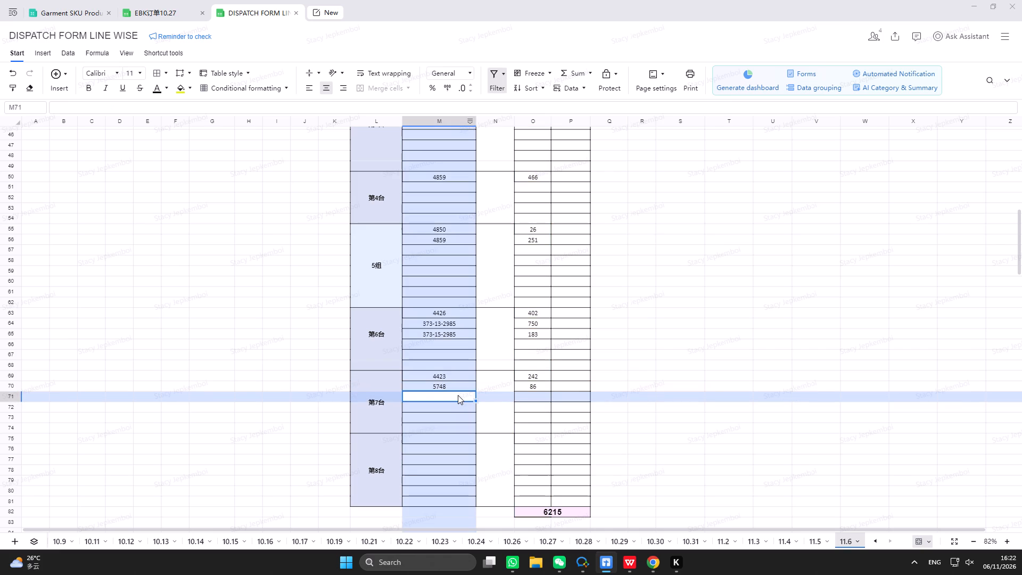
pyautogui.write('2985')
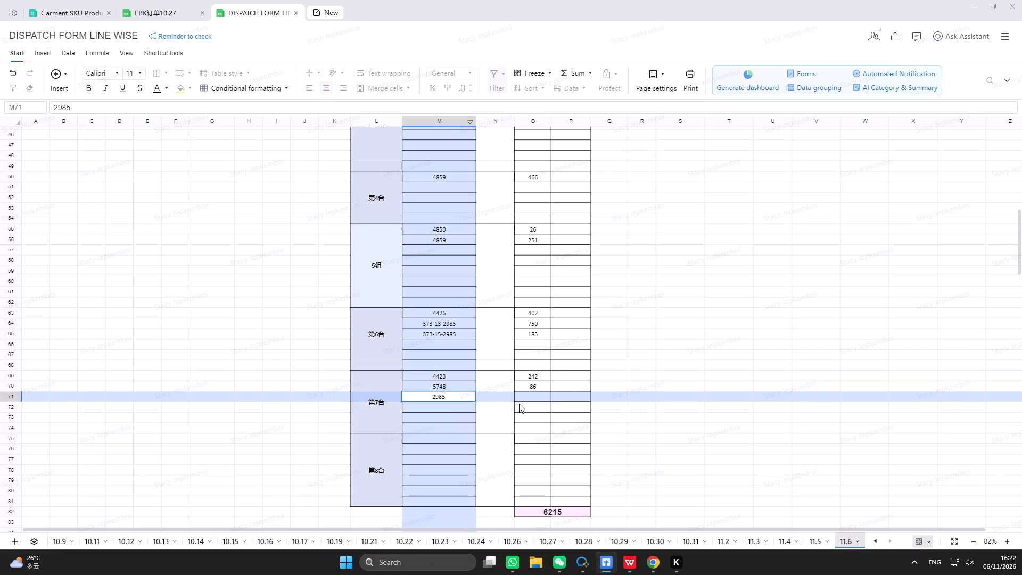
pyautogui.click(523, 397)
pyautogui.press('=')
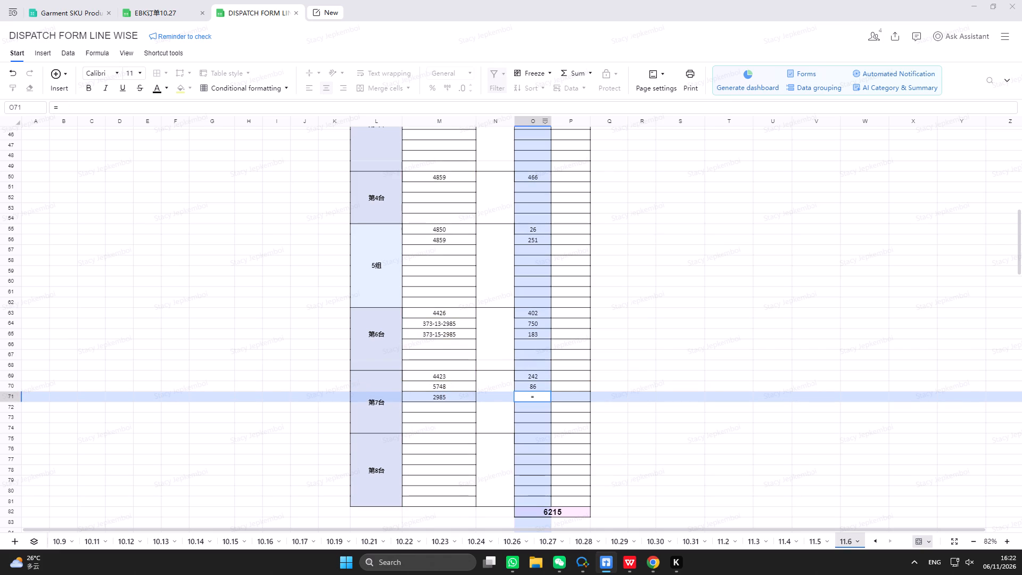
pyautogui.write('150')
pyautogui.write('50')
pyautogui.press('BackSpace')
pyautogui.press('BackSpace')
pyautogui.write('+5')
pyautogui.write('00+')
pyautogui.write('5000')
pyautogui.press('BackSpace')
pyautogui.write('+9')
pyautogui.press('+')
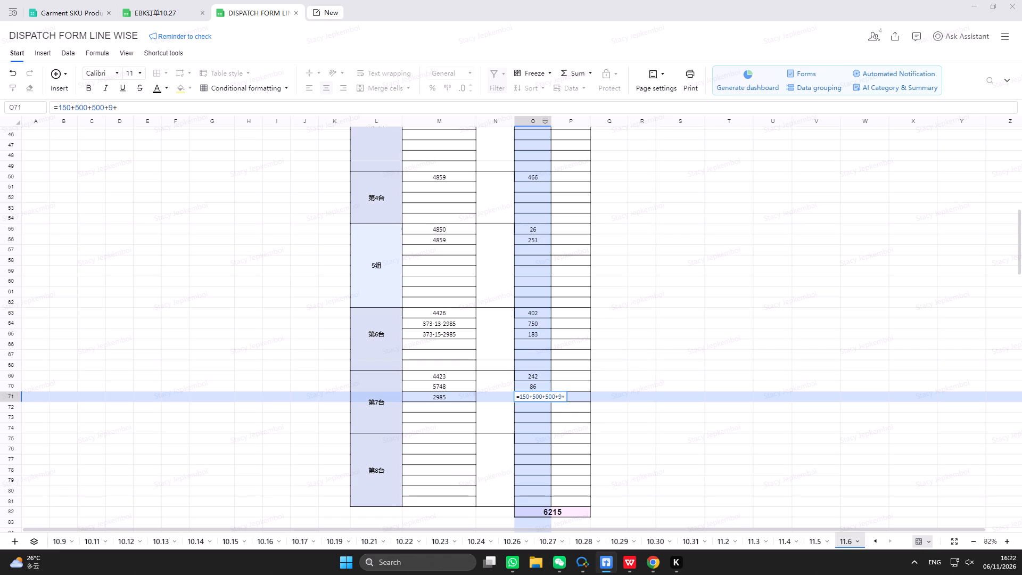
pyautogui.write('50+17')
pyautogui.press('Return')
# Add style 4426 in the fourth row of table 7 (第7台) with output =18+3+11+30+7+60.
pyautogui.click(468, 406)
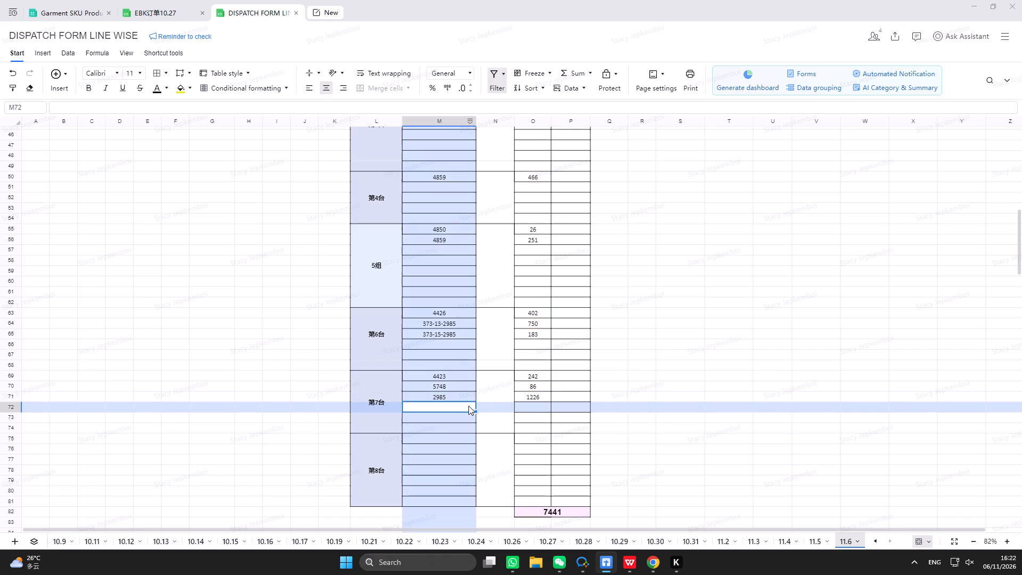
pyautogui.write('4426')
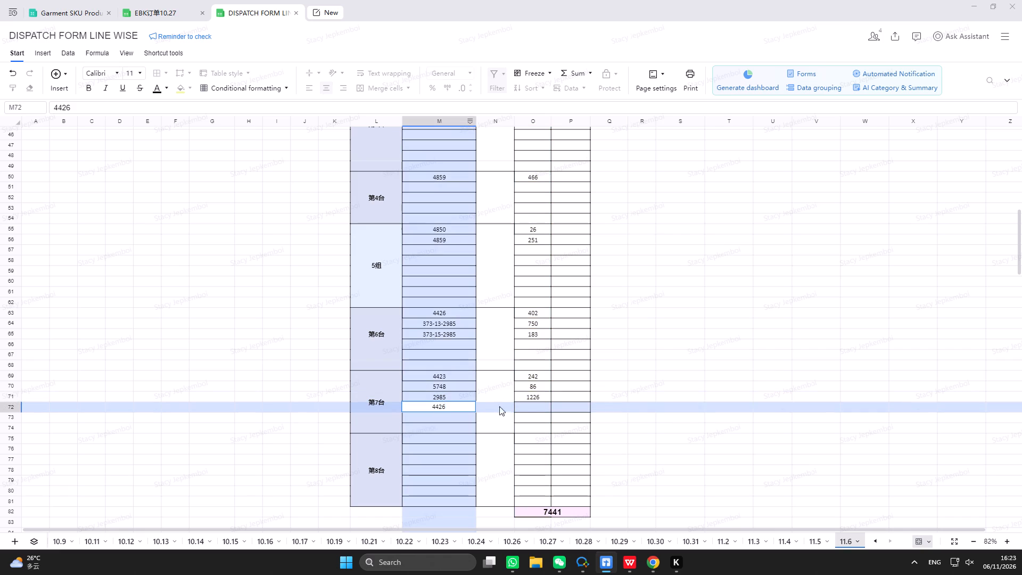
pyautogui.click(540, 410)
pyautogui.press('=')
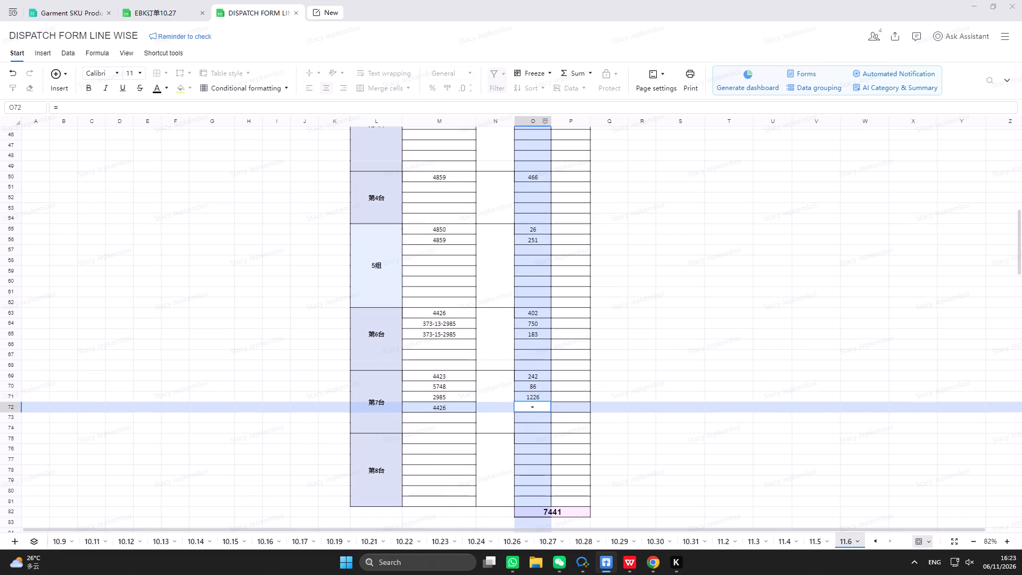
pyautogui.write('18+3+11+30')
pyautogui.write('+7+60')
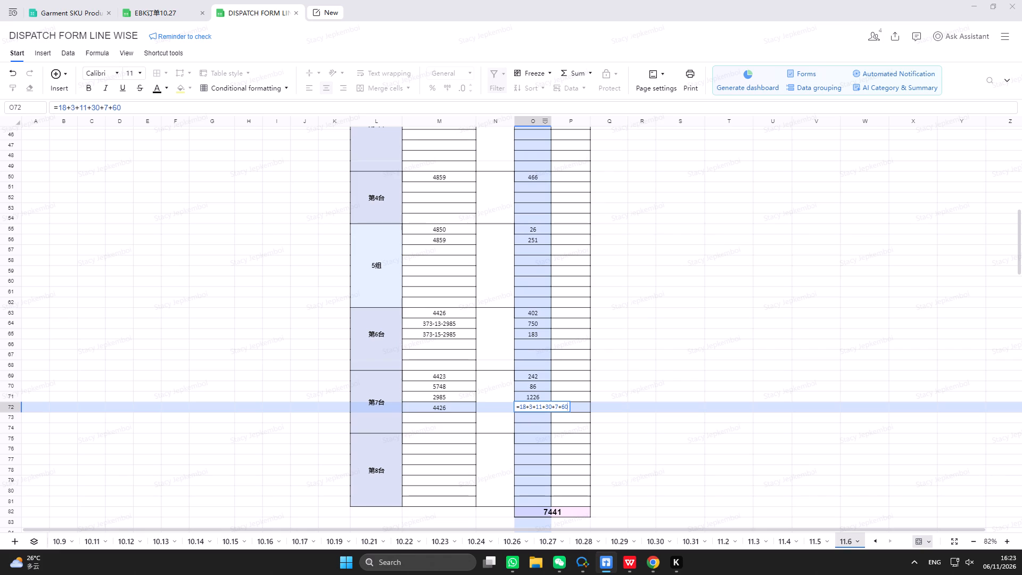
pyautogui.press('Return')
# Add style 4752 in table 7's fifth row with output =8+16+27+42+30+42+12+27+12+36+24+33+30+16+24+36+10+100+10+20+17+7+38+19+43.
pyautogui.click(452, 422)
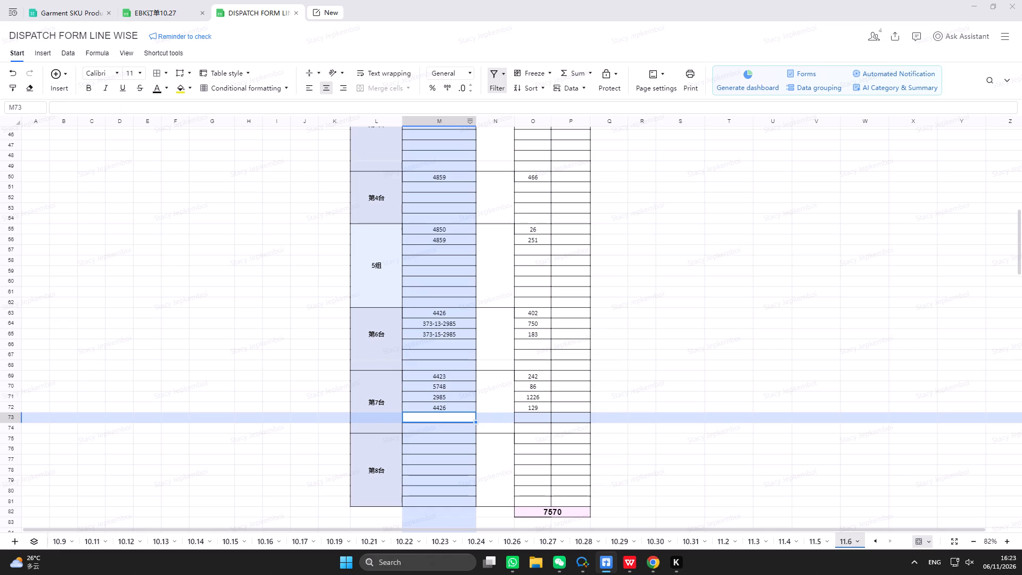
pyautogui.write('4752')
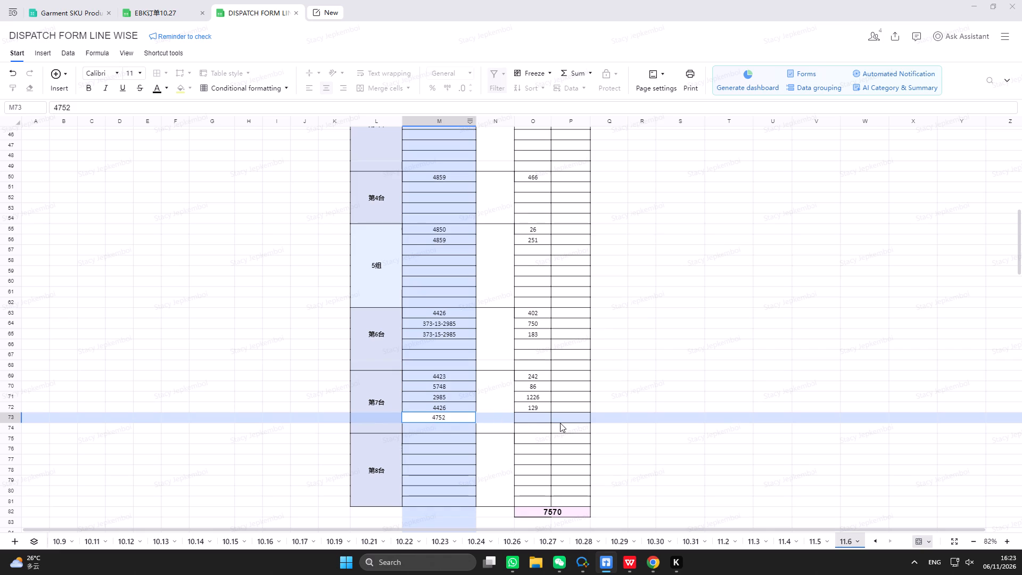
pyautogui.click(542, 418)
pyautogui.press('=')
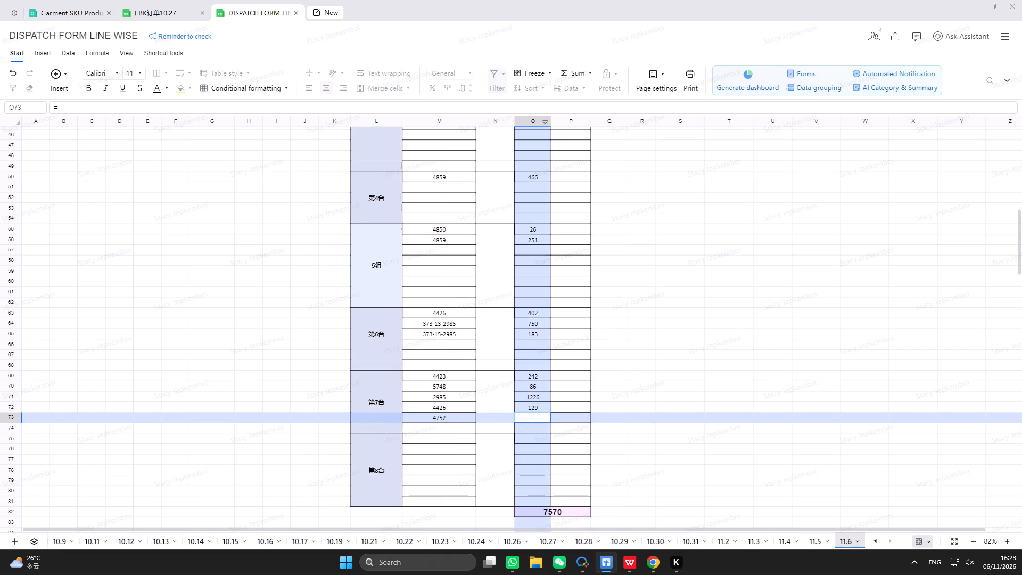
pyautogui.write('8+16')
pyautogui.write('+27+42')
pyautogui.write('+30+42')
pyautogui.write('+12+27')
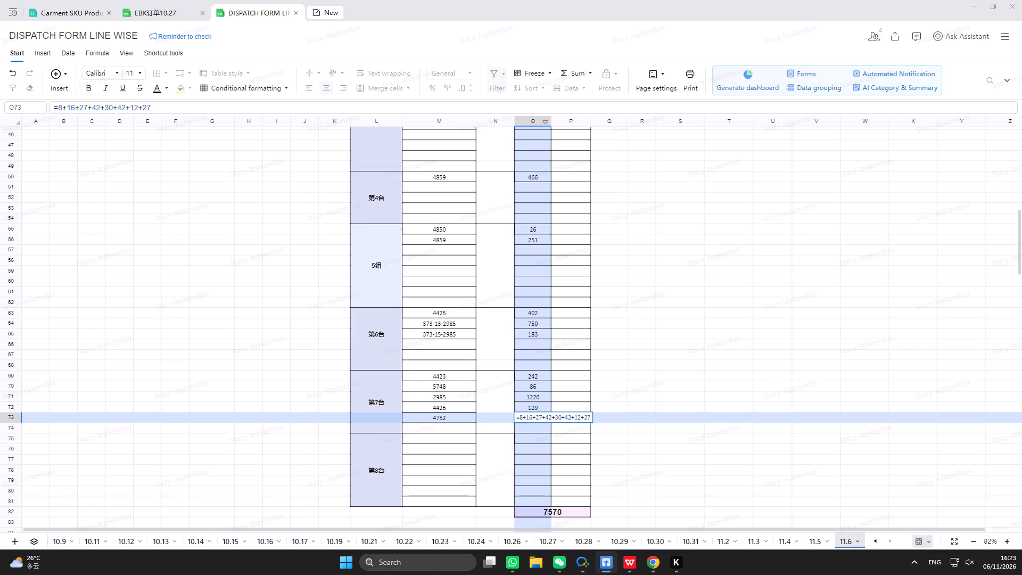
pyautogui.write('+12+36')
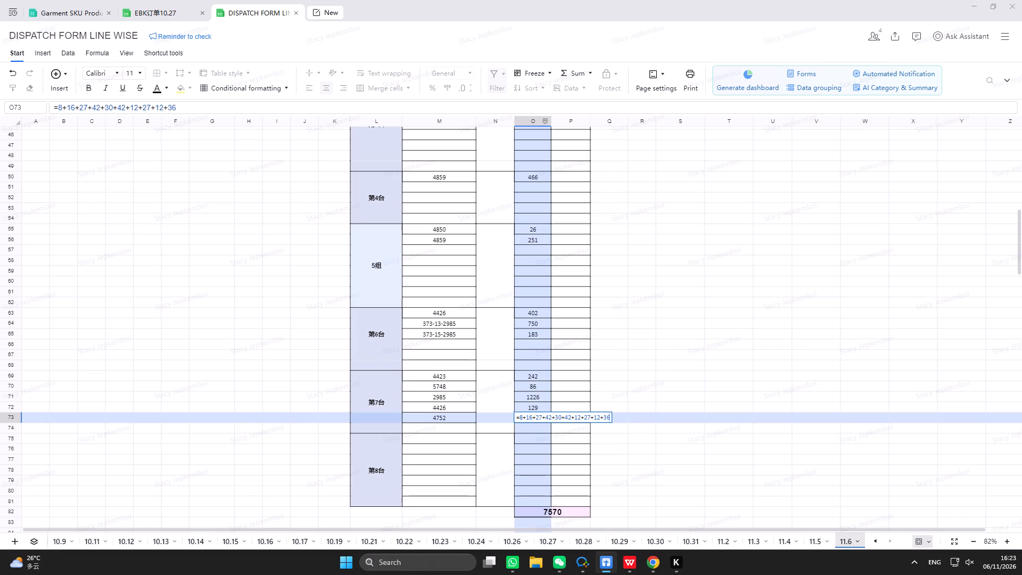
pyautogui.write('+24+33+30+16')
pyautogui.write('+24+36+10+100+10')
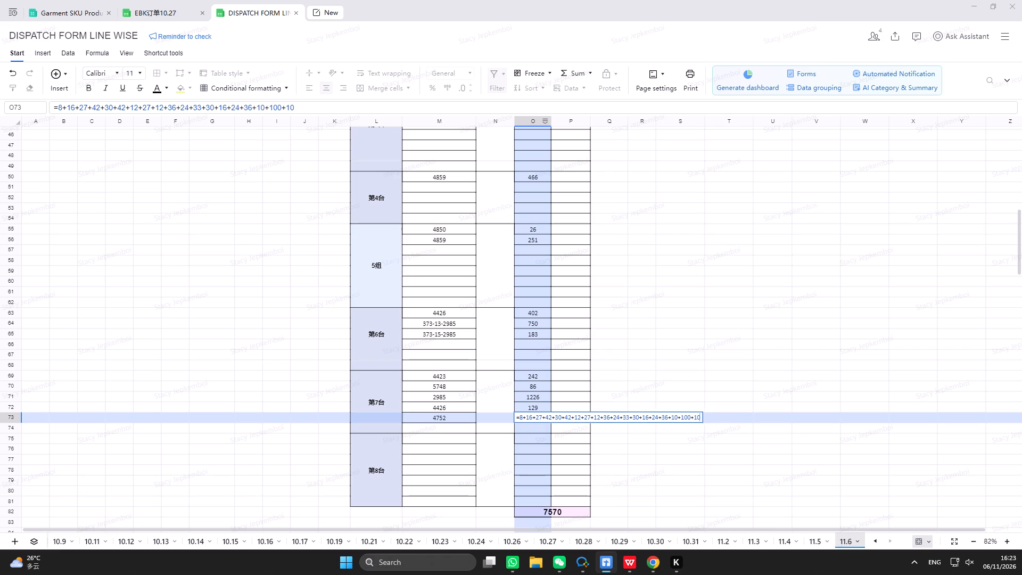
pyautogui.write('+20+17+7')
pyautogui.write('+38+')
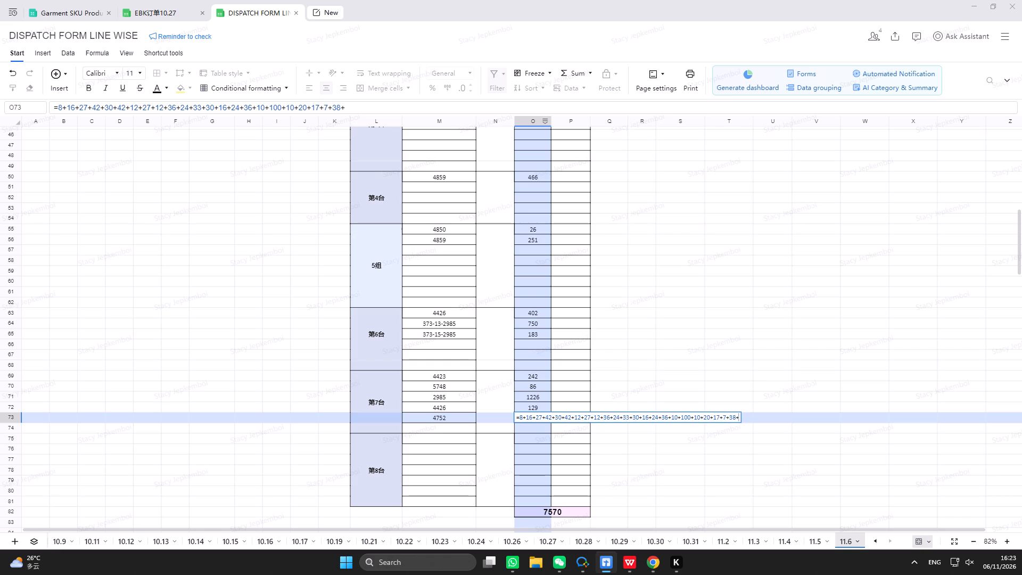
pyautogui.write('19+')
pyautogui.write('43')
pyautogui.press('Return')
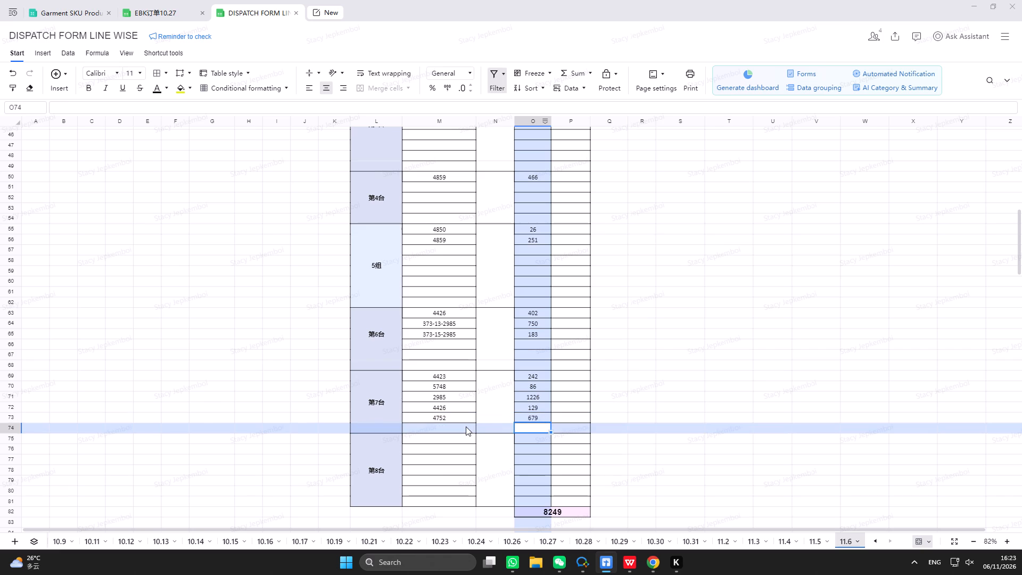
# Add style 5747 in the sixth row of table 7 with output =16+100+7+200+20+46+9+48+10+4+100+33.
pyautogui.click(466, 426)
pyautogui.write('5747')
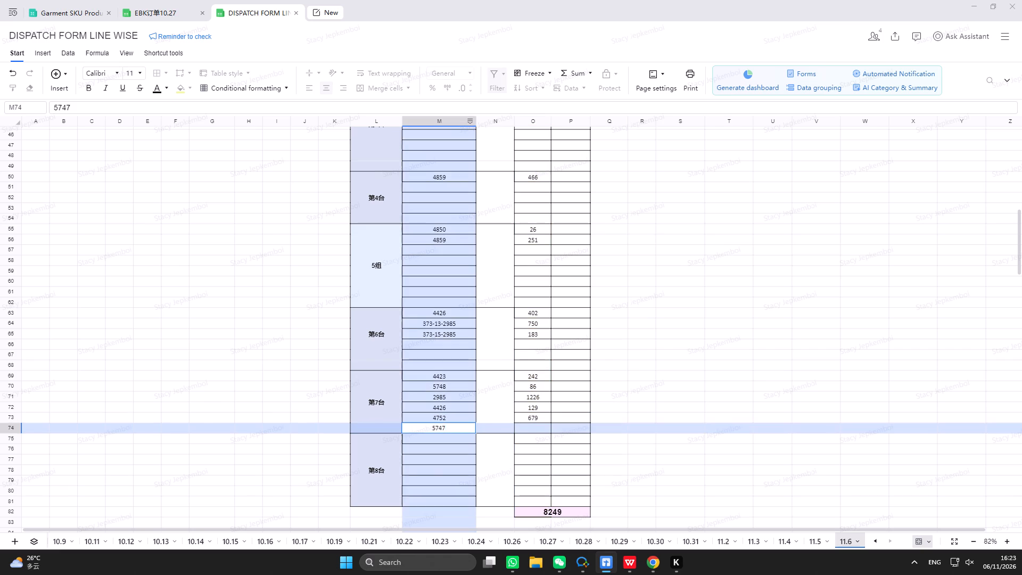
pyautogui.click(524, 429)
pyautogui.press('=')
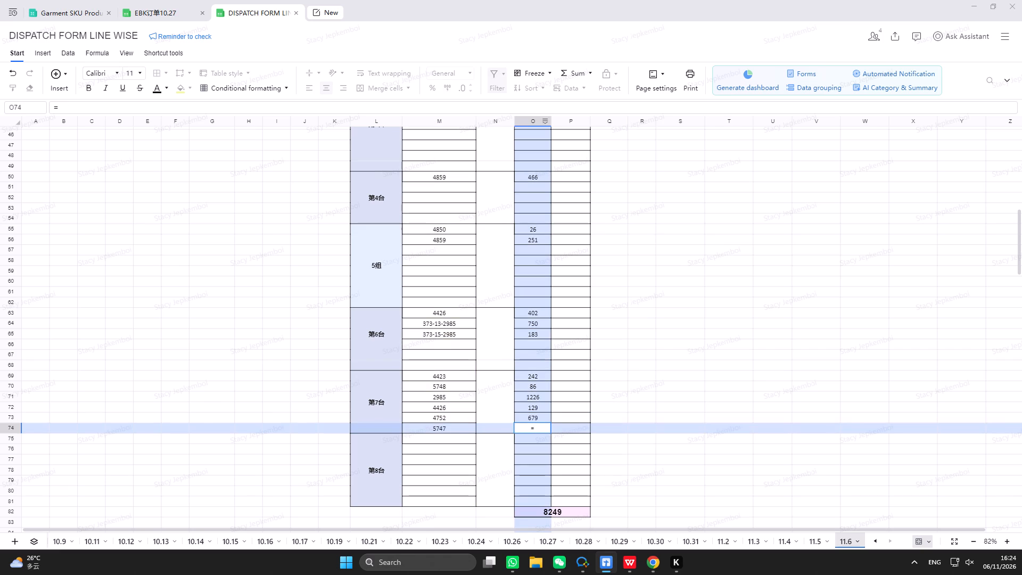
pyautogui.write('16+')
pyautogui.write('100+7')
pyautogui.press('+')
pyautogui.write('200+20')
pyautogui.write('+46+9')
pyautogui.write('+48+10')
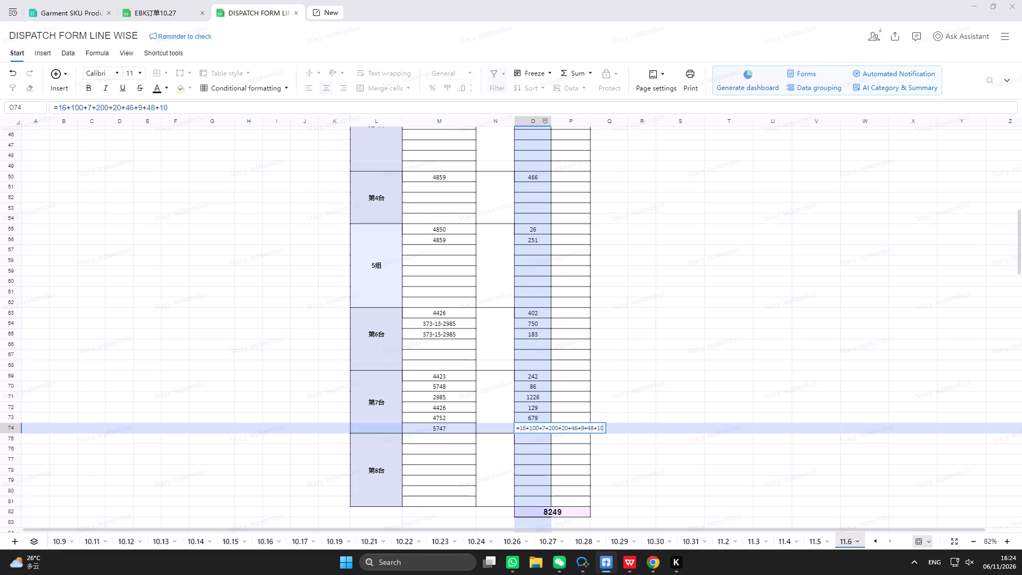
pyautogui.write('+4+100+33')
pyautogui.press('Return')
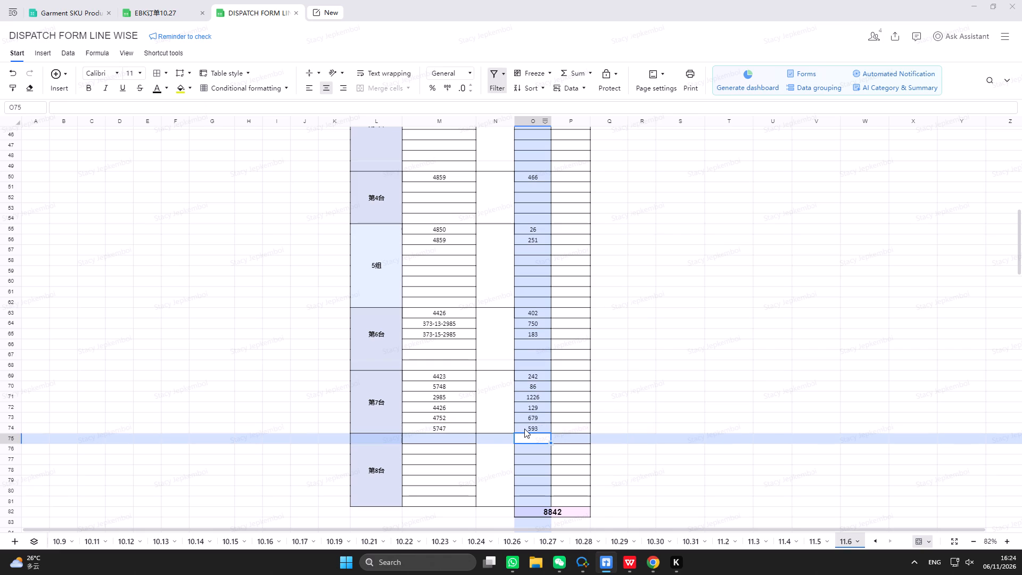
# Sum table 7's outputs and enter 2955 for table 7 under 06/11/2026 in the Garment Bundling Tracker.
pyautogui.moveTo(548, 377); pyautogui.dragTo(542, 431)
pyautogui.click(632, 563)
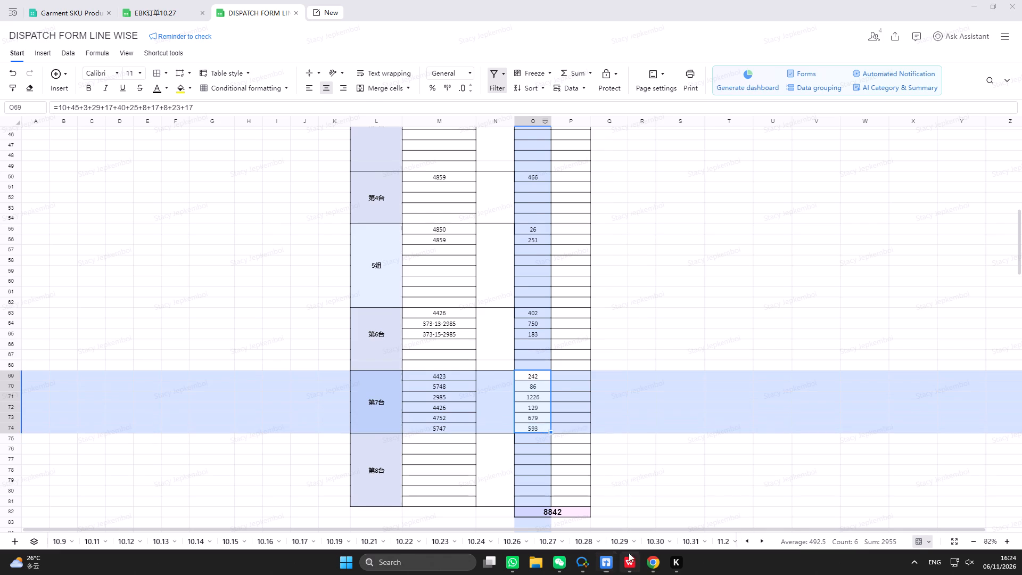
pyautogui.write('2955')
pyautogui.press('Return')
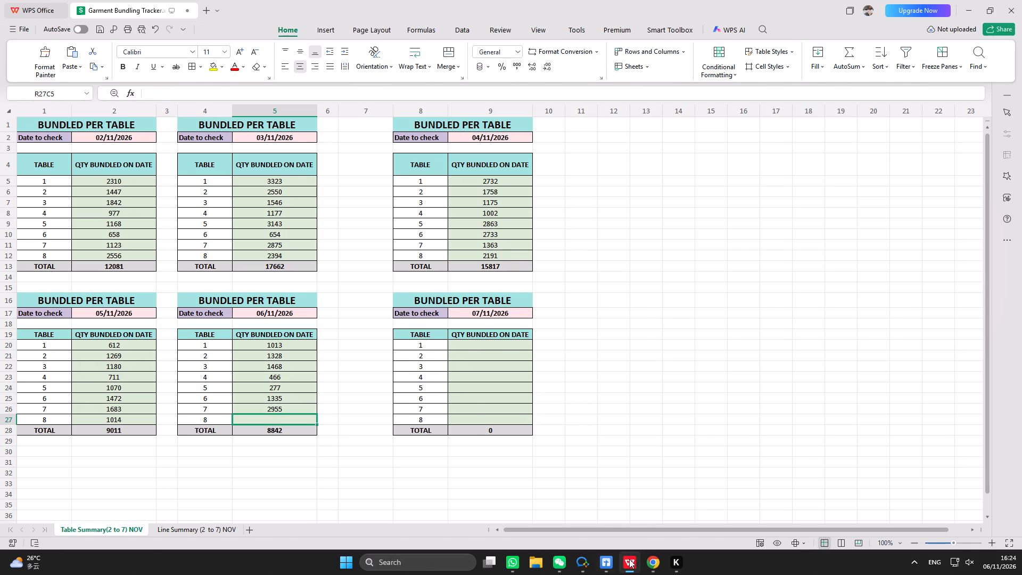
# Return to the dispatch form's 11.6 sheet and enter style 4859 in the first row of table 8 (第8台).
pyautogui.click(629, 559)
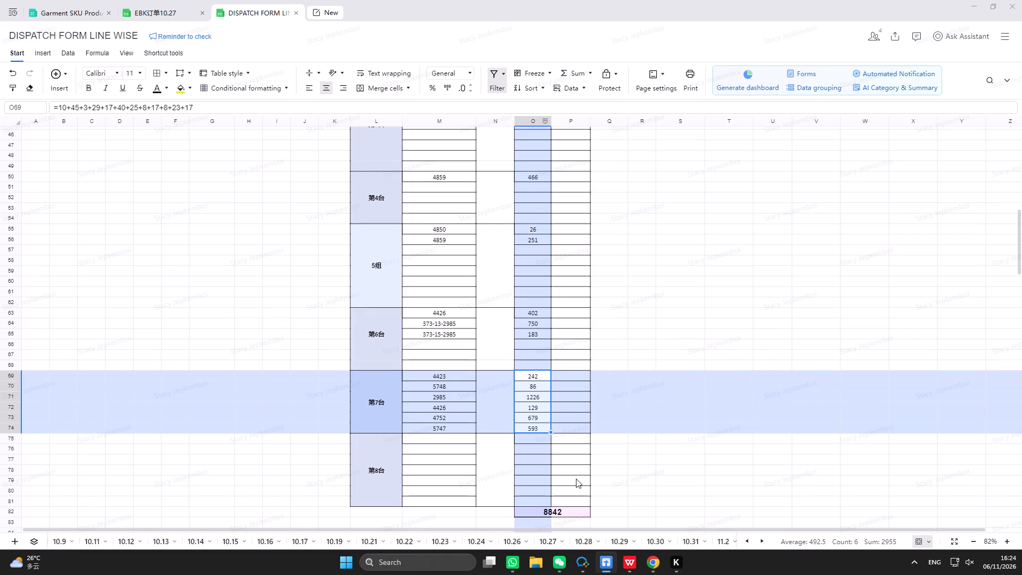
pyautogui.click(458, 436)
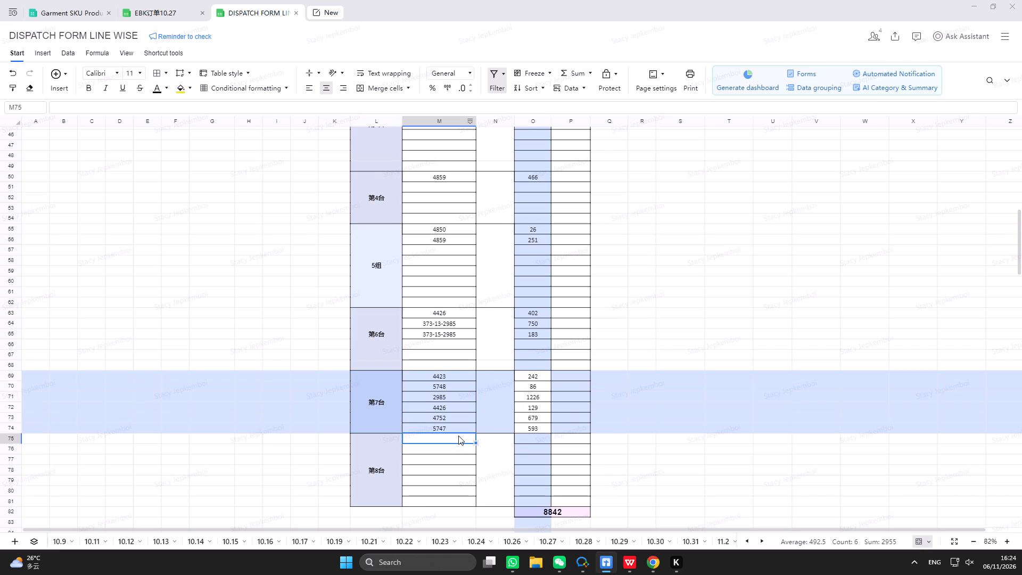
pyautogui.write('4859')
# Enter table 8's style 4859 output as =23+3+7+10+36+26+13+6+14+22+11+1+18+18+15+6+22+1+10+9+120+3+150+16+30+18+60+3+30.
pyautogui.click(522, 440)
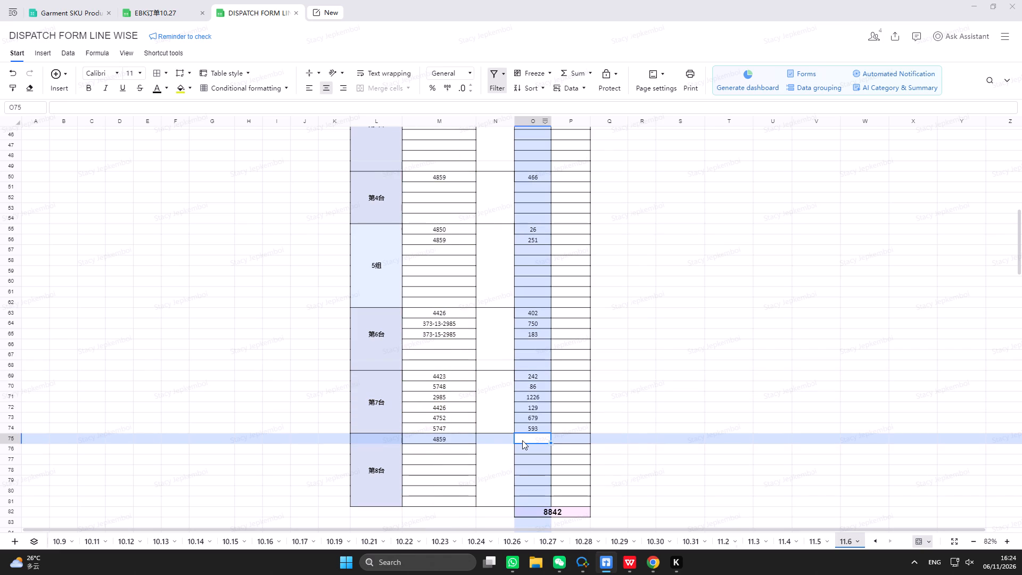
pyautogui.press('=')
pyautogui.write('23+3+7+10+3')
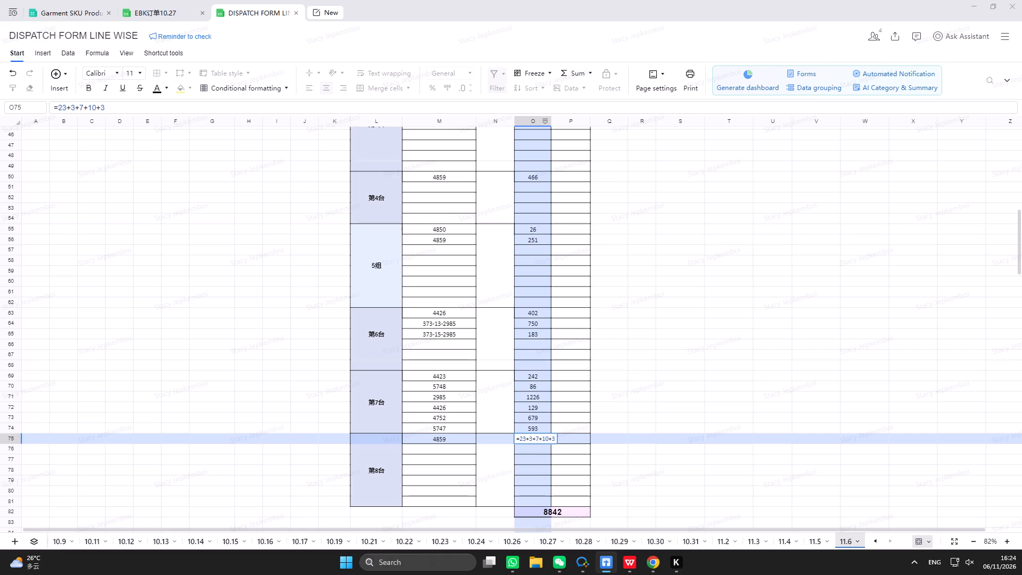
pyautogui.write('6+26+13')
pyautogui.write('+6+14')
pyautogui.write('+22+11+1+18')
pyautogui.write('+18+15')
pyautogui.write('+6+22+1+10')
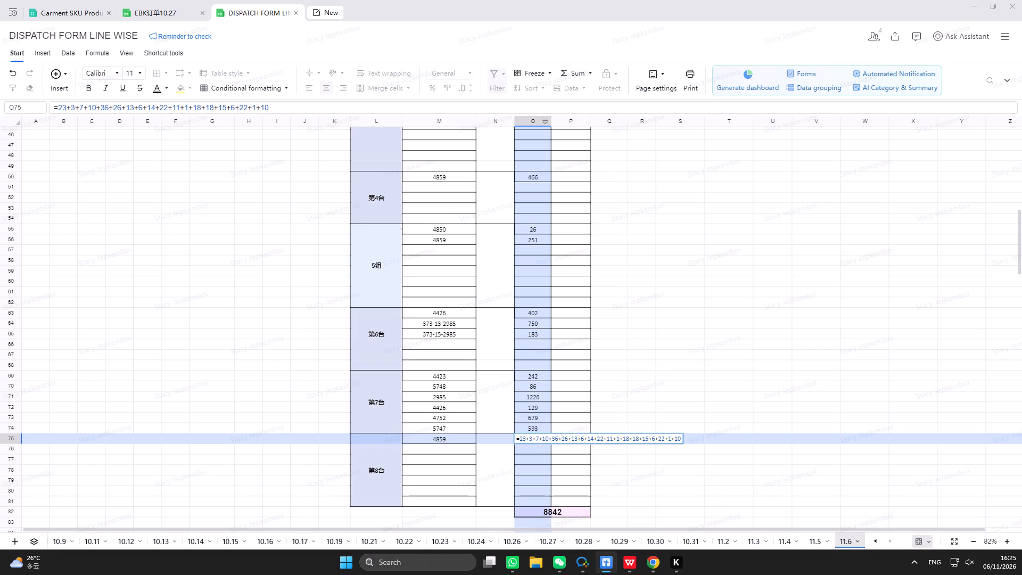
pyautogui.write('+9+')
pyautogui.write('120+3')
pyautogui.press('+')
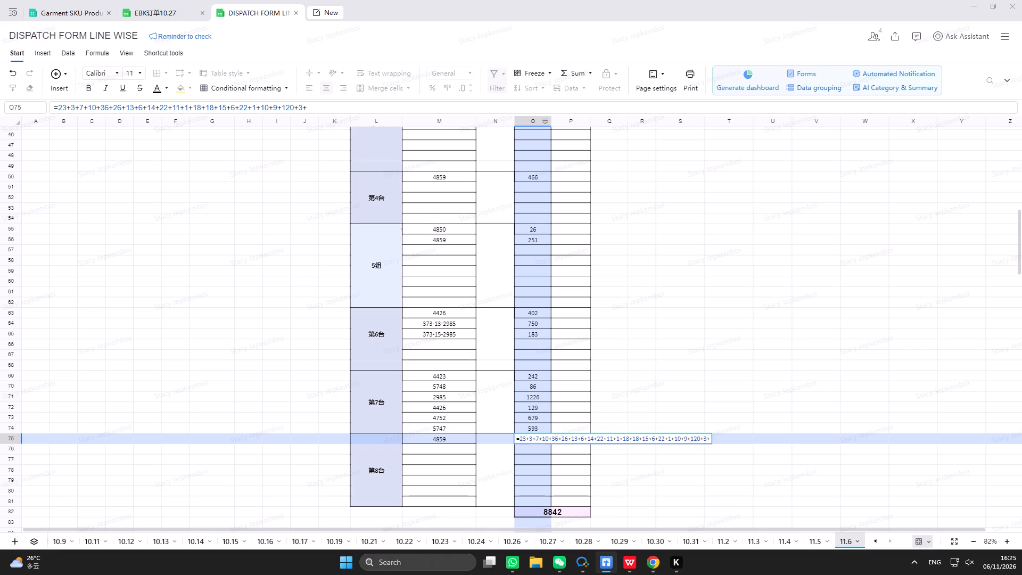
pyautogui.write('150+16+30')
pyautogui.write('+18')
pyautogui.press('+')
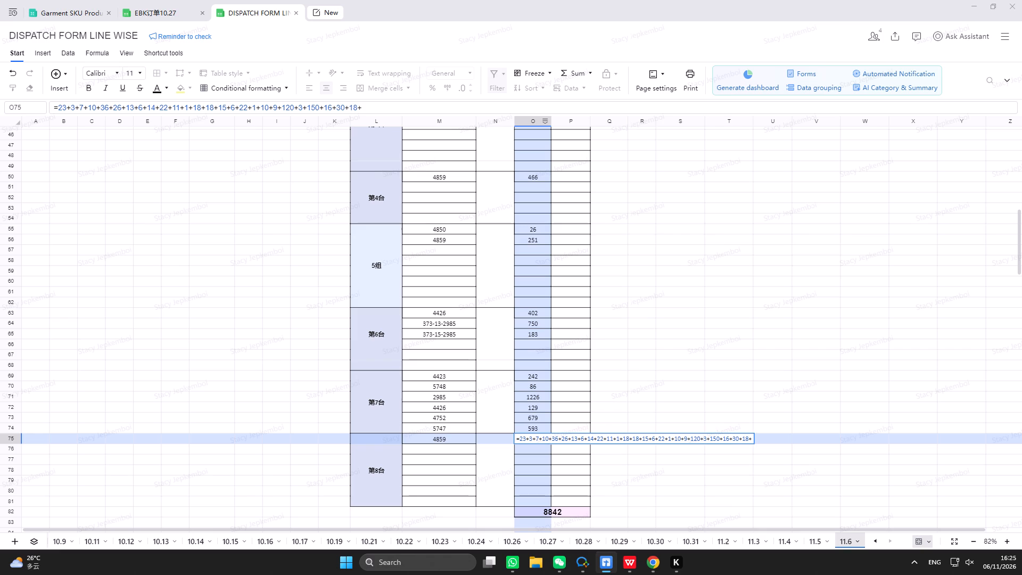
pyautogui.write('60+3+30')
pyautogui.press('Return')
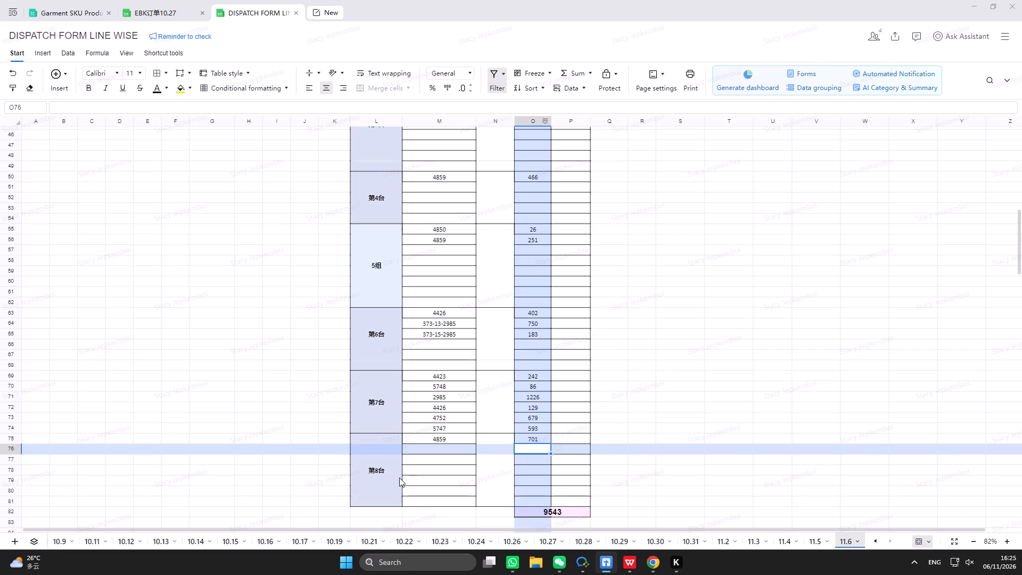
# Switch to the Garment Bundling Tracker in WPS Office and enter 701 for table 8 under 06/11/2026.
pyautogui.click(634, 564)
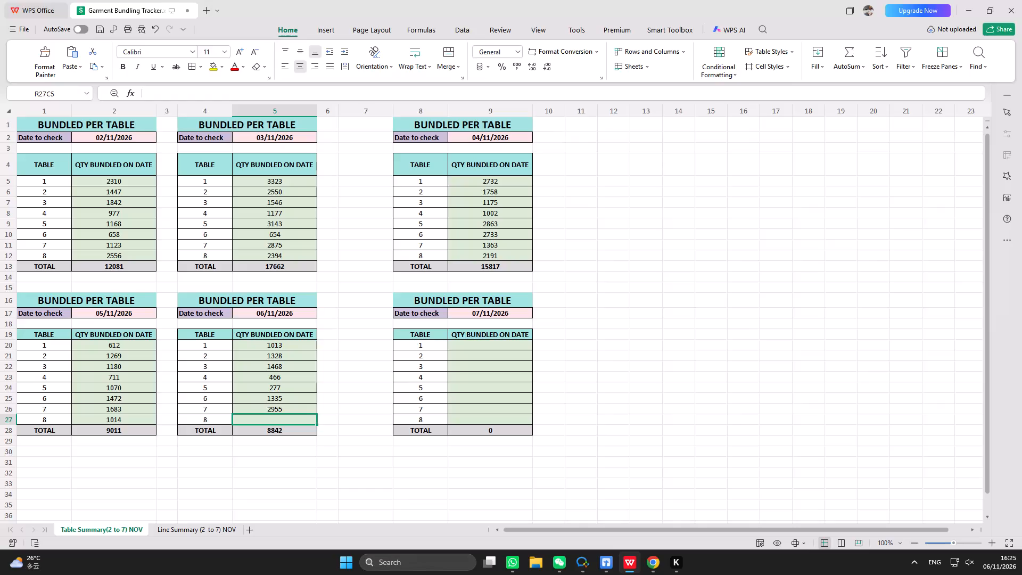
pyautogui.write('701')
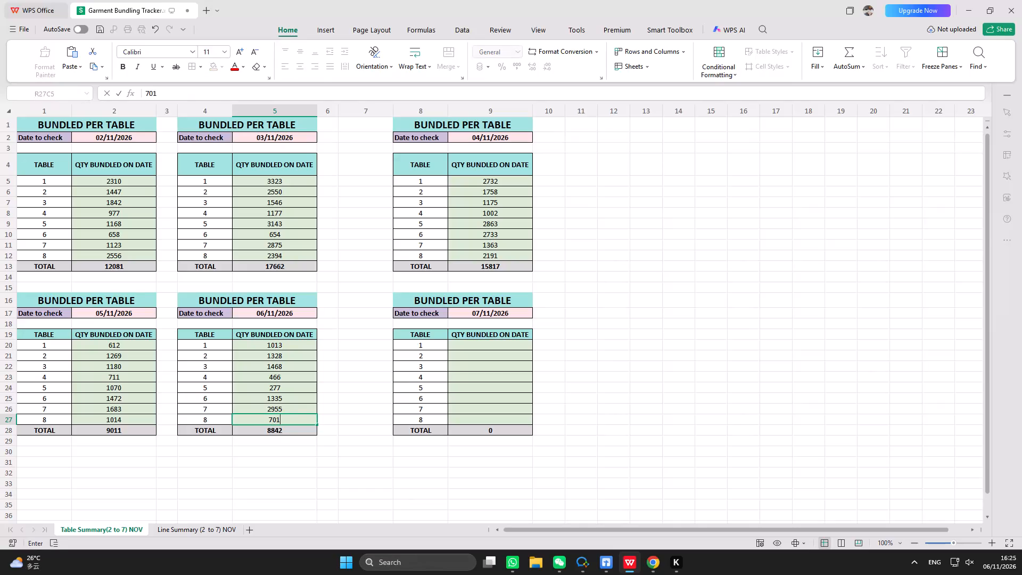
pyautogui.press('Return')
# Return to the dispatch form's 11.6 sheet and append +398+198 to group 14's (14组) output formula for style 157-5747.
pyautogui.click(629, 570)
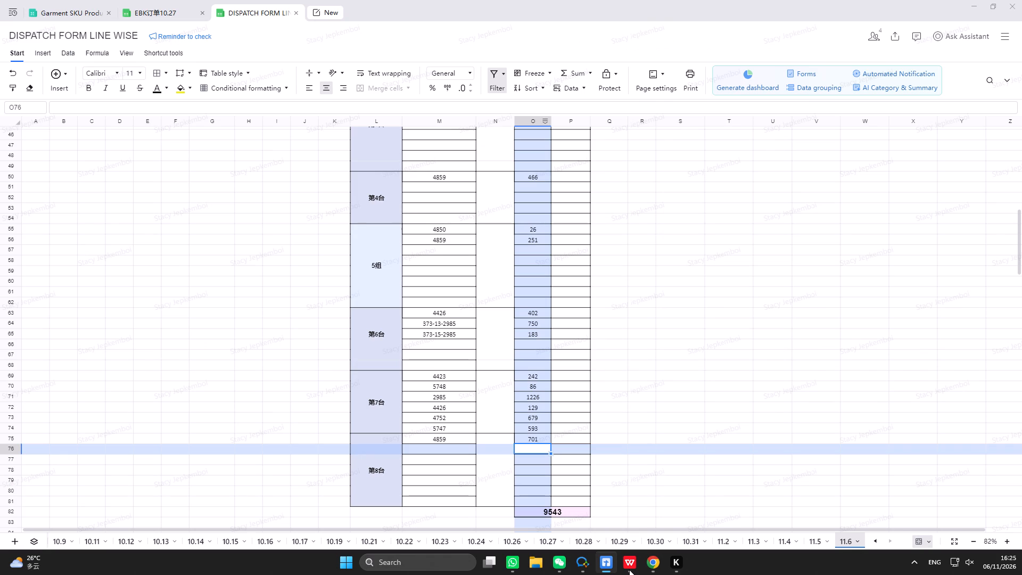
pyautogui.scroll(8, 554, 324)
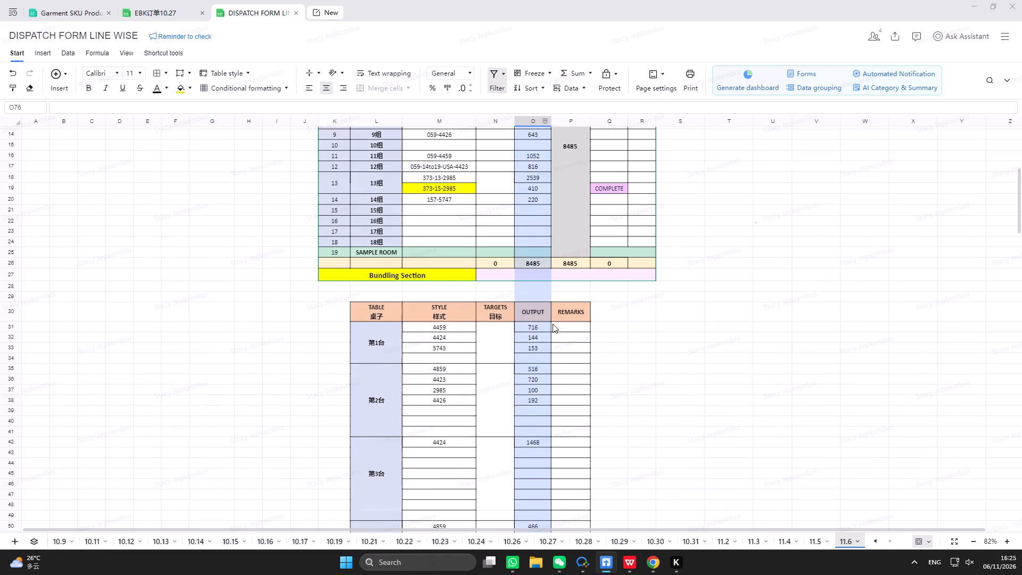
pyautogui.scroll(5, 553, 324)
pyautogui.click(519, 371)
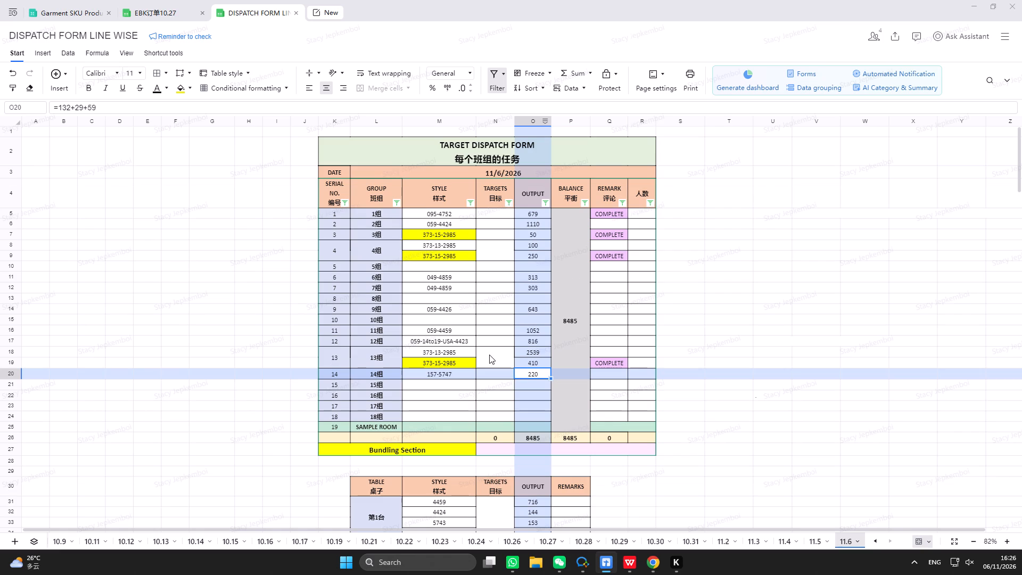
pyautogui.click(209, 104)
pyautogui.press('+')
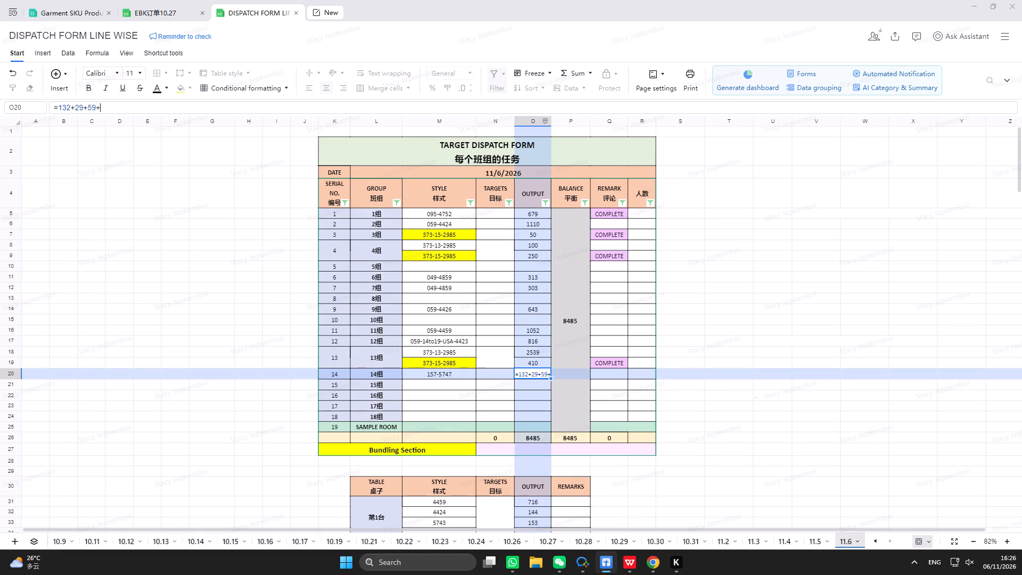
pyautogui.write('398')
pyautogui.write('+198')
pyautogui.press('Return')
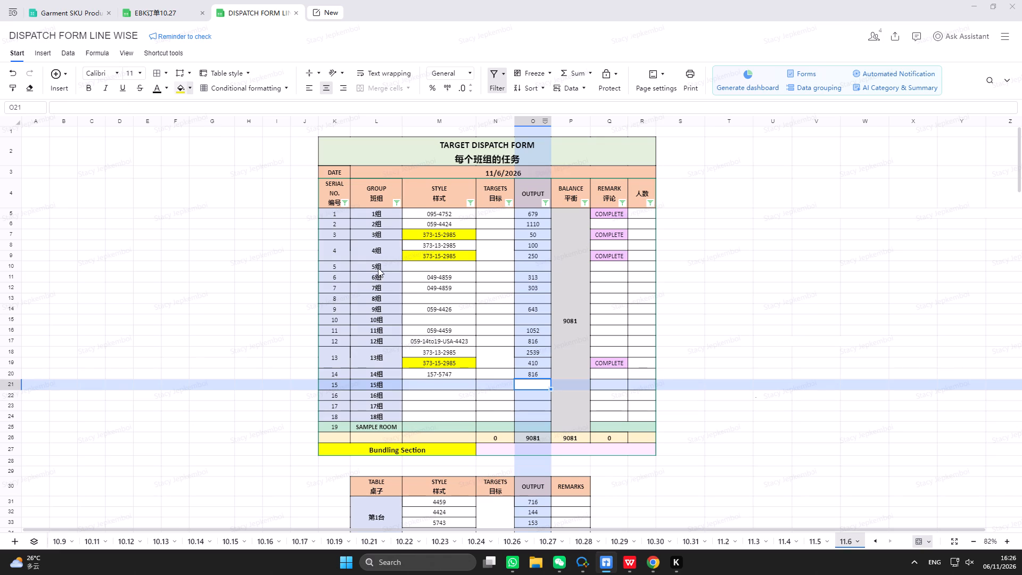
# Fill in group 8 (8组) of the target dispatch table with style 5737 and output =192+180+120+120+120+63.
pyautogui.click(474, 300)
pyautogui.write('5737')
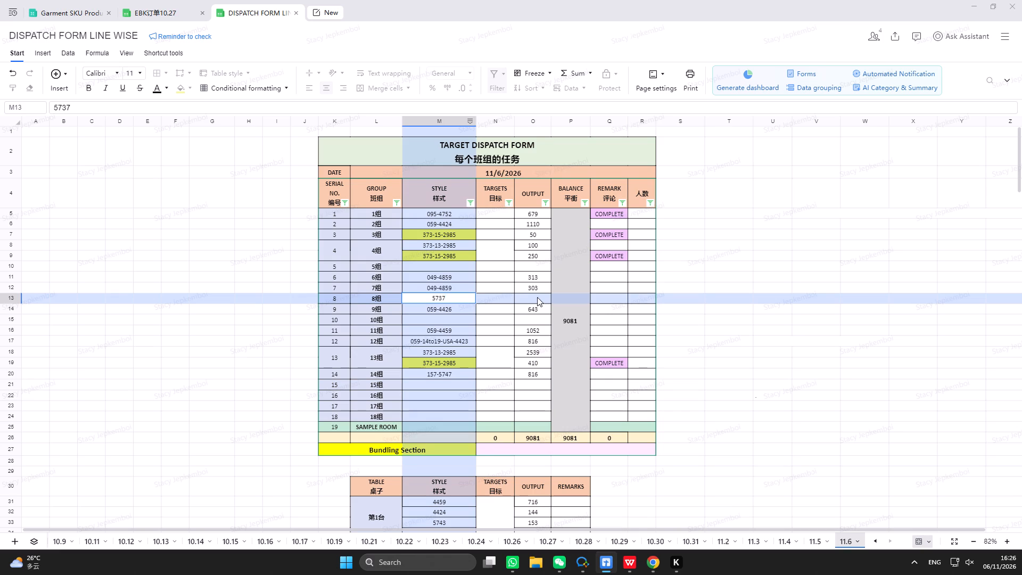
pyautogui.click(537, 297)
pyautogui.press('=')
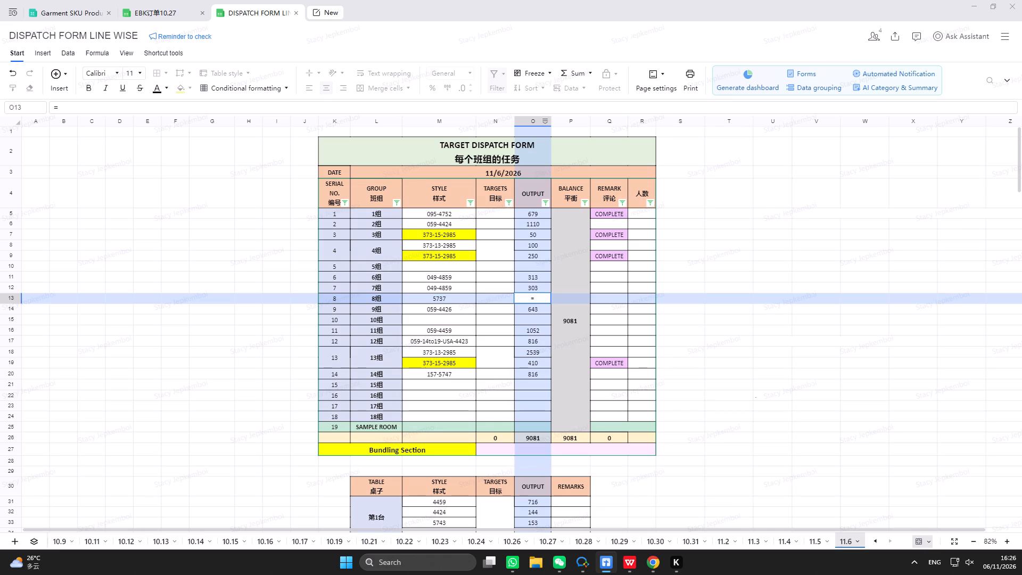
pyautogui.write('192+180')
pyautogui.write('+120+120+120')
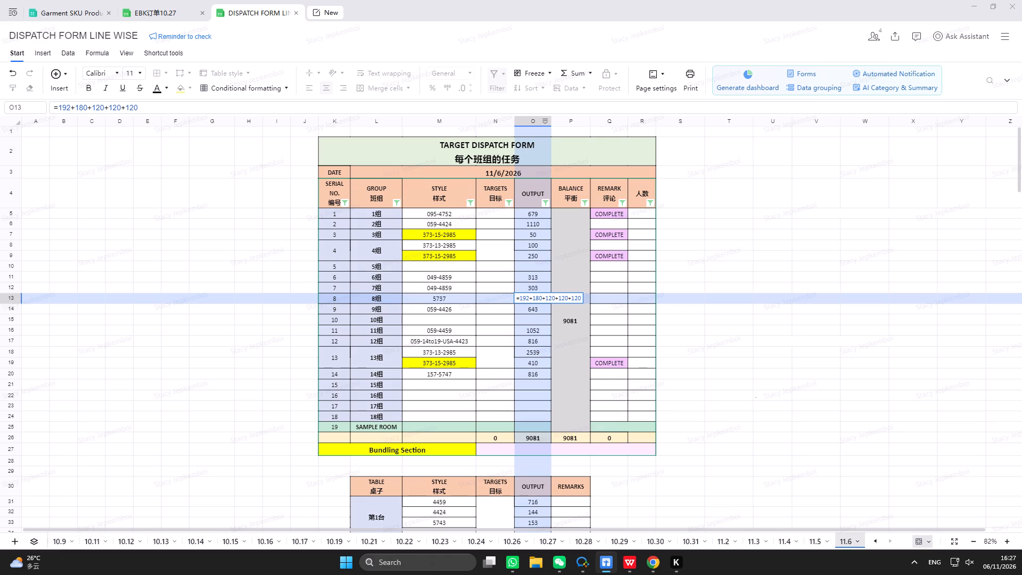
pyautogui.write('+63')
pyautogui.press('Return')
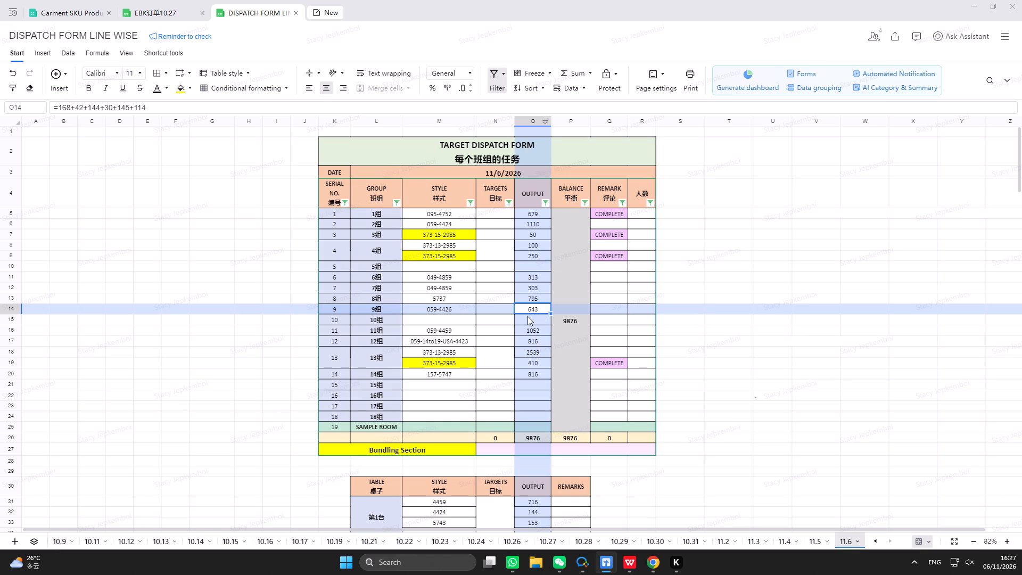
# Append +120+144+19 to group 9's (9组) output formula for style 059-4426.
pyautogui.click(177, 104)
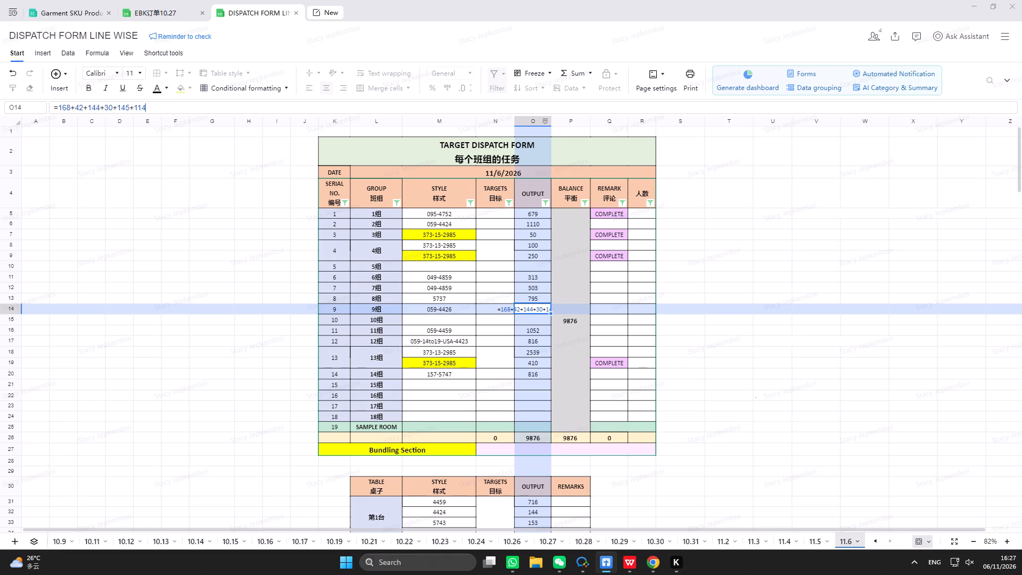
pyautogui.write('+120')
pyautogui.write('+144+19')
pyautogui.press('Return')
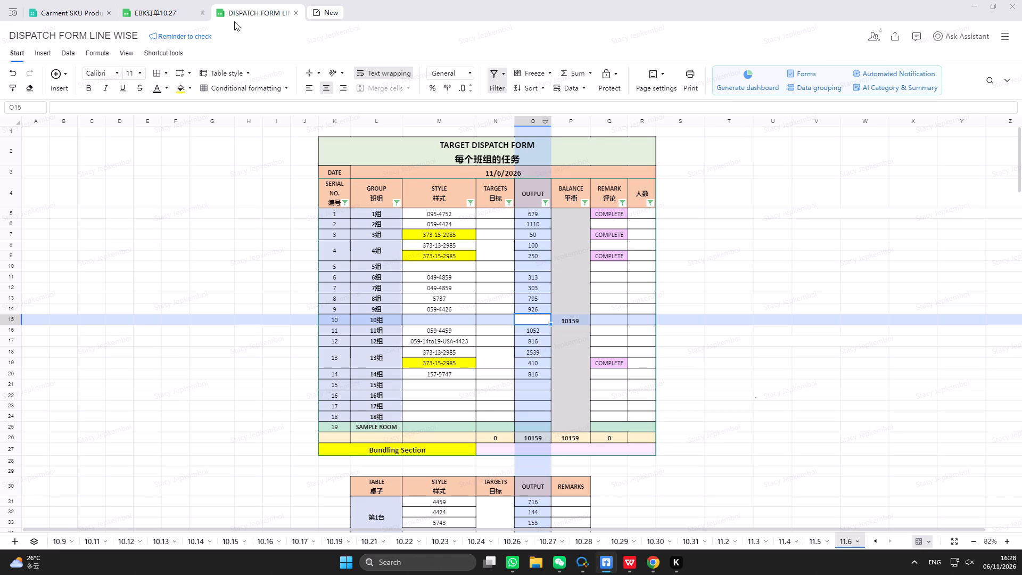
# Append +72+144+34+36+36+24+24 to group 2's (2组) output formula for style 059-4424.
pyautogui.click(525, 223)
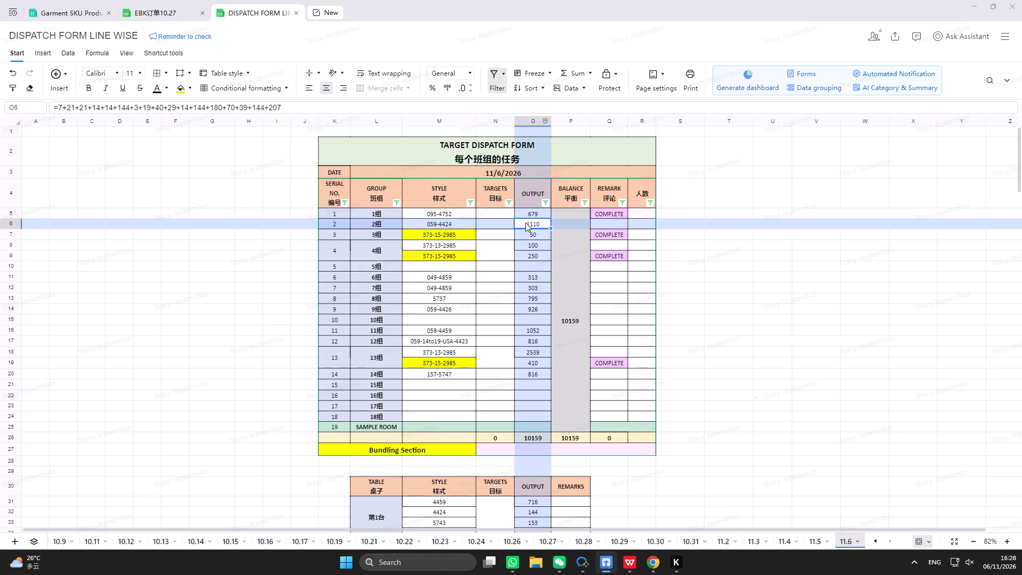
pyautogui.rightClick(424, 110)
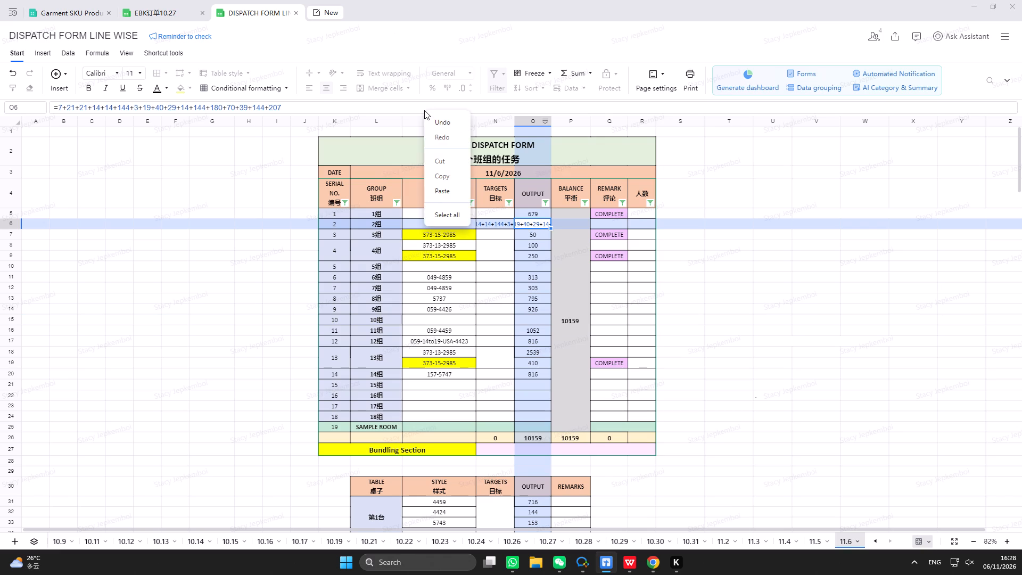
pyautogui.press('+')
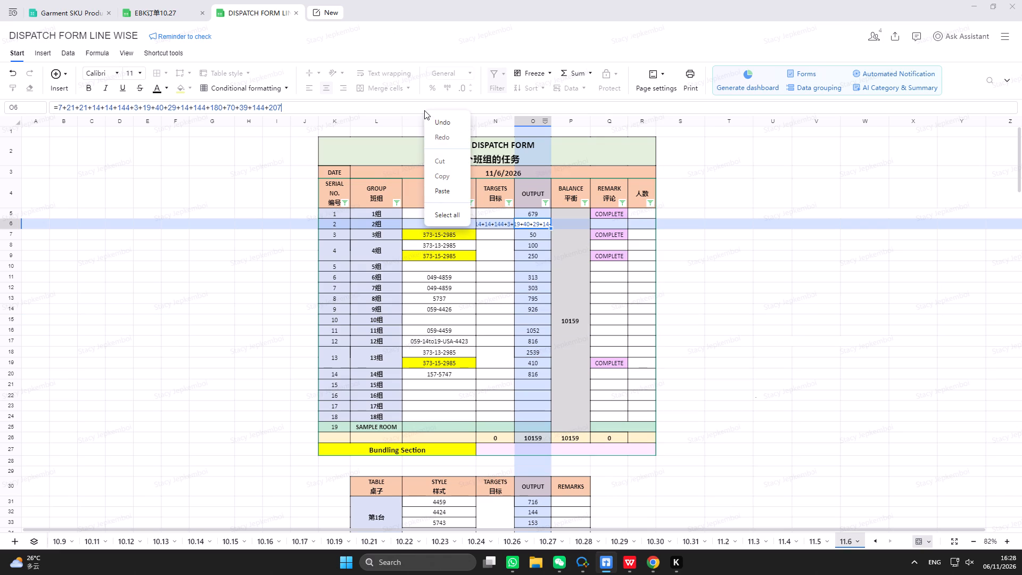
pyautogui.click(424, 110)
pyautogui.click(423, 110)
pyautogui.write('+7')
pyautogui.press('2')
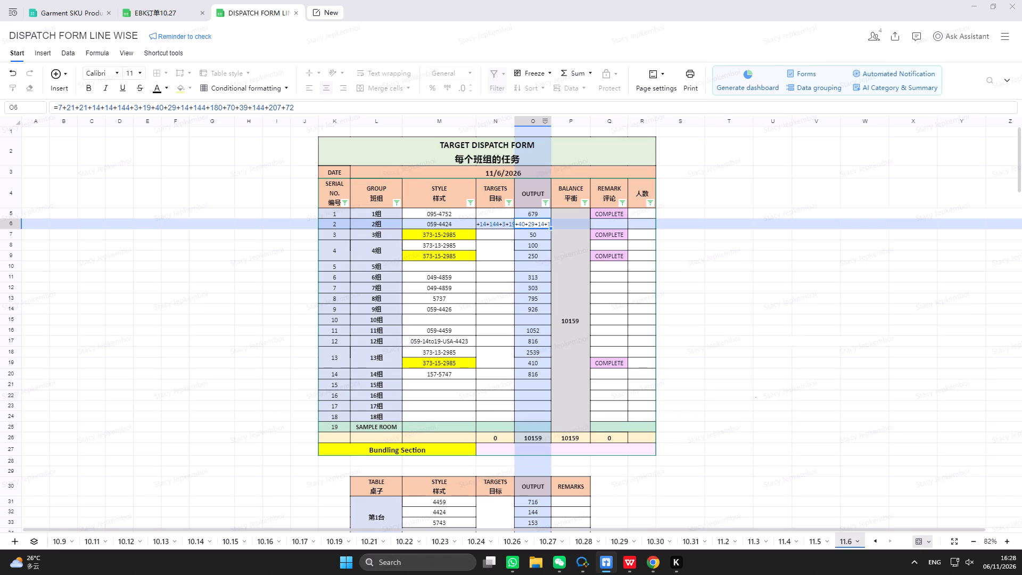
pyautogui.write('+144')
pyautogui.write('+34')
pyautogui.press('BackSpace')
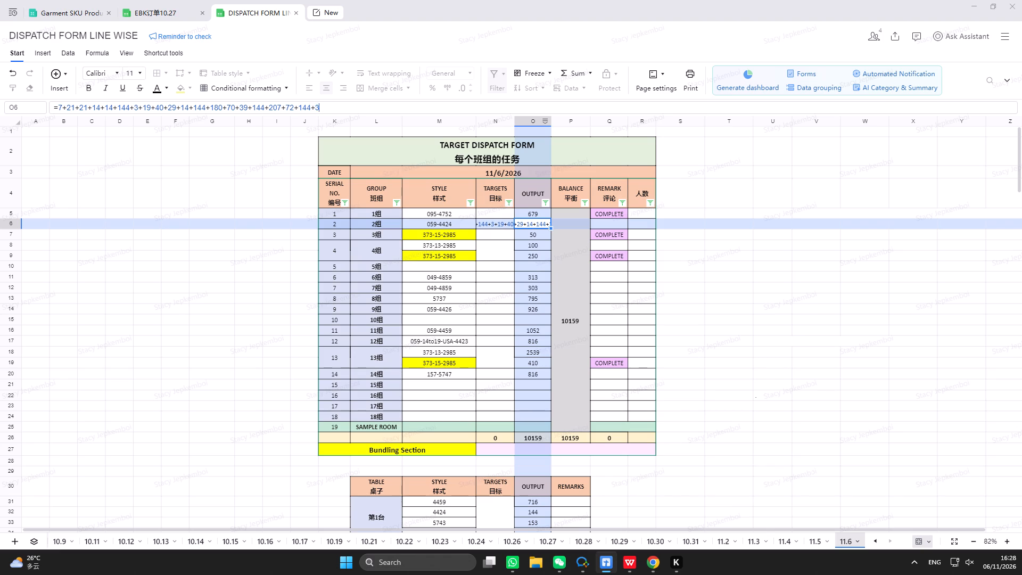
pyautogui.press('BackSpace')
pyautogui.write('34')
pyautogui.write('+36+36+24+24')
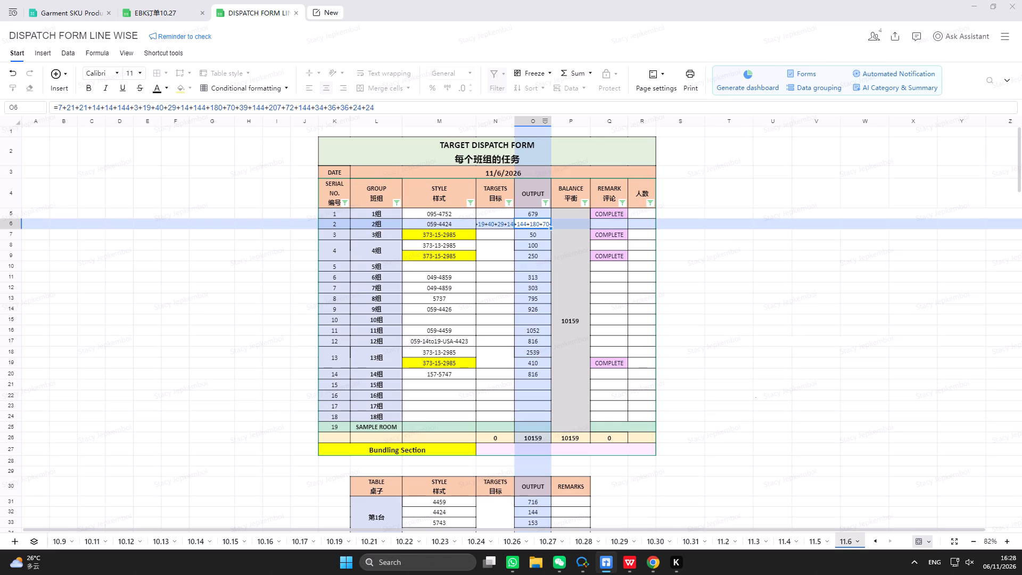
pyautogui.press('Return')
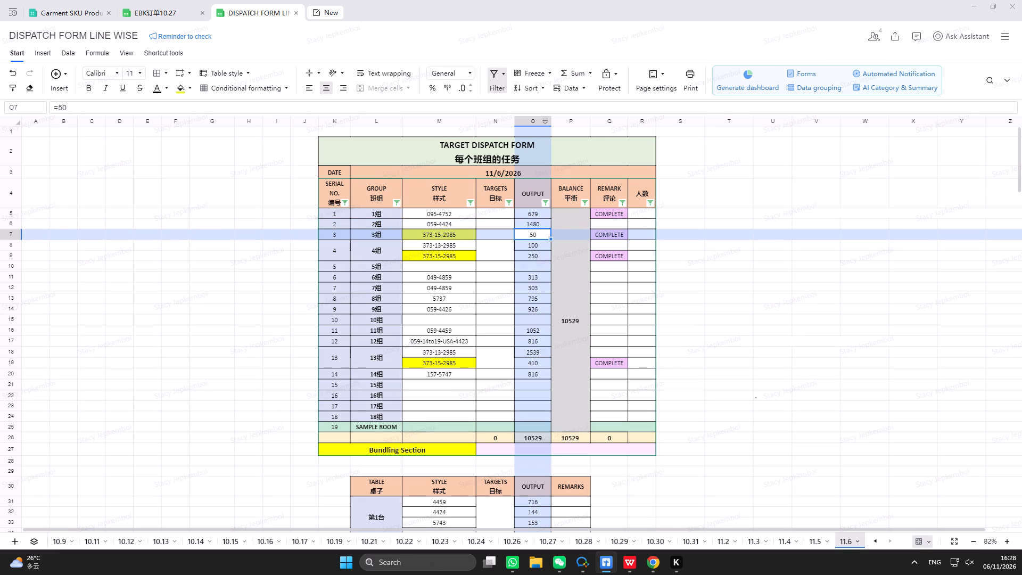
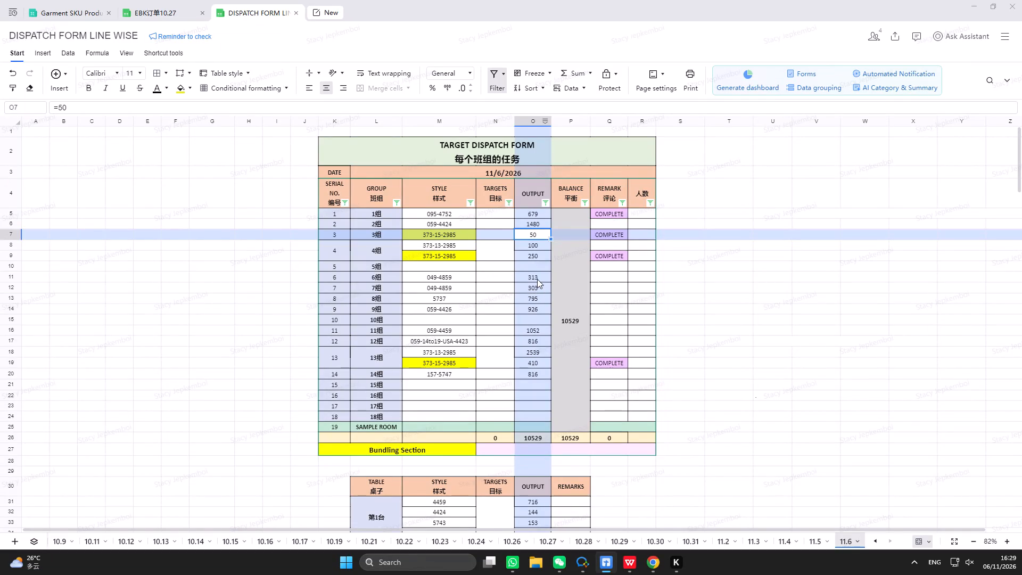
# Append +179 to group 6's (6组) output formula for style 049-4859 in the 11.6 target dispatch table.
pyautogui.click(537, 279)
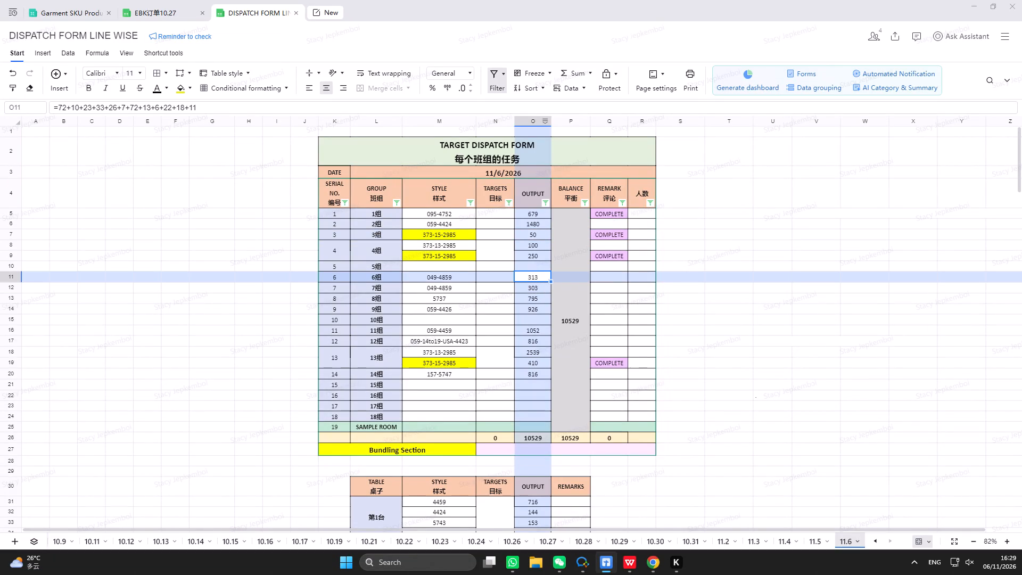
pyautogui.click(369, 104)
pyautogui.write('+179')
pyautogui.press('Return')
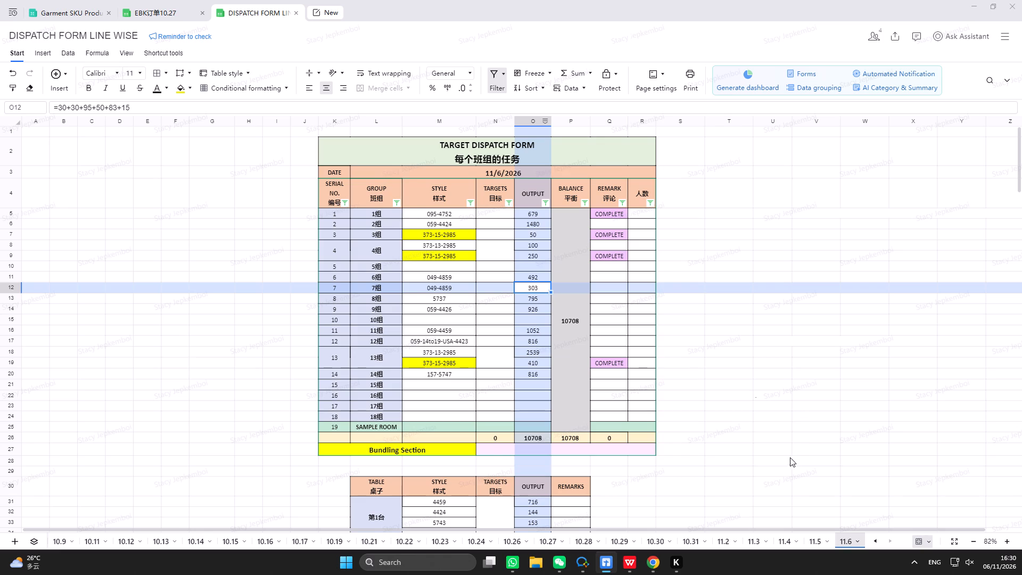
# Enter 10708 in the Bundling Section row beneath the target dispatch table.
pyautogui.click(786, 473)
pyautogui.click(619, 447)
pyautogui.scroll(-14, 616, 440)
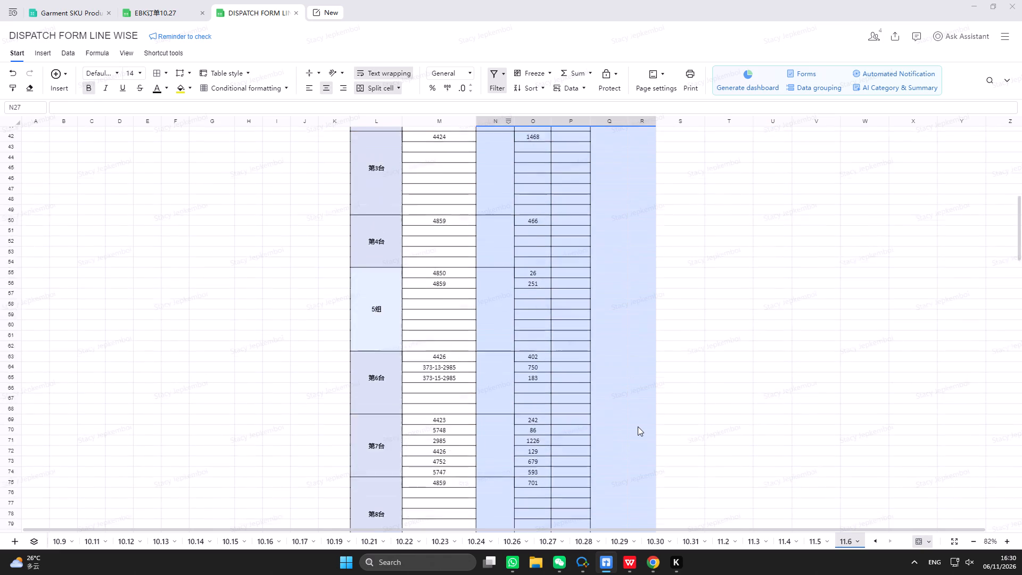
pyautogui.scroll(9, 639, 426)
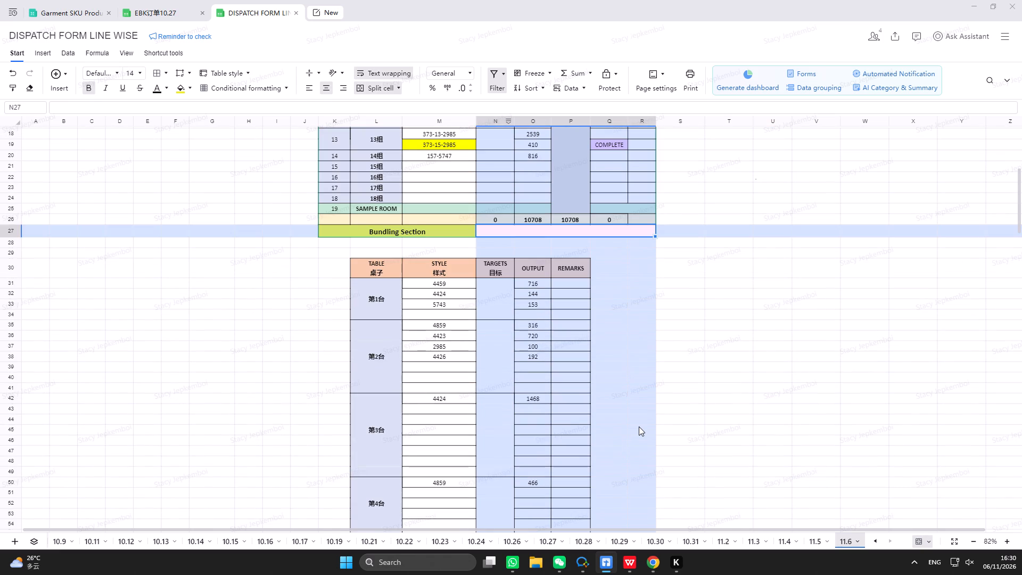
pyautogui.scroll(5, 639, 426)
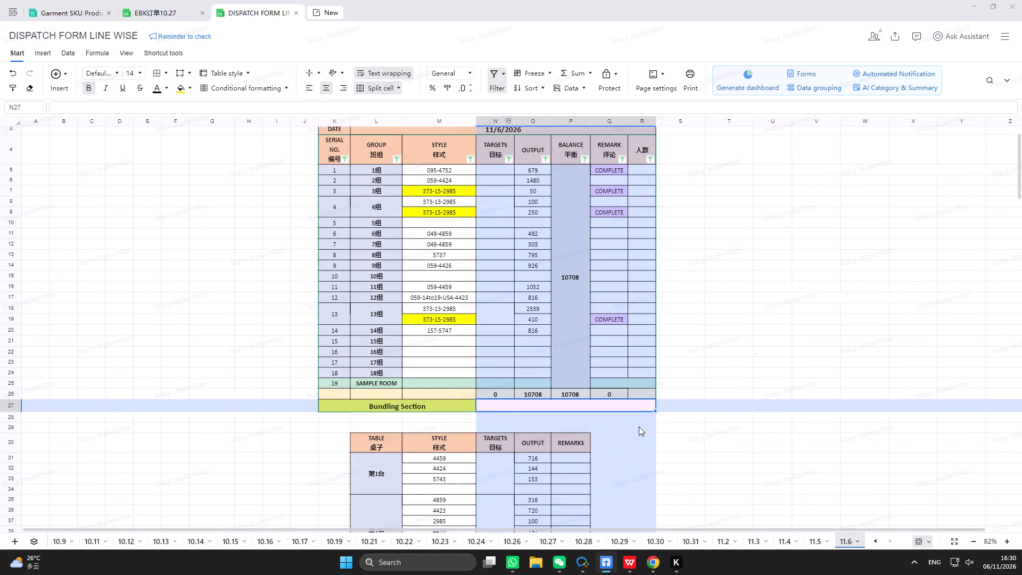
pyautogui.write('1070')
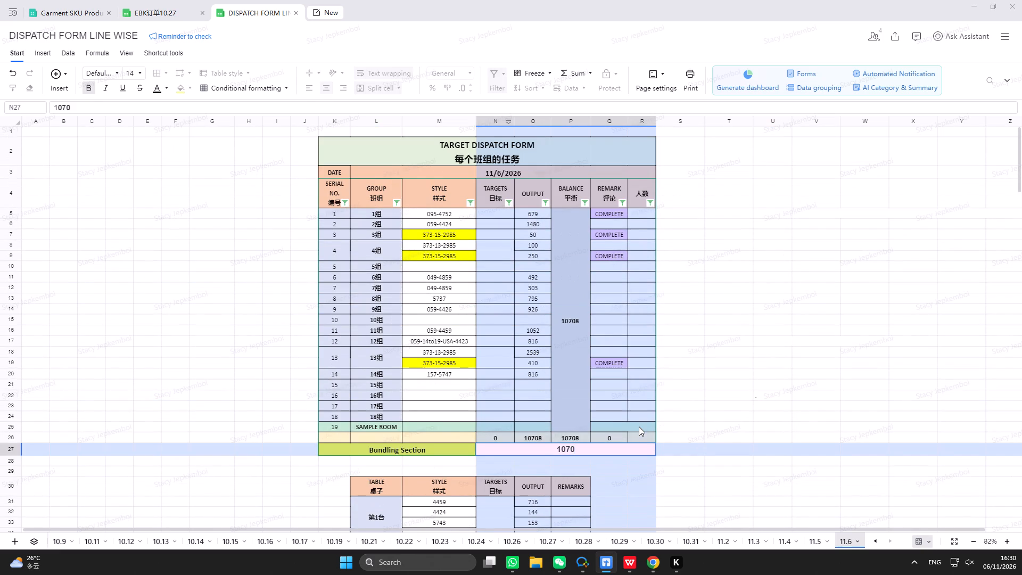
pyautogui.press('8')
pyautogui.press('Return')
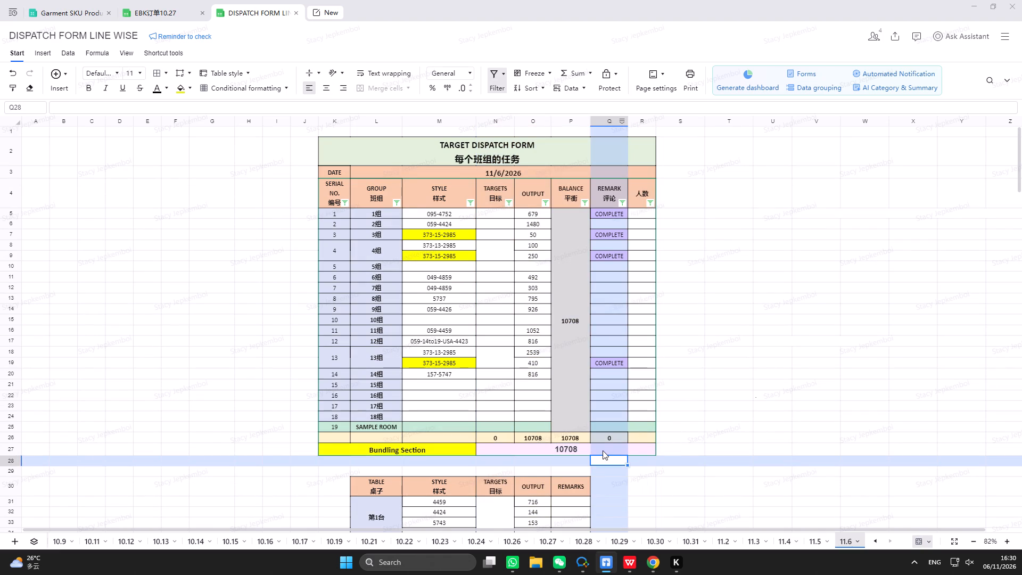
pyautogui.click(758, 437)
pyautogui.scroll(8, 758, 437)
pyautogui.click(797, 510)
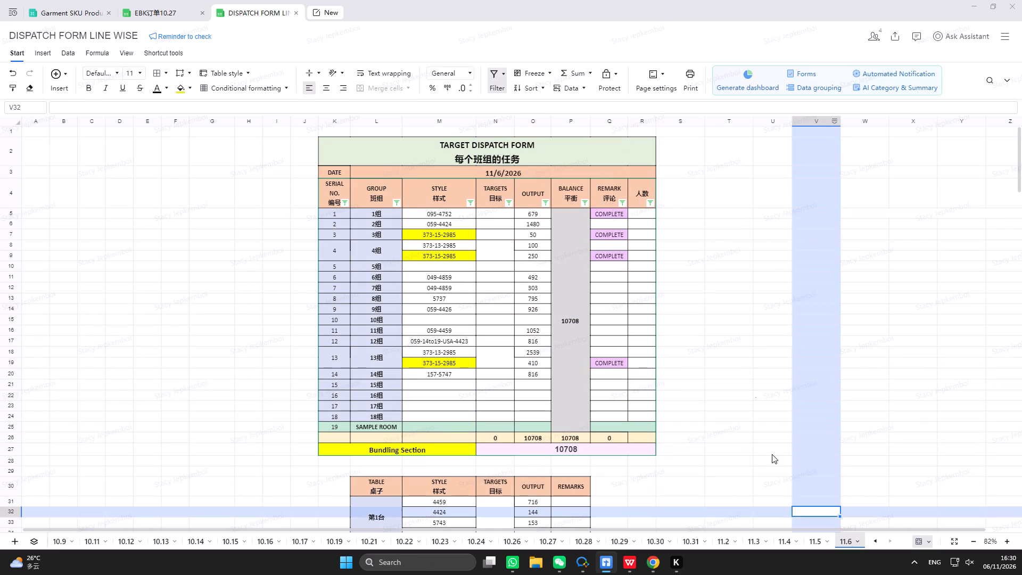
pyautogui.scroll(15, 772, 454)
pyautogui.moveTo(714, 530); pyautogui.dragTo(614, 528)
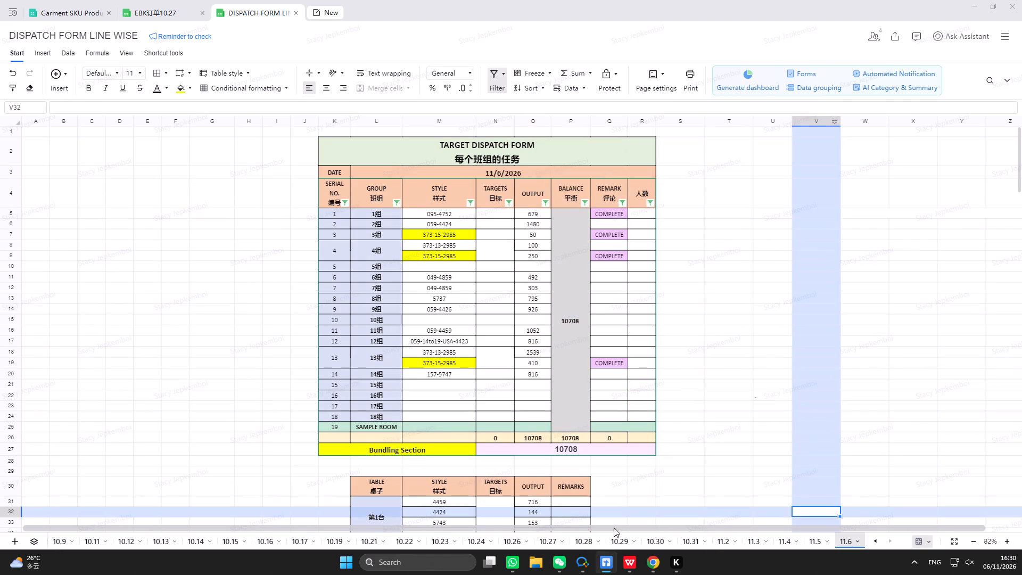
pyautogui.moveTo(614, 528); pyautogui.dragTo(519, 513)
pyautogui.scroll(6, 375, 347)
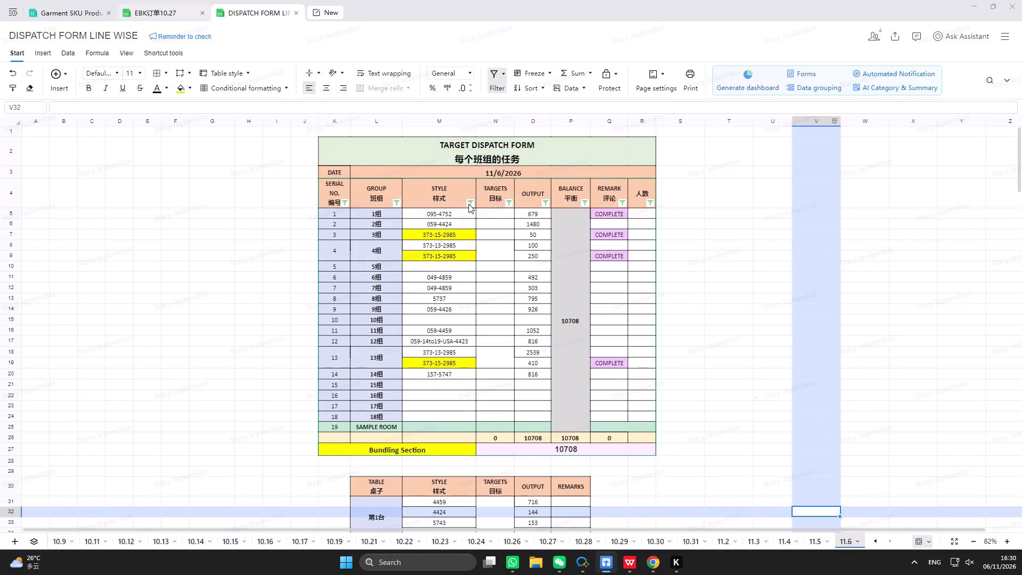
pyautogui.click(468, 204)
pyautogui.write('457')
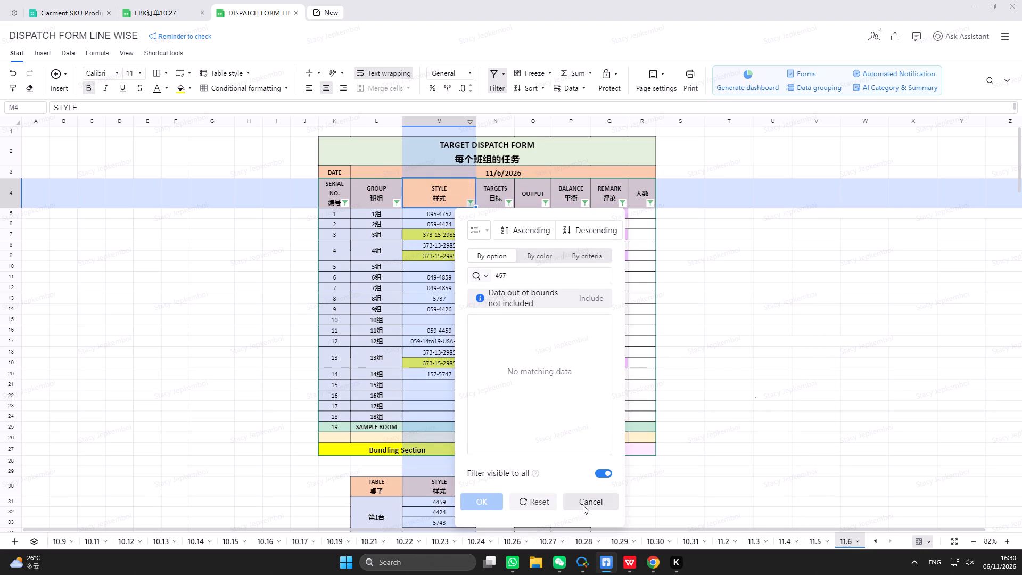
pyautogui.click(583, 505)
# Highlight group 1's (1组) style cell 095-4752 with yellow fill.
pyautogui.click(466, 229)
pyautogui.click(463, 211)
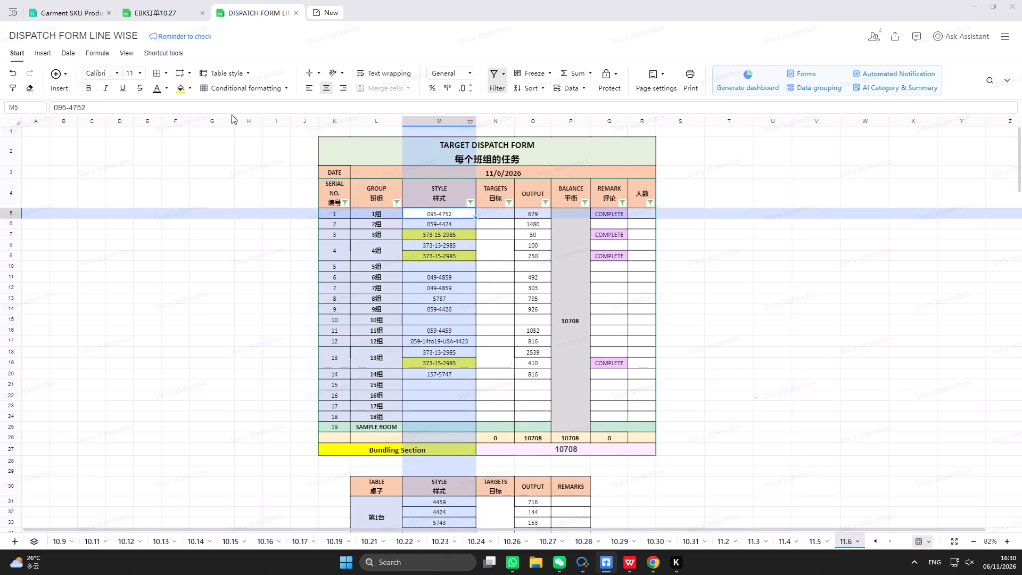
pyautogui.click(182, 86)
# Filter the target dispatch table's STYLE column for 4424.
pyautogui.click(469, 201)
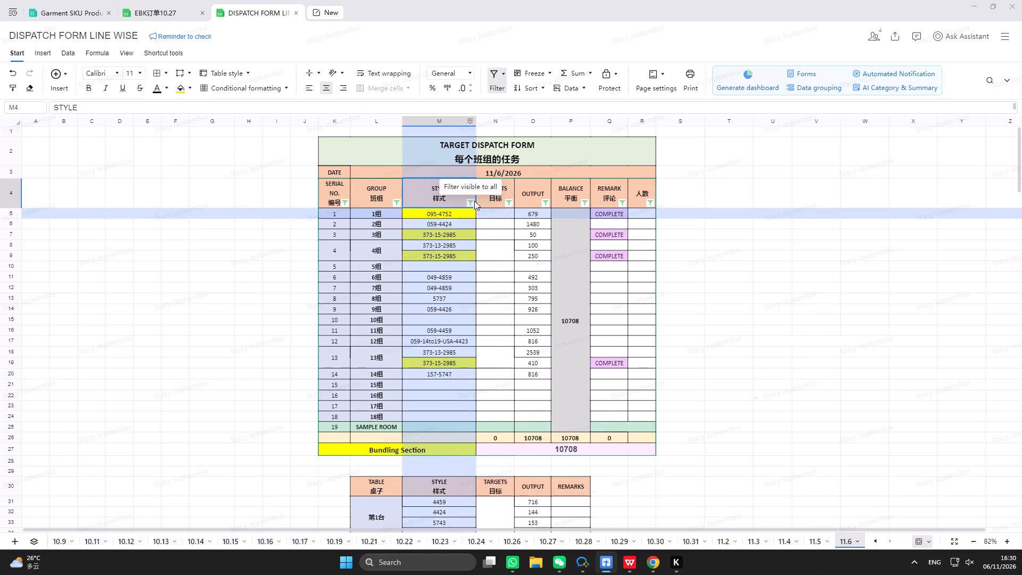
pyautogui.write('4424')
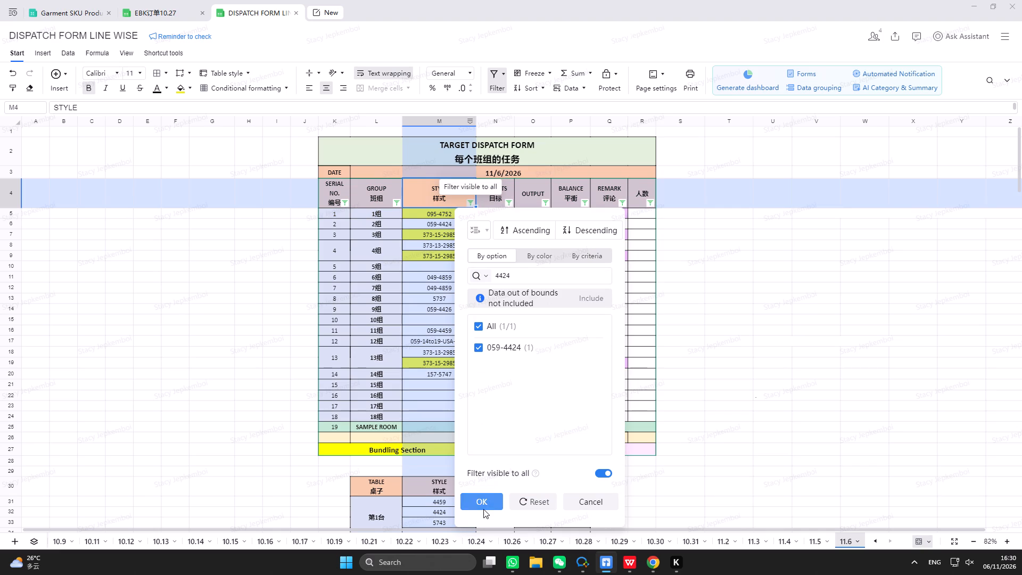
pyautogui.click(484, 500)
# In the EBK订单10.27 planning sheet, filter EB PO for 4424 and append +1480 to the order's INPUT balance formula.
pyautogui.click(174, 4)
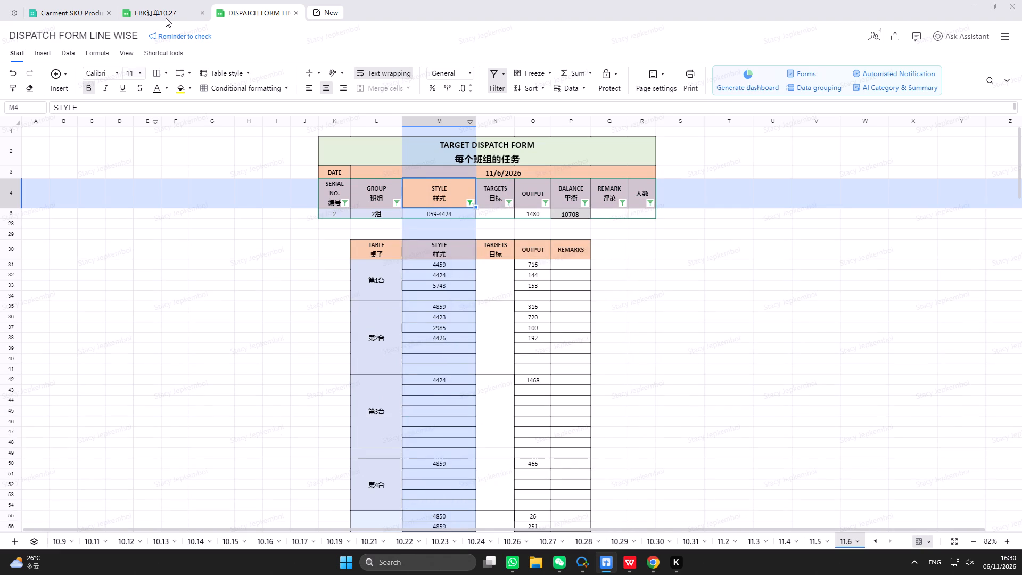
pyautogui.click(170, 12)
pyautogui.click(104, 165)
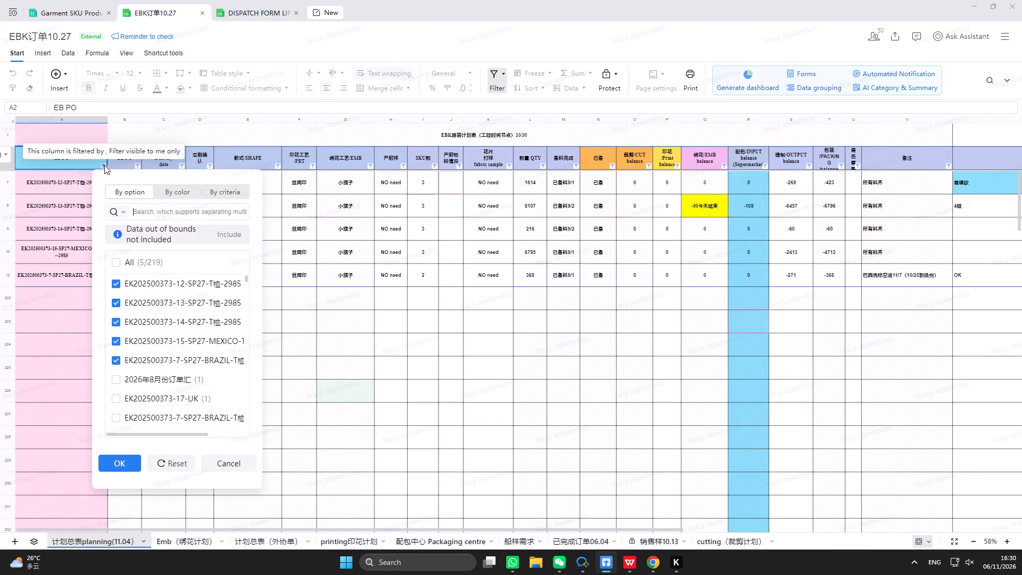
pyautogui.write('4424')
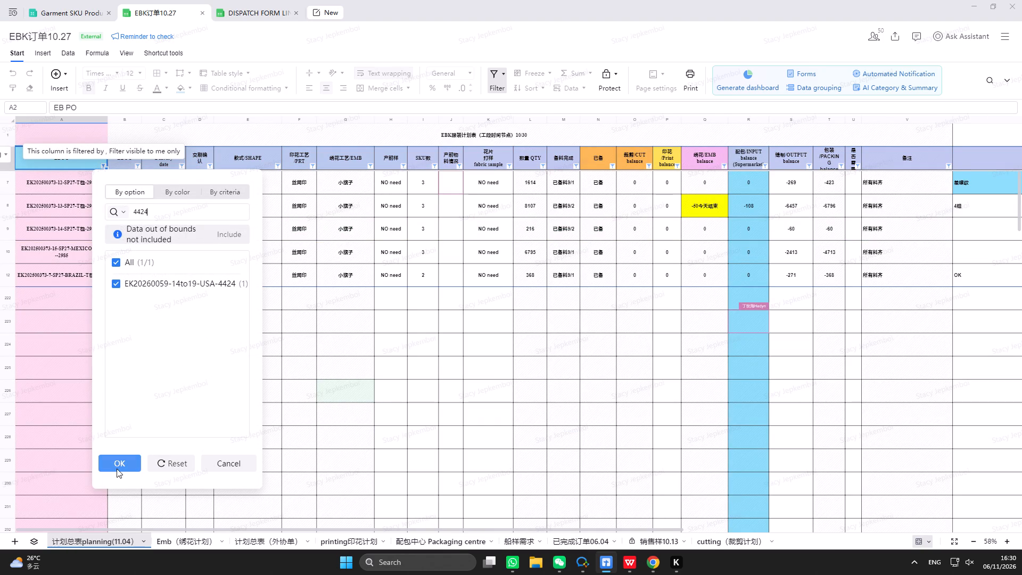
pyautogui.click(117, 468)
pyautogui.click(273, 15)
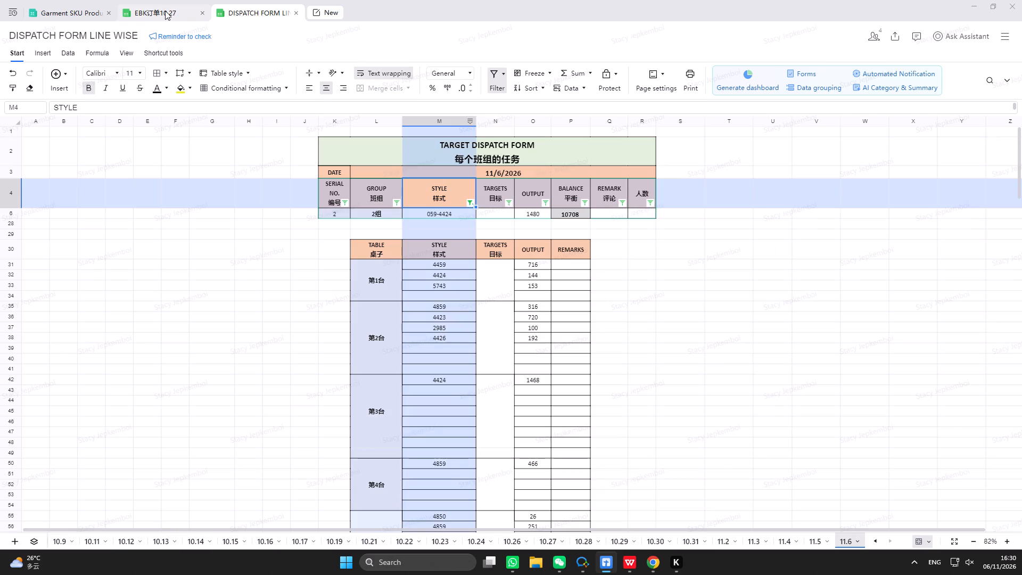
pyautogui.click(165, 11)
pyautogui.click(755, 182)
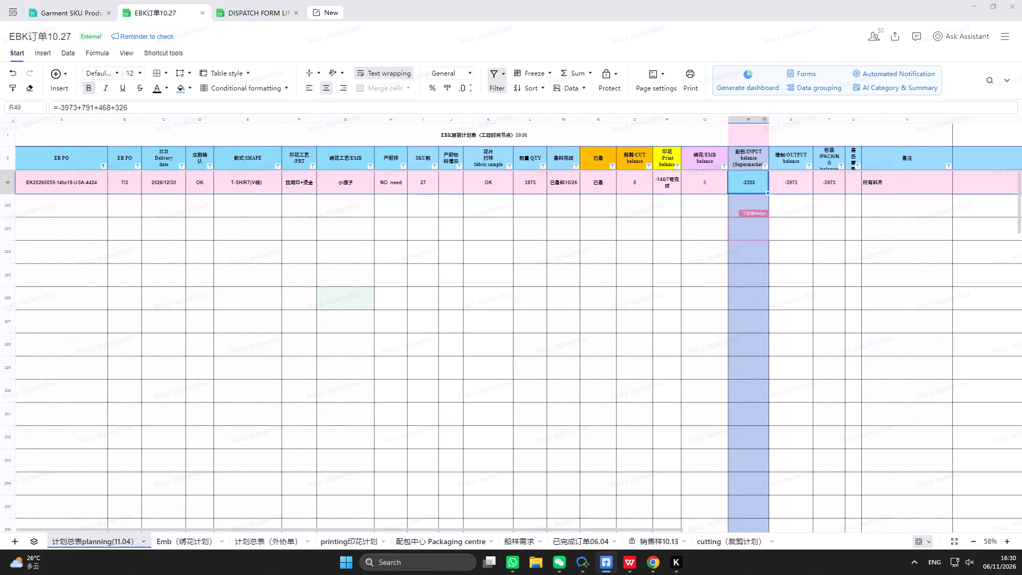
pyautogui.click(154, 105)
pyautogui.write('+1480')
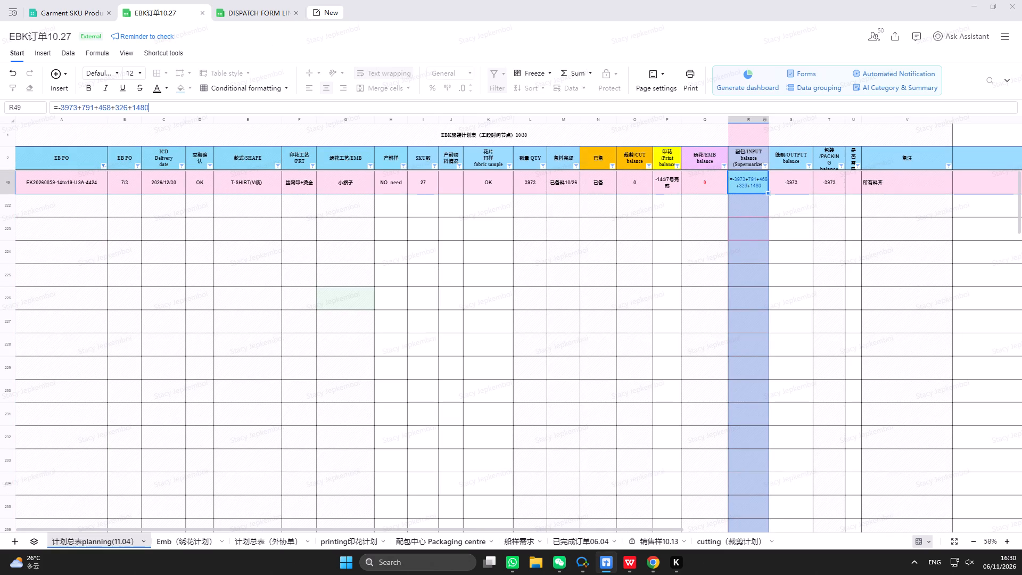
pyautogui.press('Return')
pyautogui.scroll(3, 290, 188)
# Back in the dispatch form, highlight group 2's (2组) style cell 059-4424 with yellow fill.
pyautogui.click(258, 13)
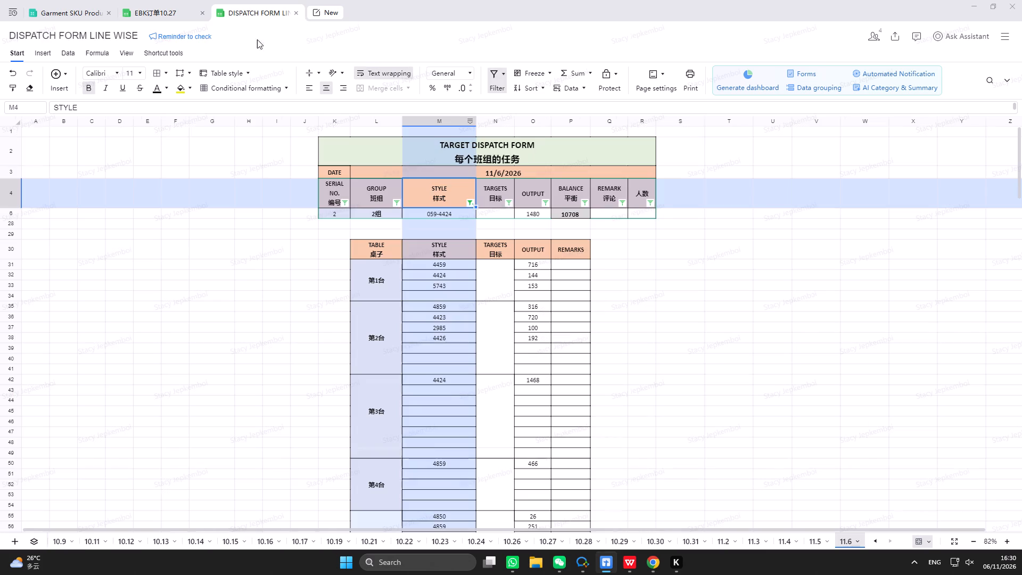
pyautogui.click(453, 219)
pyautogui.click(446, 208)
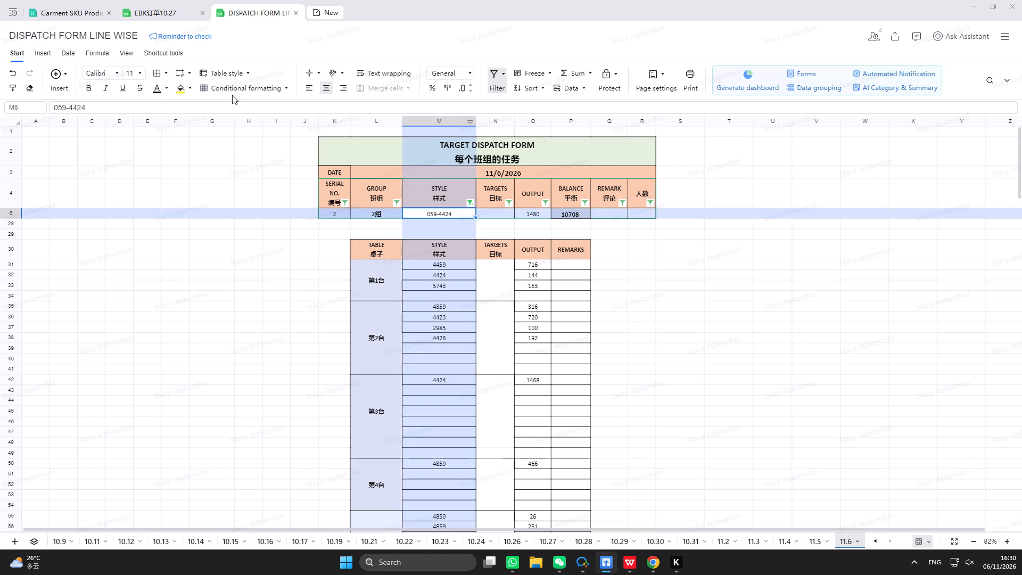
pyautogui.click(184, 88)
# Reset the STYLE filter, filter it for 373-13, and fill the 4组 and 13组 style cells yellow.
pyautogui.click(473, 203)
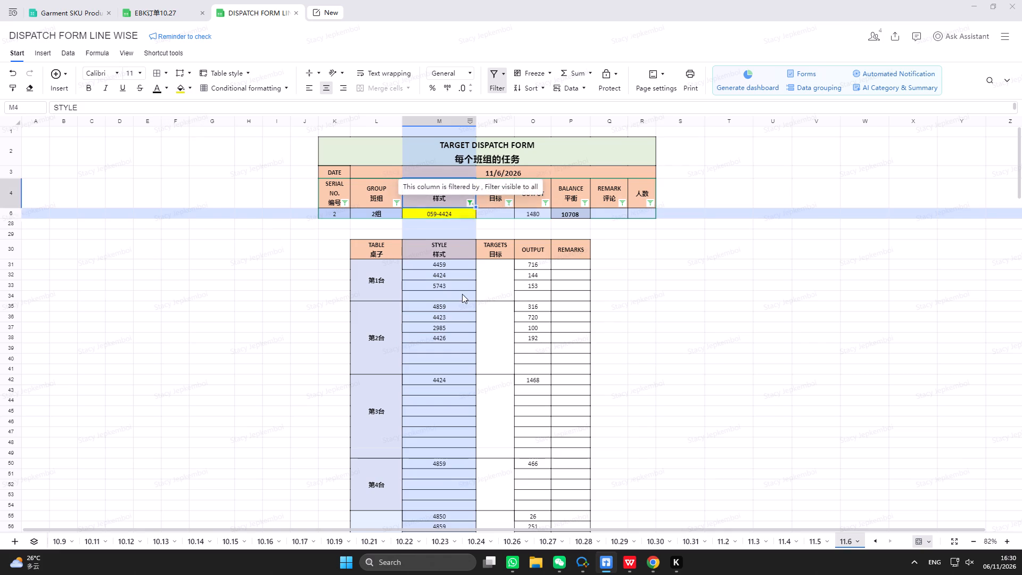
pyautogui.click(550, 499)
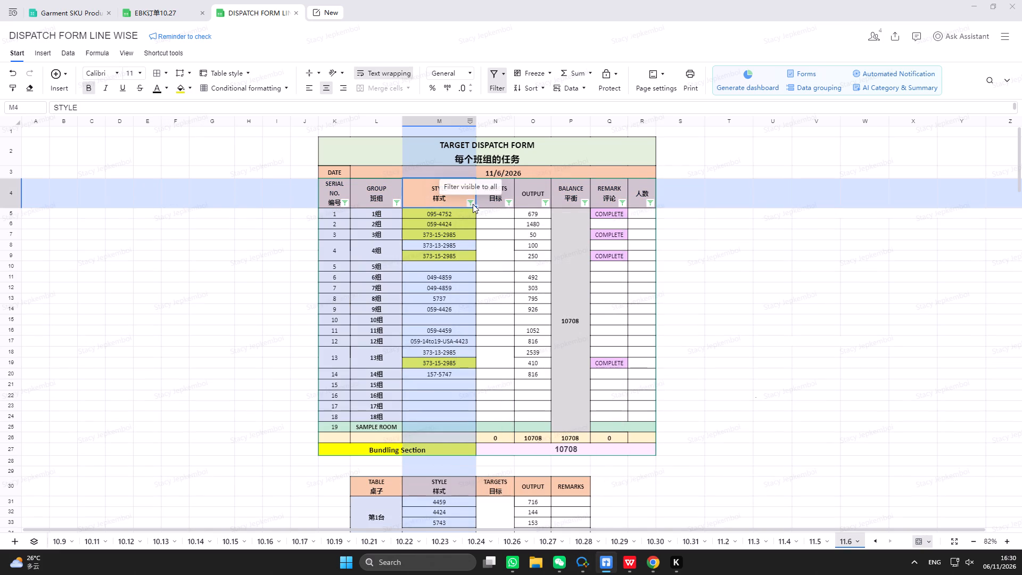
pyautogui.click(473, 204)
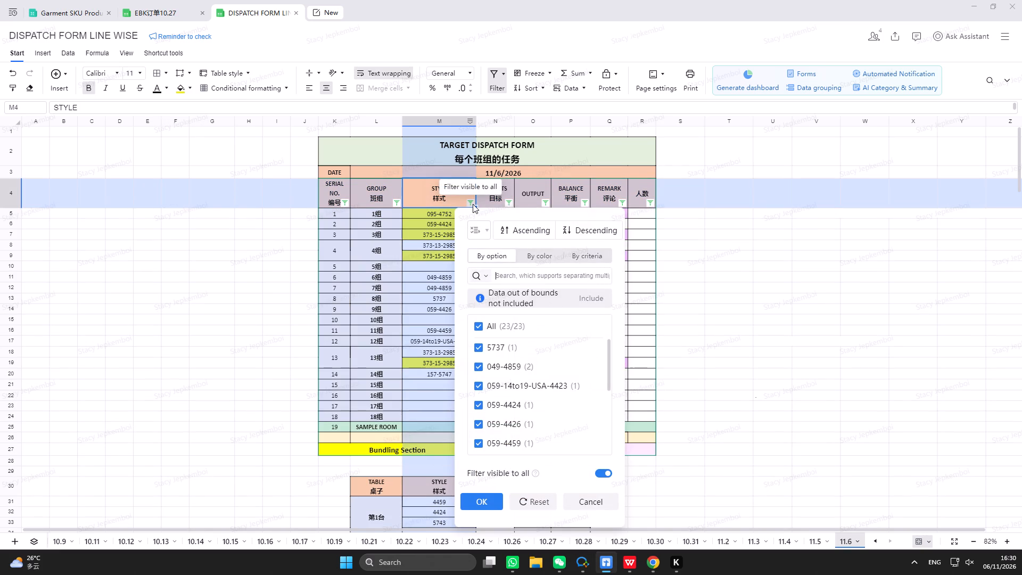
pyautogui.write('373-13')
pyautogui.click(484, 502)
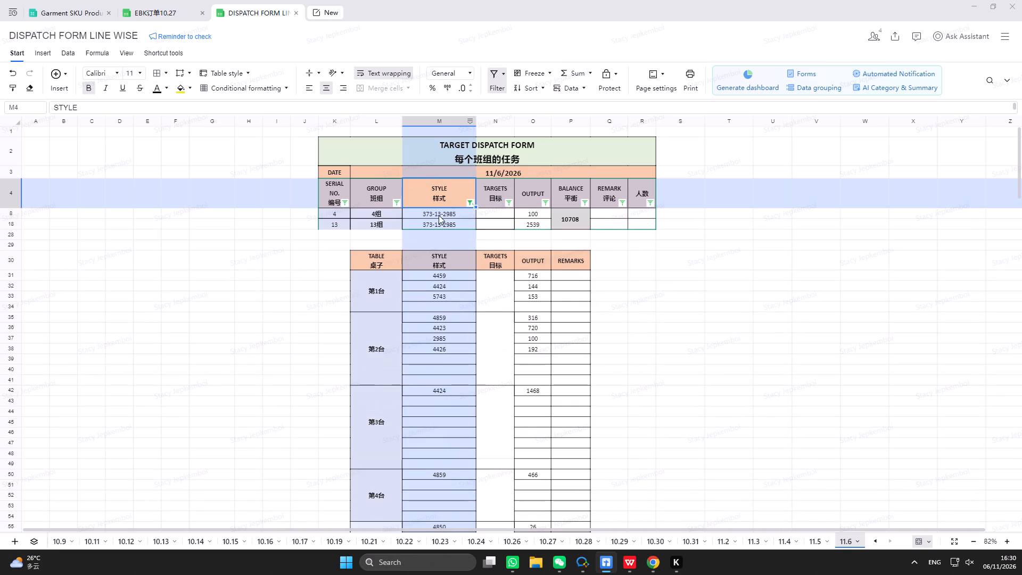
pyautogui.moveTo(439, 215); pyautogui.dragTo(443, 222)
pyautogui.click(177, 91)
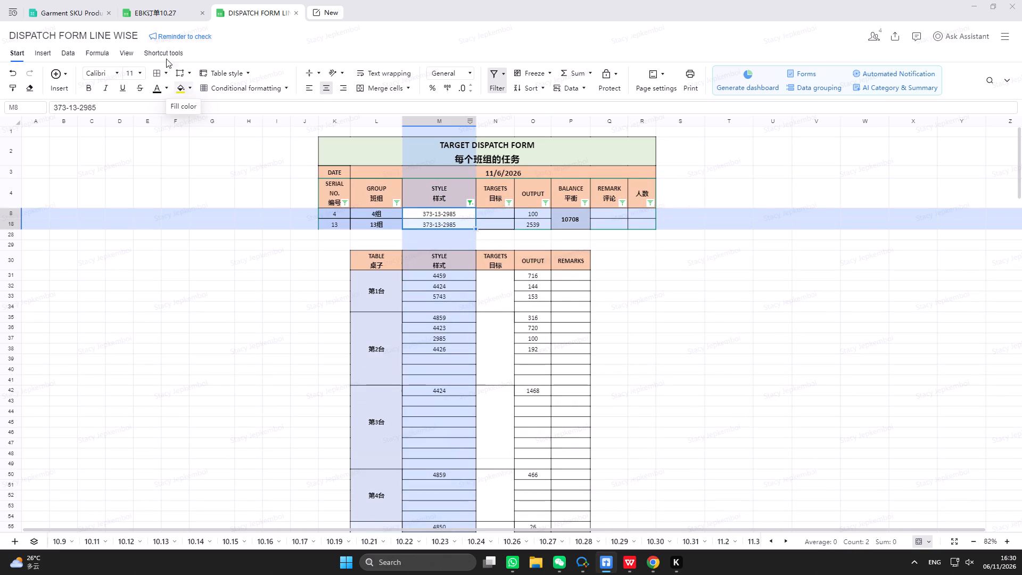
# In the EBK订单10.27 planning sheet, filter the EB PO column for 373 to examine those orders' balances.
pyautogui.click(145, 9)
pyautogui.click(104, 164)
pyautogui.write('373')
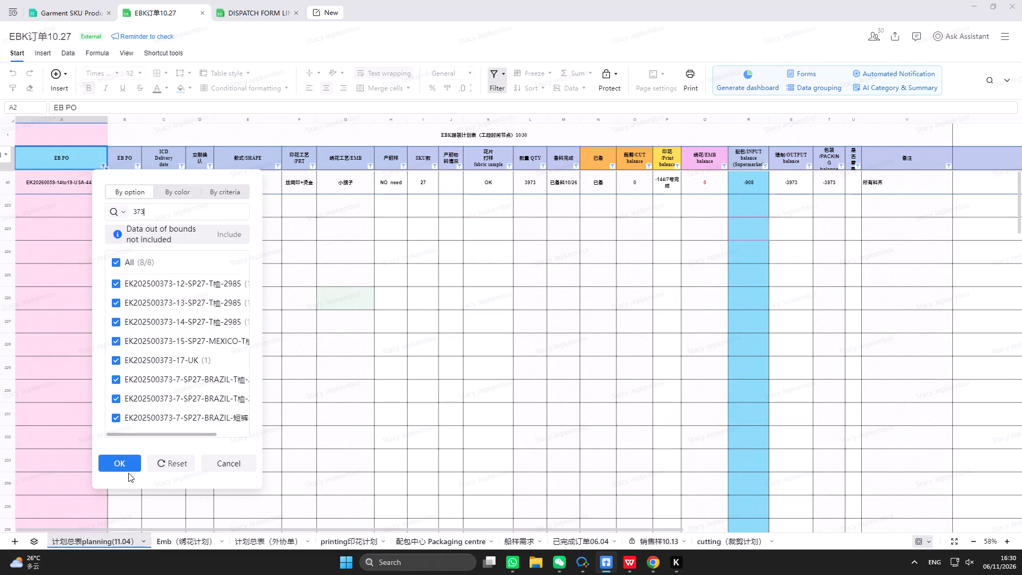
pyautogui.click(125, 465)
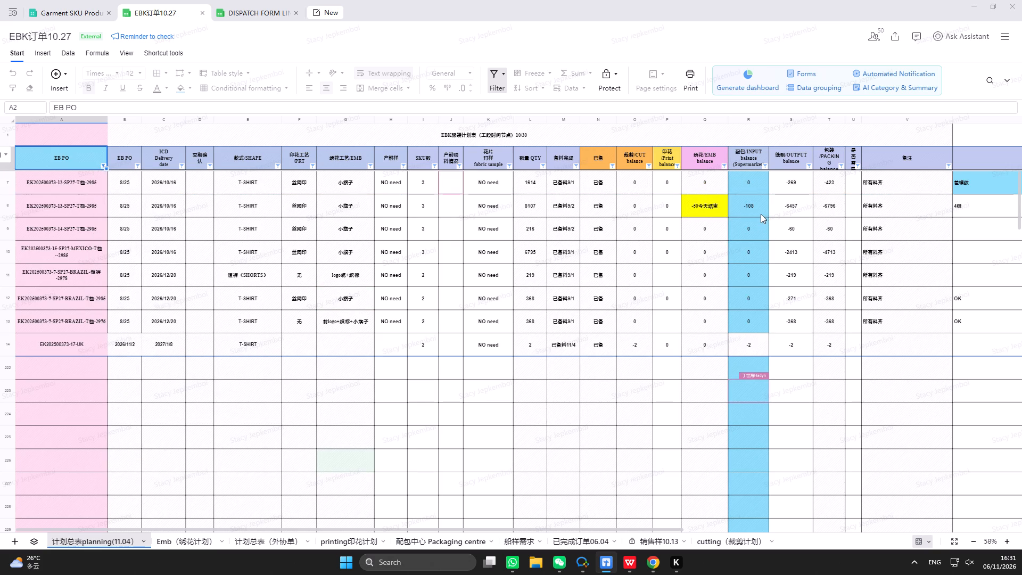
# In the dispatch form, replace the STYLE filter with 4859 and fill the 6组 and 7组 style cells yellow.
pyautogui.click(270, 16)
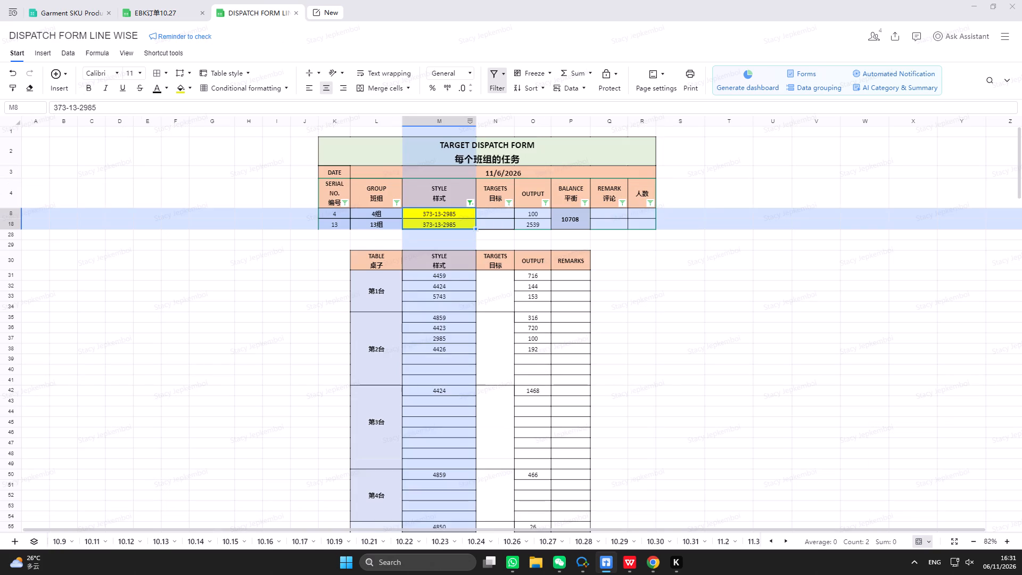
pyautogui.click(472, 206)
pyautogui.click(538, 497)
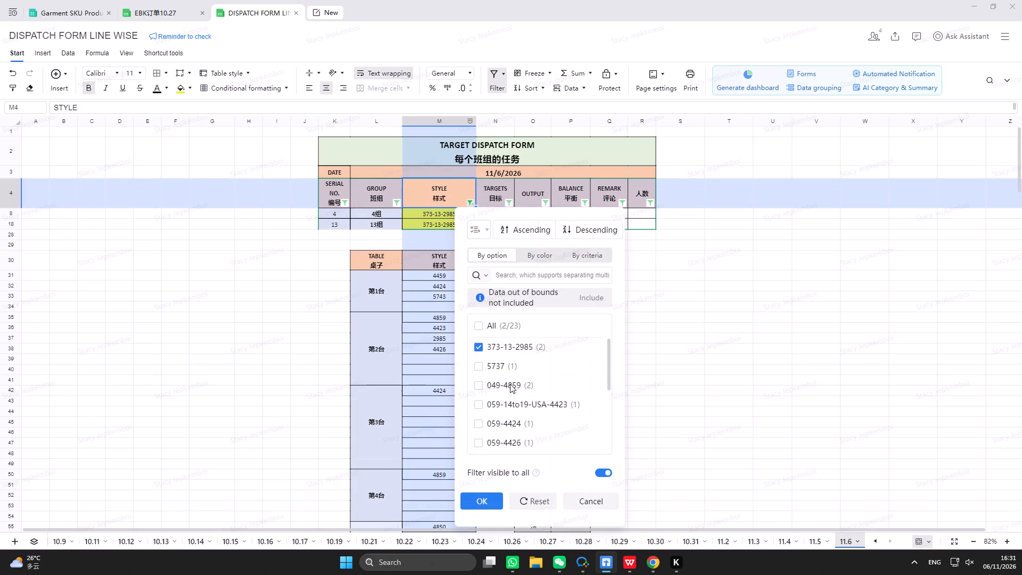
pyautogui.click(471, 203)
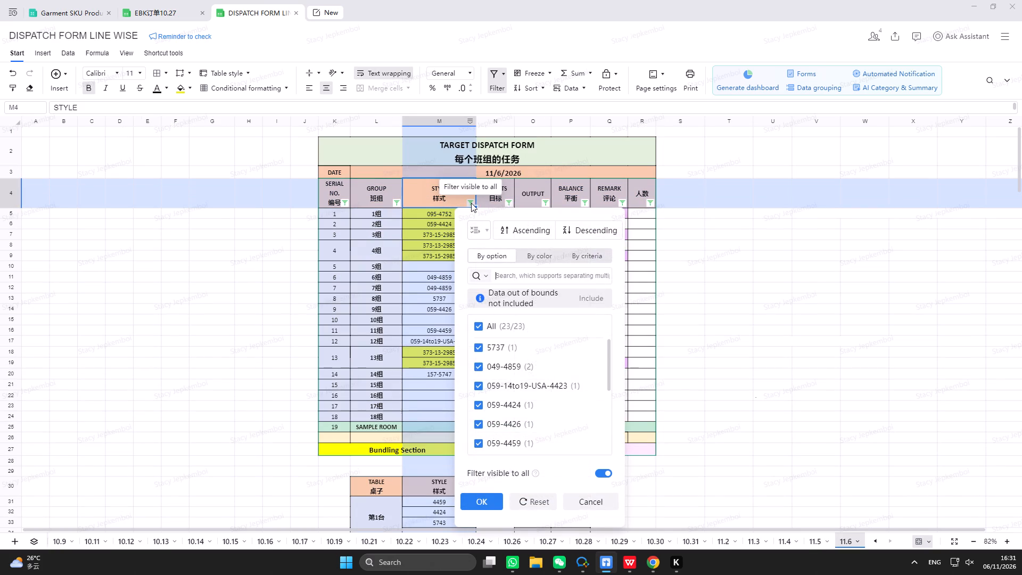
pyautogui.write('4859')
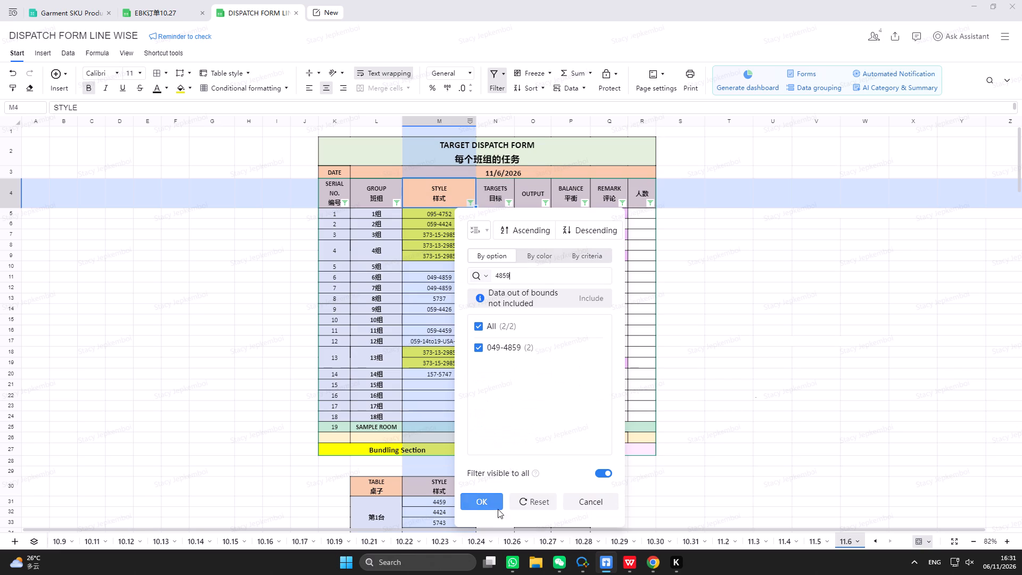
pyautogui.click(496, 506)
pyautogui.moveTo(434, 212); pyautogui.dragTo(436, 221)
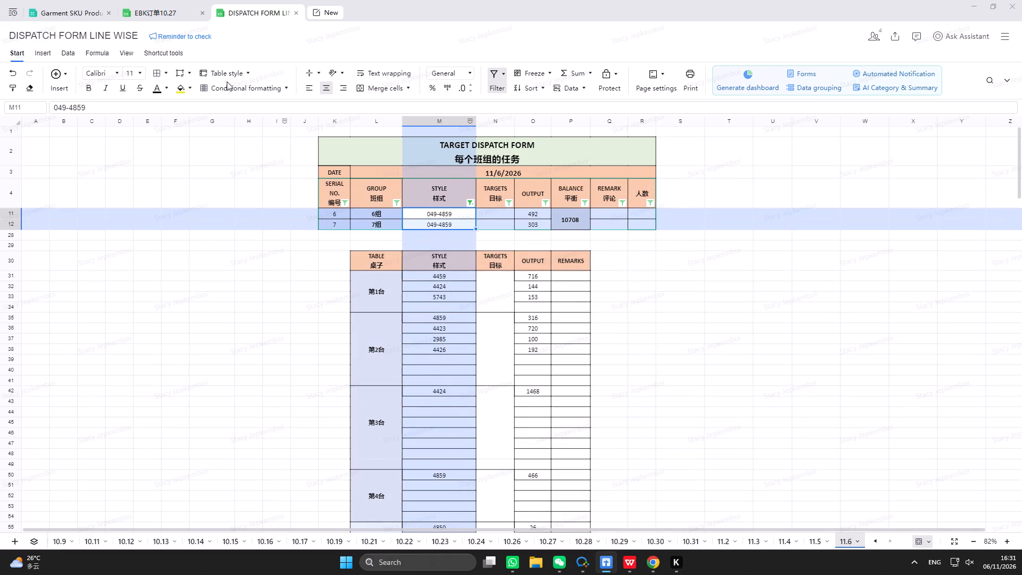
pyautogui.click(181, 88)
# In the EBK订单10.27 planning sheet, replace the EB PO filter with 4859.
pyautogui.click(162, 14)
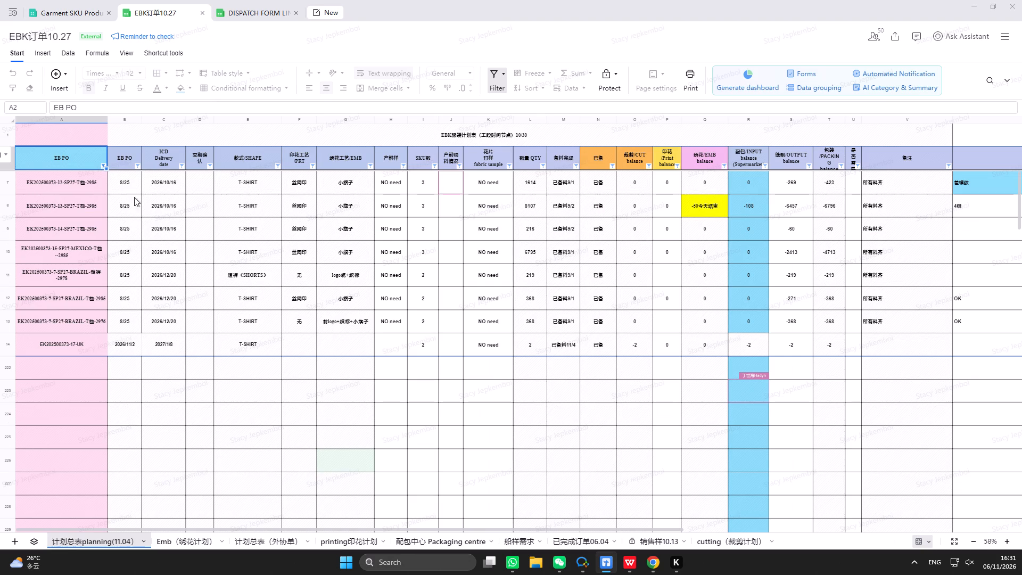
pyautogui.click(103, 165)
pyautogui.write('4859')
pyautogui.click(110, 455)
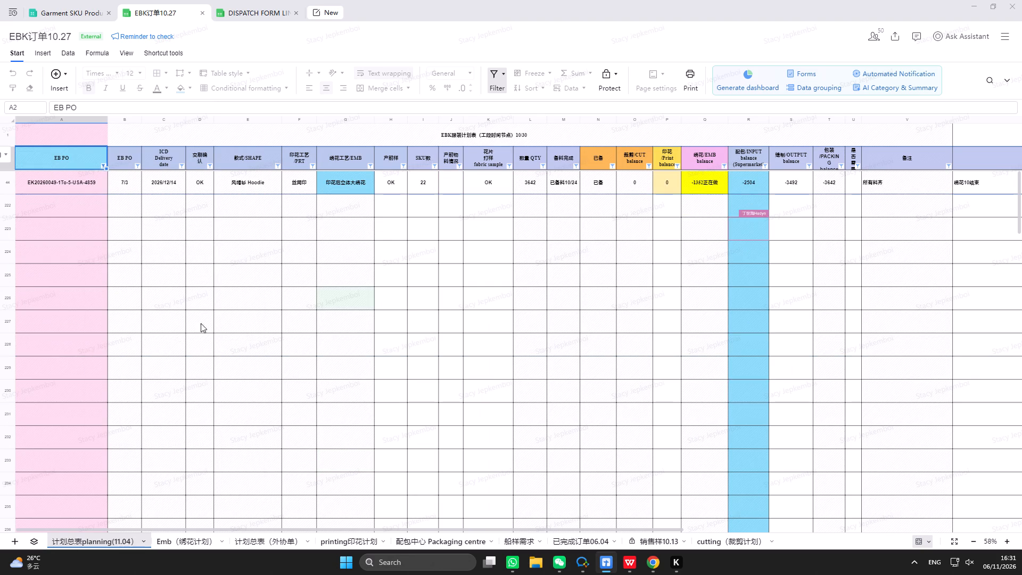
pyautogui.scroll(4, 208, 282)
# Total the 6组 and 7组 outputs in the dispatch form and append +795 to the 4859 order's INPUT balance formula in EBK订单10.27.
pyautogui.click(250, 8)
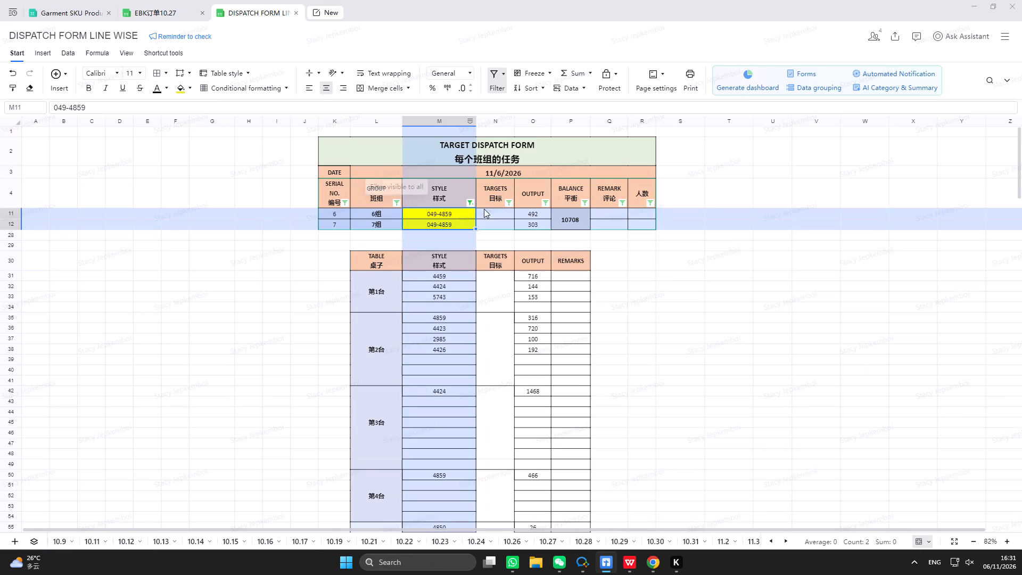
pyautogui.moveTo(530, 213); pyautogui.dragTo(531, 223)
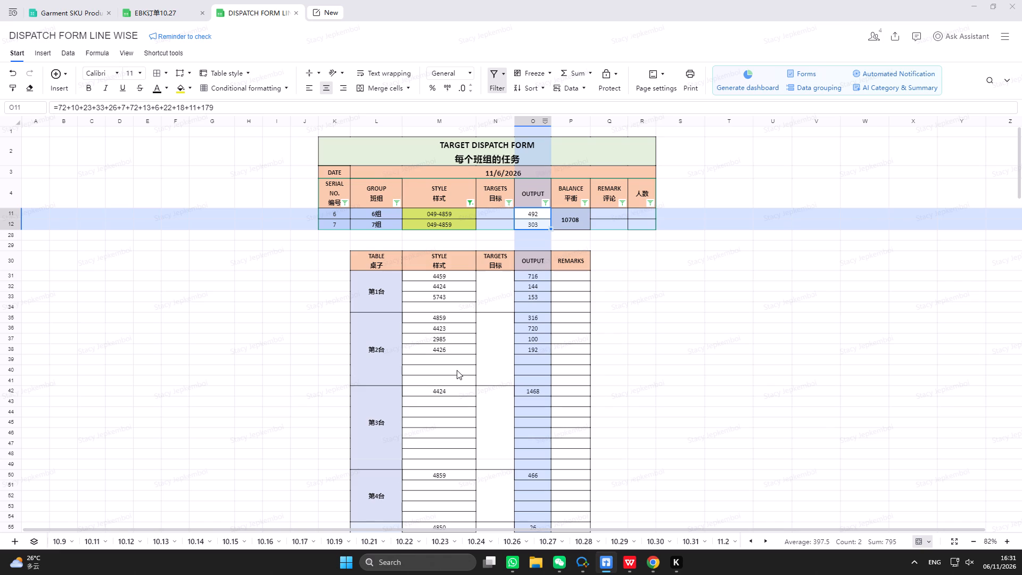
pyautogui.click(169, 14)
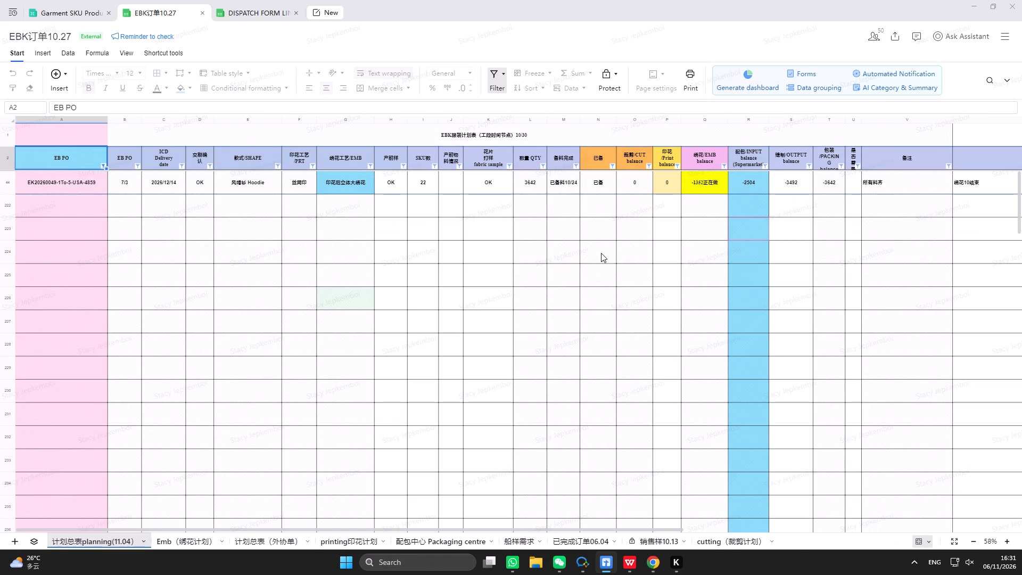
pyautogui.click(243, 15)
pyautogui.click(158, 17)
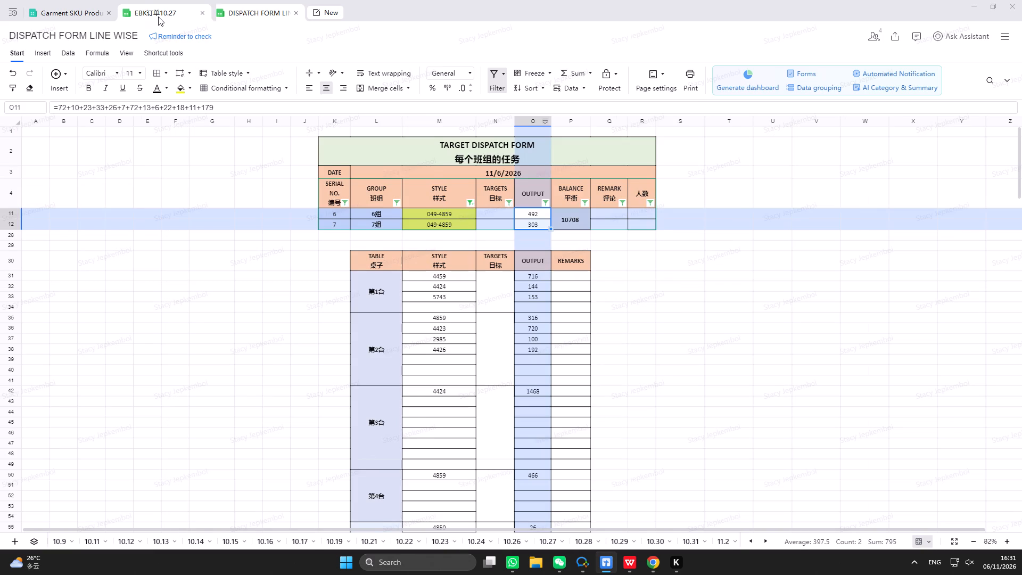
pyautogui.click(740, 187)
pyautogui.click(687, 107)
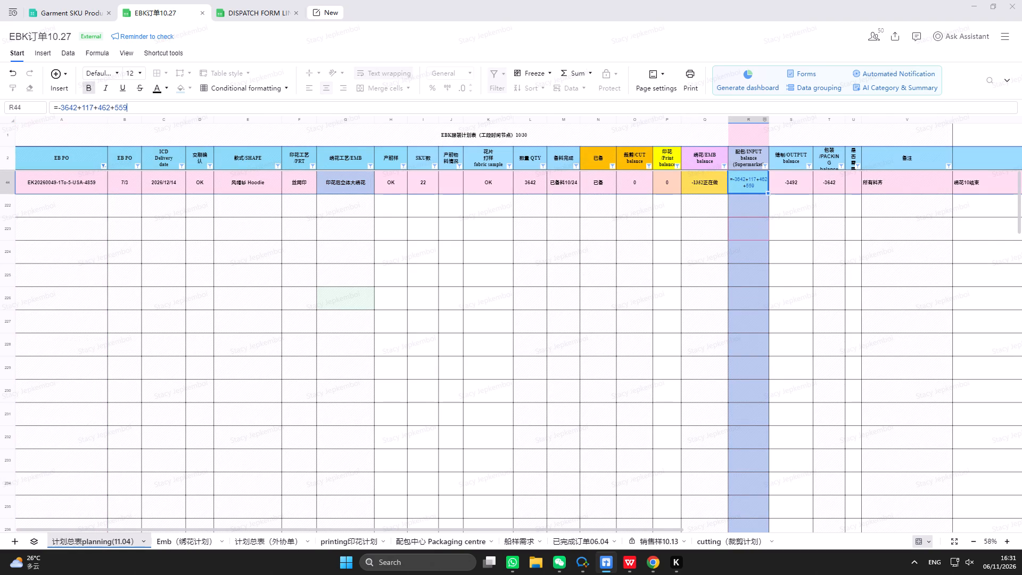
pyautogui.write('+795')
pyautogui.press('Return')
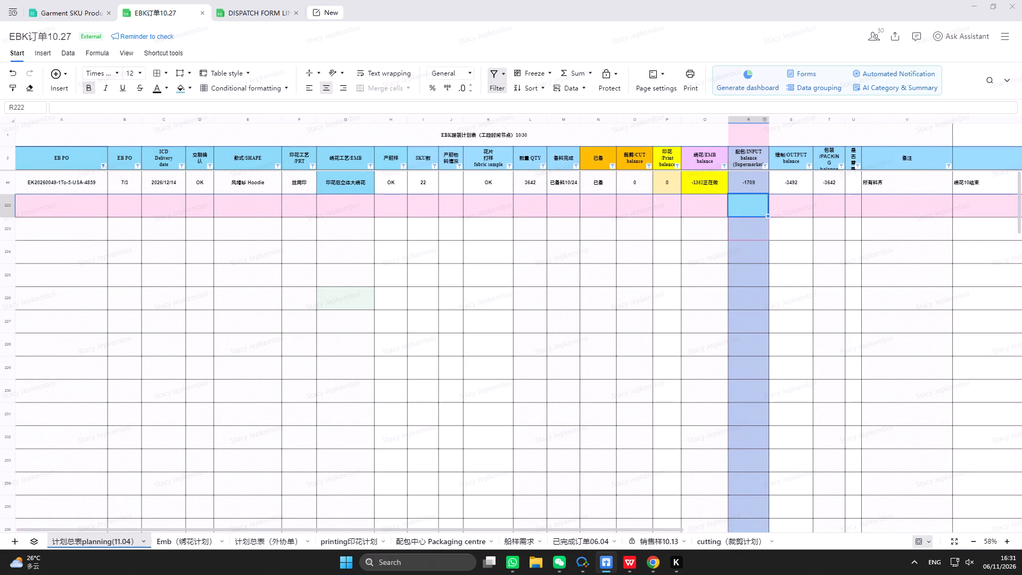
# In the dispatch form, reset the STYLE filter and filter it for 5737.
pyautogui.click(259, 13)
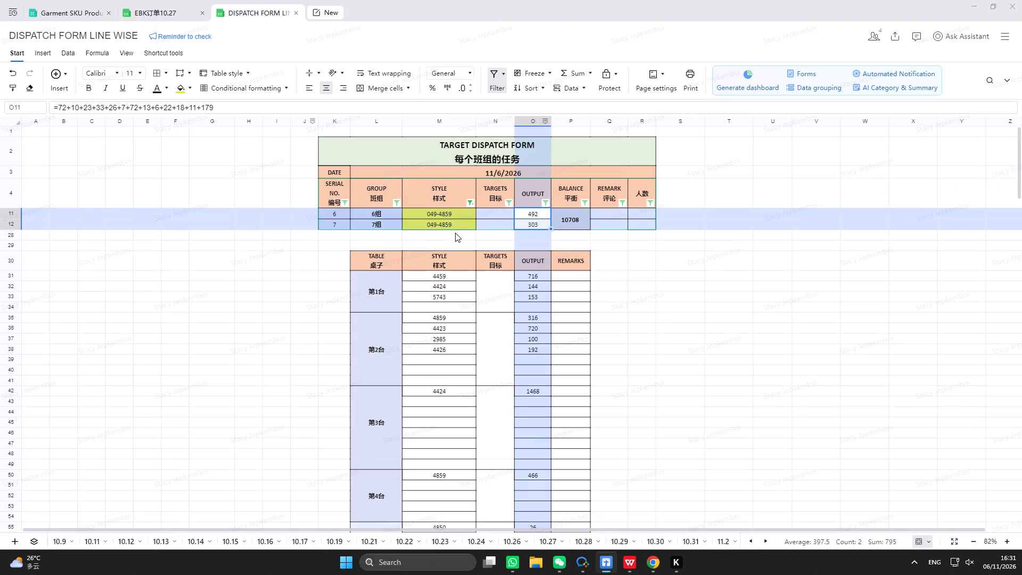
pyautogui.click(471, 203)
pyautogui.click(536, 498)
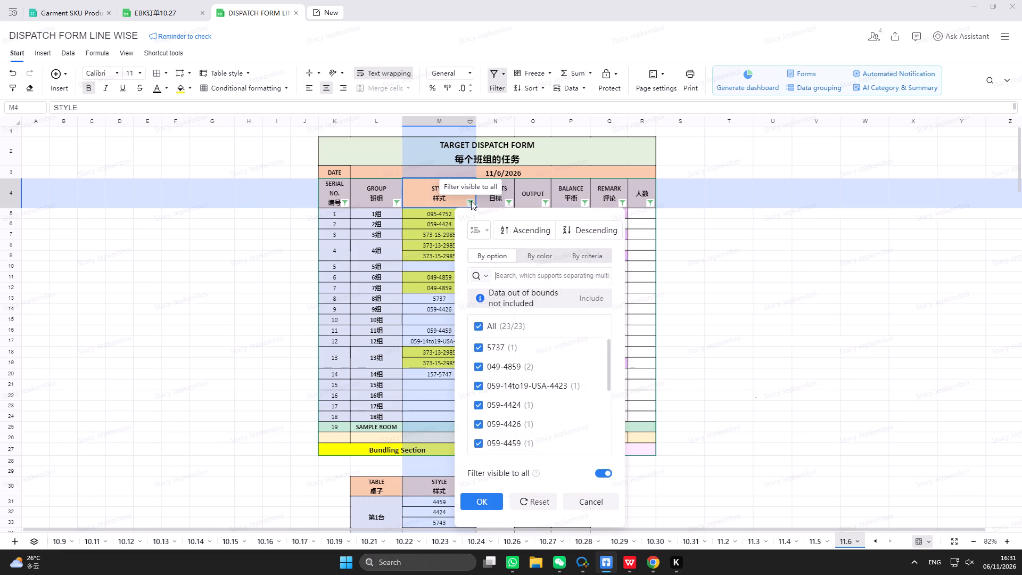
pyautogui.write('5737')
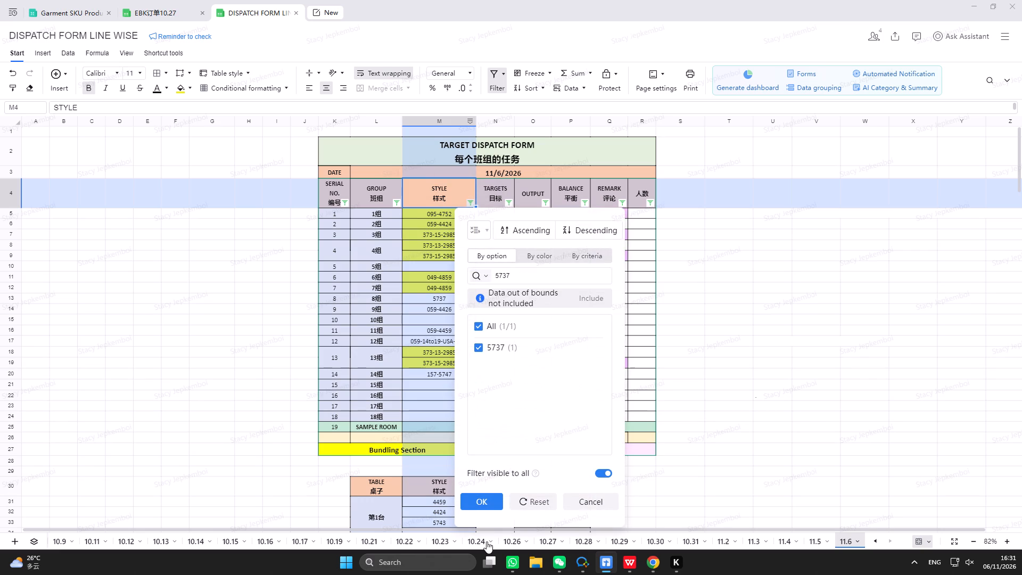
pyautogui.click(479, 503)
# In the EBK订单10.27 planning sheet, replace the EB PO filter with 5737.
pyautogui.click(180, 11)
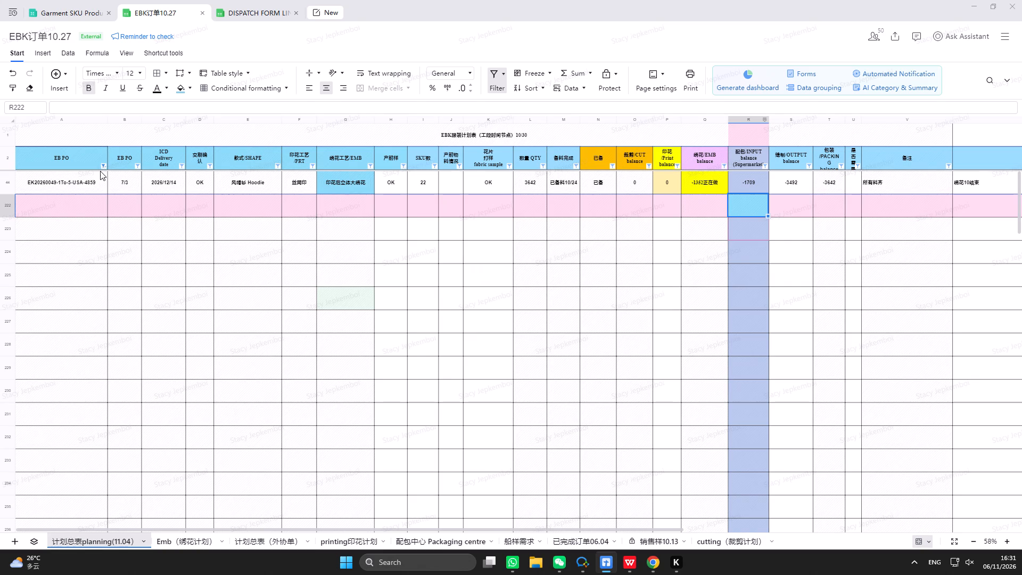
pyautogui.click(105, 166)
pyautogui.write('5737')
pyautogui.click(128, 464)
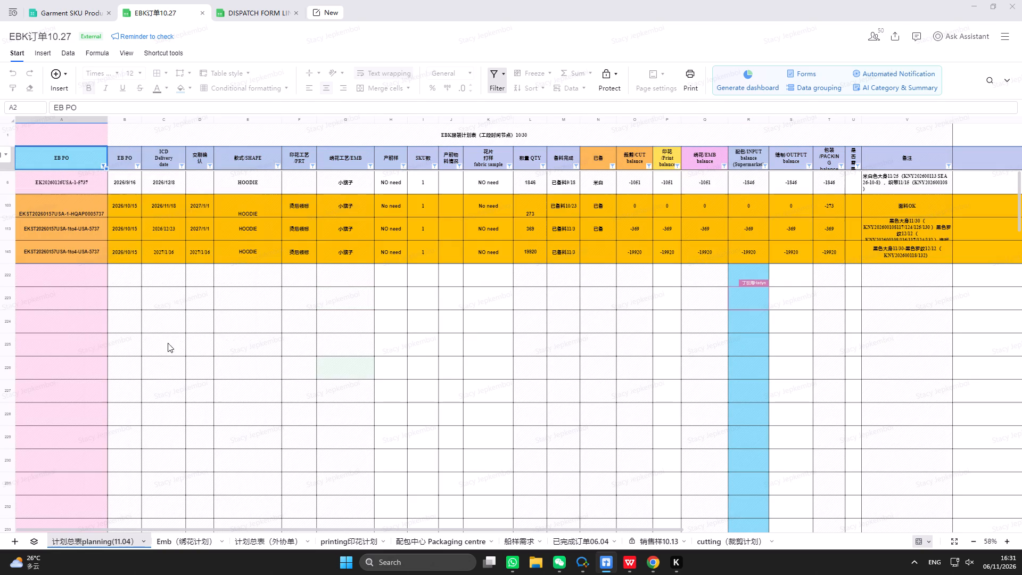
pyautogui.scroll(4, 172, 300)
# In the dispatch form, change the 8组 style to 126-5737.
pyautogui.click(254, 17)
pyautogui.click(426, 212)
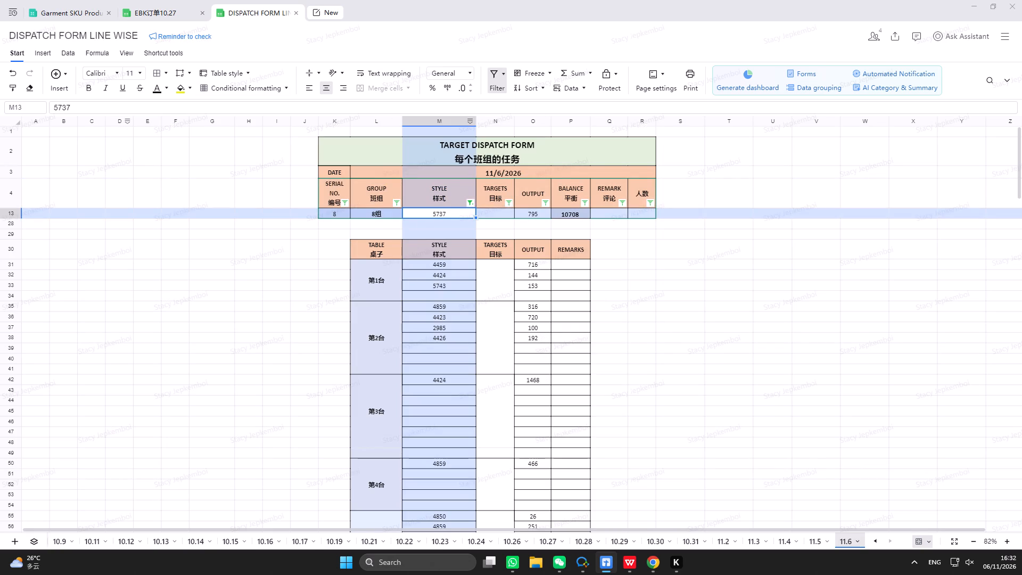
pyautogui.click(49, 109)
pyautogui.write('126-')
pyautogui.press('Return')
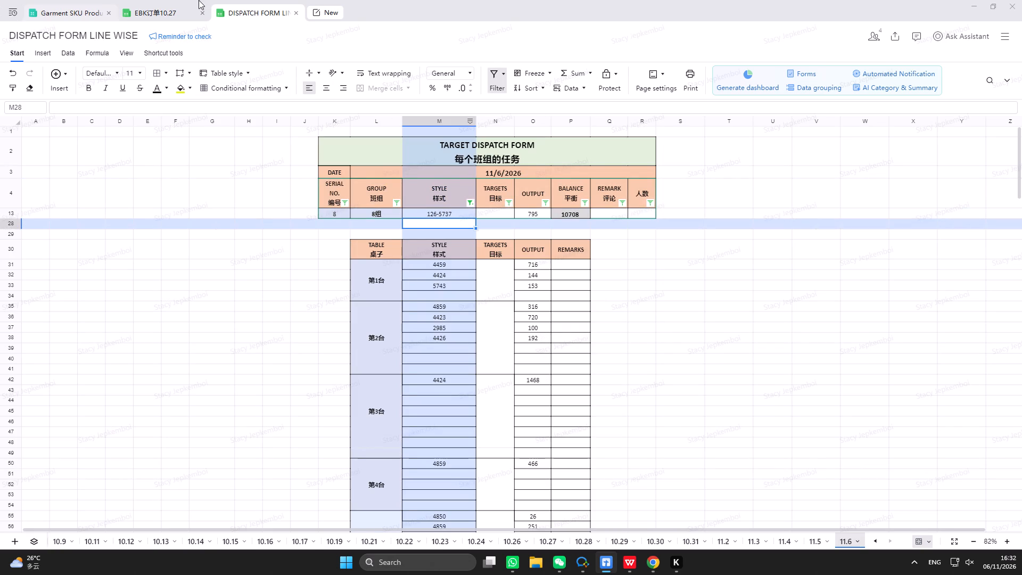
# In EBK订单10.27, make the INPUT balance of order EK20260126USA-1-5737 the formula =-1846+795.
pyautogui.click(183, 10)
pyautogui.click(753, 183)
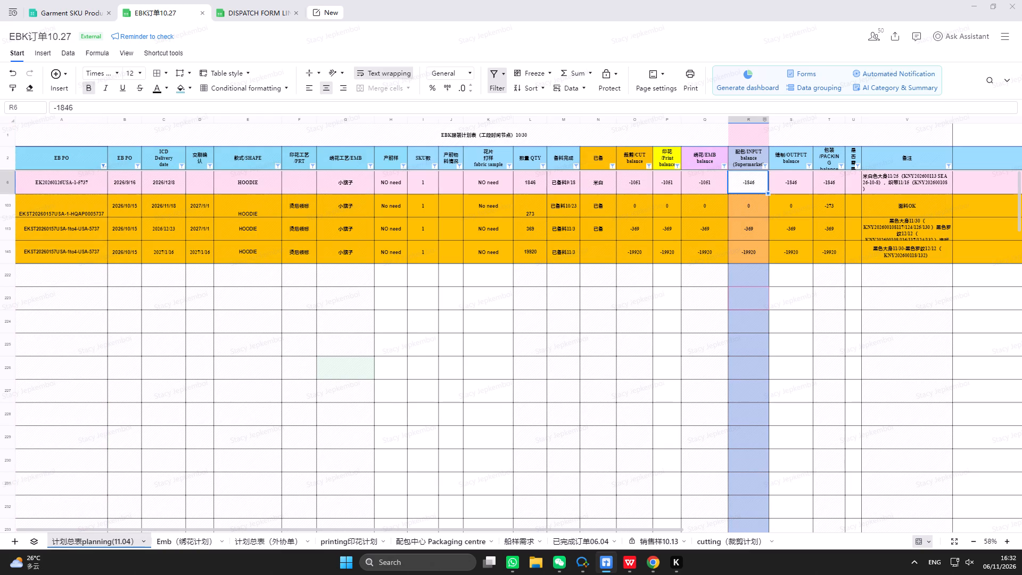
pyautogui.click(675, 106)
pyautogui.write('+795')
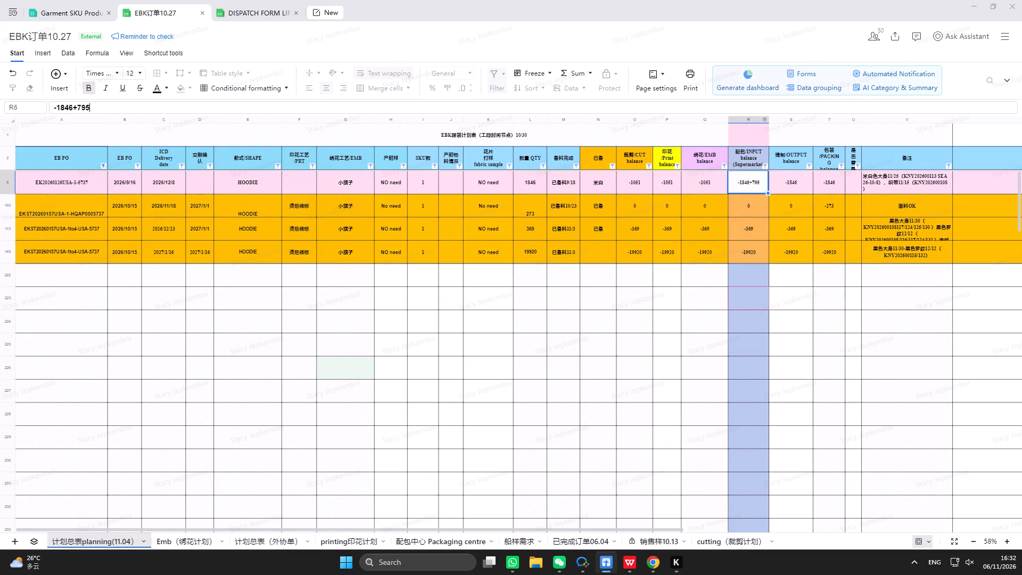
pyautogui.press('Return')
pyautogui.click(755, 188)
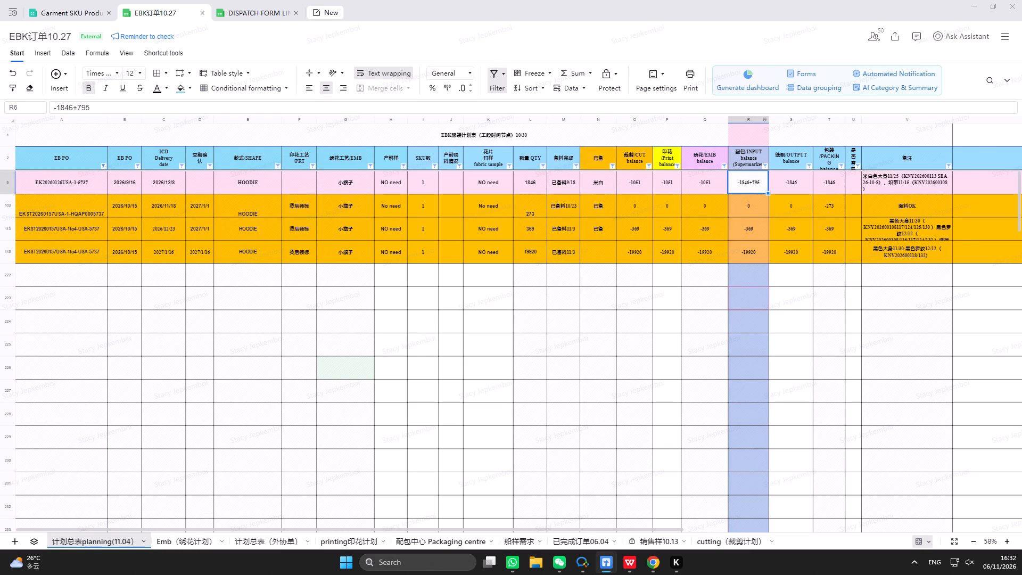
pyautogui.click(50, 105)
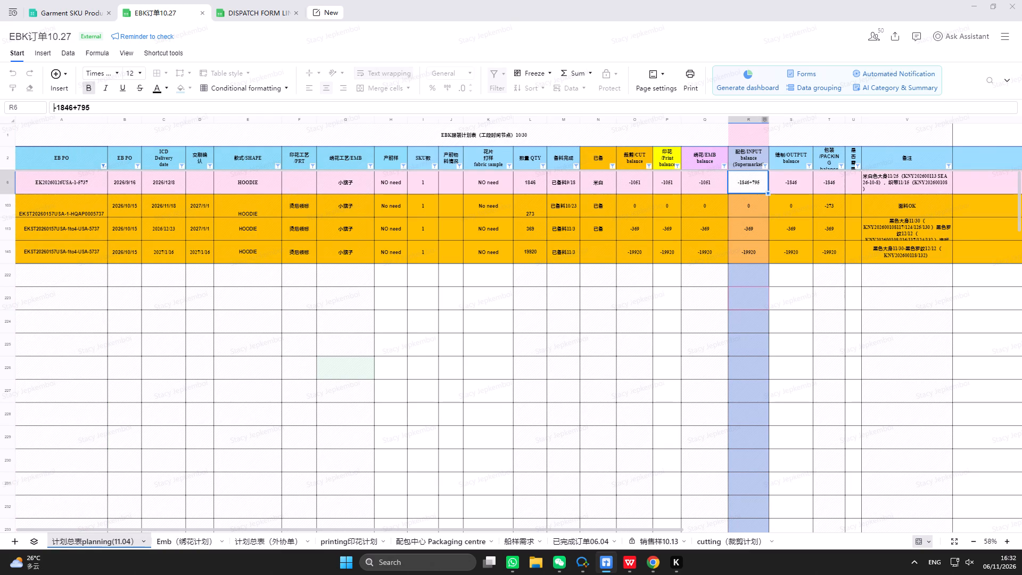
pyautogui.press('=')
pyautogui.press('Return')
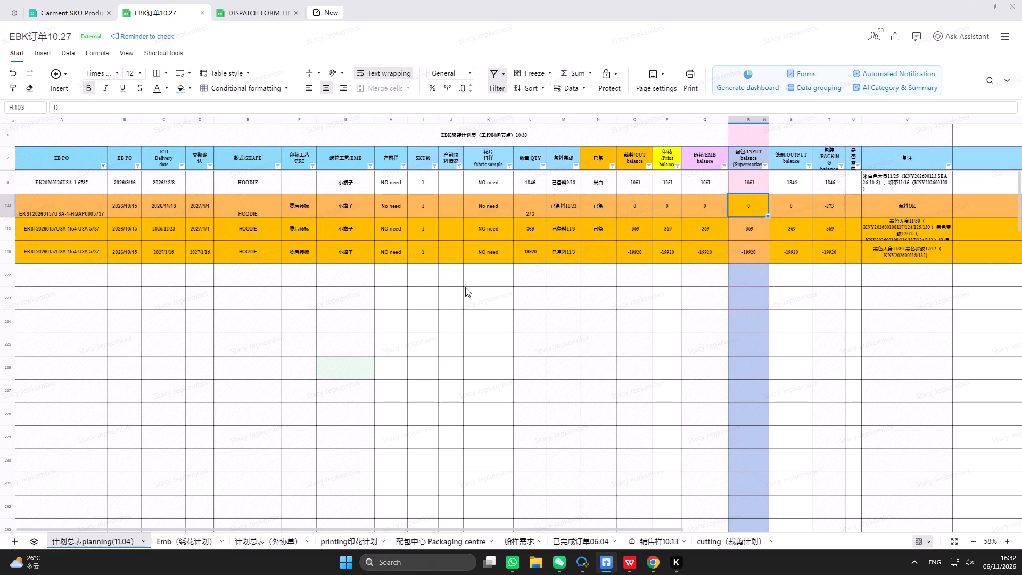
# In the dispatch form, fill the 8组 style cell 126-5737 yellow.
pyautogui.click(277, 7)
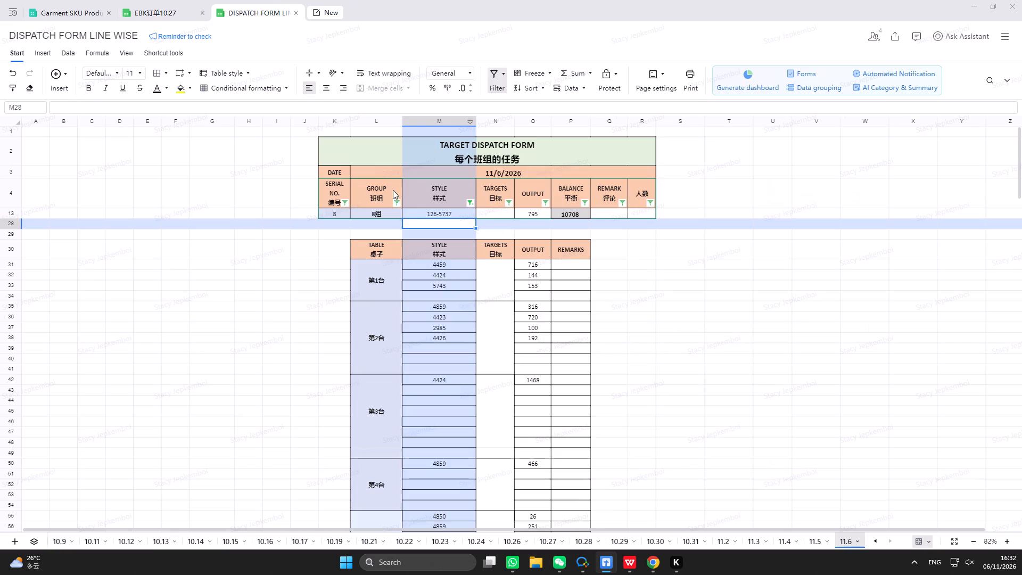
pyautogui.click(453, 210)
pyautogui.click(179, 88)
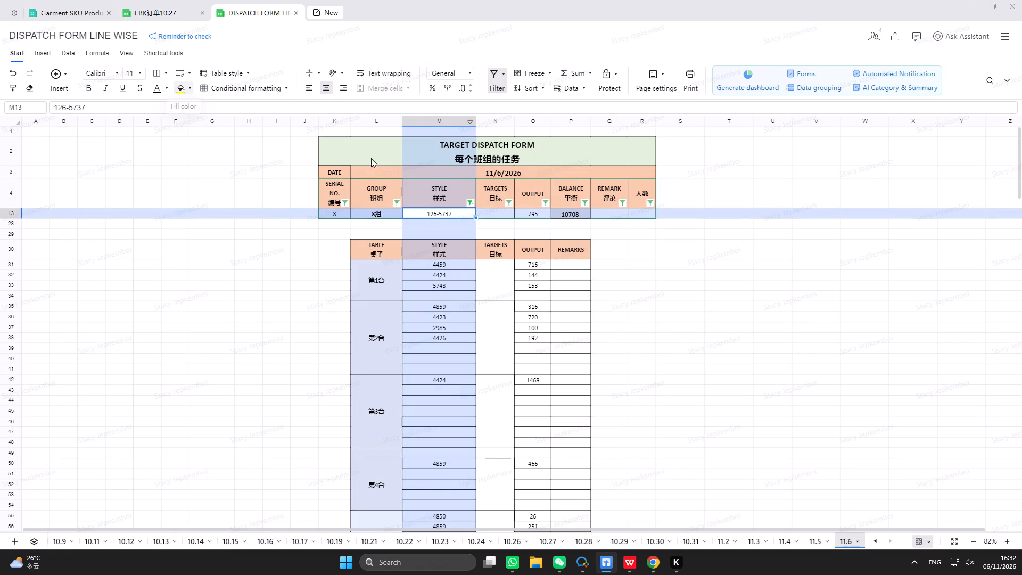
# Reset the dispatch form's STYLE filter and filter it for 4426.
pyautogui.click(472, 200)
pyautogui.click(538, 498)
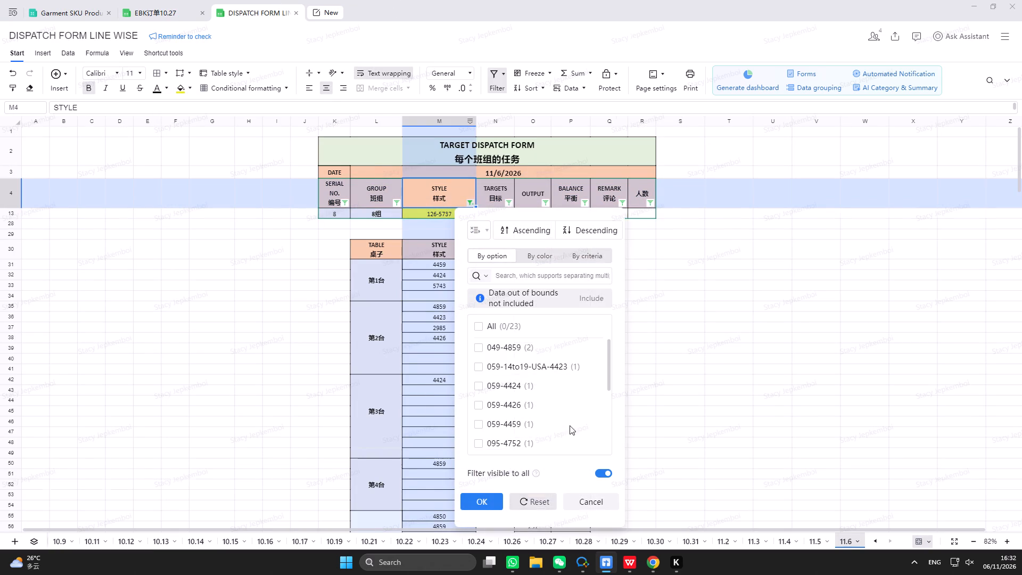
pyautogui.click(467, 203)
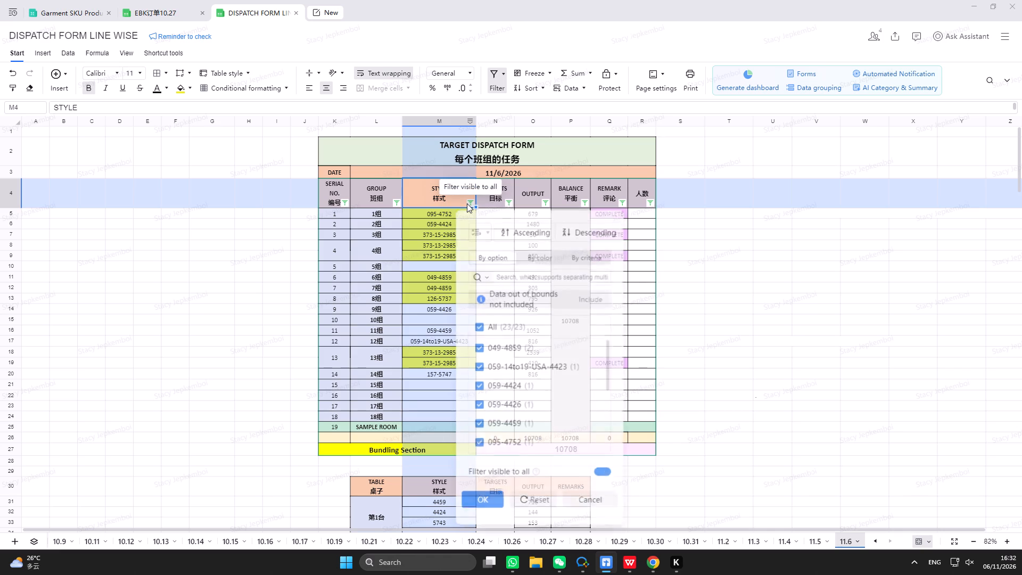
pyautogui.write('4426')
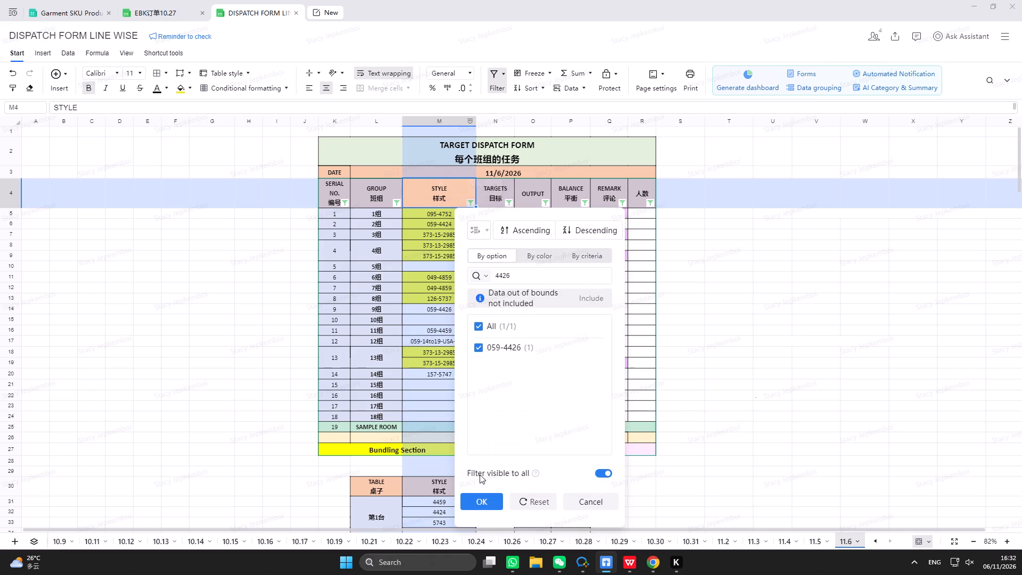
pyautogui.click(481, 494)
# Filter the EB PO column in EBK订单10.27 for 4426 and check 9组's output in the dispatch form.
pyautogui.click(147, 19)
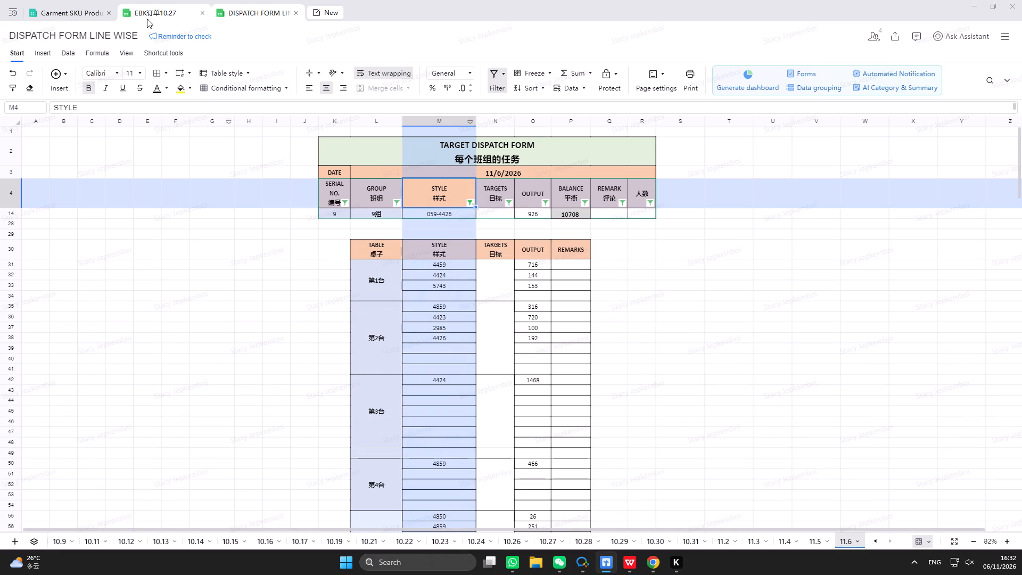
pyautogui.click(104, 167)
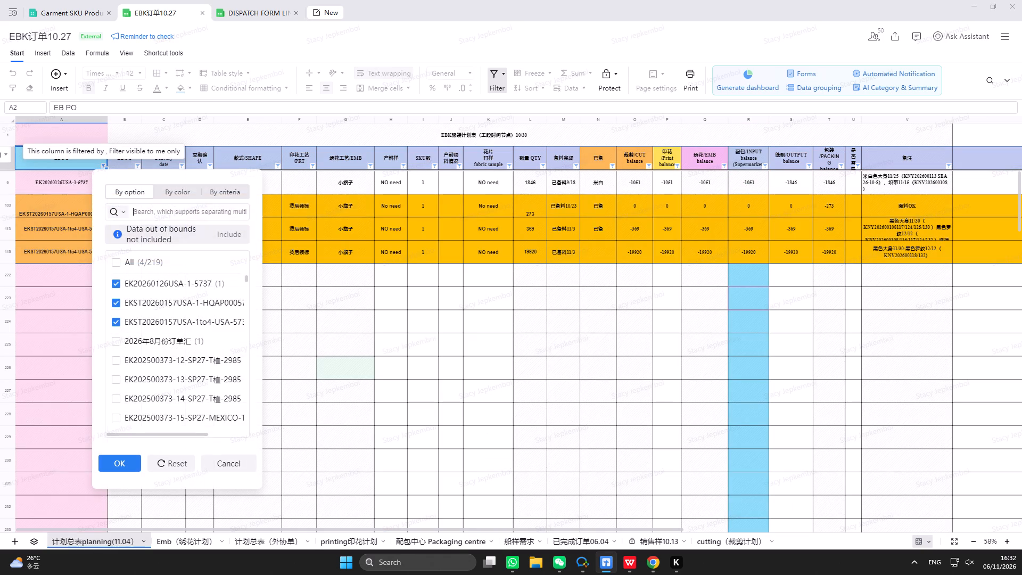
pyautogui.write('4426')
pyautogui.click(121, 465)
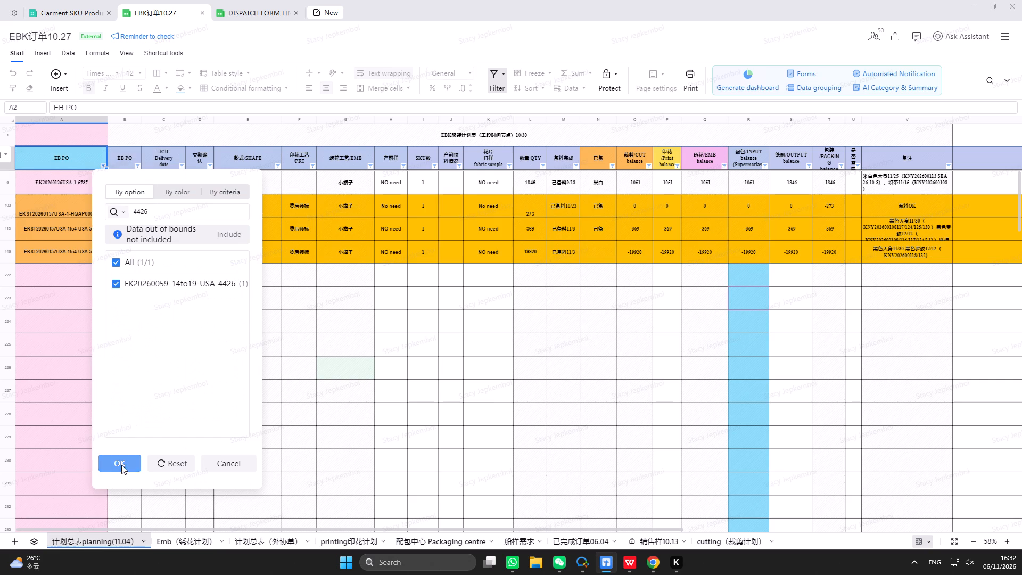
pyautogui.scroll(4, 176, 284)
pyautogui.click(249, 12)
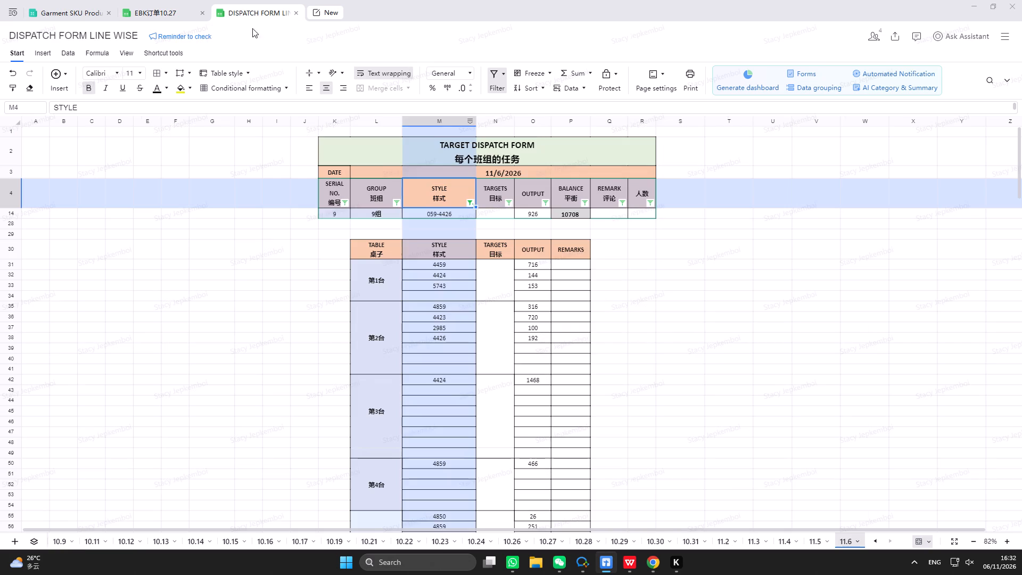
pyautogui.click(149, 6)
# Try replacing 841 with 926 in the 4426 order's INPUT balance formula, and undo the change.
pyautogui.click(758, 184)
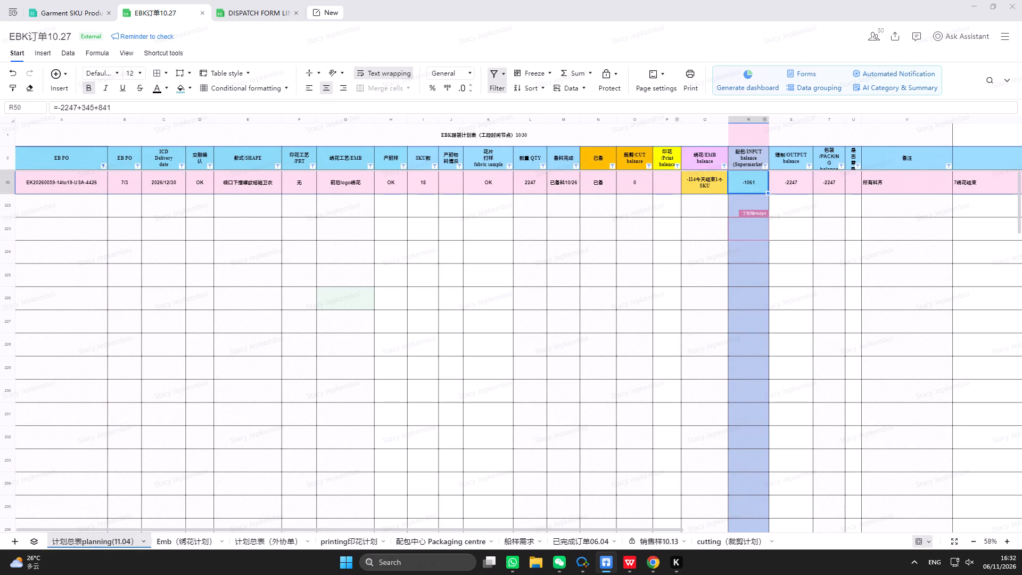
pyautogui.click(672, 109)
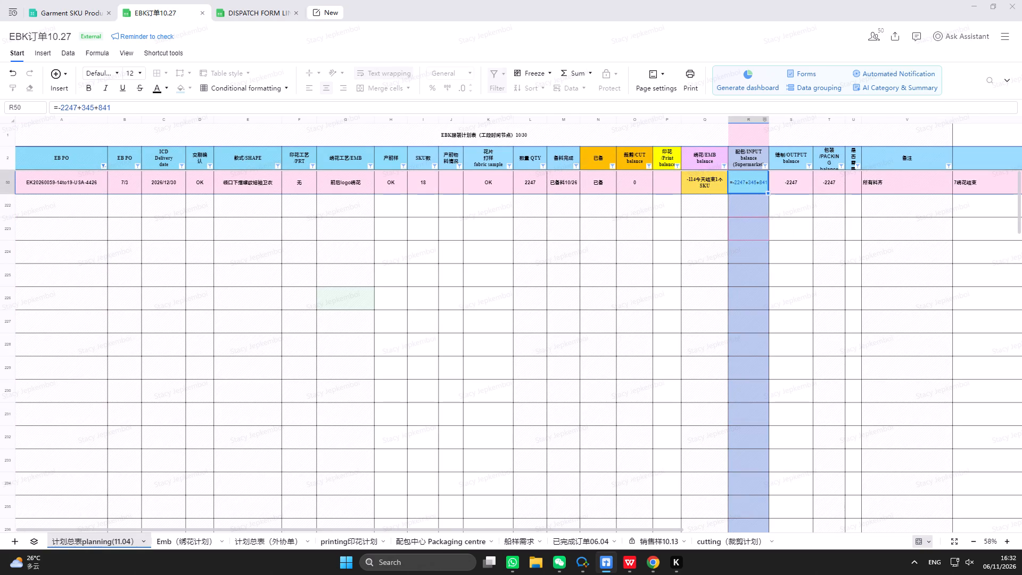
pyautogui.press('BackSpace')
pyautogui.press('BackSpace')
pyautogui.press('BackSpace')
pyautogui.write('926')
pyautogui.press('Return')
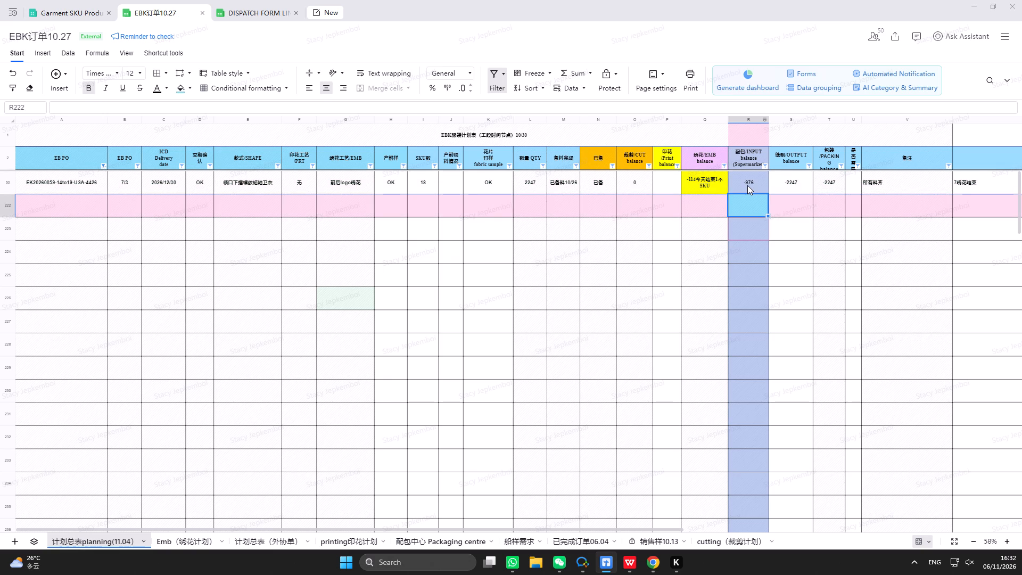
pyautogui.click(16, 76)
# Append +926 to the 4426 order's INPUT balance formula.
pyautogui.click(155, 105)
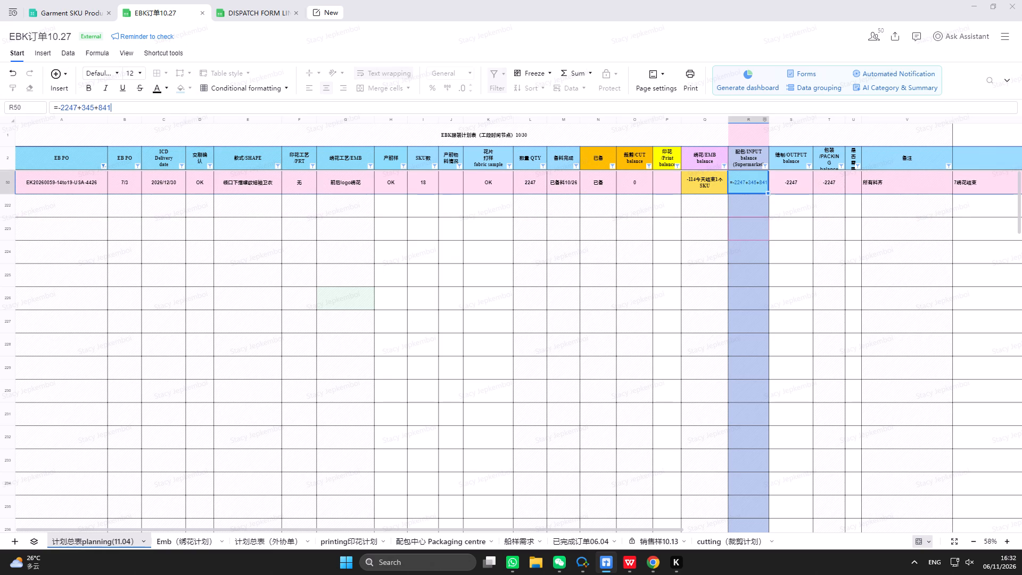
pyautogui.write('+9')
pyautogui.write('26')
pyautogui.press('Return')
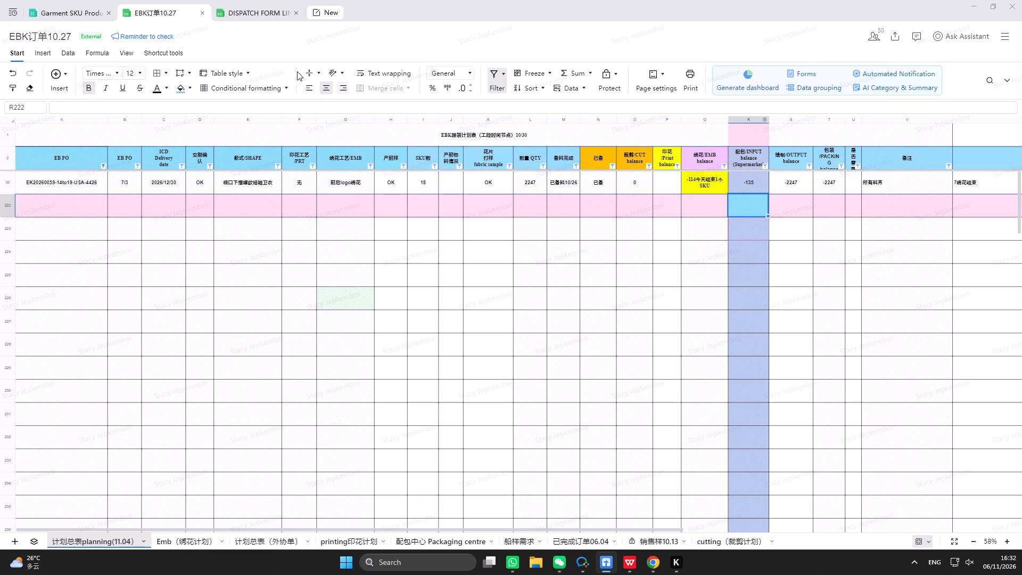
# Highlight 9组's style cell 059-4426 yellow in the dispatch form.
pyautogui.click(246, 13)
pyautogui.click(459, 214)
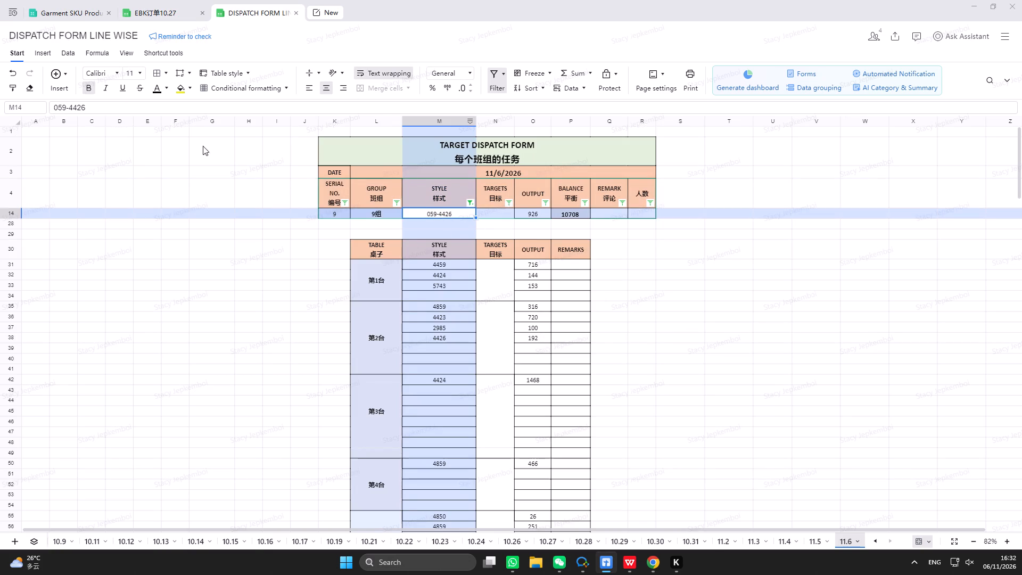
pyautogui.click(180, 89)
# Reset the dispatch form's STYLE filter, filter it for 4459, and highlight 11组's style cell yellow.
pyautogui.click(474, 203)
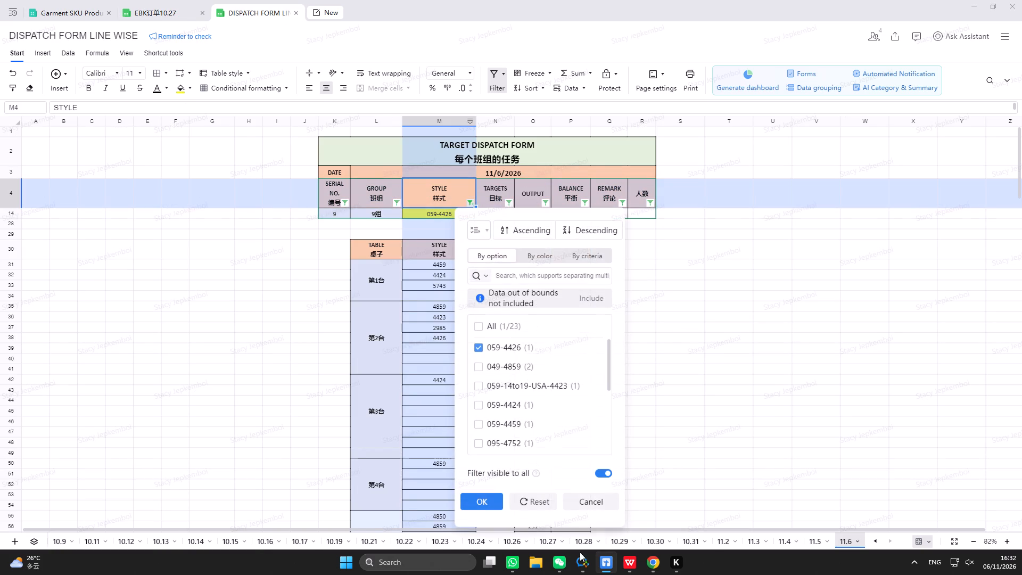
pyautogui.click(540, 499)
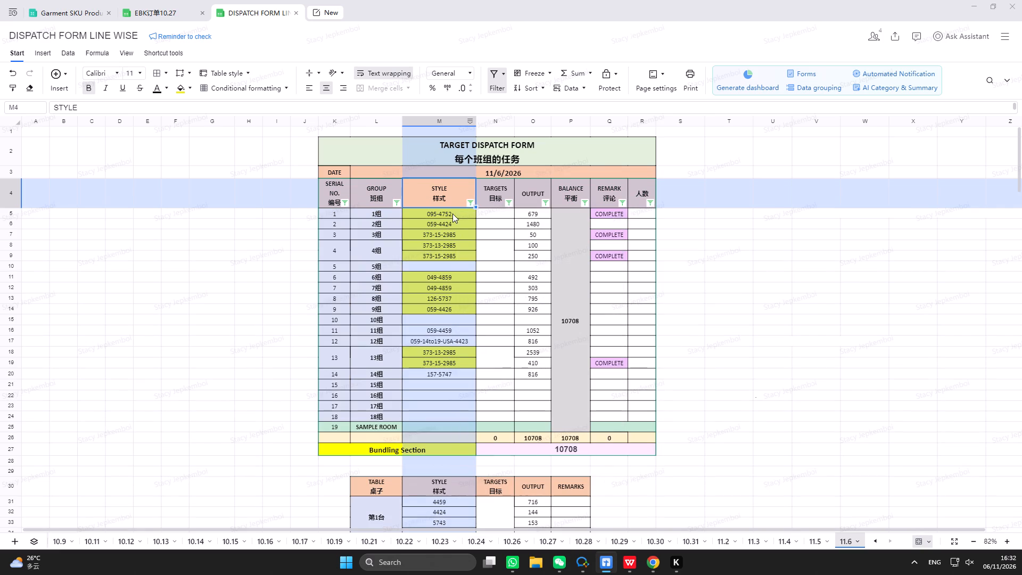
pyautogui.click(471, 205)
pyautogui.write('4459')
pyautogui.click(494, 502)
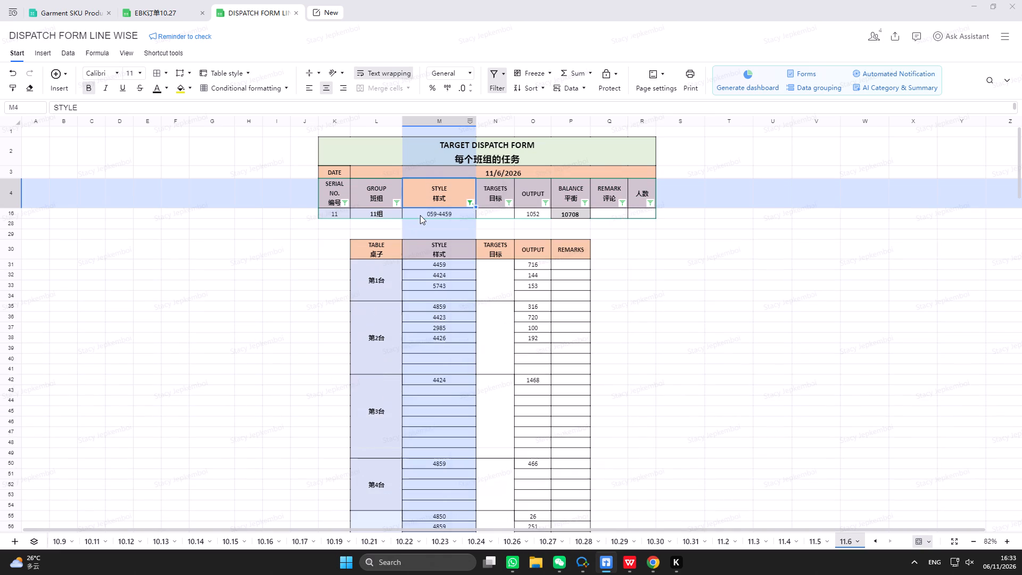
pyautogui.click(420, 214)
pyautogui.click(181, 91)
# Filter the EB PO column in EBK订单10.27 for 4459 and compare its INPUT balance with 11组's output in the dispatch form.
pyautogui.click(163, 6)
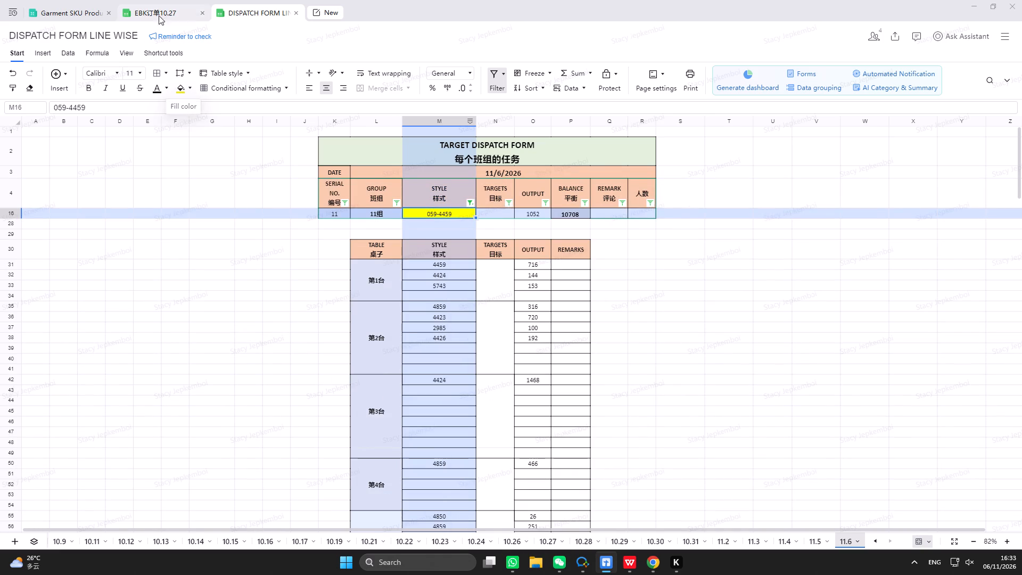
pyautogui.click(104, 166)
pyautogui.write('4459')
pyautogui.click(127, 472)
pyautogui.click(127, 464)
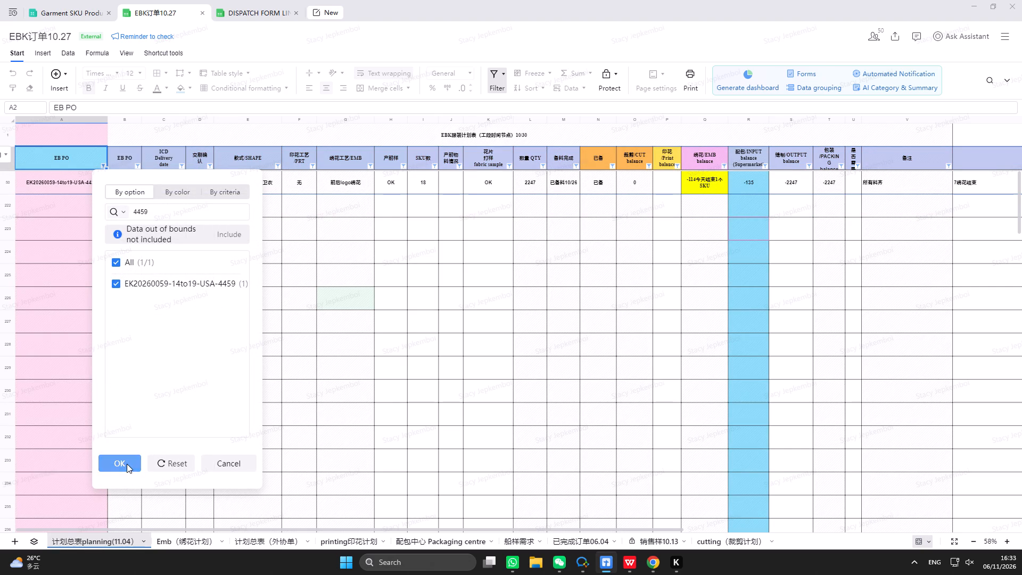
pyautogui.click(245, 11)
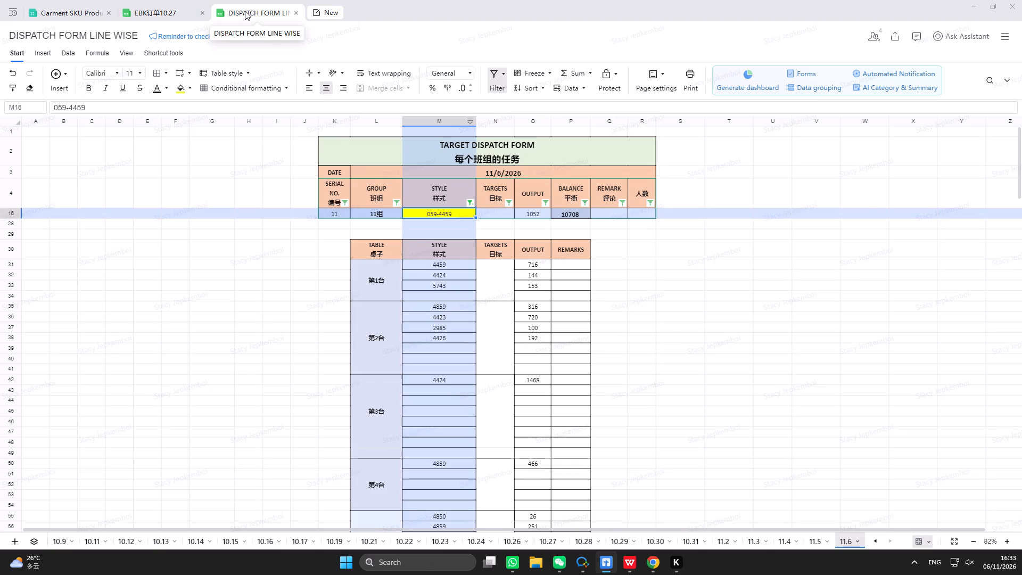
pyautogui.click(470, 201)
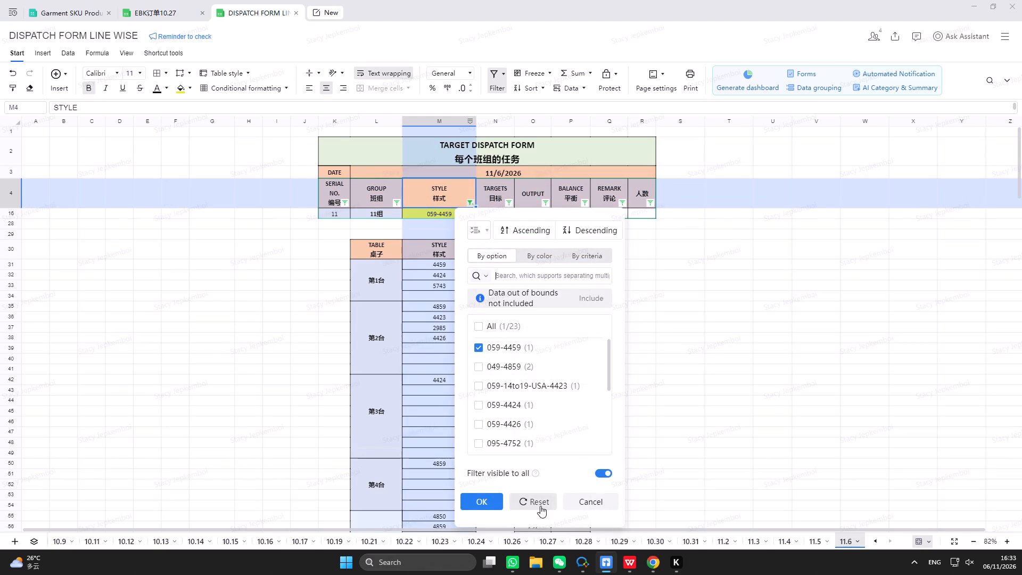
pyautogui.moveTo(848, 340); pyautogui.dragTo(839, 333)
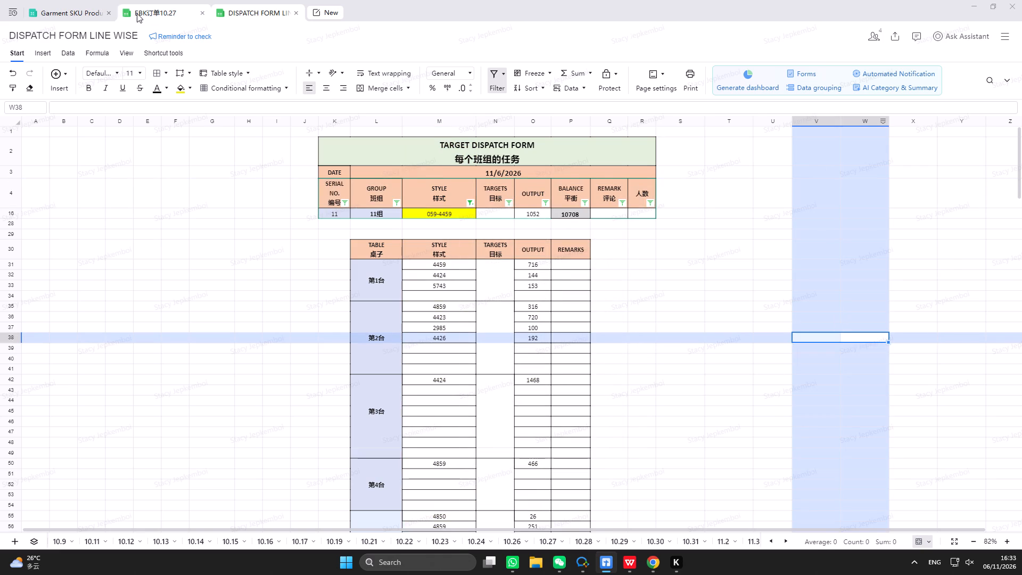
pyautogui.click(137, 13)
pyautogui.click(752, 183)
pyautogui.click(257, 12)
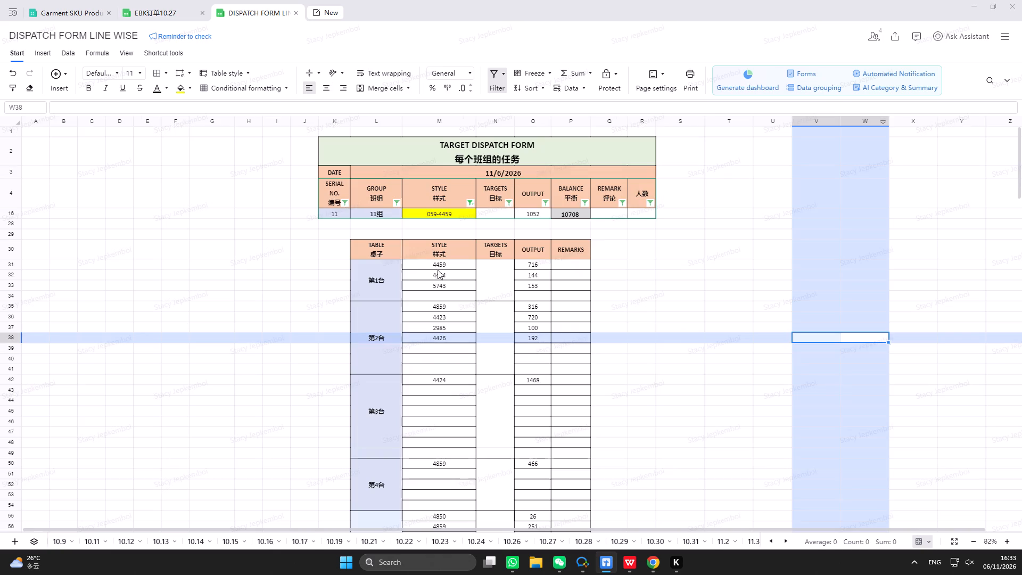
# Reset the dispatch form's STYLE filter, filter it for 4423, and highlight 12组's style cell yellow.
pyautogui.click(469, 203)
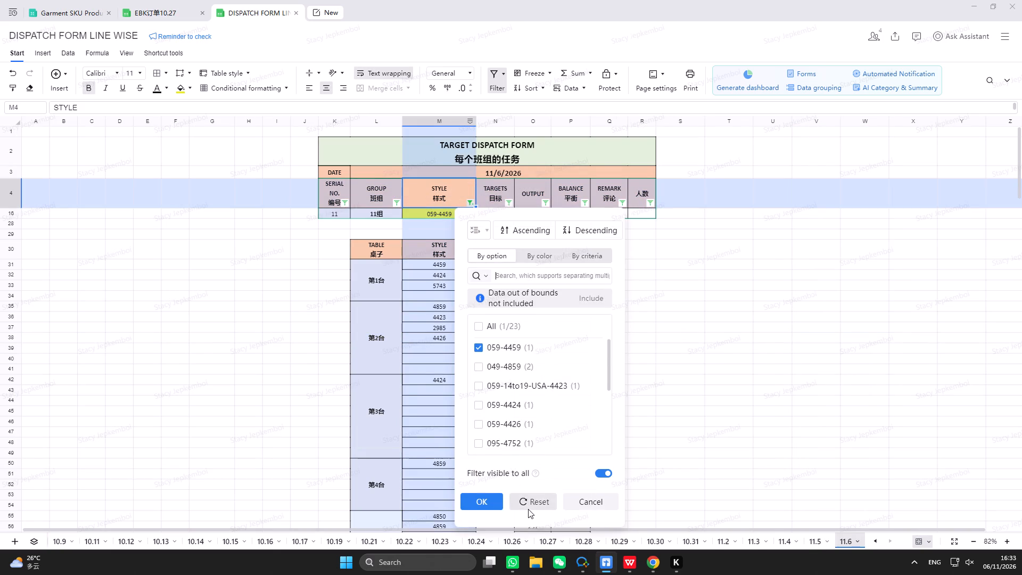
pyautogui.click(528, 508)
pyautogui.click(537, 501)
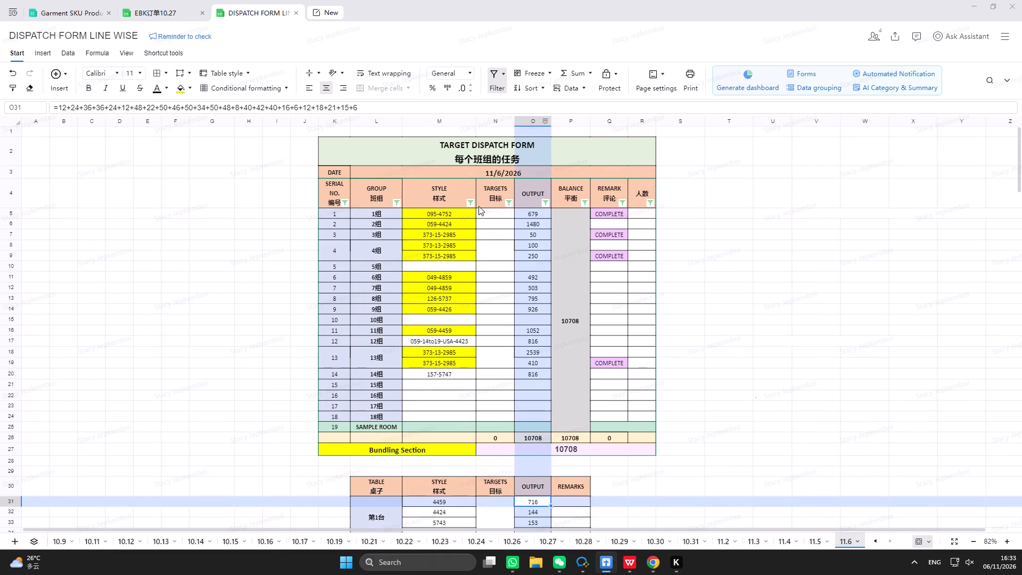
pyautogui.click(472, 204)
pyautogui.write('4423')
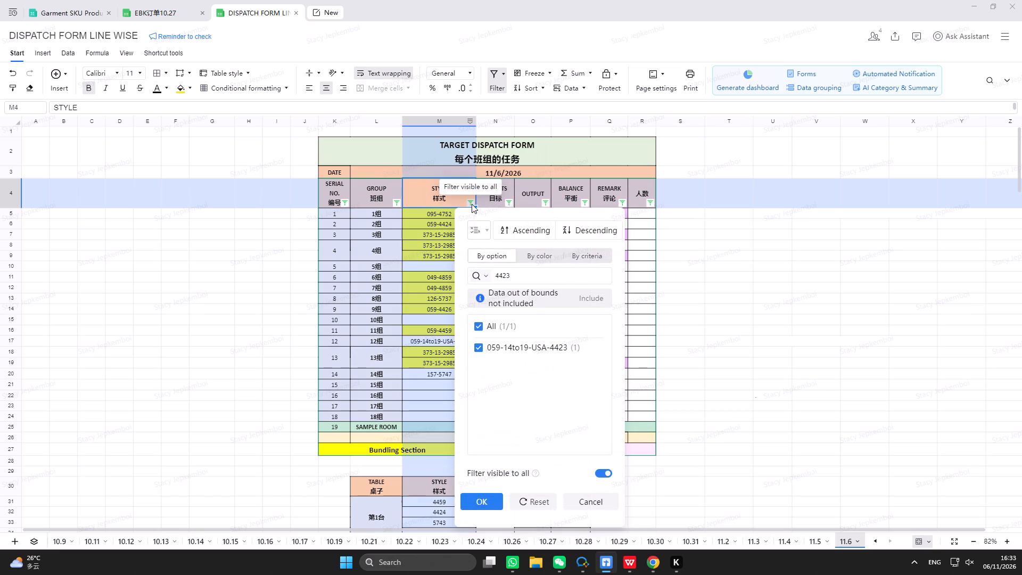
pyautogui.click(483, 507)
pyautogui.click(458, 210)
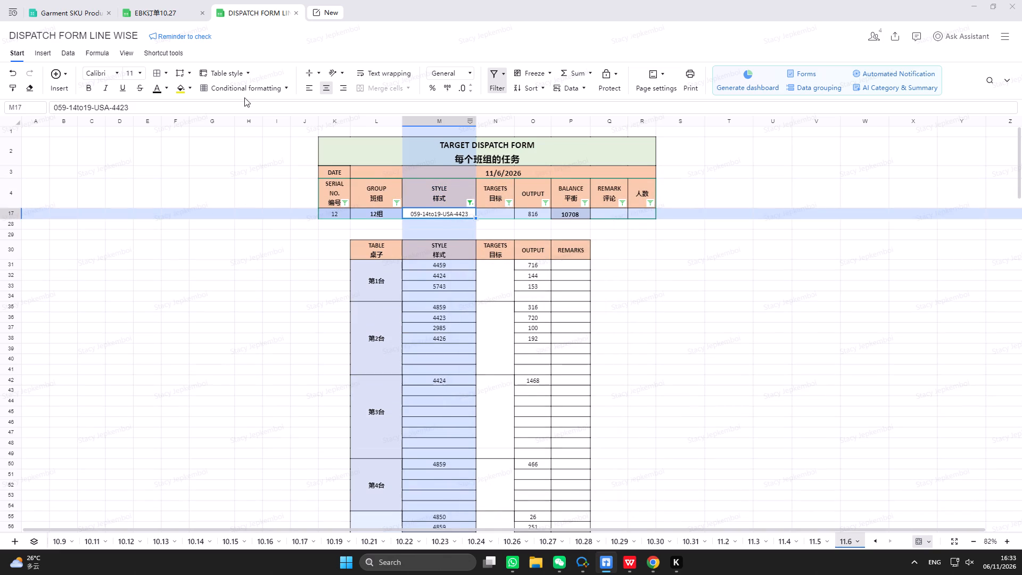
pyautogui.click(178, 89)
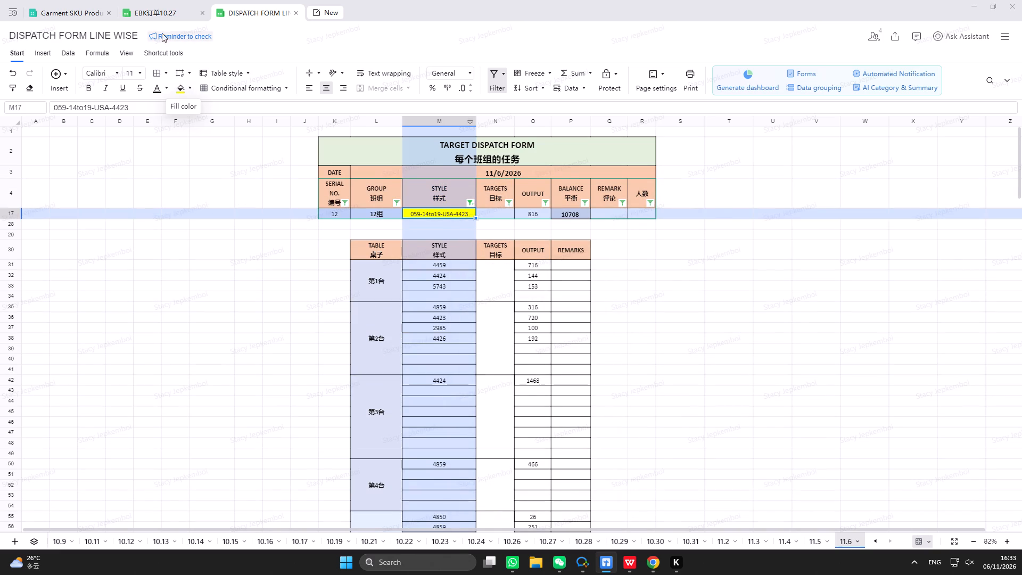
# Filter the EB PO column in EBK订单10.27 for 4423 and check 12组's output in the dispatch form.
pyautogui.click(159, 18)
pyautogui.click(104, 168)
pyautogui.write('4423')
pyautogui.click(125, 458)
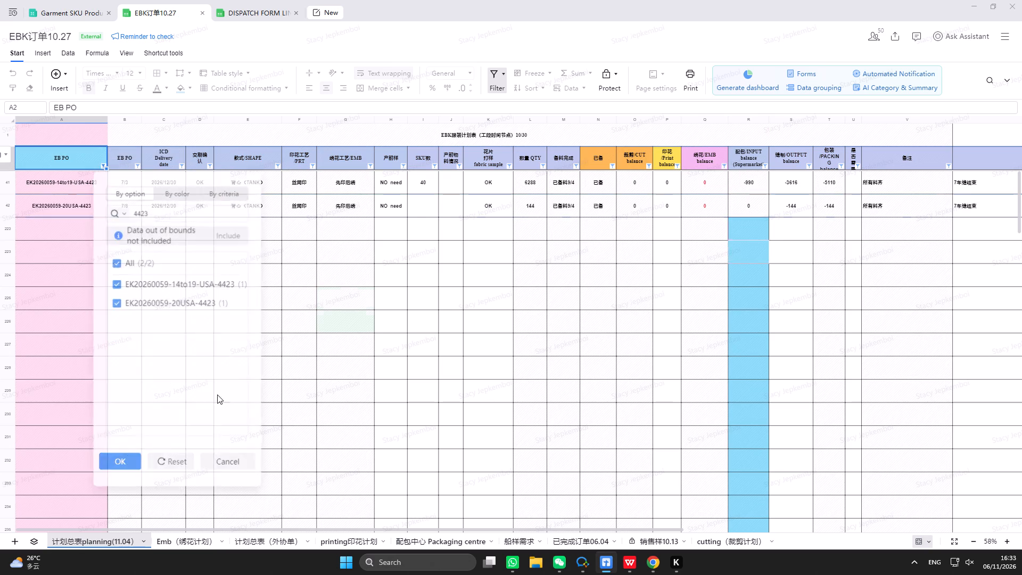
pyautogui.scroll(4, 273, 323)
pyautogui.click(257, 11)
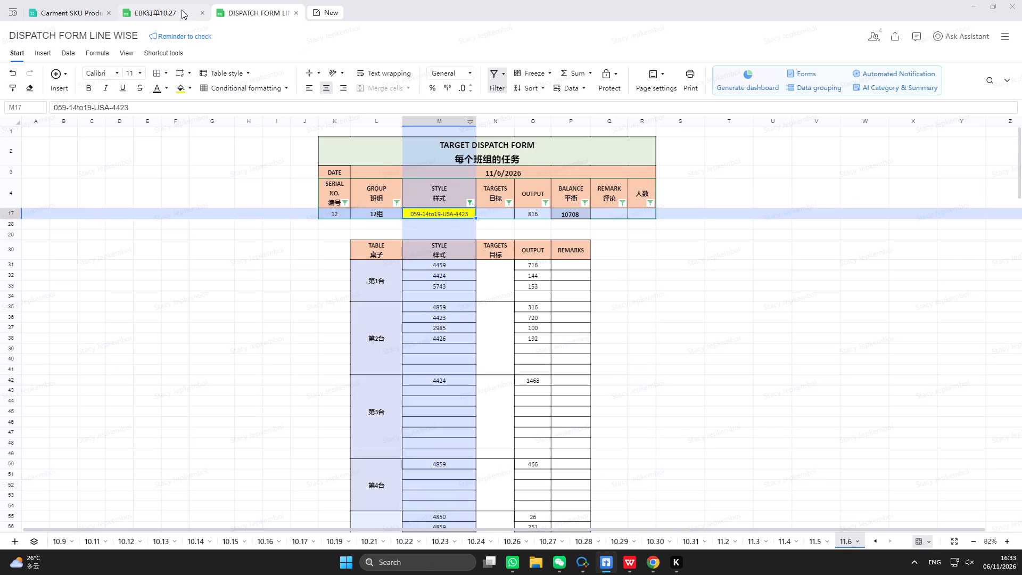
pyautogui.click(182, 10)
pyautogui.click(760, 182)
pyautogui.click(702, 101)
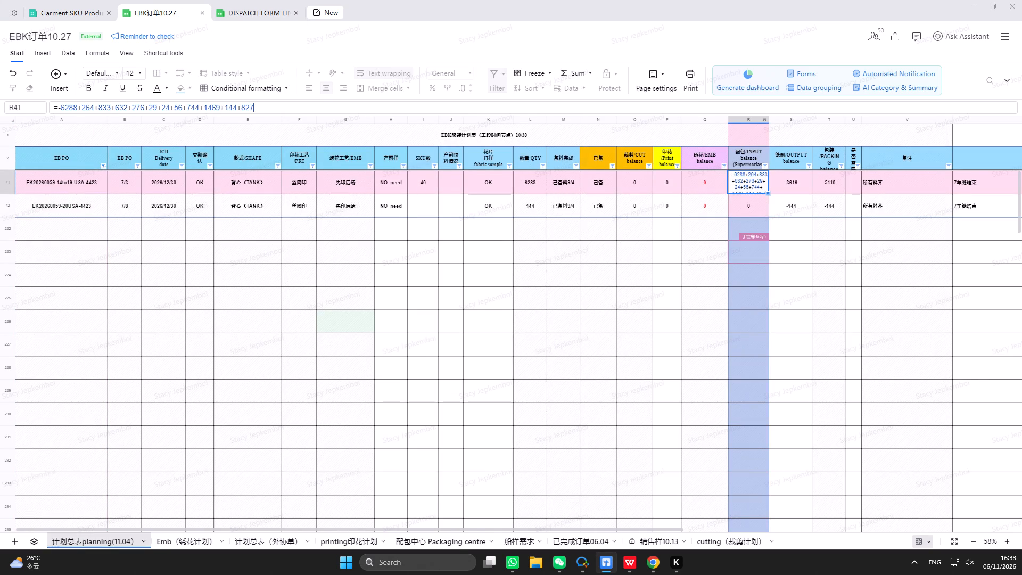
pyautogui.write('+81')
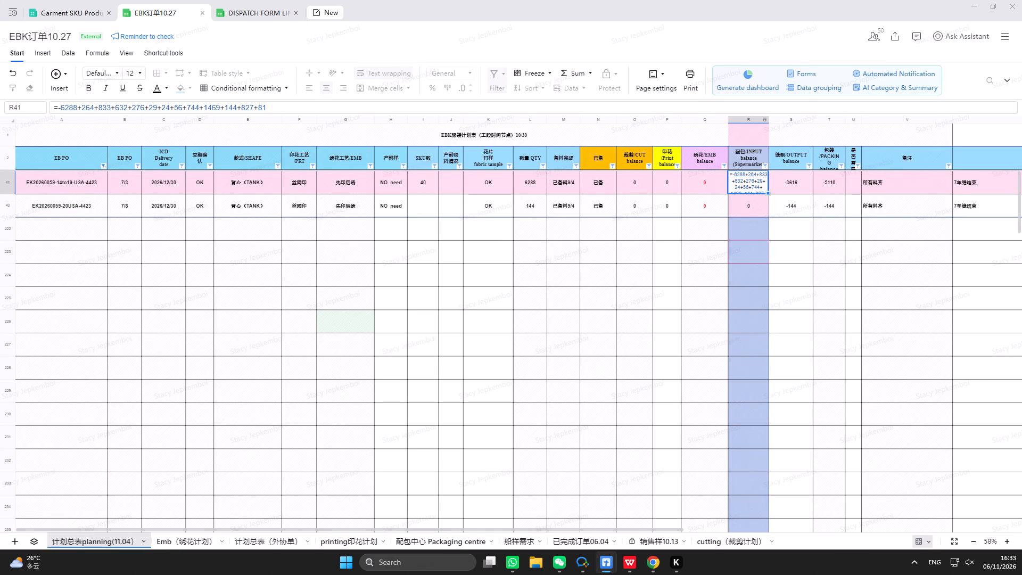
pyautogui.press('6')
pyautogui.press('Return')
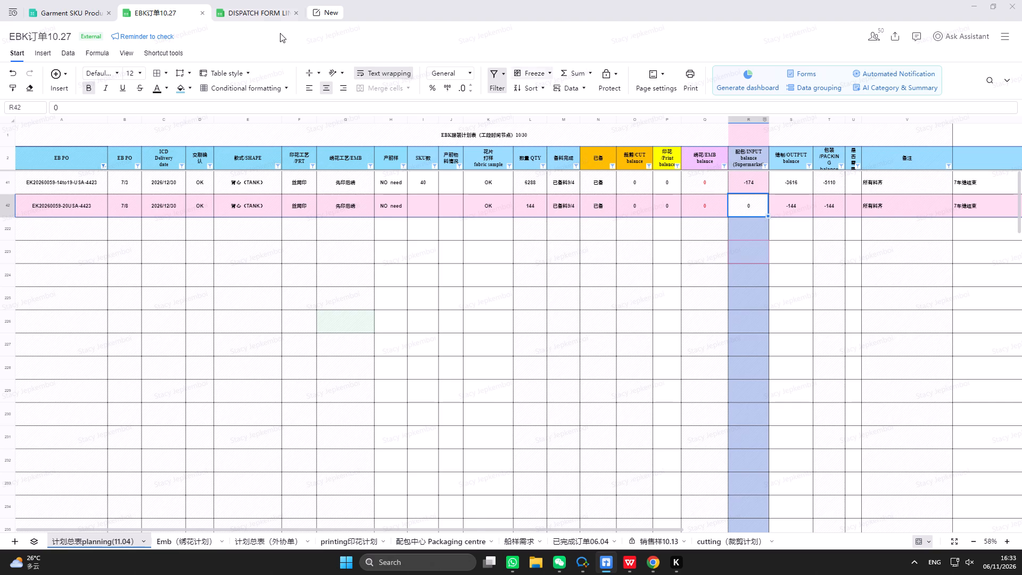
# Reset the dispatch form's STYLE filter, filter it for 5747, and highlight 14组's style cell yellow.
pyautogui.click(266, 20)
pyautogui.click(470, 202)
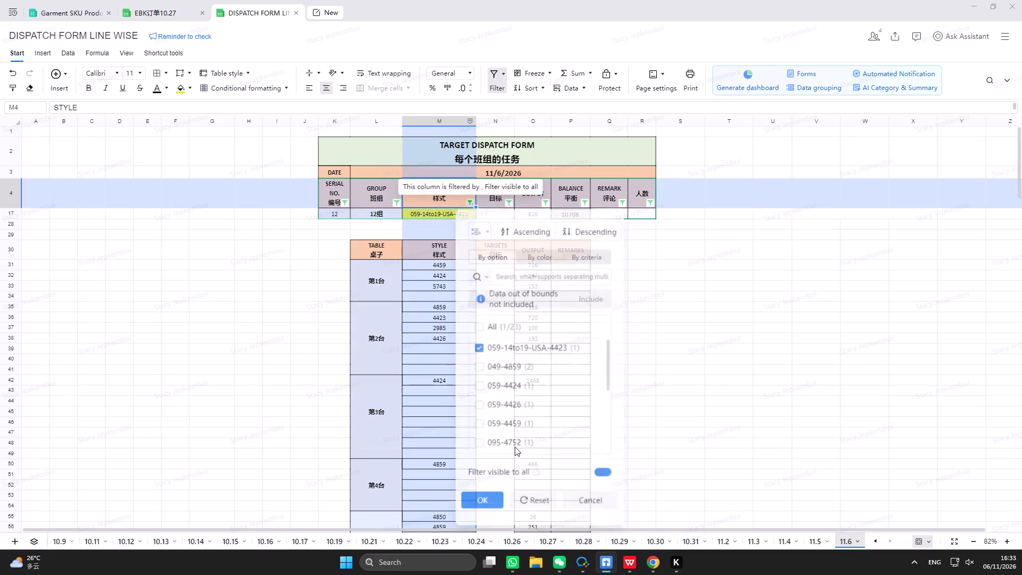
pyautogui.click(543, 497)
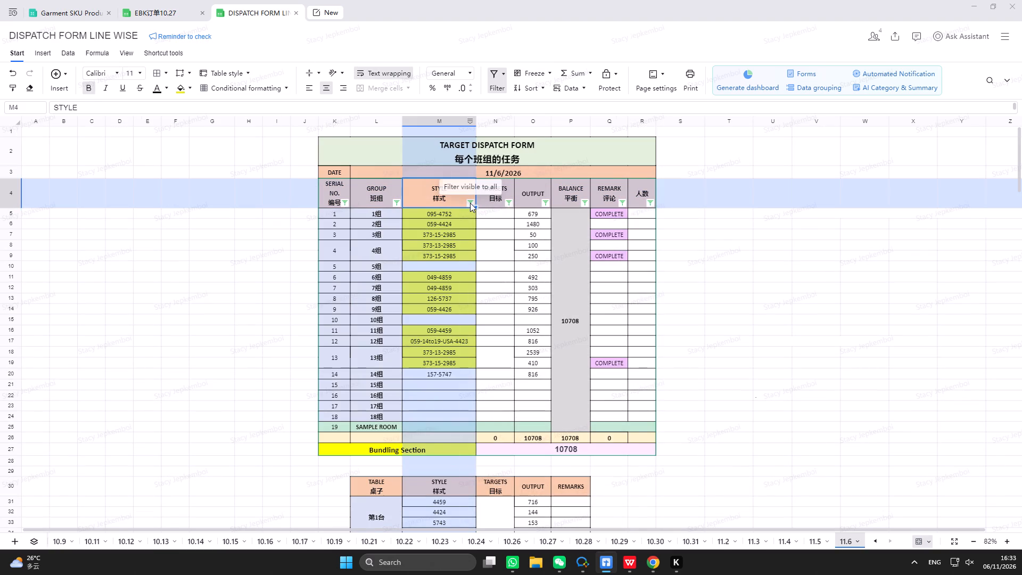
pyautogui.click(470, 203)
pyautogui.write('5747')
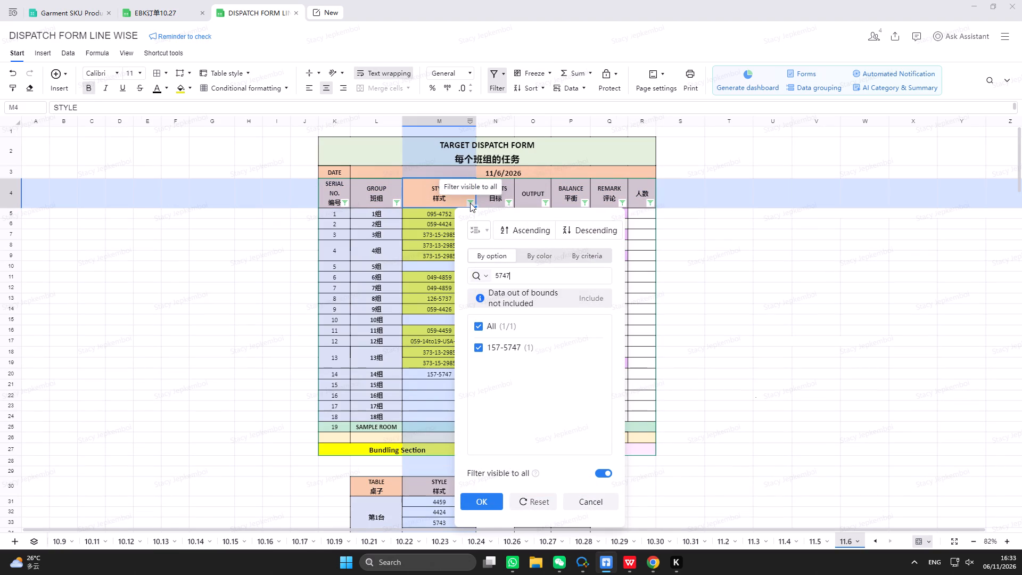
pyautogui.click(497, 495)
pyautogui.click(463, 212)
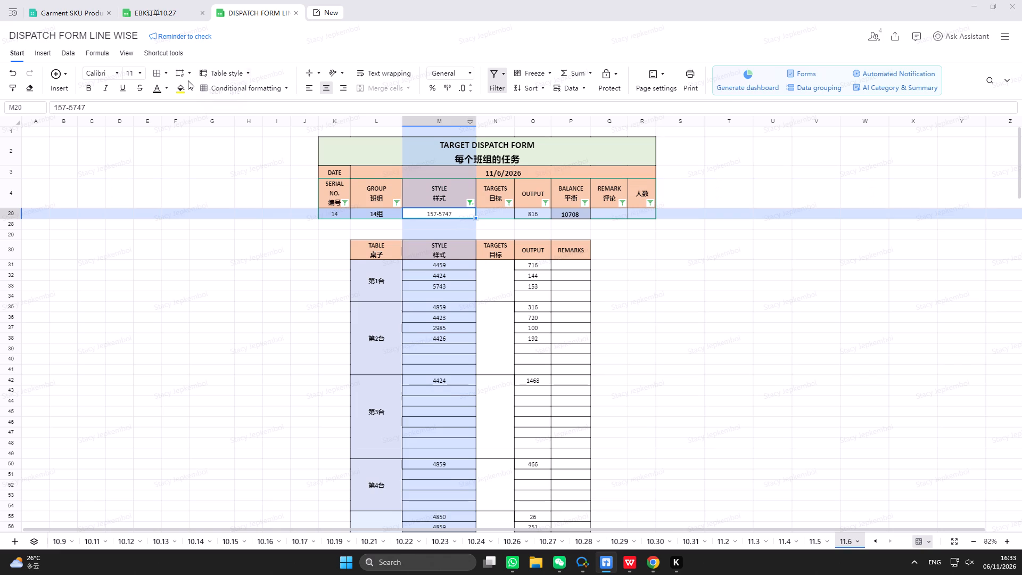
pyautogui.click(181, 85)
# Filter the EB PO column in EBK订单10.27 for 5747 and check 14组's output in the dispatch form.
pyautogui.click(171, 15)
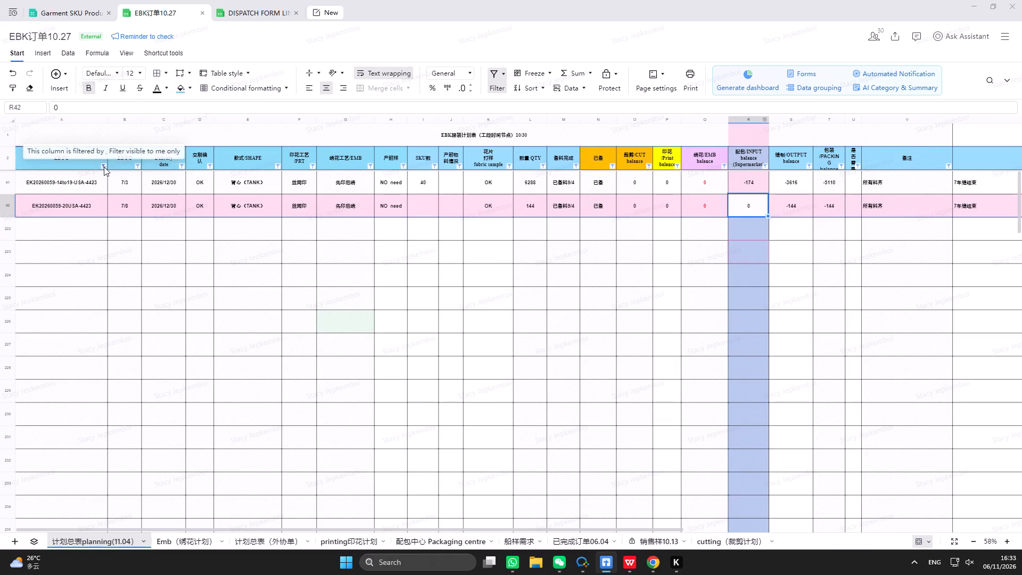
pyautogui.click(104, 167)
pyautogui.write('5747')
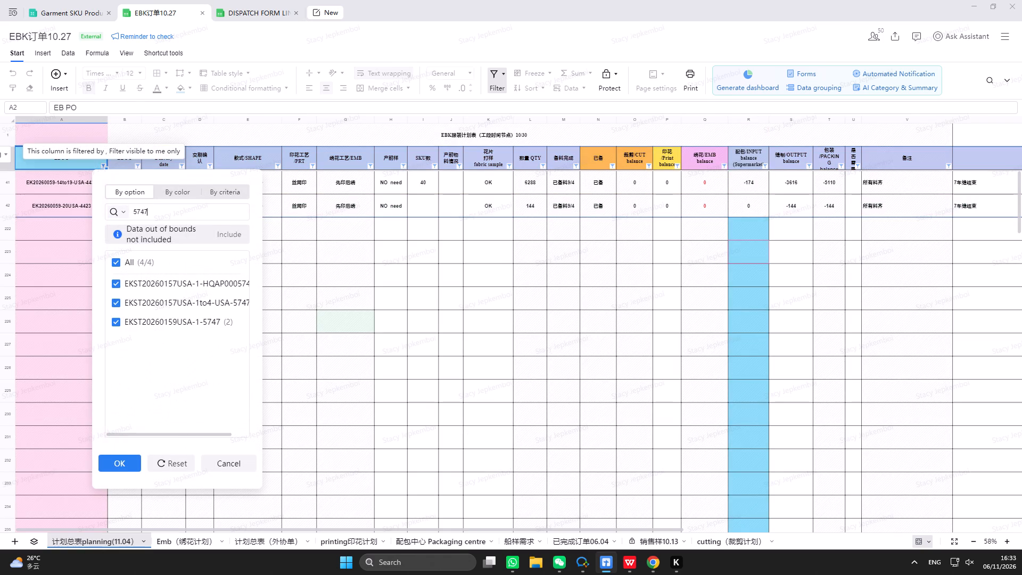
pyautogui.click(113, 461)
pyautogui.scroll(3, 306, 349)
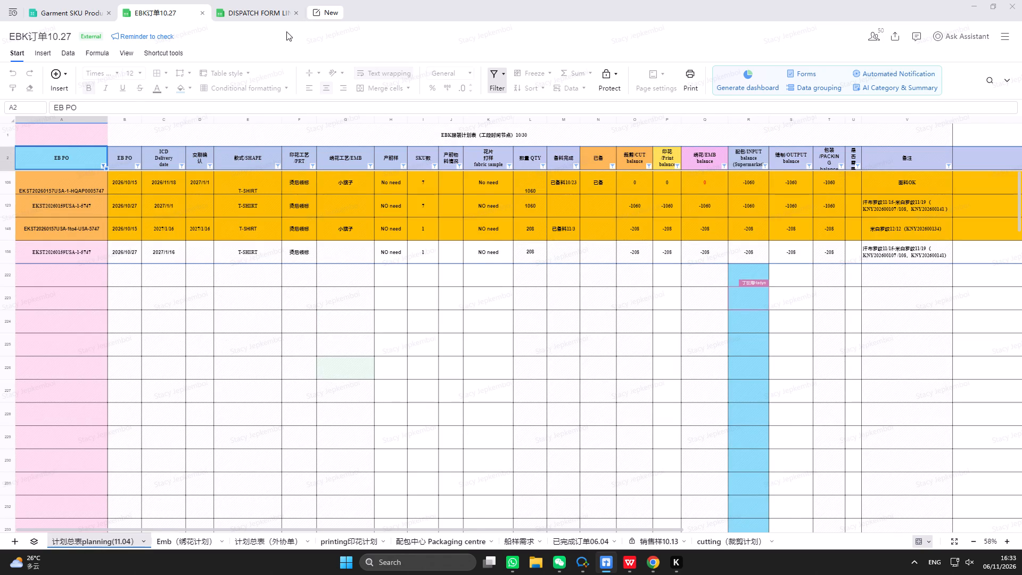
pyautogui.click(268, 13)
pyautogui.click(149, 11)
pyautogui.moveTo(758, 185); pyautogui.dragTo(751, 172)
pyautogui.click(726, 109)
pyautogui.write('+816')
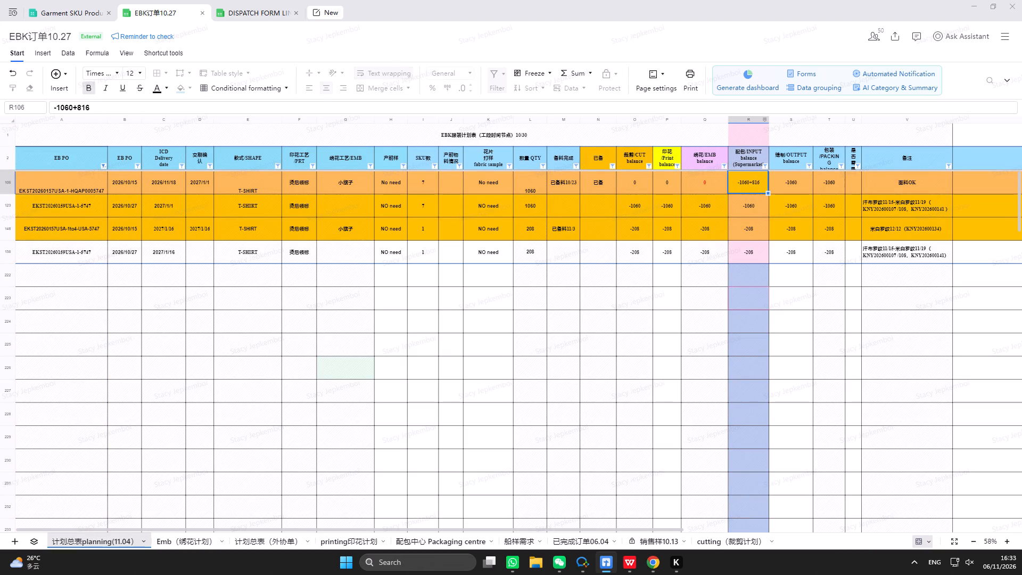
pyautogui.click(52, 108)
pyautogui.press('=')
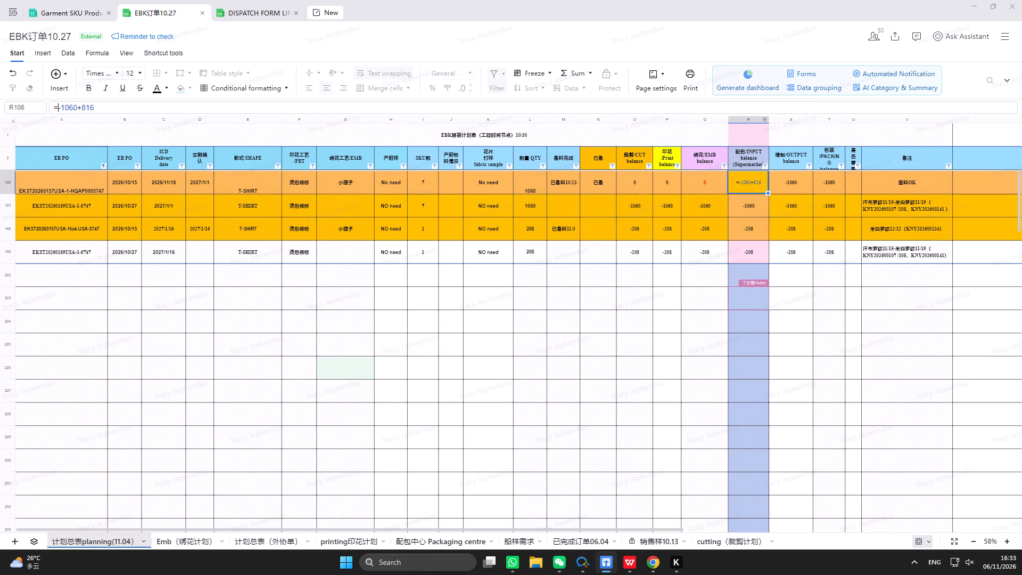
pyautogui.press('Return')
# Reset the EB PO column filter in EBK订单10.27 to show all orders.
pyautogui.click(104, 166)
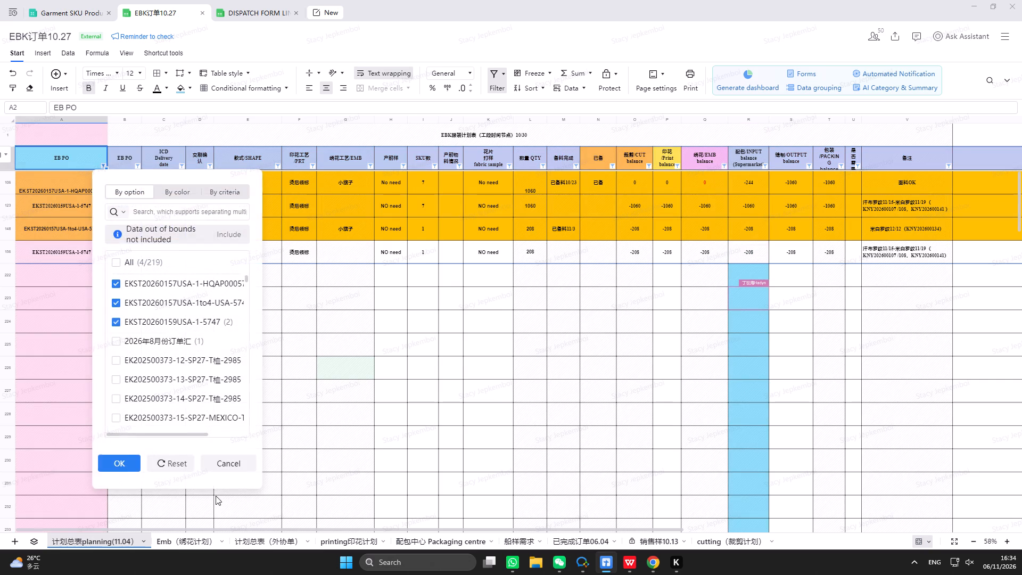
pyautogui.click(172, 463)
pyautogui.scroll(3, 404, 328)
# Reset the STYLE filter in the dispatch form to show all groups.
pyautogui.click(246, 7)
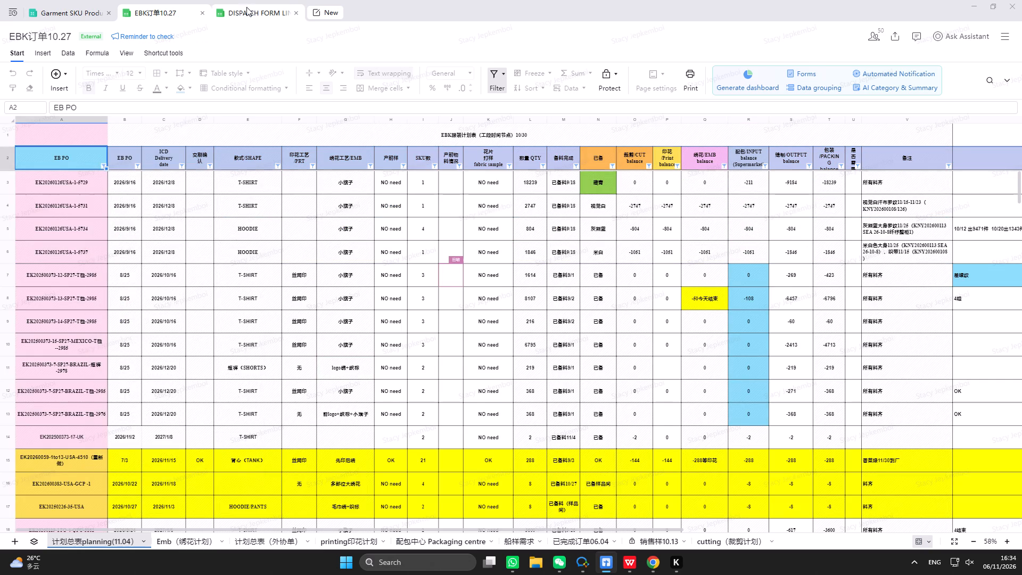
pyautogui.click(471, 201)
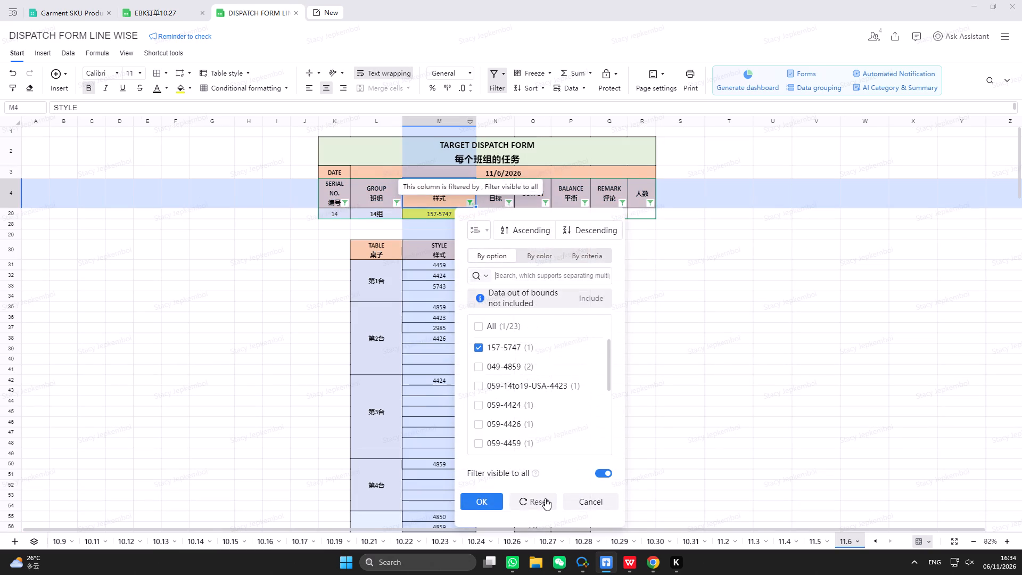
pyautogui.click(545, 499)
pyautogui.click(824, 480)
pyautogui.scroll(6, 745, 475)
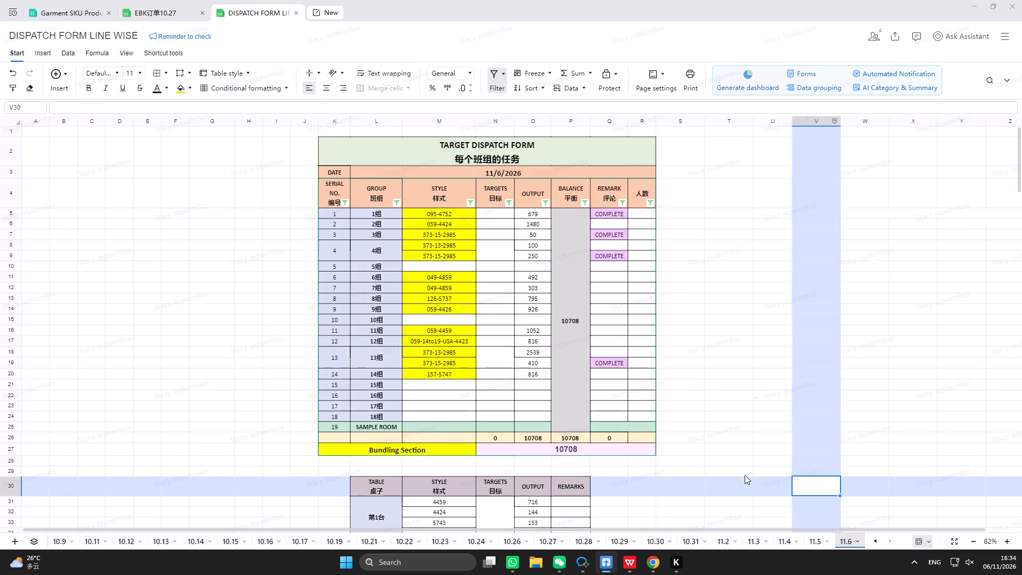
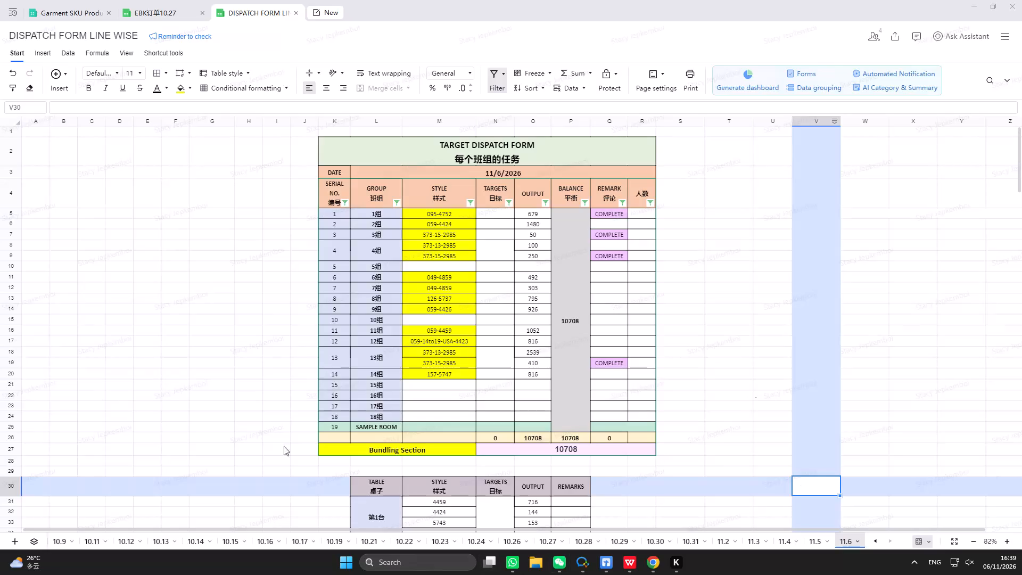
# Turn off the Windows mobile hotspot in the system quick settings and return to the dispatch form.
pyautogui.click(969, 571)
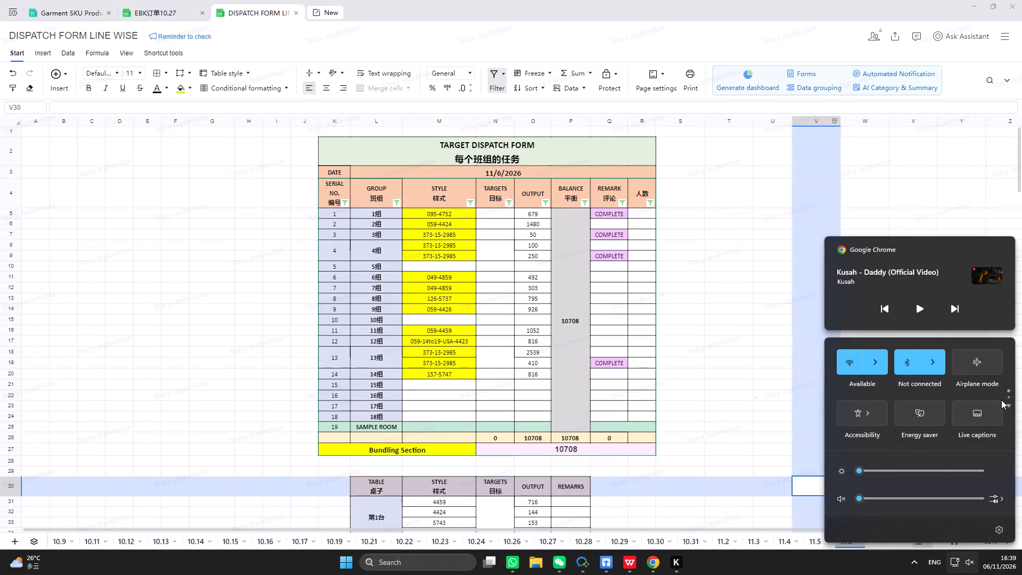
pyautogui.click(1010, 406)
pyautogui.click(925, 366)
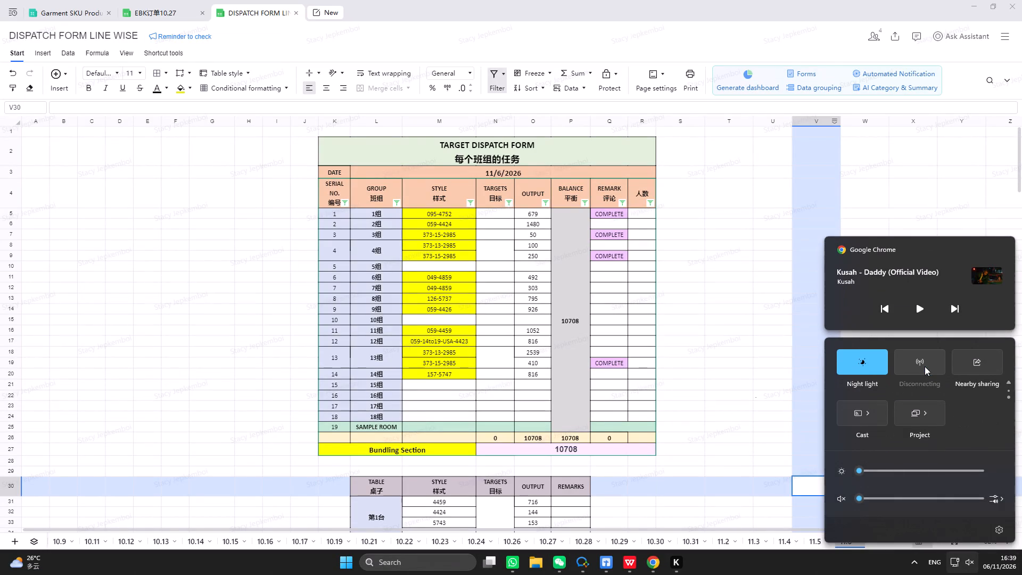
pyautogui.click(925, 366)
pyautogui.click(793, 387)
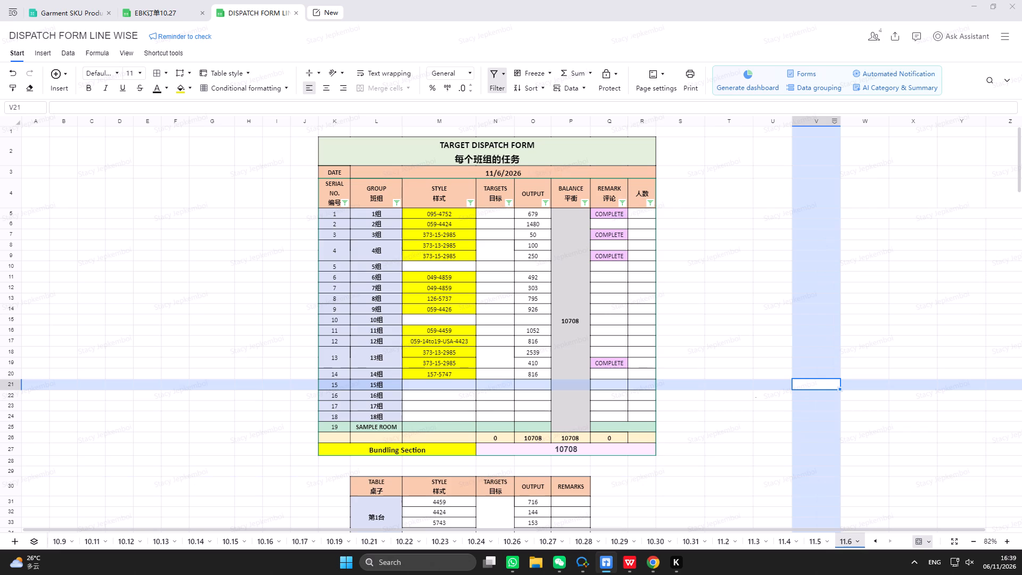
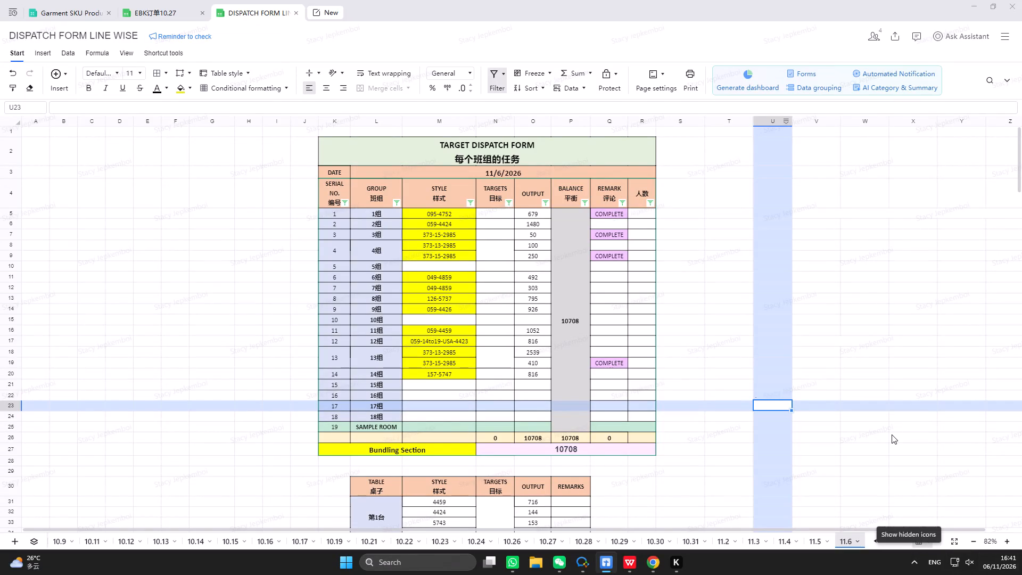
# Switch to Chrome and close the YouTube tab playing Kusah - Daddy (Official Video).
pyautogui.scroll(5, 892, 434)
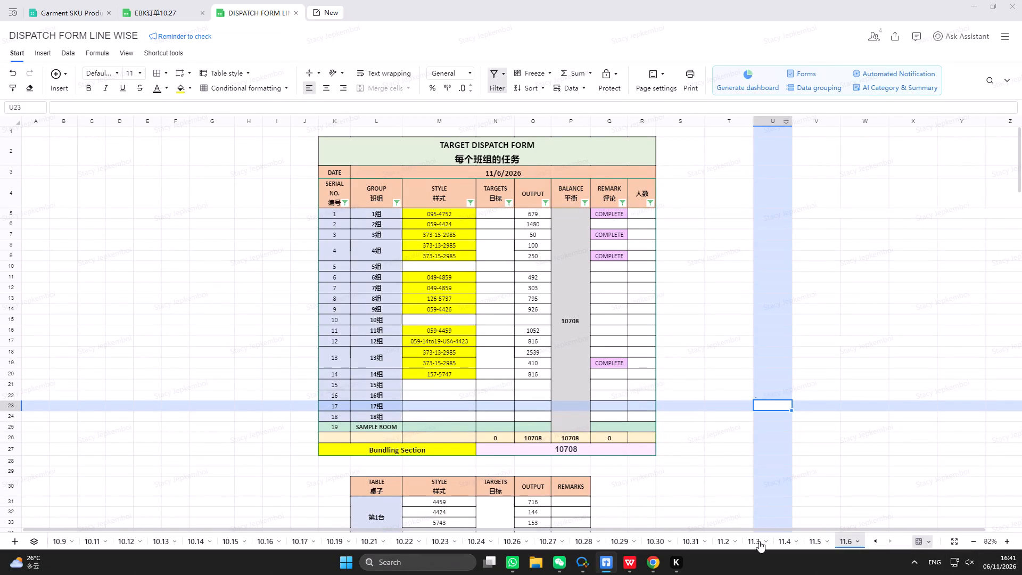
pyautogui.click(657, 563)
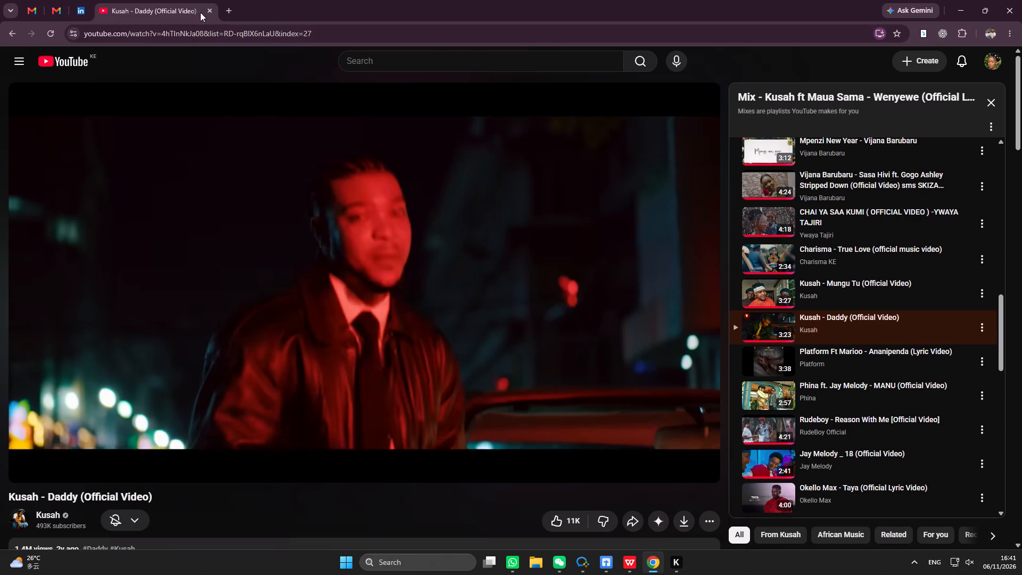
pyautogui.click(209, 10)
# Refresh the LinkedIn home feed to check for new posts.
pyautogui.click(414, 61)
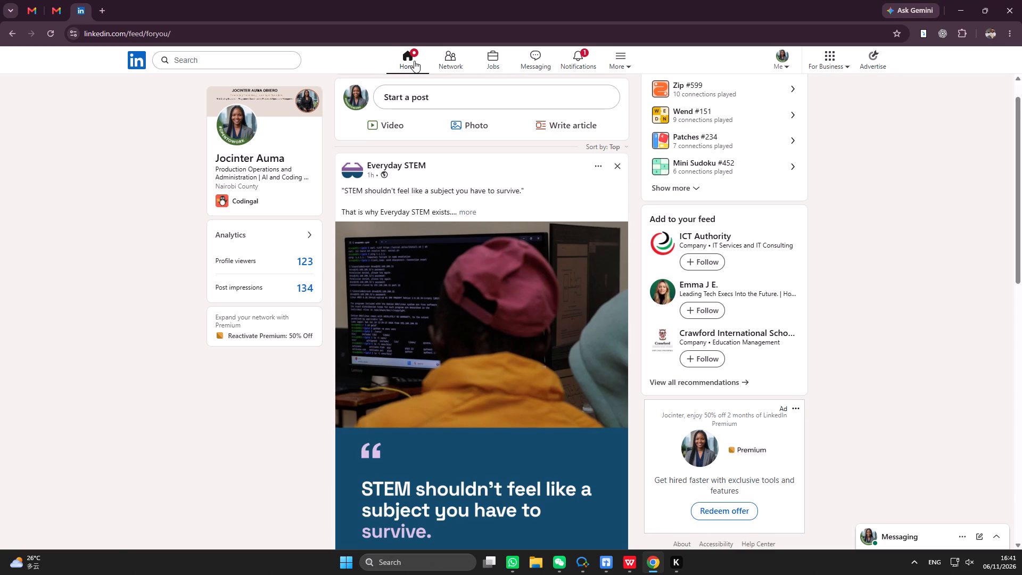
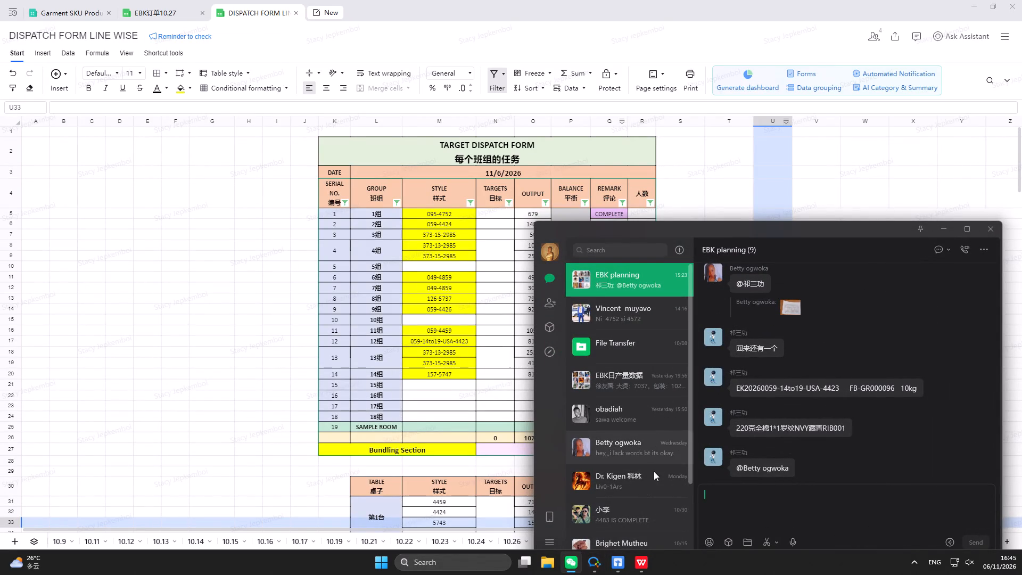
# Capture the 11/6/2026 target dispatch form table, cropped to its borders, into a message draft for the EBK日产量数据 group chat.
pyautogui.click(637, 385)
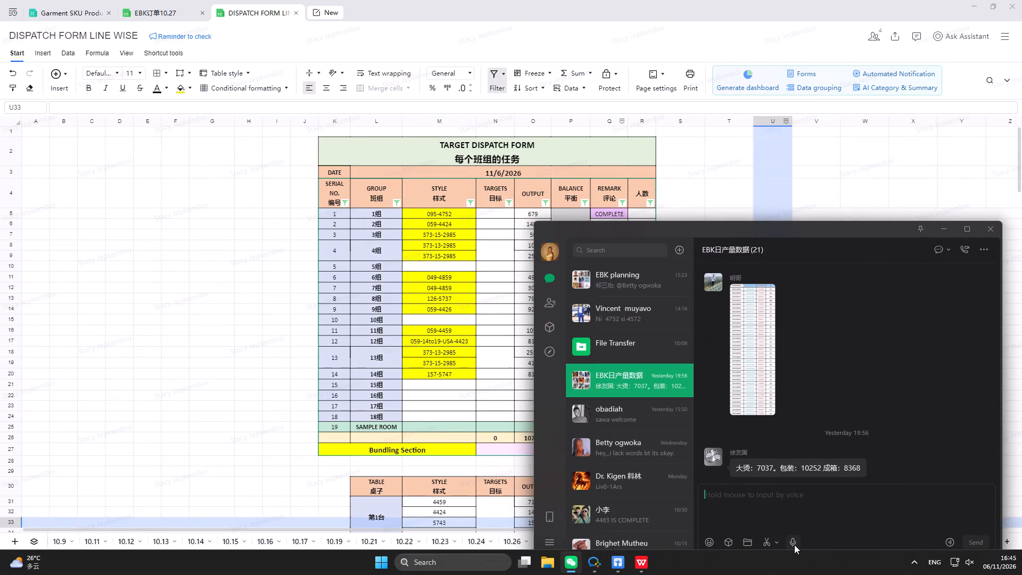
pyautogui.click(774, 539)
pyautogui.click(792, 516)
pyautogui.scroll(4, 451, 301)
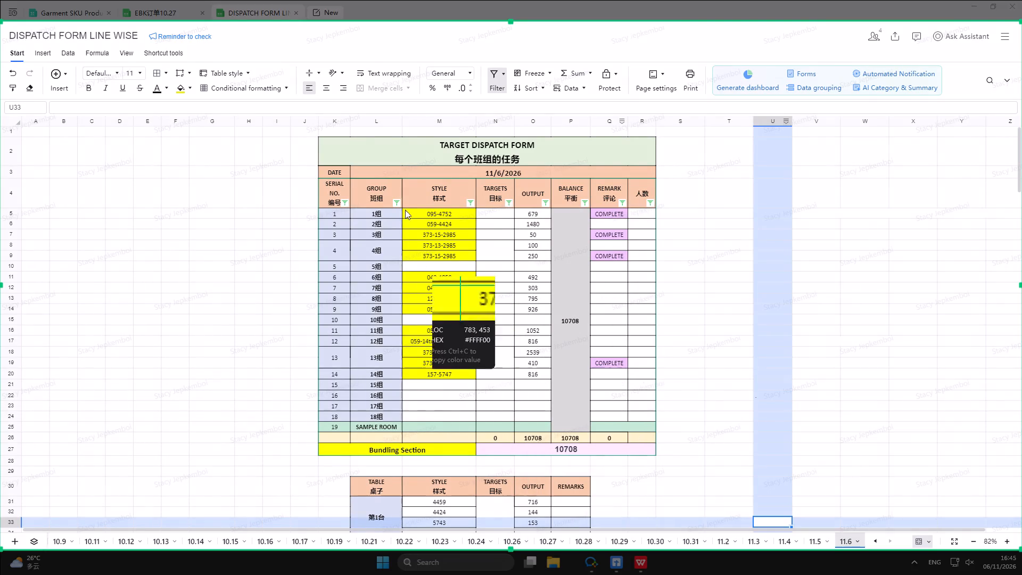
pyautogui.moveTo(311, 132); pyautogui.dragTo(664, 458)
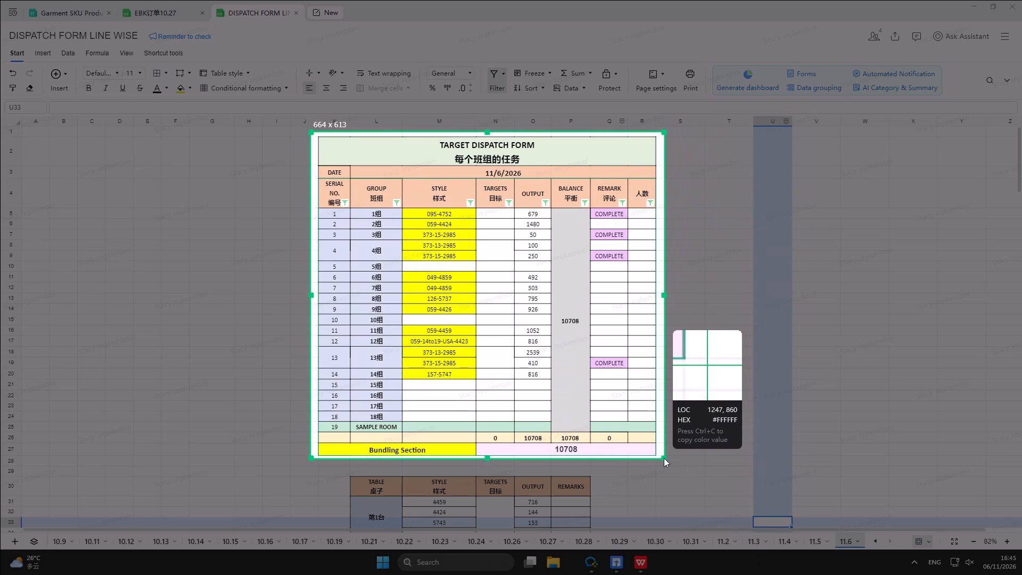
pyautogui.moveTo(664, 458); pyautogui.dragTo(658, 456)
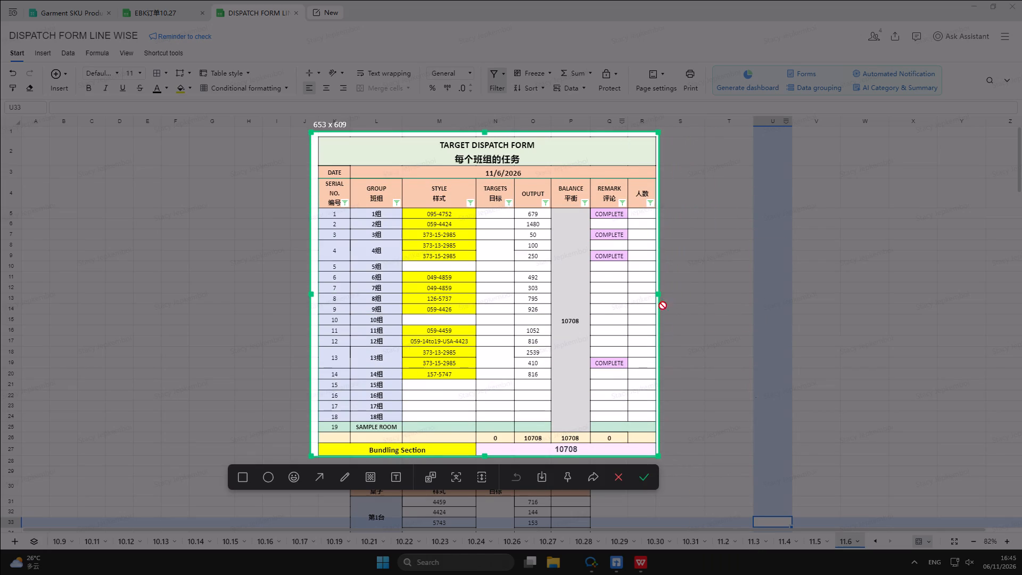
pyautogui.moveTo(660, 295); pyautogui.dragTo(654, 297)
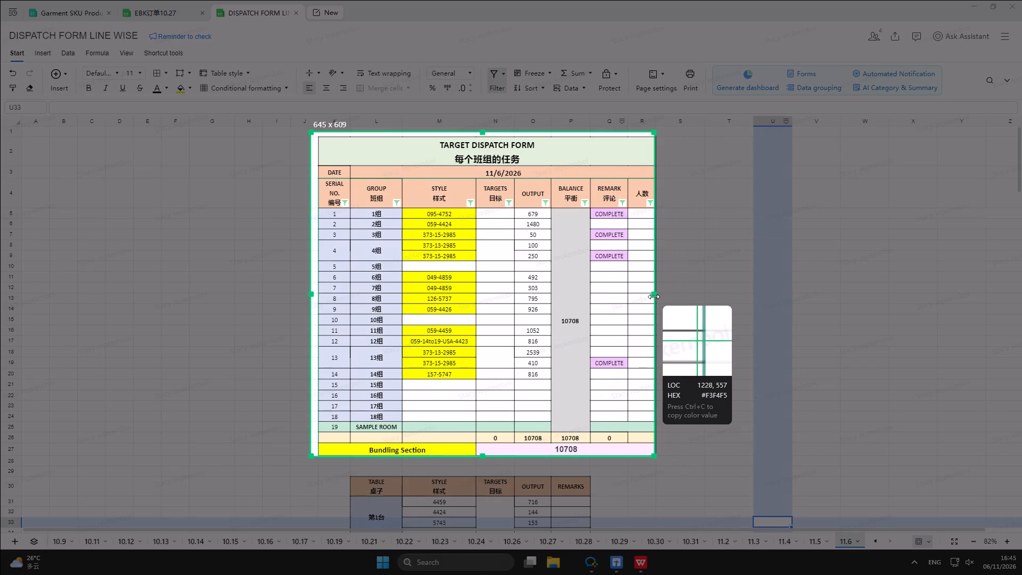
pyautogui.moveTo(654, 297); pyautogui.dragTo(653, 295)
pyautogui.moveTo(483, 132); pyautogui.dragTo(483, 137)
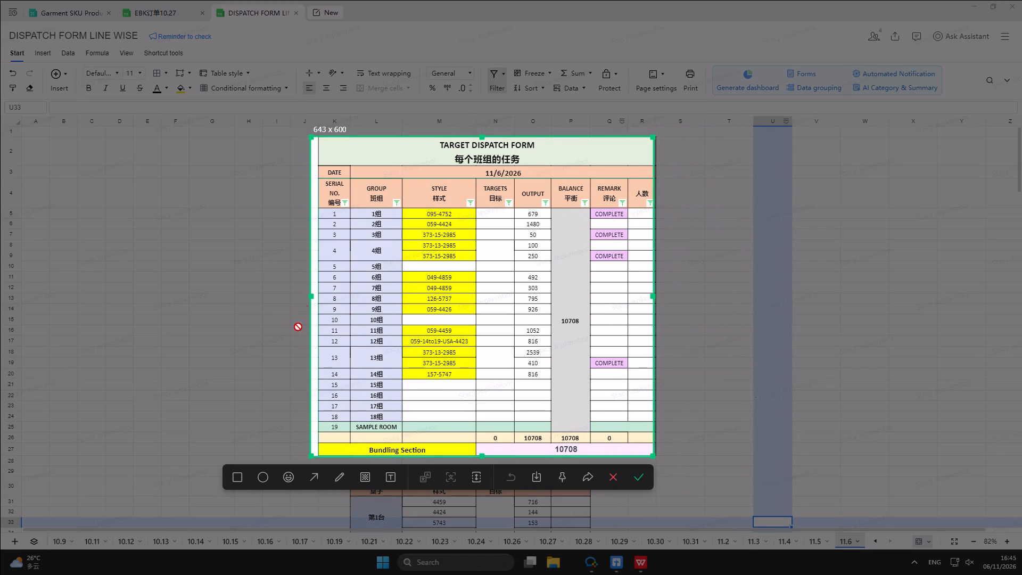
pyautogui.moveTo(312, 296); pyautogui.dragTo(318, 297)
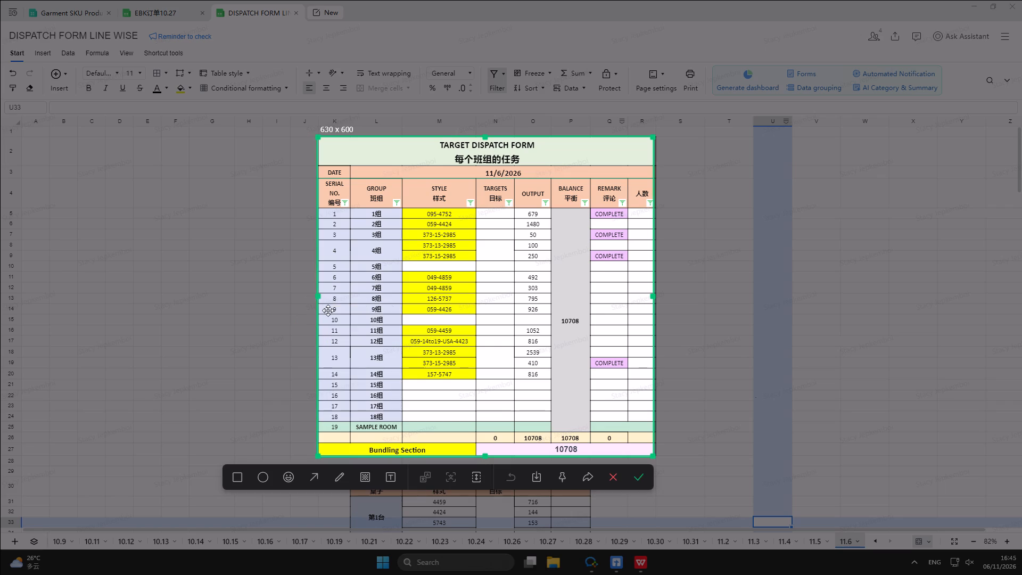
pyautogui.click(640, 475)
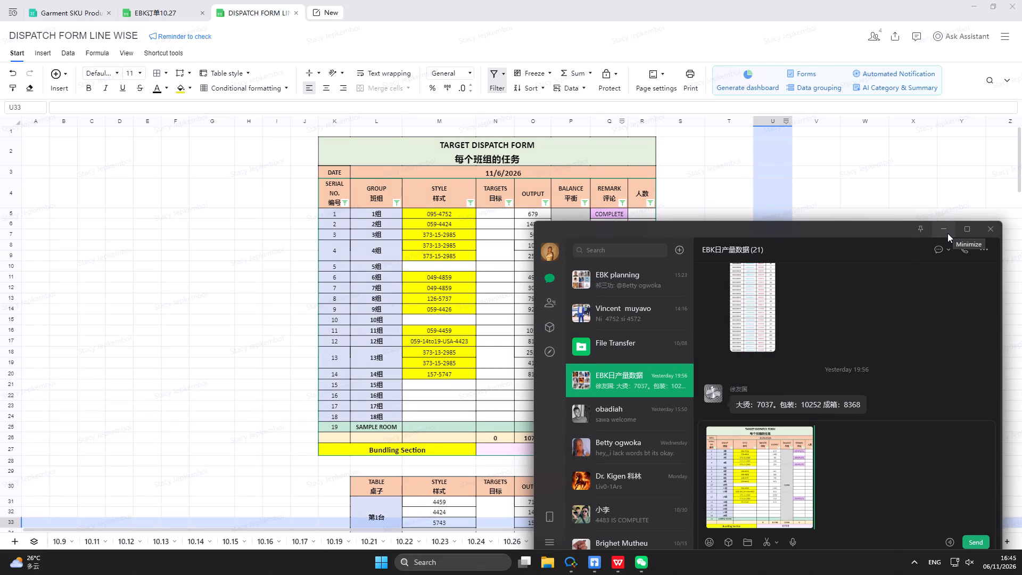
# In the Garment Bundling Tracker line summary, enter 5075 for lines (1-9) on 06/11/2026, summed from the dispatch form outputs.
pyautogui.click(616, 562)
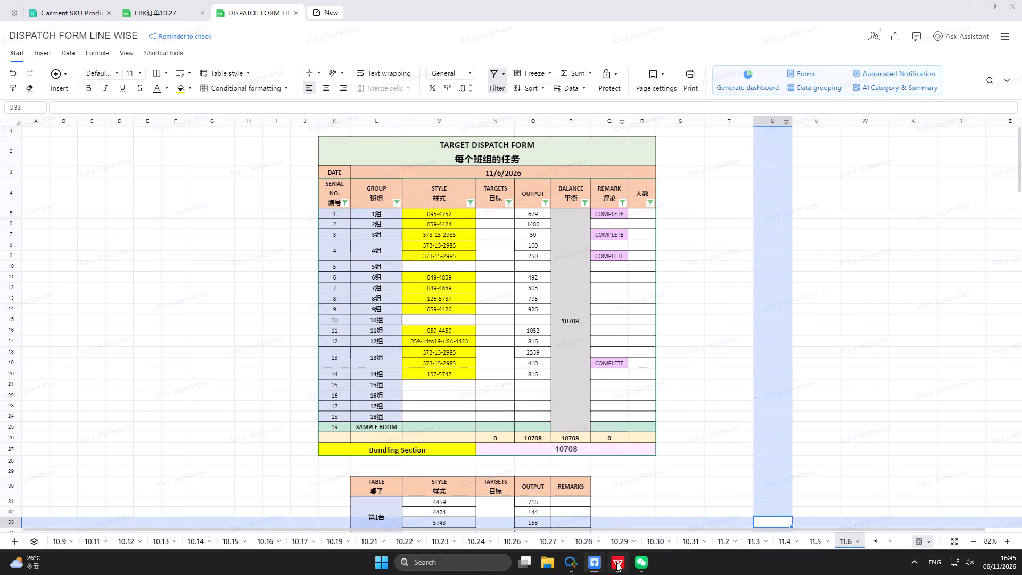
pyautogui.click(188, 530)
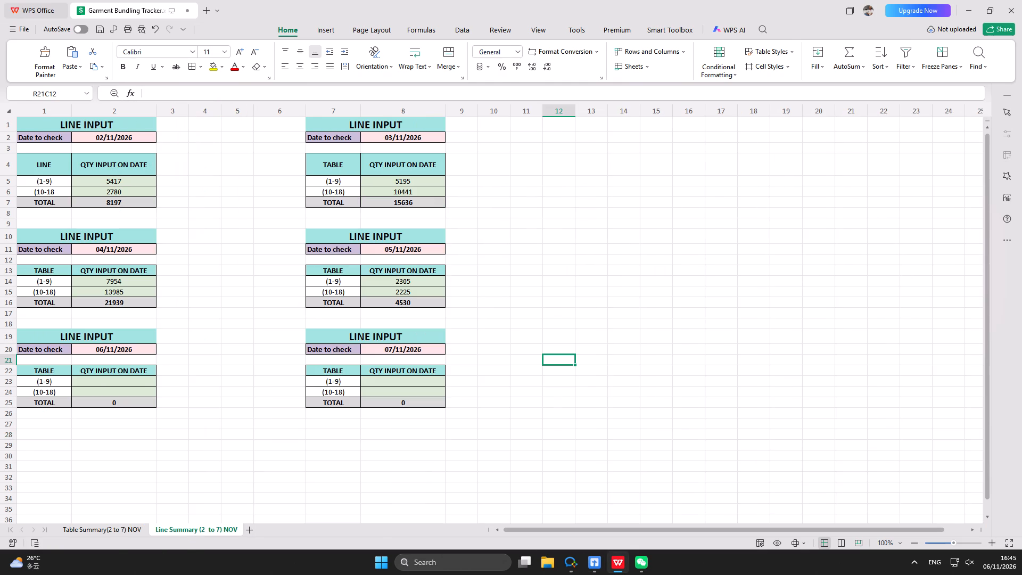
pyautogui.click(109, 385)
pyautogui.click(613, 556)
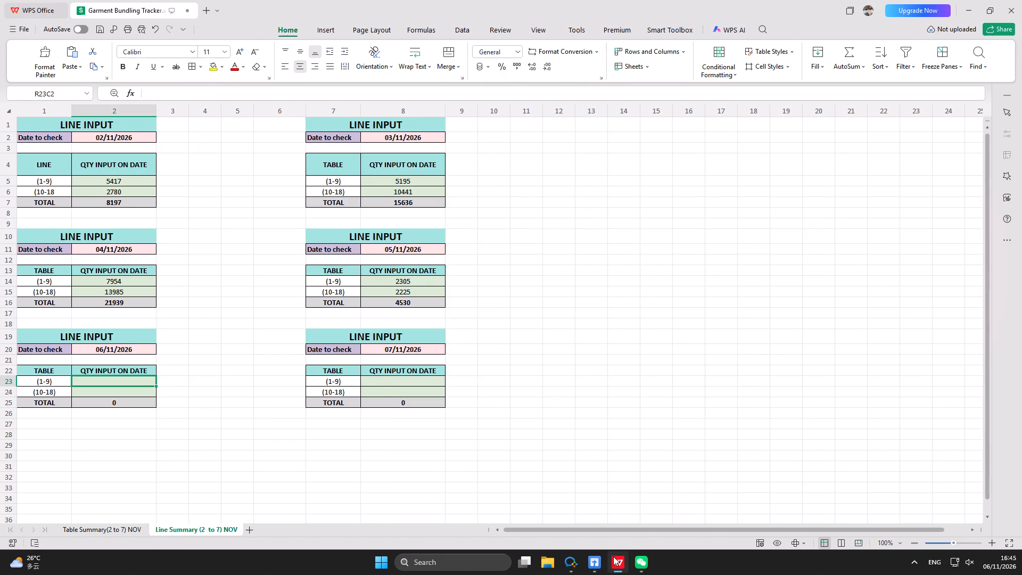
pyautogui.moveTo(527, 211); pyautogui.dragTo(527, 287)
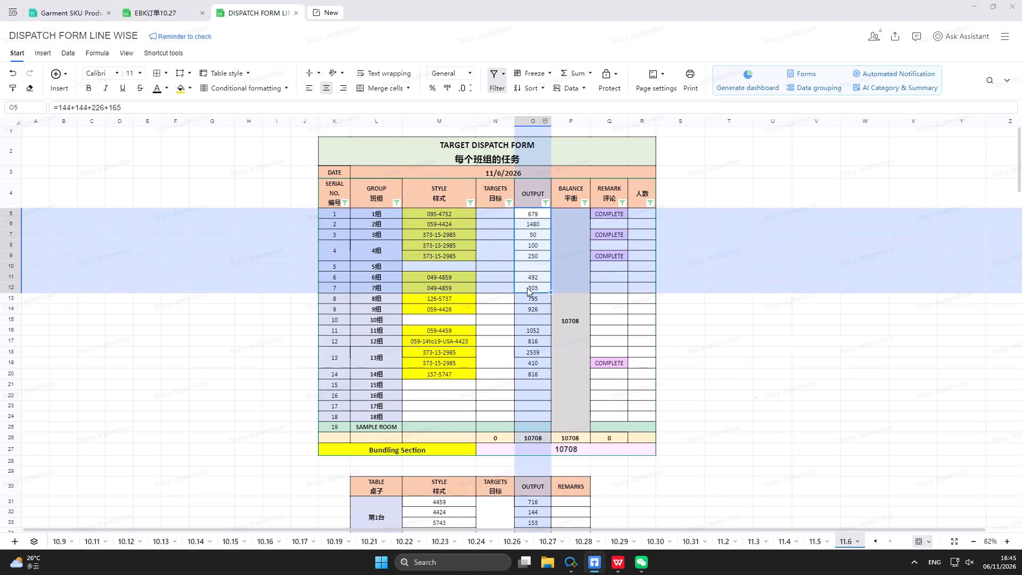
pyautogui.moveTo(527, 287); pyautogui.dragTo(527, 304)
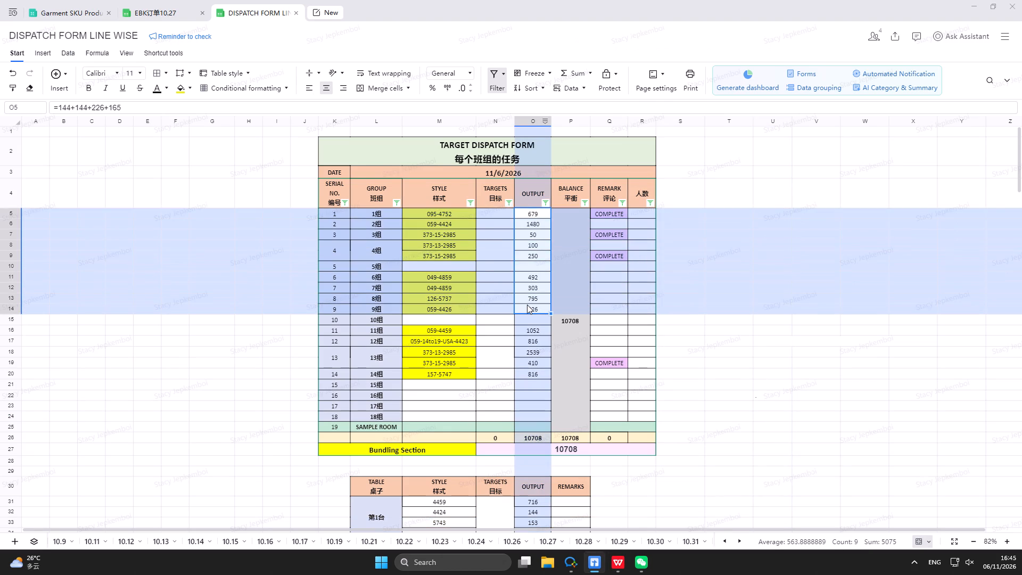
pyautogui.click(617, 554)
pyautogui.click(138, 390)
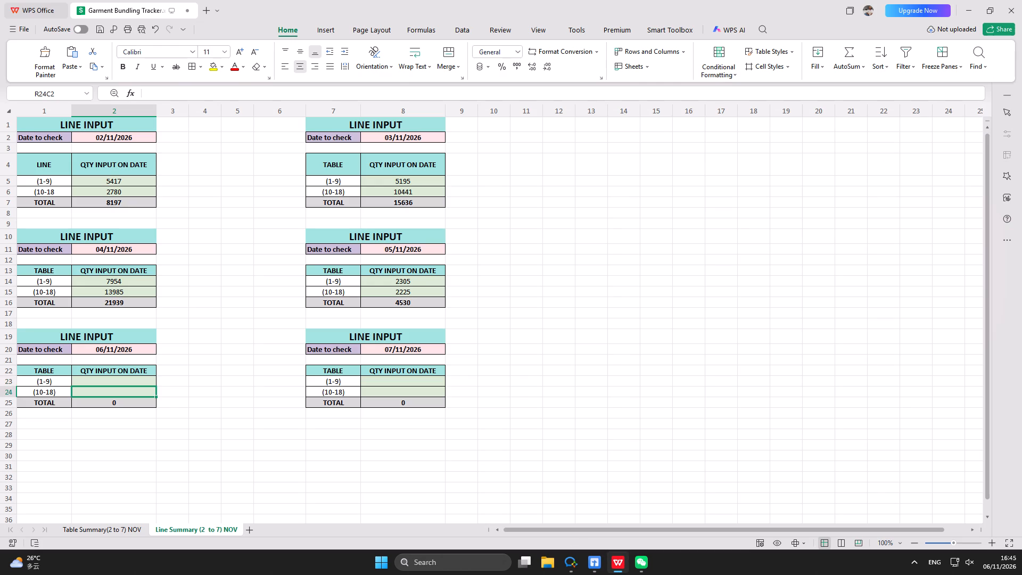
pyautogui.click(138, 381)
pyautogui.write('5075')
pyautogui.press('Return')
# Sum the dispatch form outputs for groups 10 to 14 and enter 5633 for lines (10-18) on 06/11/2026.
pyautogui.click(598, 559)
pyautogui.moveTo(531, 321); pyautogui.dragTo(535, 372)
pyautogui.click(622, 562)
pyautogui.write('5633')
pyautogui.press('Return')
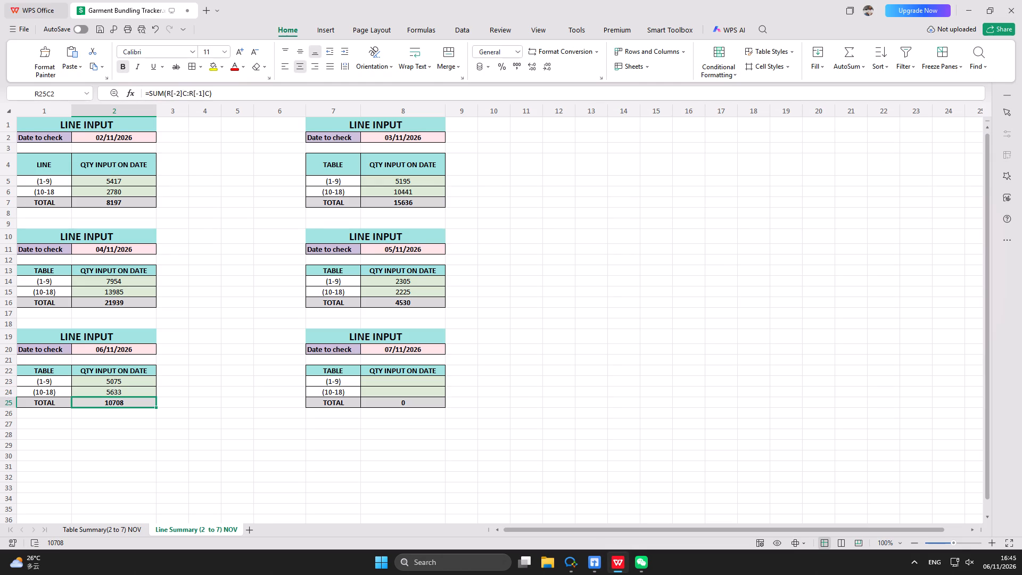
# Return to the dispatch form and close its window with all open documents.
pyautogui.click(609, 562)
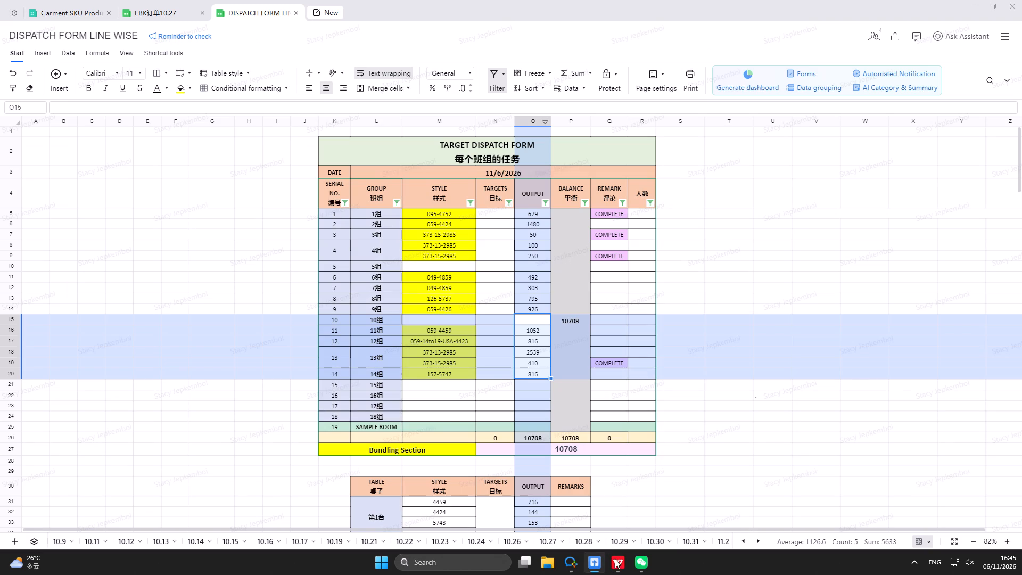
pyautogui.click(723, 472)
pyautogui.scroll(3, 517, 282)
pyautogui.click(1007, 4)
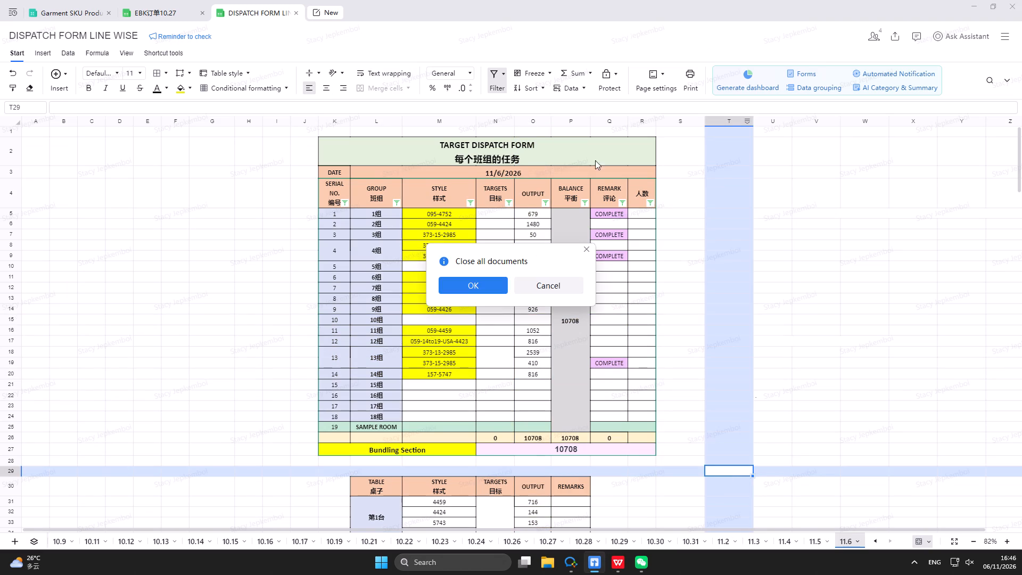
pyautogui.click(480, 290)
# Save the Garment Bundling Tracker workbook and close WPS Office.
pyautogui.click(607, 568)
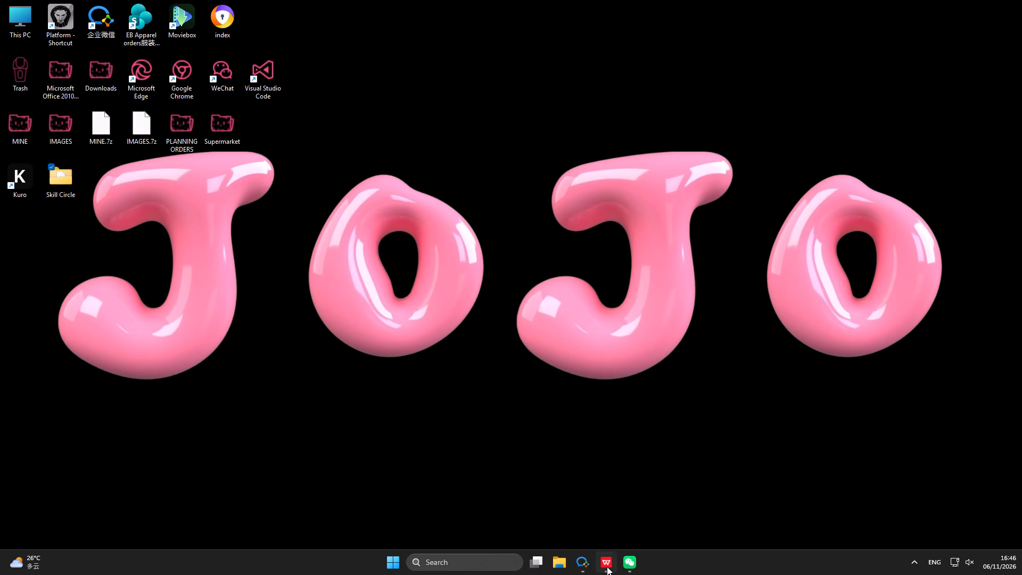
pyautogui.click(585, 403)
pyautogui.tripleClick(100, 28)
pyautogui.doubleClick(100, 28)
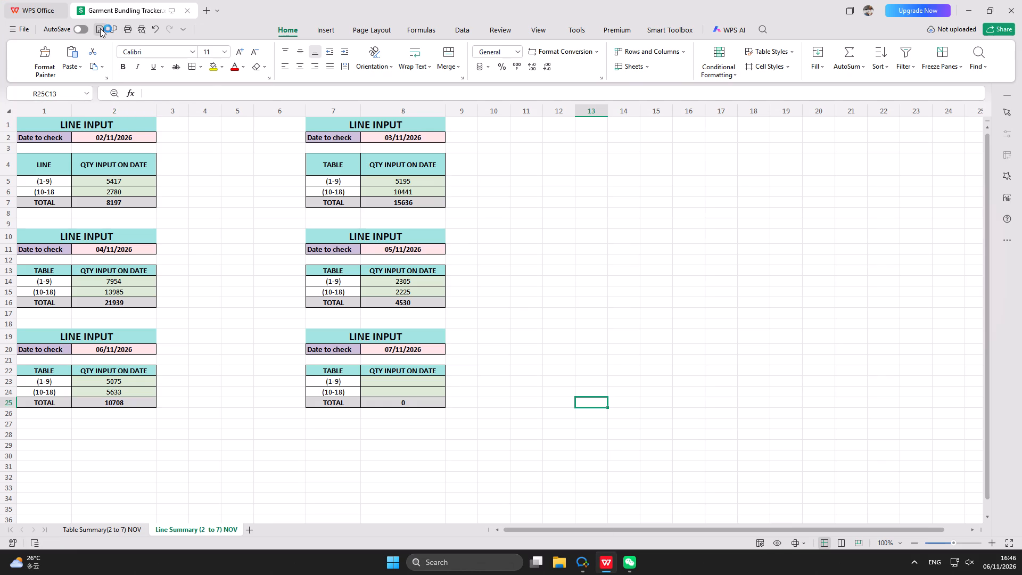
pyautogui.click(1017, 9)
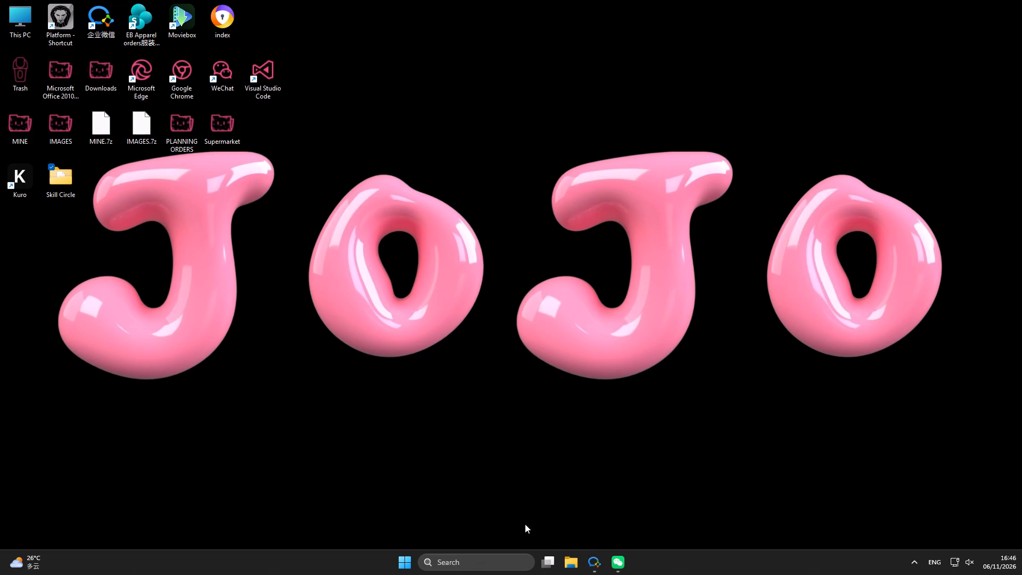
# Move the Skill Circle folder on the desktop to the free spot beside the index file.
pyautogui.click(208, 254)
pyautogui.moveTo(65, 175); pyautogui.dragTo(253, 85)
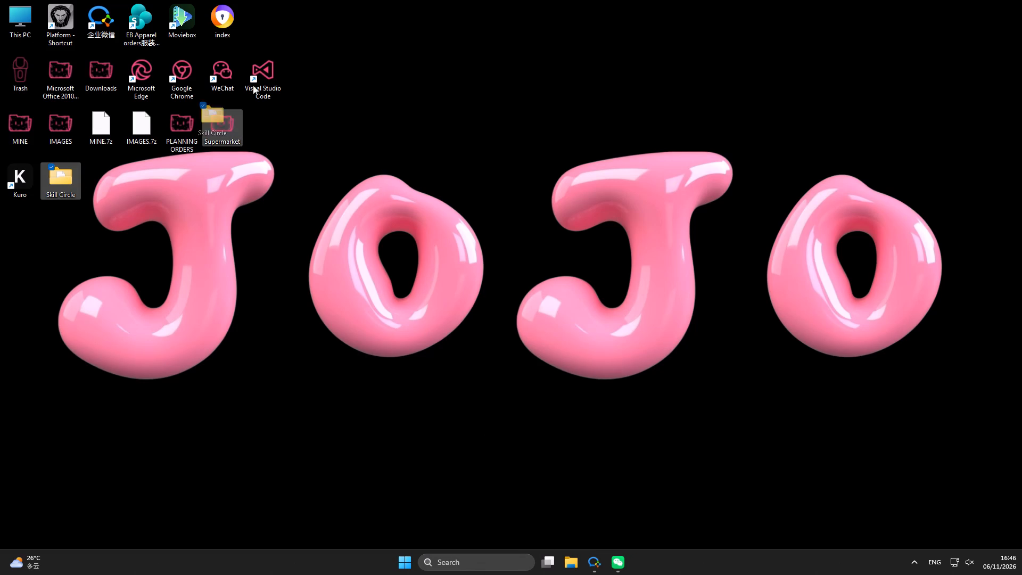
pyautogui.moveTo(253, 85); pyautogui.dragTo(269, 24)
pyautogui.click(450, 176)
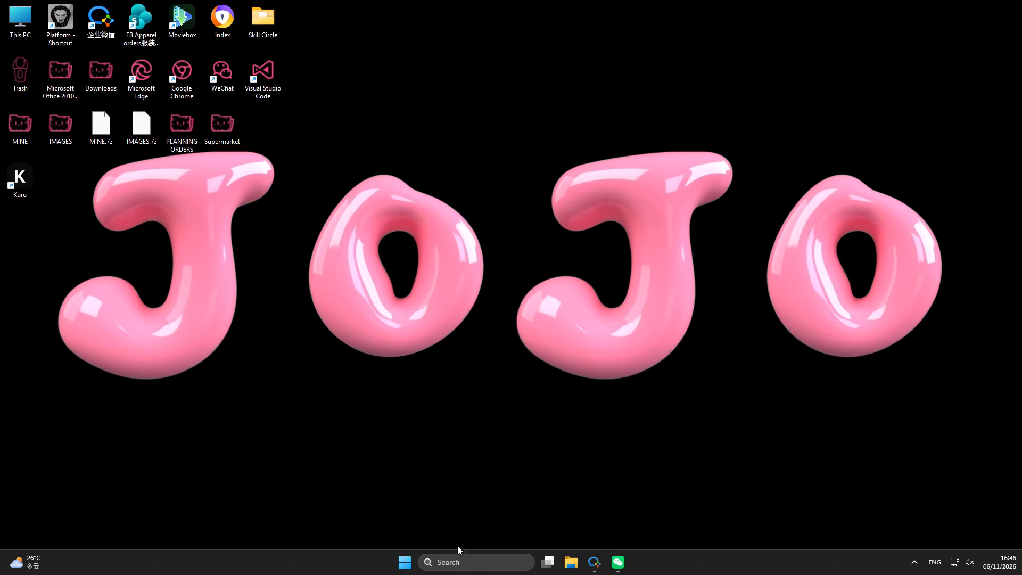
# Open the Attendance workbook from the Supermarket folder on the Desktop and dismiss the notice about updating linked data.
pyautogui.click(565, 564)
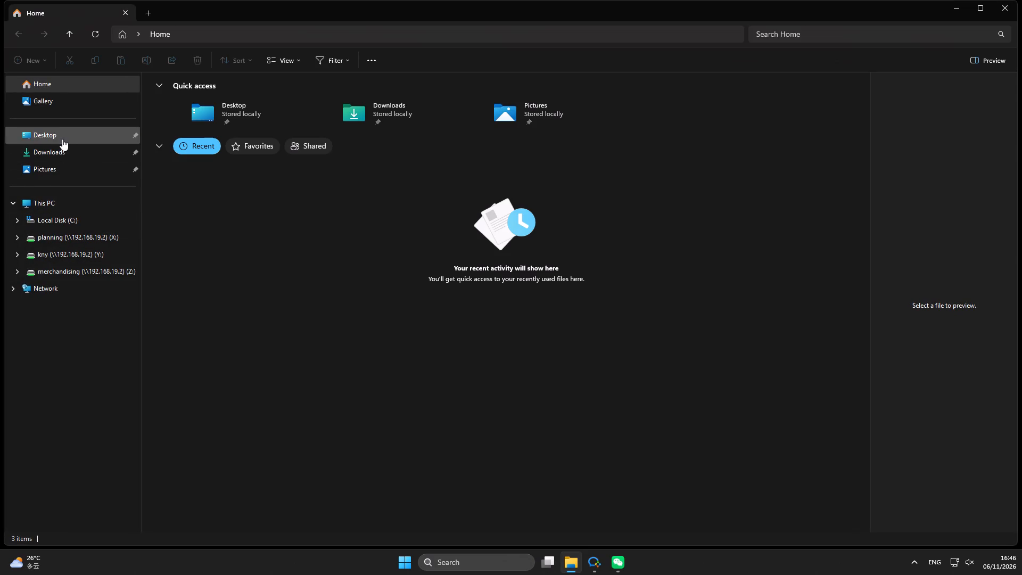
pyautogui.doubleClick(64, 135)
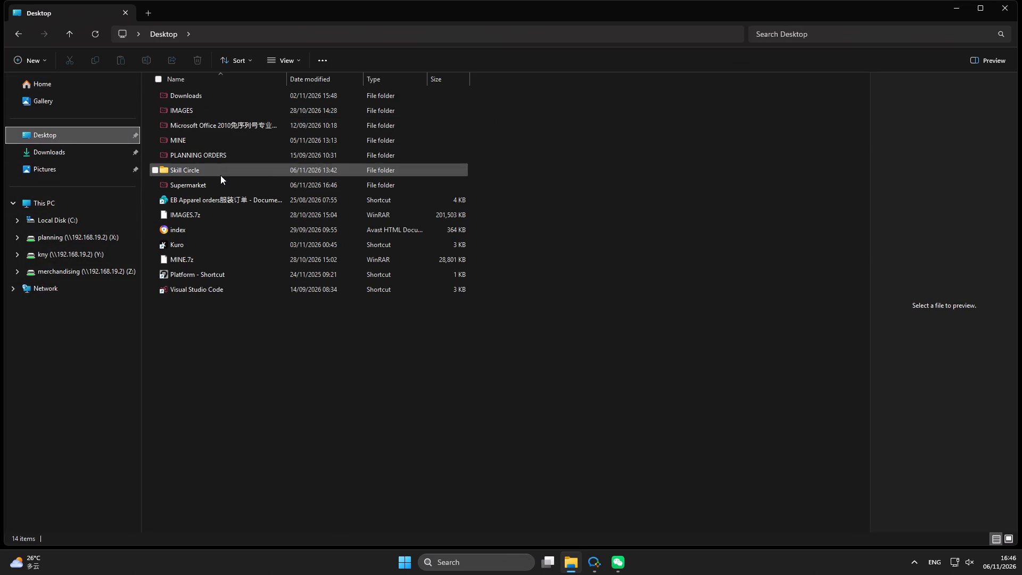
pyautogui.doubleClick(220, 183)
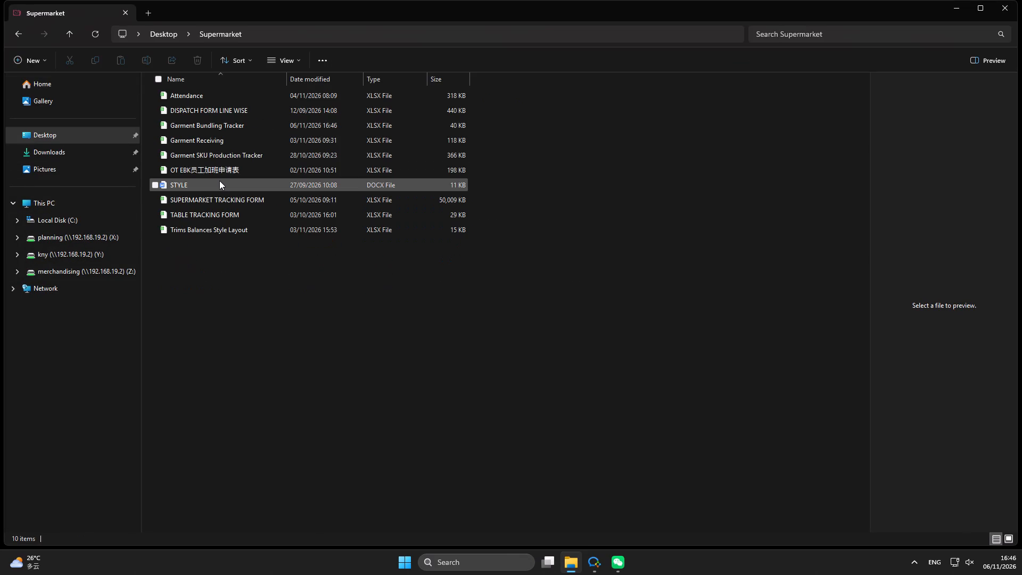
pyautogui.doubleClick(203, 94)
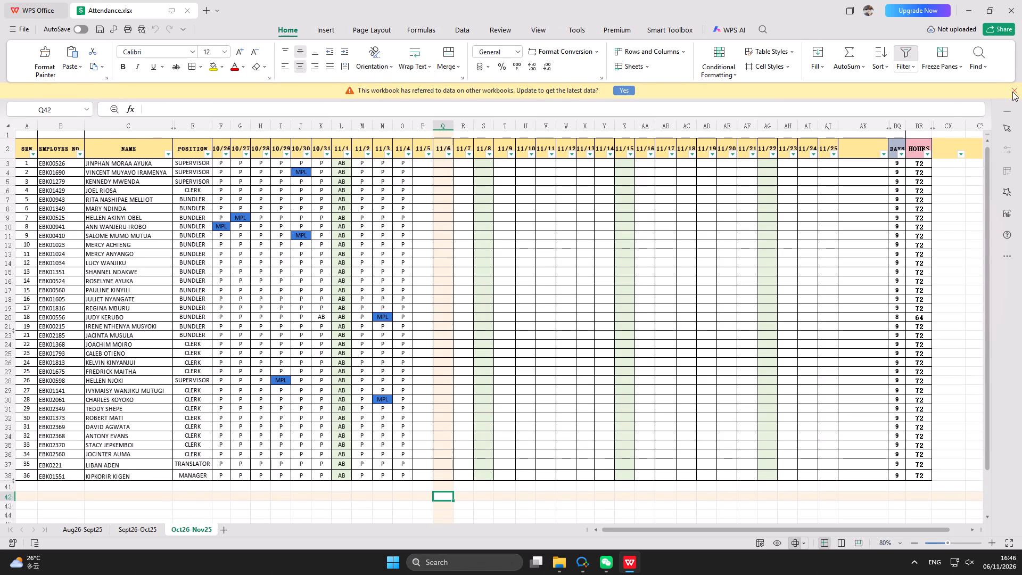
pyautogui.click(1012, 92)
# Mark the clerk with serial number 4 as MPL for 11/5.
pyautogui.click(424, 149)
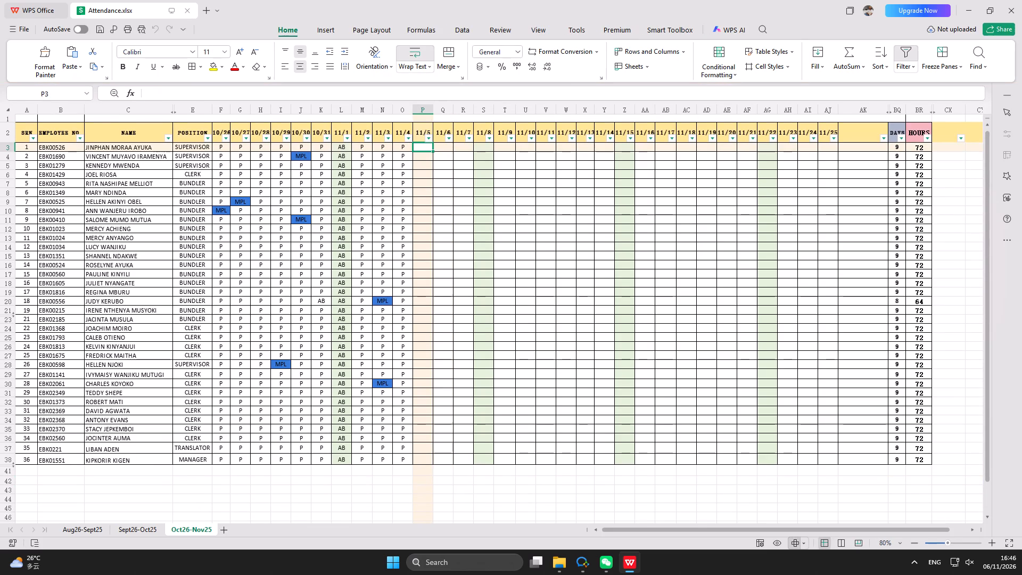
pyautogui.click(433, 172)
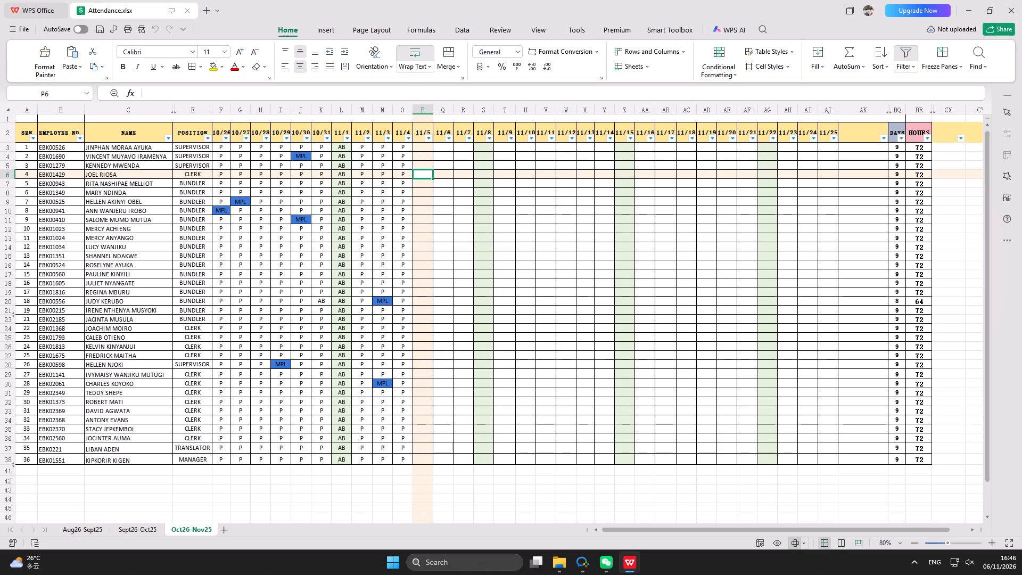
pyautogui.write('MPL')
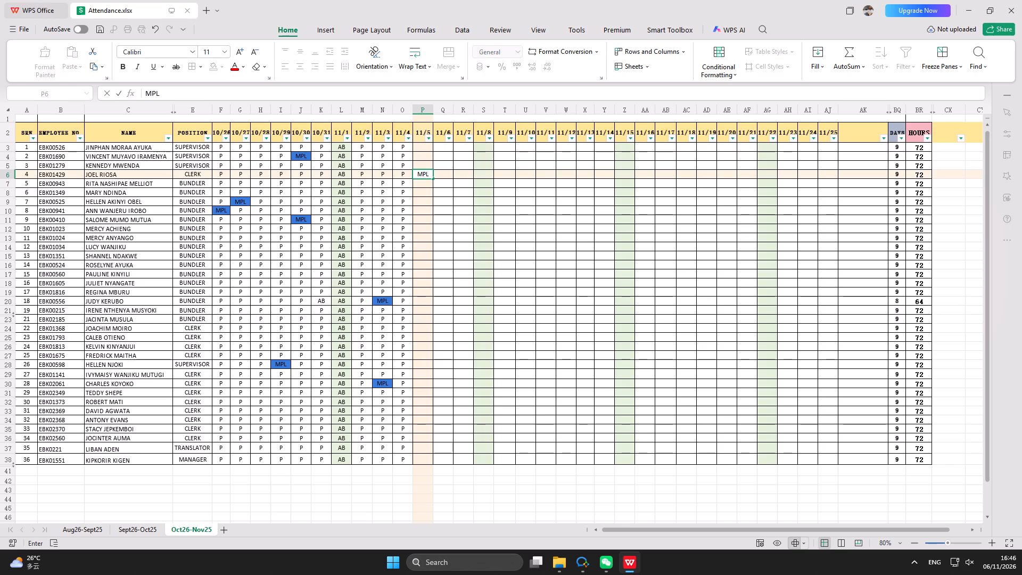
# Mark the supervisor with serial number 1 as P for 11/5 and fill the mark down to serial numbers 2 and 3.
pyautogui.click(419, 151)
pyautogui.press('p')
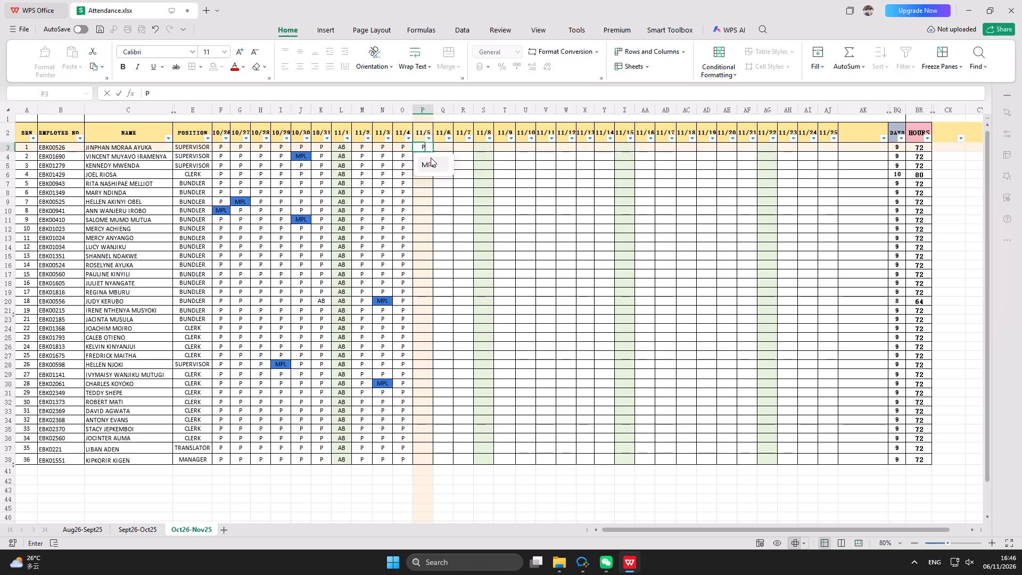
pyautogui.click(468, 155)
pyautogui.click(425, 147)
pyautogui.moveTo(434, 152); pyautogui.dragTo(434, 161)
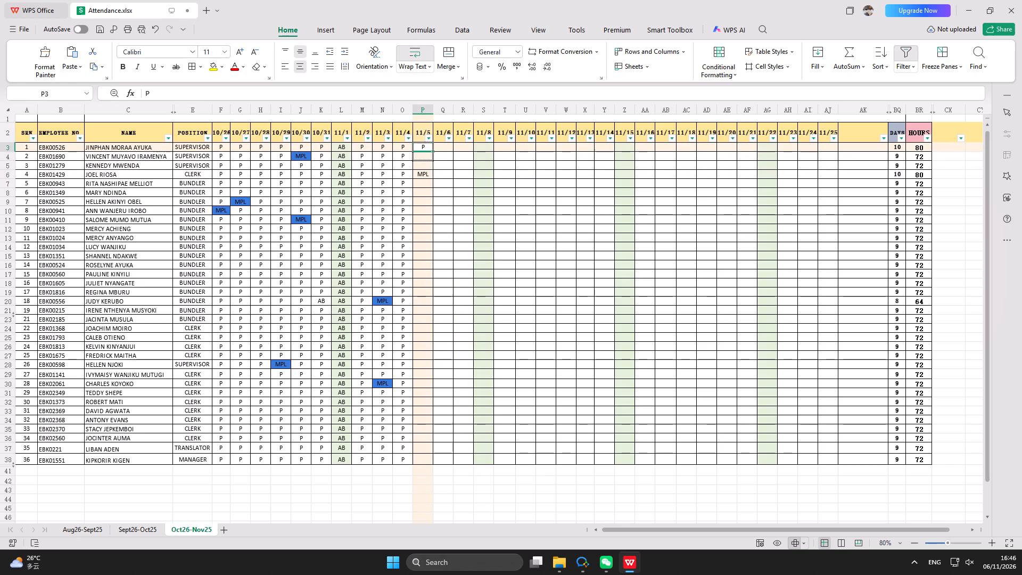
pyautogui.moveTo(434, 161); pyautogui.dragTo(433, 163)
pyautogui.click(432, 162)
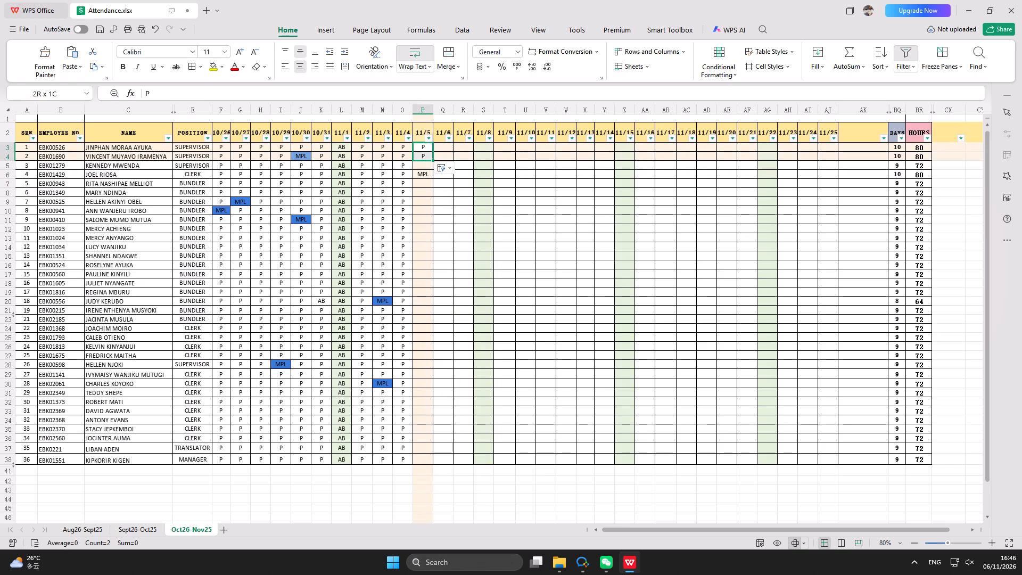
pyautogui.moveTo(432, 160); pyautogui.dragTo(433, 167)
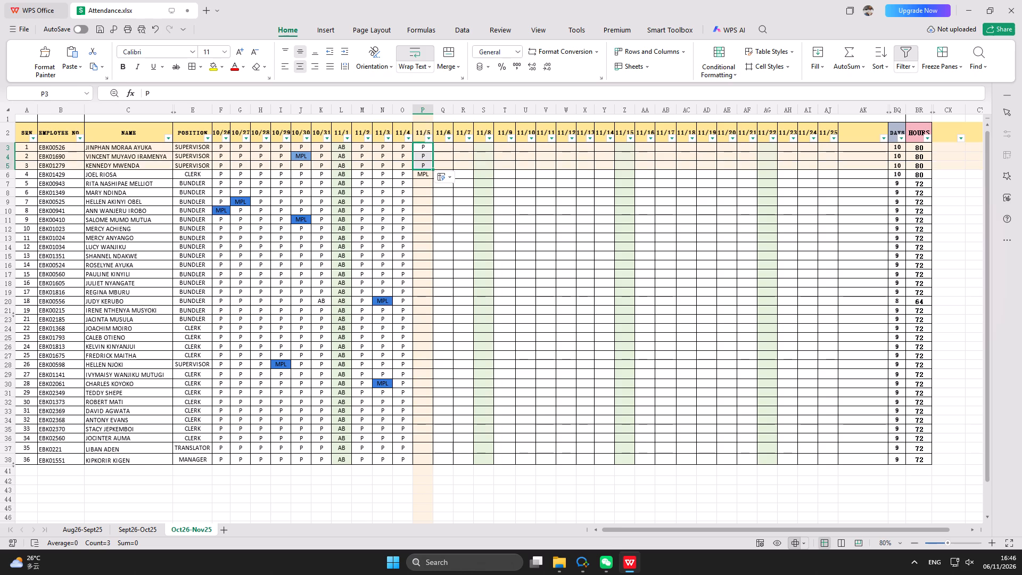
# Mark the bundler with serial number 5 as P for 11/5 and fill the mark down to serial number 36.
pyautogui.click(424, 185)
pyautogui.press('p')
pyautogui.press('Return')
pyautogui.click(424, 183)
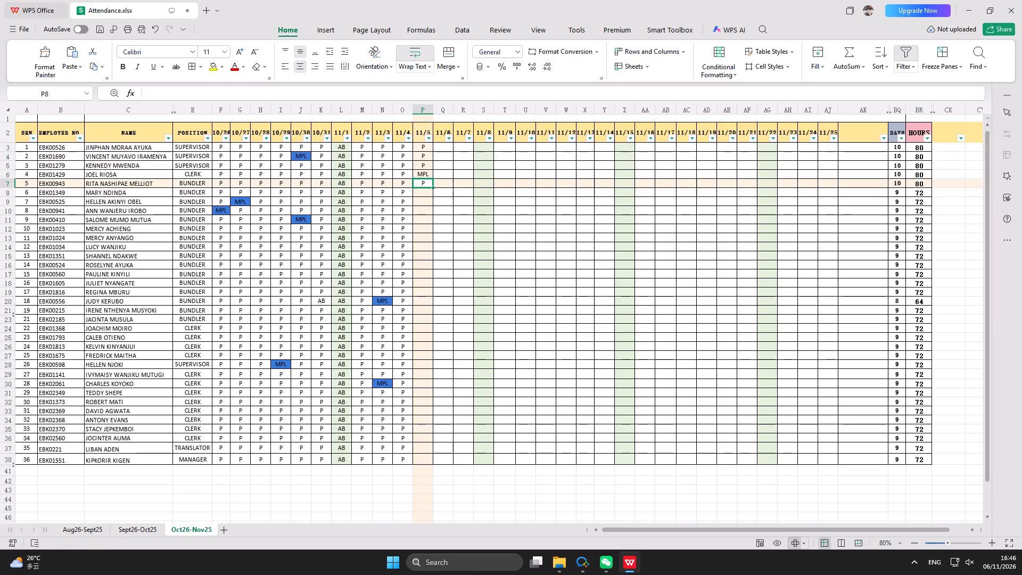
pyautogui.moveTo(434, 187); pyautogui.dragTo(429, 457)
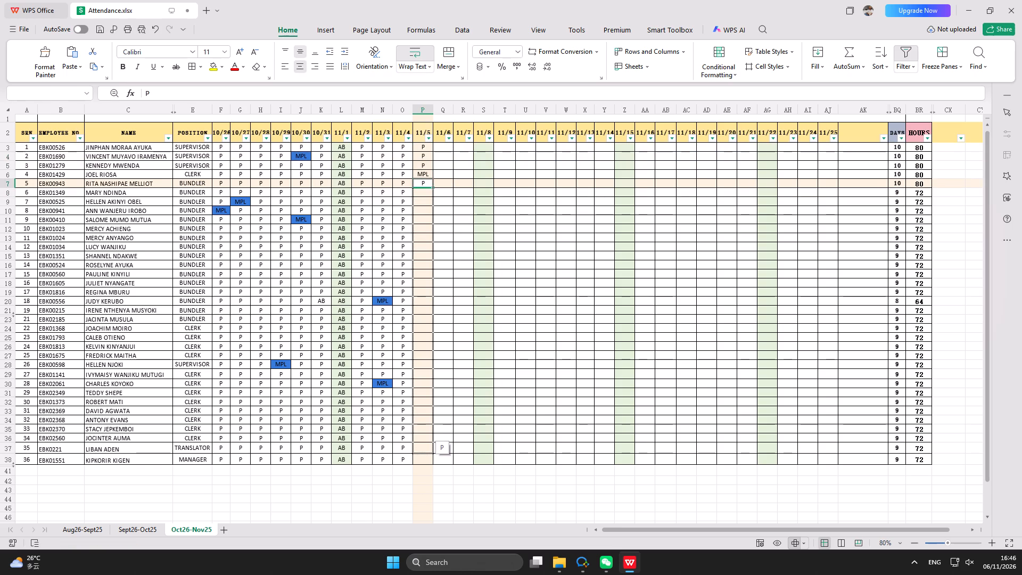
pyautogui.moveTo(429, 457); pyautogui.dragTo(429, 457)
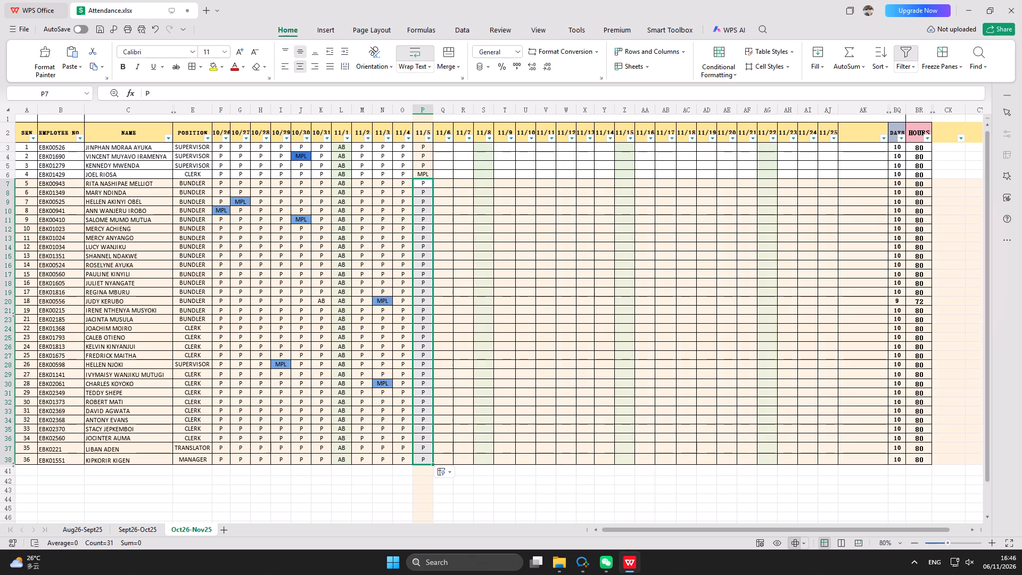
pyautogui.click(423, 348)
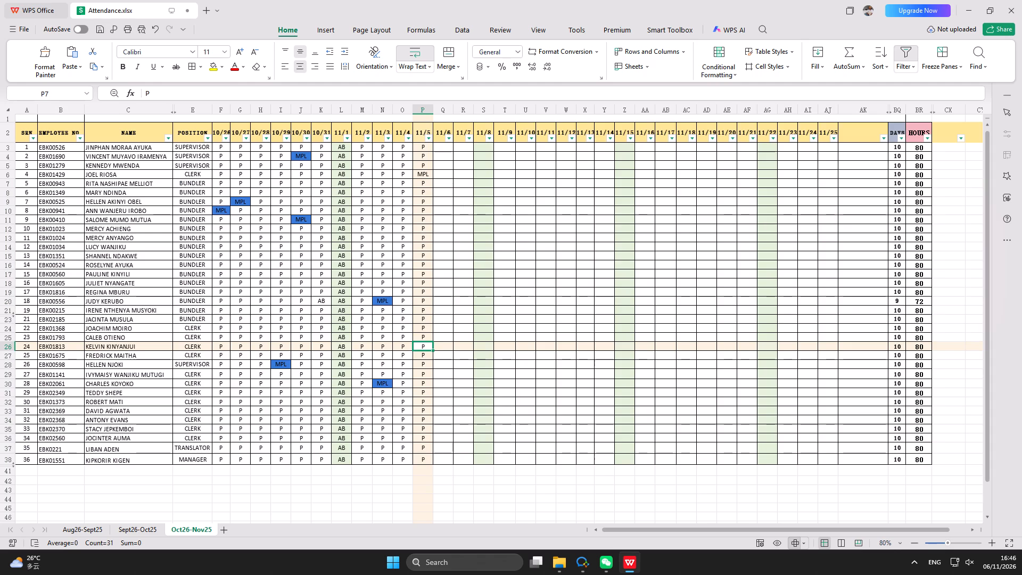
# Change the 11/5 mark of the bundler with serial number 19 to MPL.
pyautogui.click(130, 311)
pyautogui.click(423, 311)
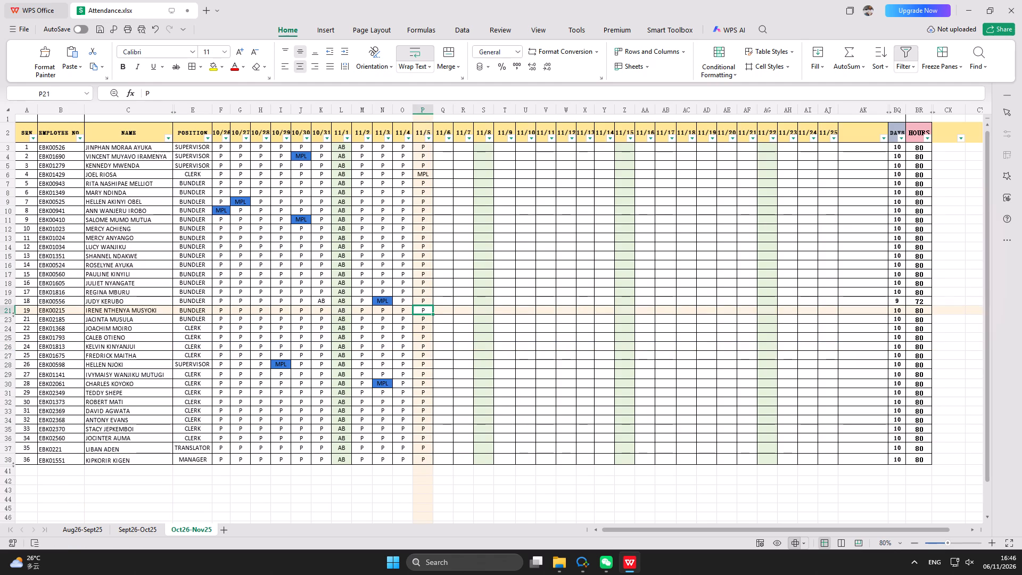
pyautogui.write('MP')
pyautogui.press('l')
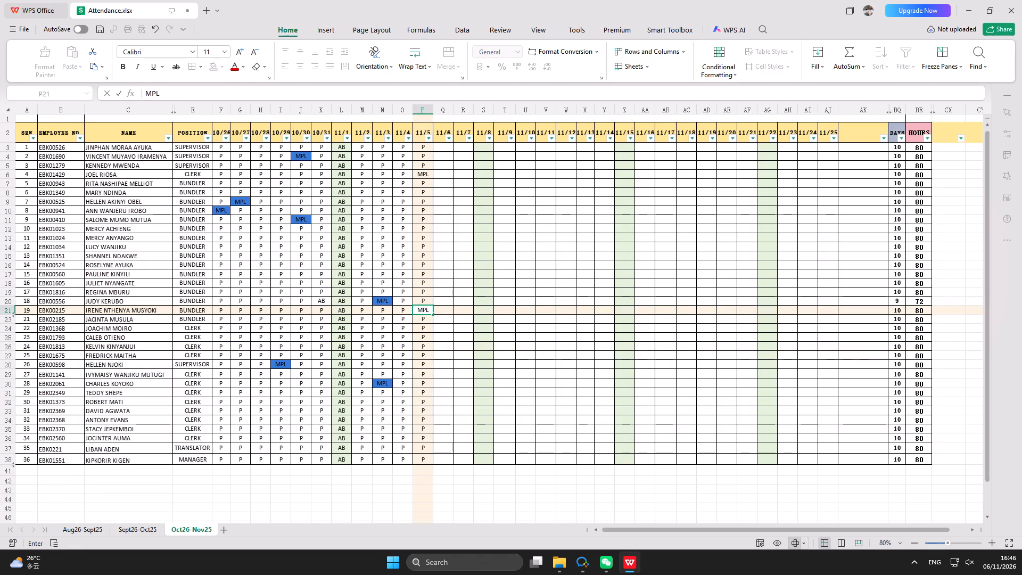
pyautogui.click(475, 326)
# Copy the blue MPL cell formatting from 11/3 onto the 11/5 MPL marks of serial numbers 19 and 4.
pyautogui.click(392, 300)
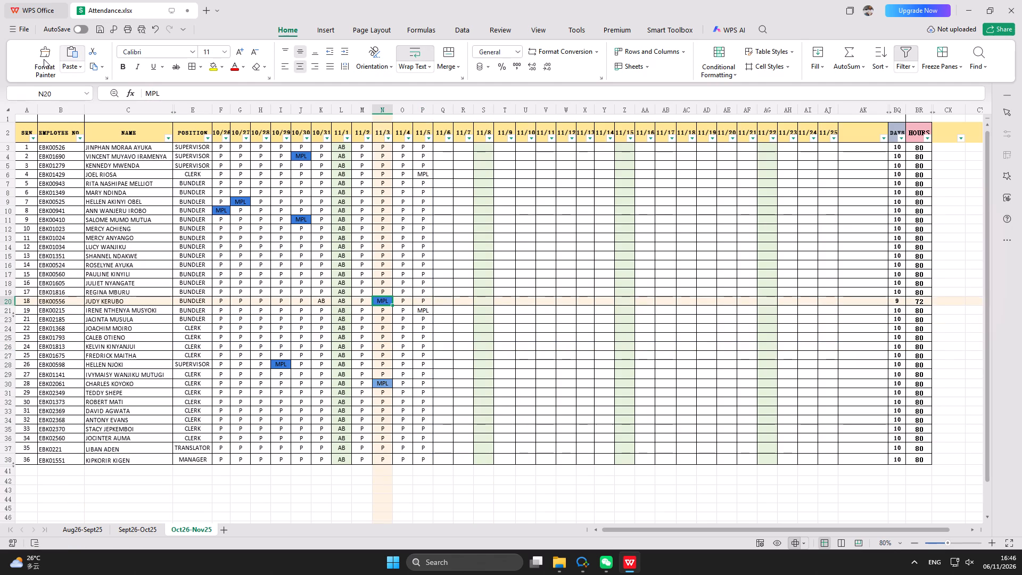
pyautogui.click(44, 59)
pyautogui.click(426, 314)
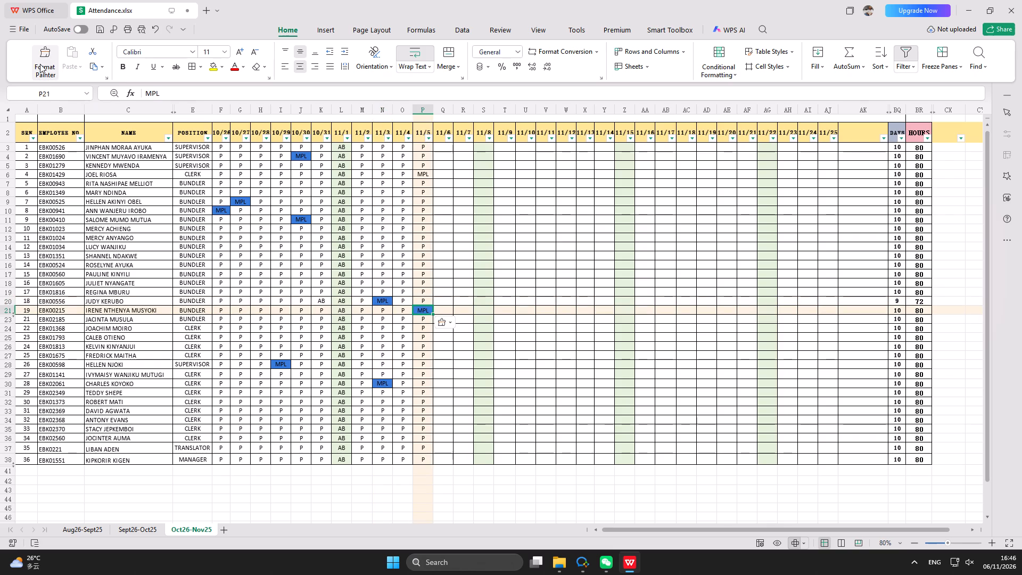
pyautogui.click(40, 64)
pyautogui.click(419, 175)
pyautogui.click(482, 315)
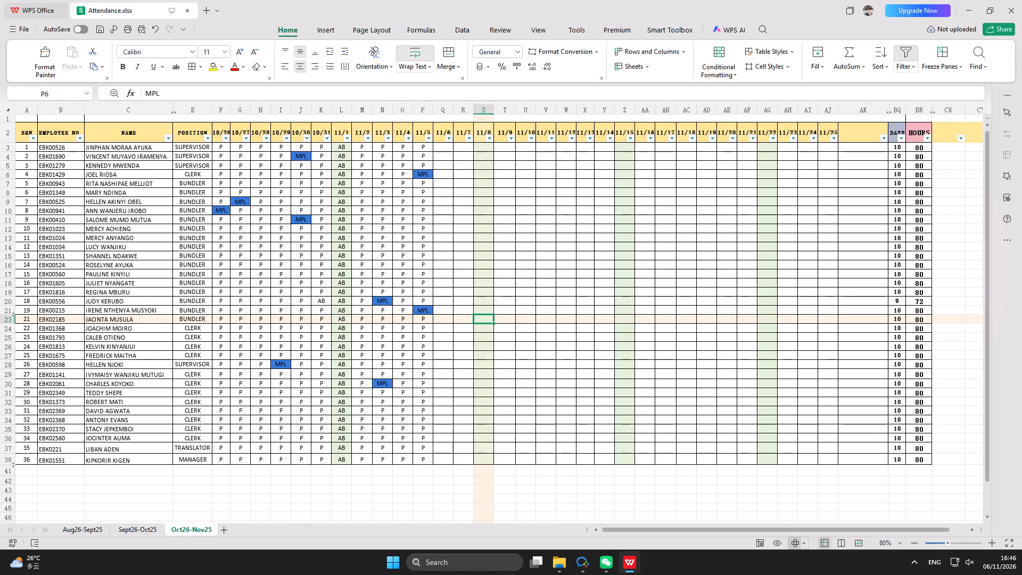
# Mark the supervisor with serial number 1 as P for 11/6 and fill the mark down to serial number 36.
pyautogui.click(447, 144)
pyautogui.press('p')
pyautogui.press('Return')
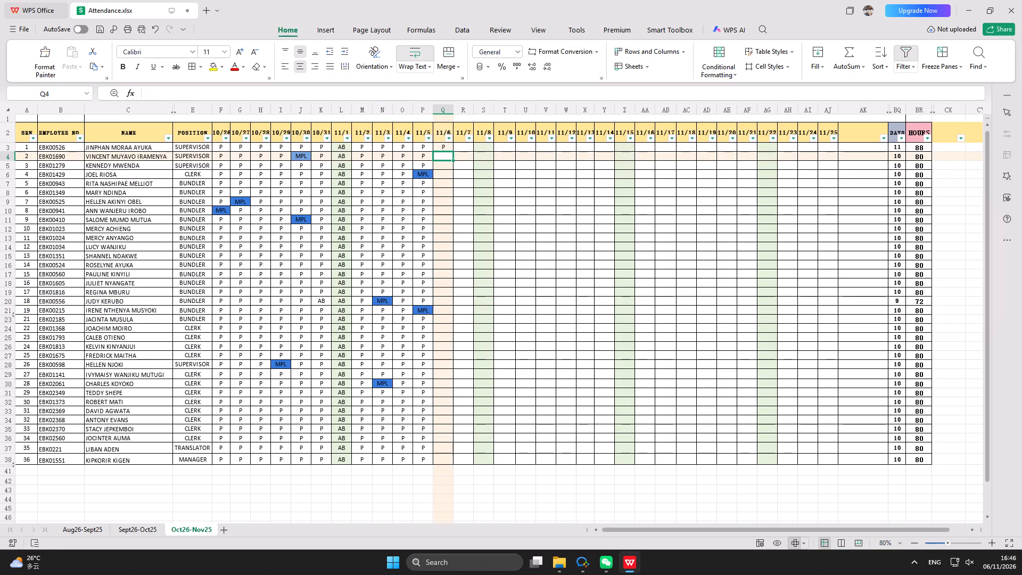
pyautogui.click(449, 149)
pyautogui.moveTo(452, 152); pyautogui.dragTo(451, 480)
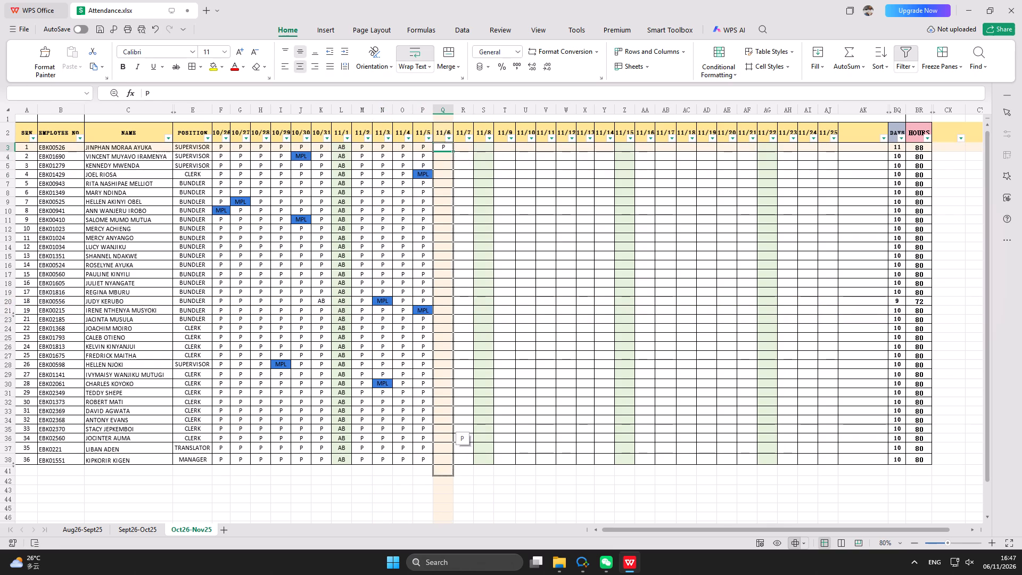
pyautogui.moveTo(451, 480); pyautogui.dragTo(446, 464)
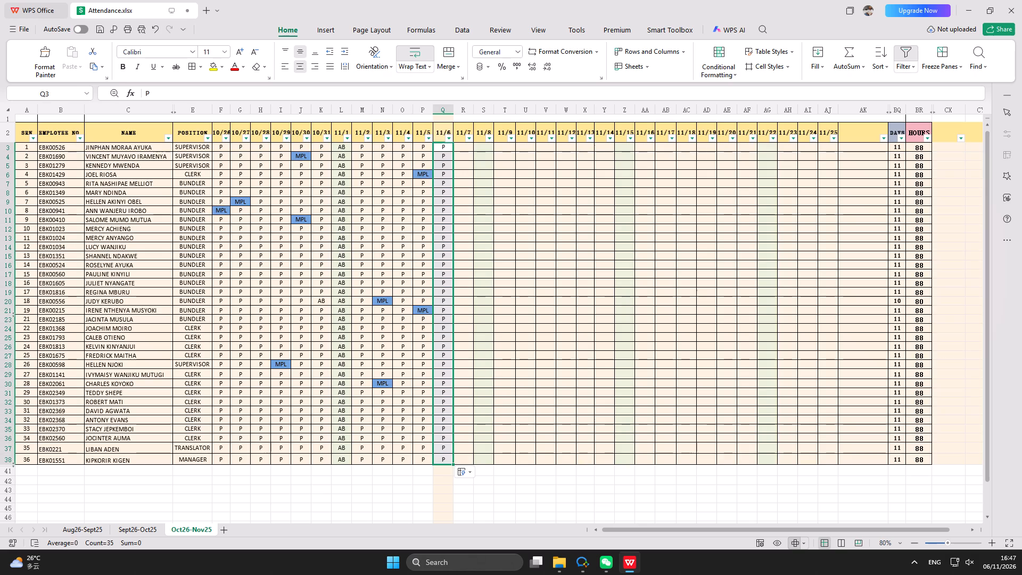
pyautogui.click(443, 323)
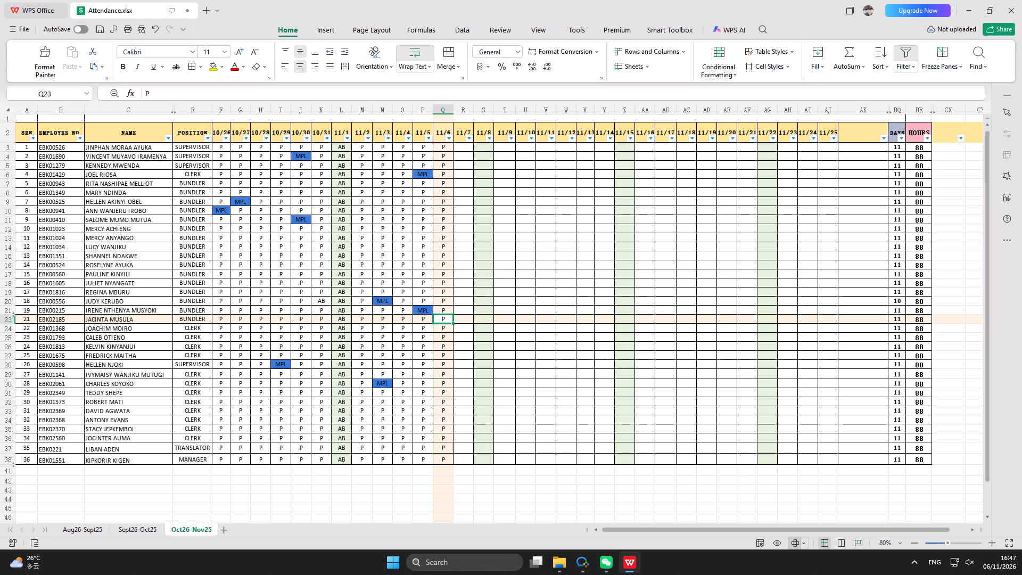
# Mark the manager with serial number 36 as AB for both 11/5 and 11/6.
pyautogui.click(427, 461)
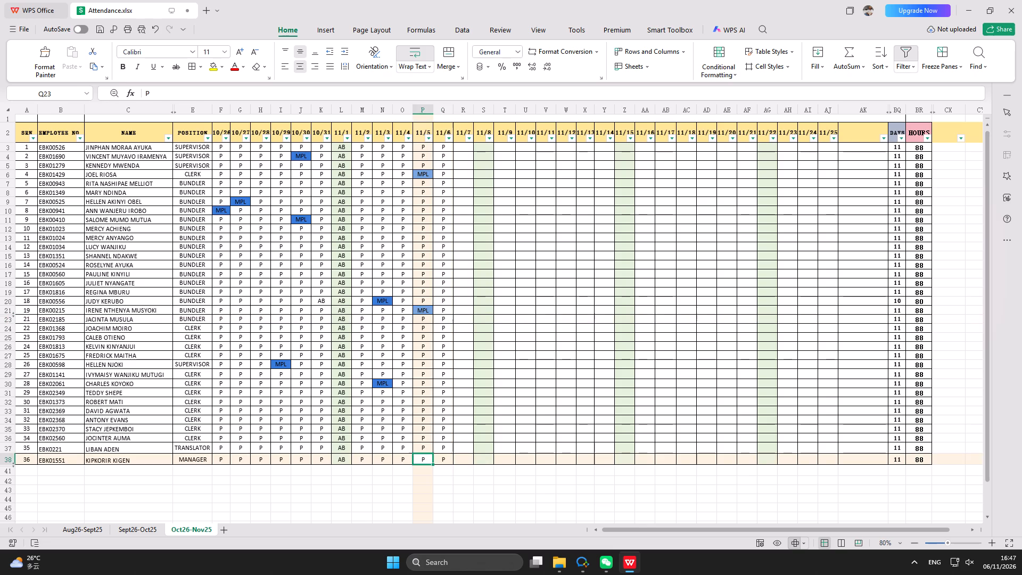
pyautogui.write('AB')
pyautogui.click(447, 462)
pyautogui.press('a')
pyautogui.press('b')
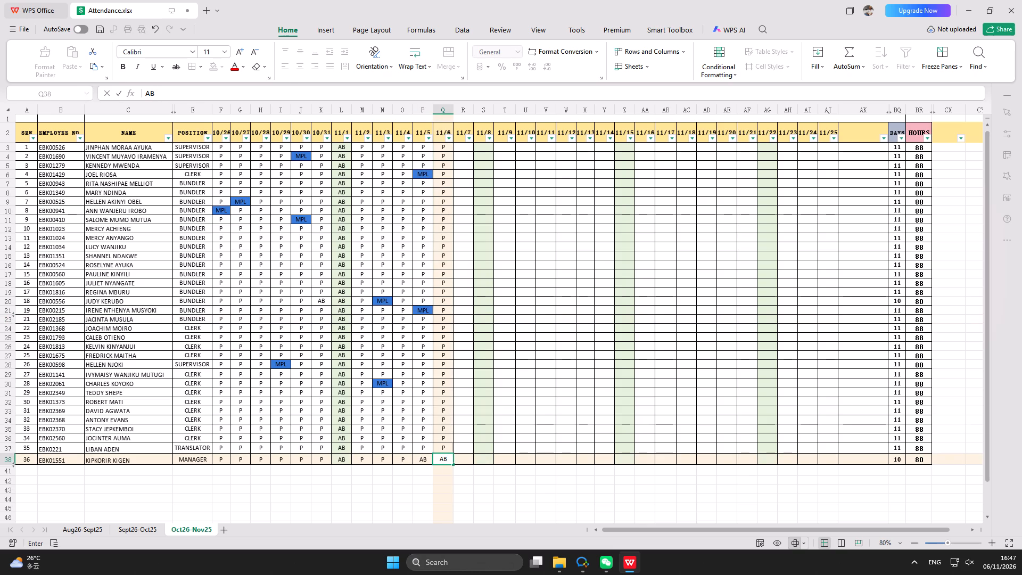
pyautogui.click(465, 460)
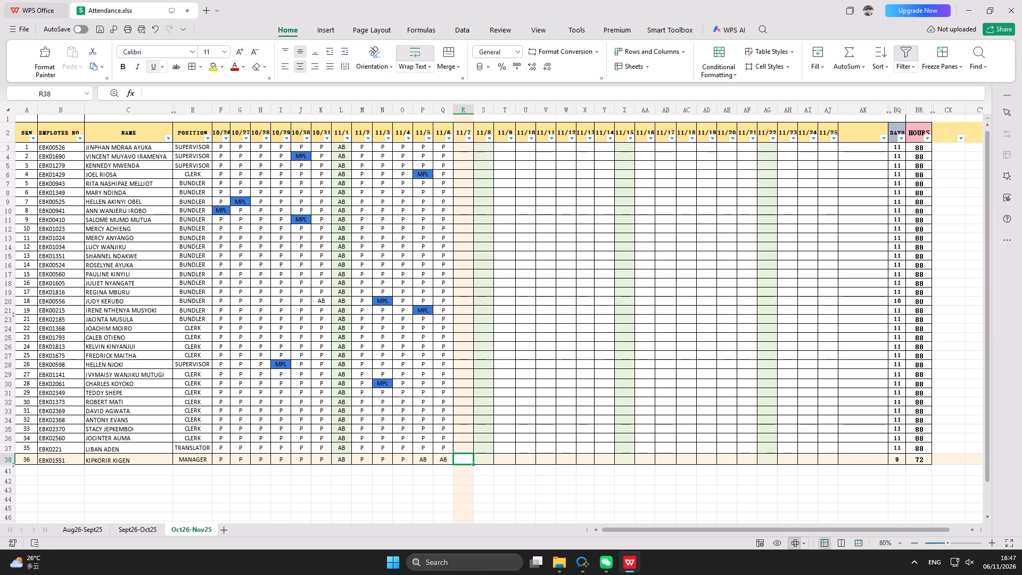
# Look through the staff names and search the NAME column's filter for CY without applying it.
pyautogui.click(144, 433)
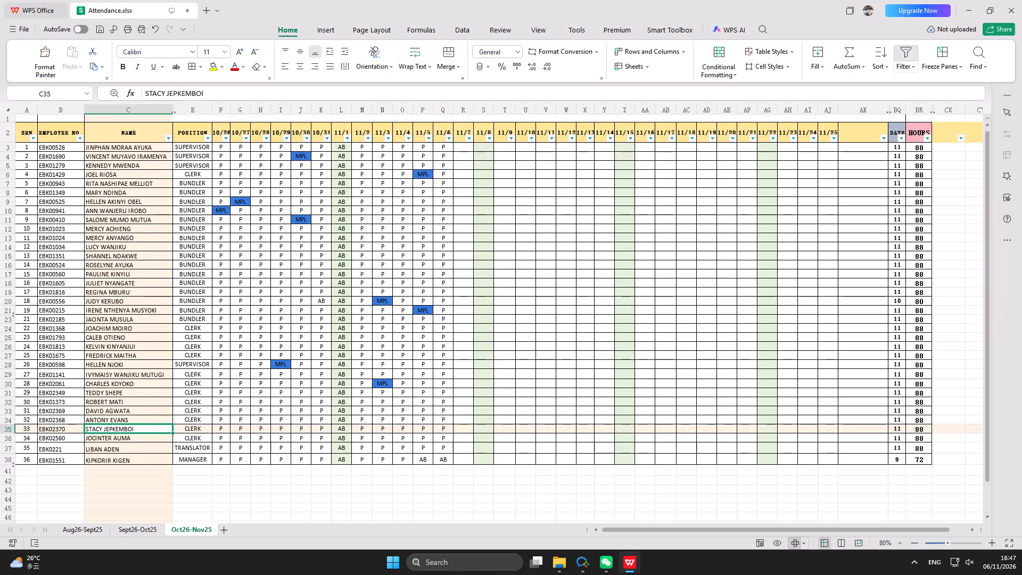
pyautogui.click(132, 414)
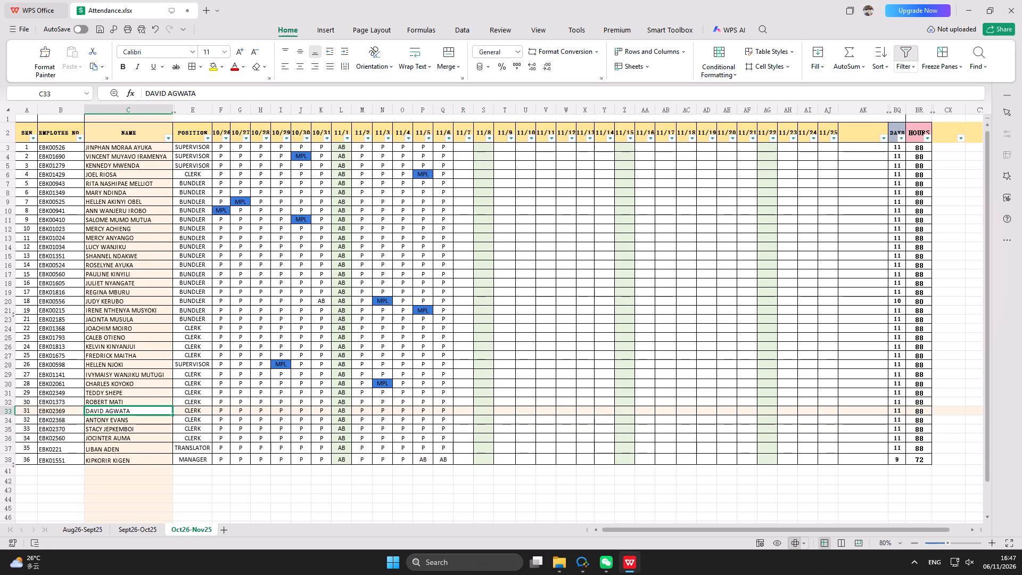
pyautogui.click(128, 235)
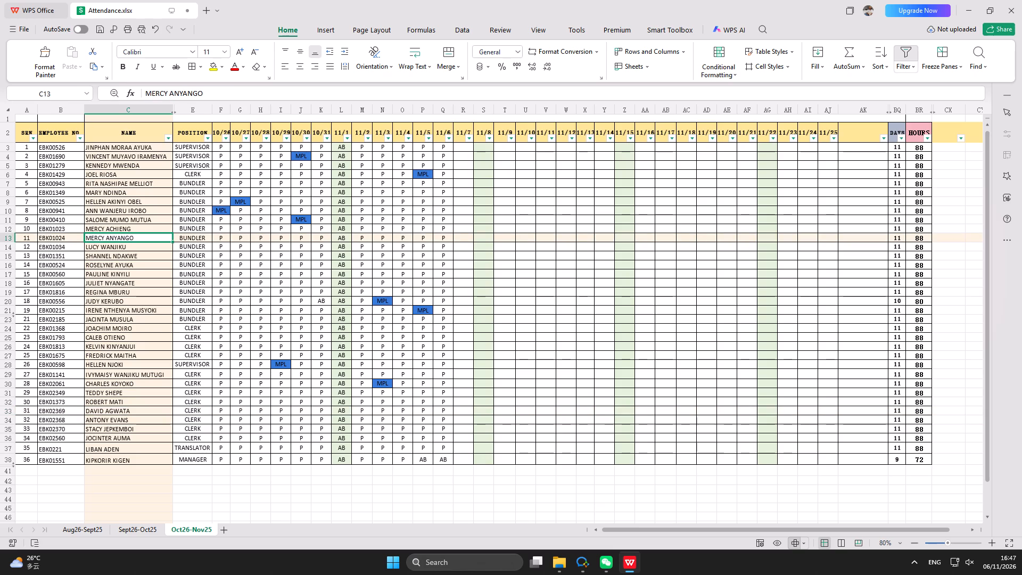
pyautogui.click(170, 136)
pyautogui.press('c')
pyautogui.press('y')
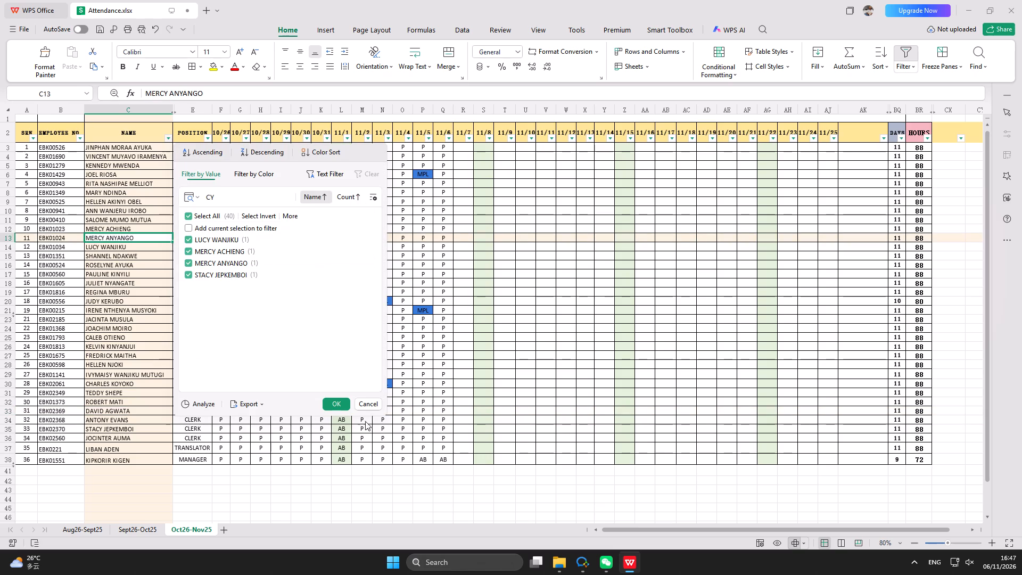
pyautogui.click(383, 407)
pyautogui.click(371, 407)
pyautogui.click(390, 489)
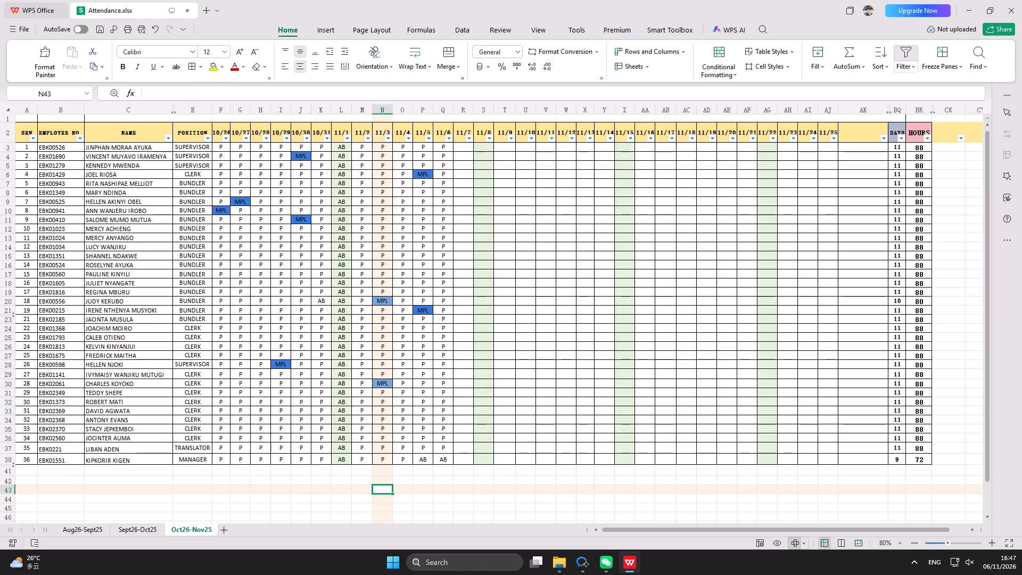
pyautogui.scroll(6, 310, 433)
# Mark the clerk with serial number 4 as MPL for 11/6 and apply the blue formatting of the 11/5 mark.
pyautogui.click(446, 147)
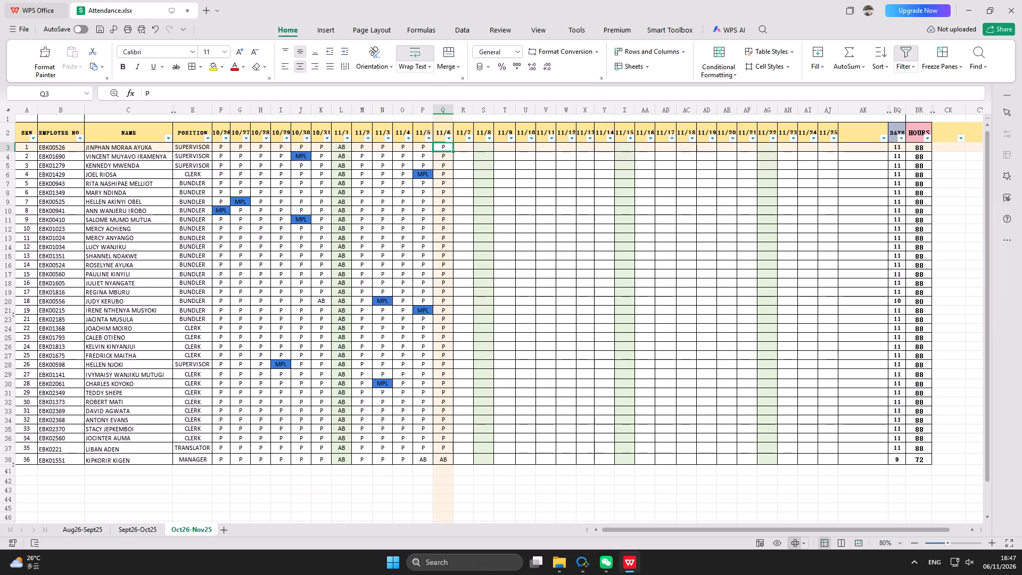
pyautogui.click(444, 173)
pyautogui.press('m')
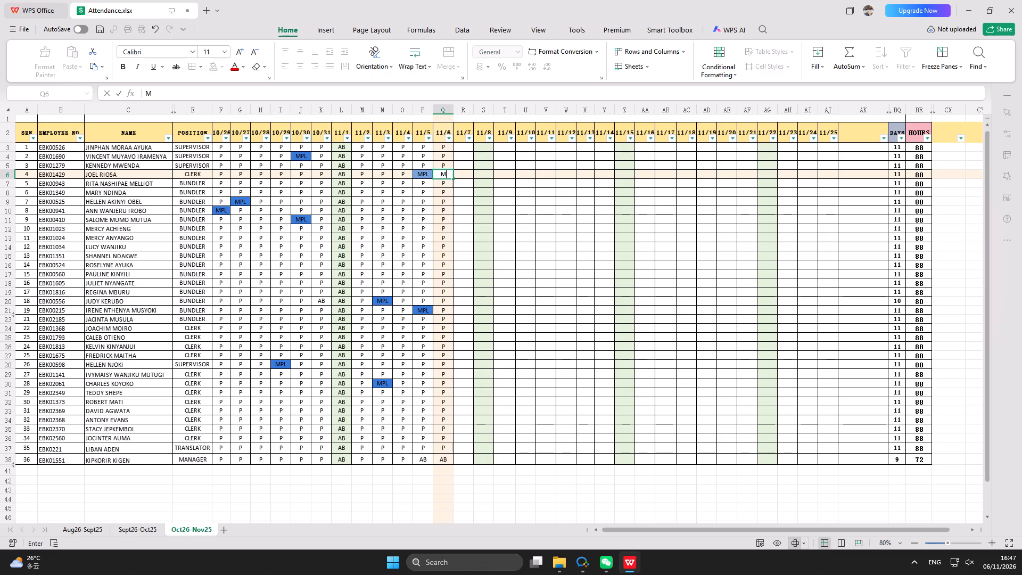
pyautogui.write('PL')
pyautogui.press('Return')
pyautogui.click(470, 189)
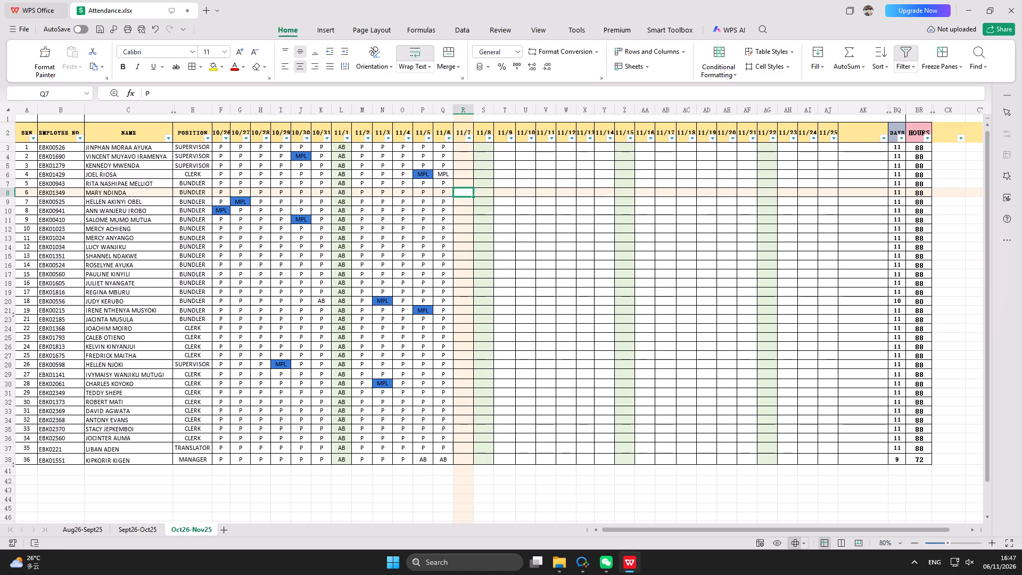
pyautogui.click(428, 174)
pyautogui.click(46, 56)
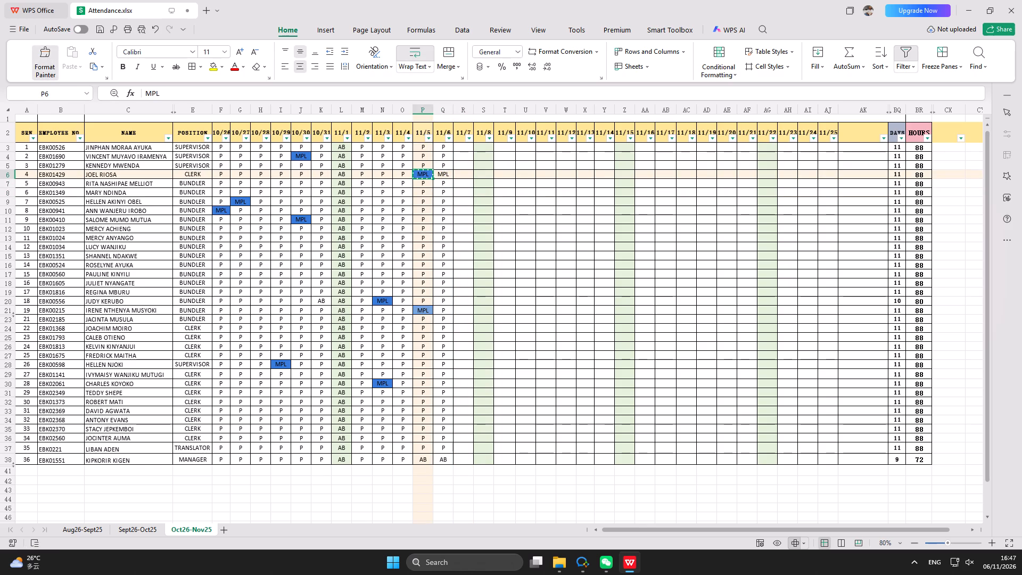
pyautogui.click(445, 172)
# Mark the bundler with serial number 19 as MPL for 11/6 and apply the blue formatting of the 11/5 mark.
pyautogui.click(443, 311)
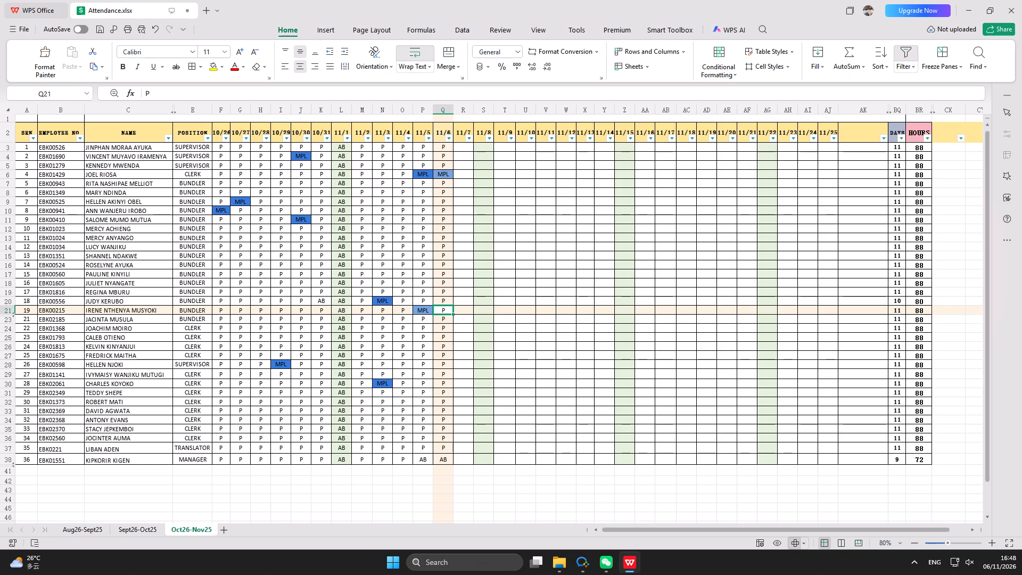
pyautogui.press('m')
pyautogui.write('PL')
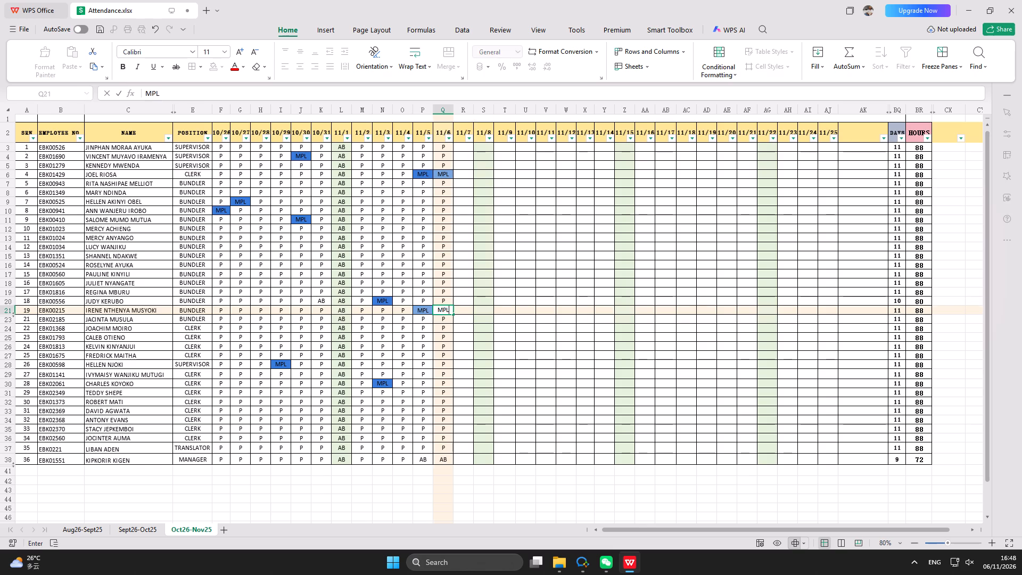
pyautogui.moveTo(482, 319); pyautogui.dragTo(476, 318)
pyautogui.click(407, 308)
pyautogui.click(421, 311)
pyautogui.click(30, 54)
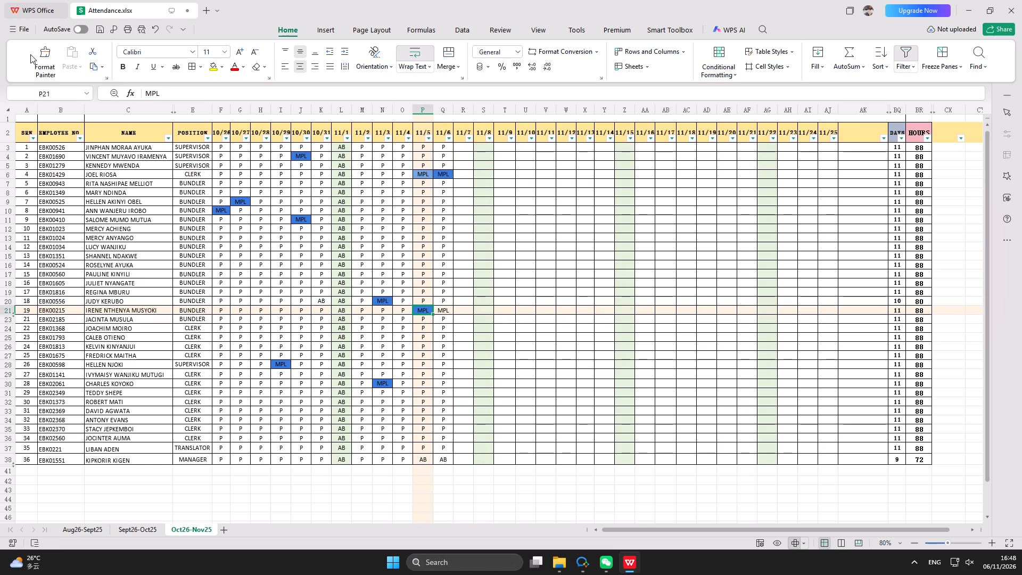
pyautogui.click(48, 63)
pyautogui.click(443, 309)
pyautogui.click(490, 354)
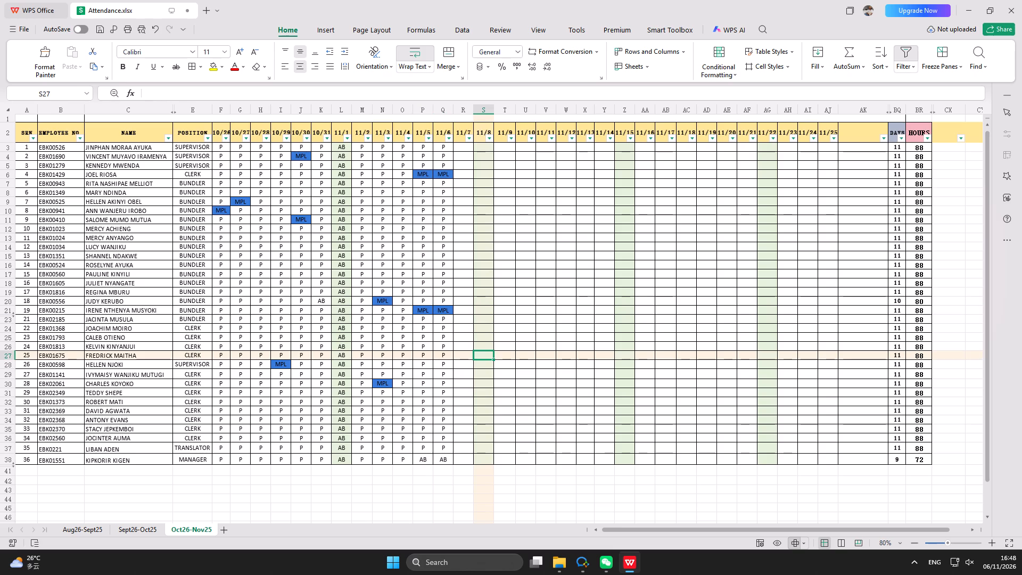
# Mark the bundler with serial number 5 as MPL for 11/6 and apply the blue formatting of an existing MPL cell.
pyautogui.click(125, 185)
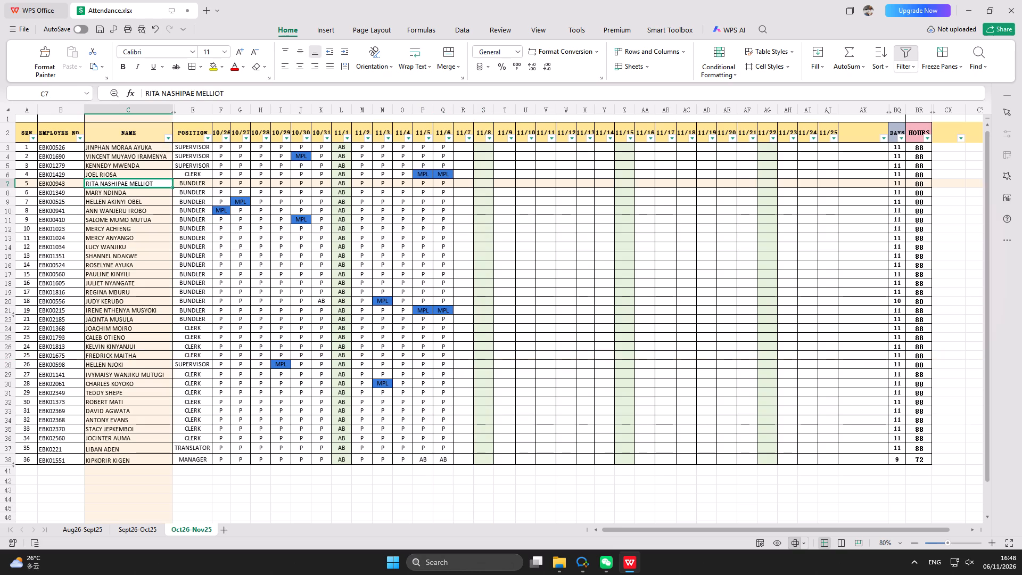
pyautogui.click(448, 185)
pyautogui.write('MPL')
pyautogui.click(502, 193)
pyautogui.click(427, 173)
pyautogui.click(37, 62)
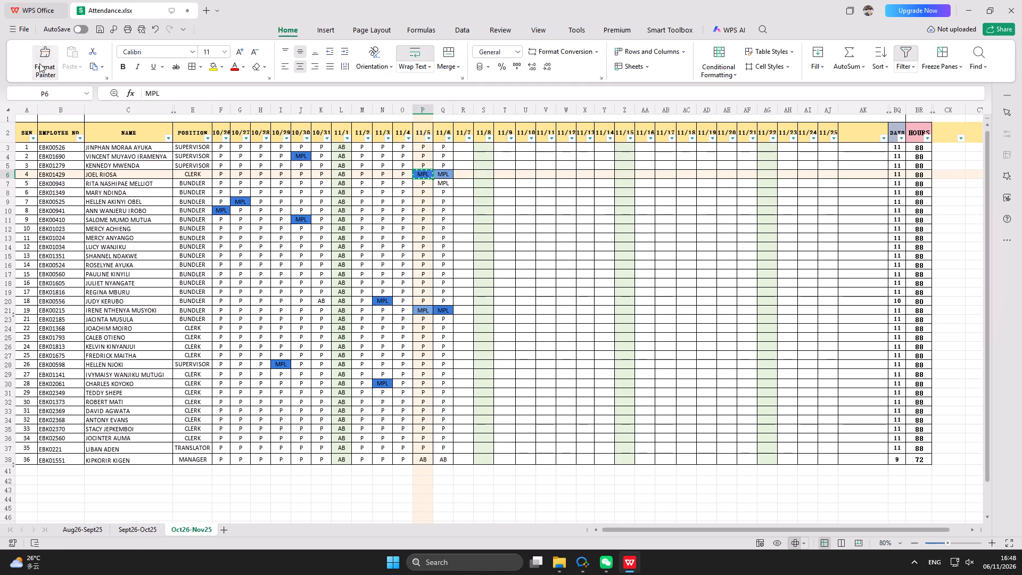
pyautogui.click(449, 184)
pyautogui.click(574, 416)
pyautogui.scroll(4, 465, 313)
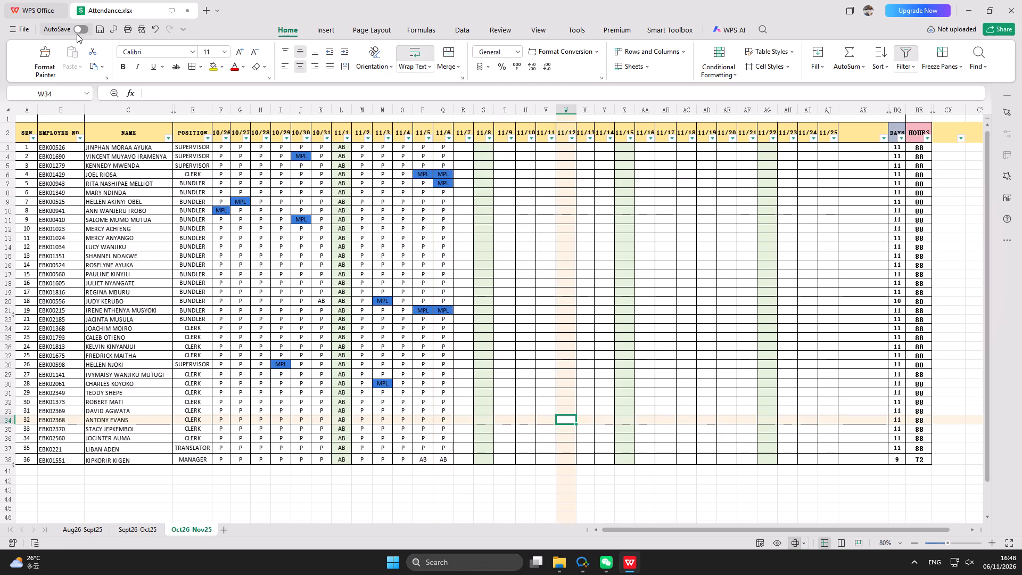
# Save the Attendance workbook.
pyautogui.tripleClick(105, 32)
pyautogui.tripleClick(105, 32)
pyautogui.tripleClick(105, 32)
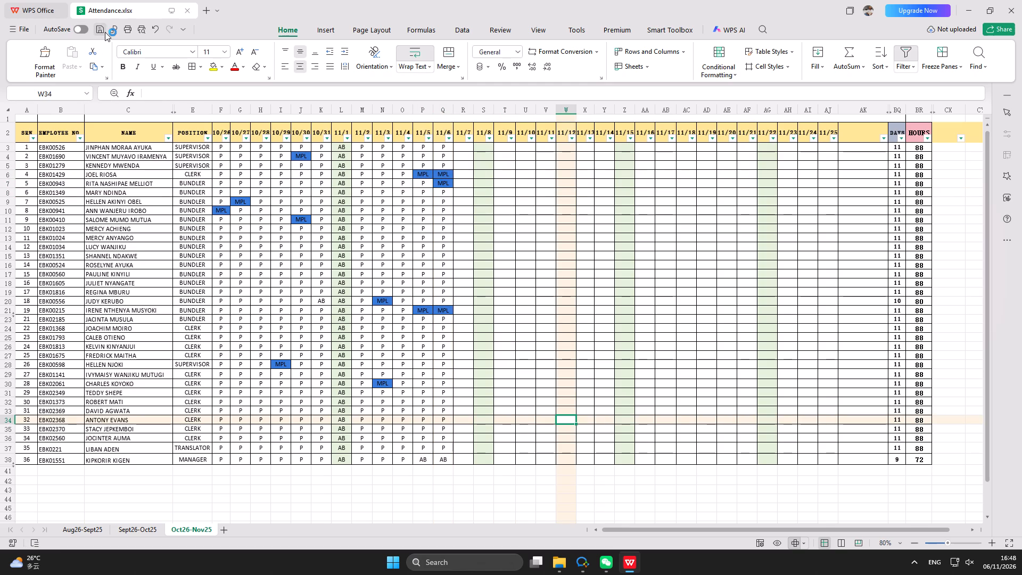
pyautogui.tripleClick(105, 32)
pyautogui.tripleClick(105, 32)
pyautogui.tripleClick(105, 32)
pyautogui.tripleClick(105, 32)
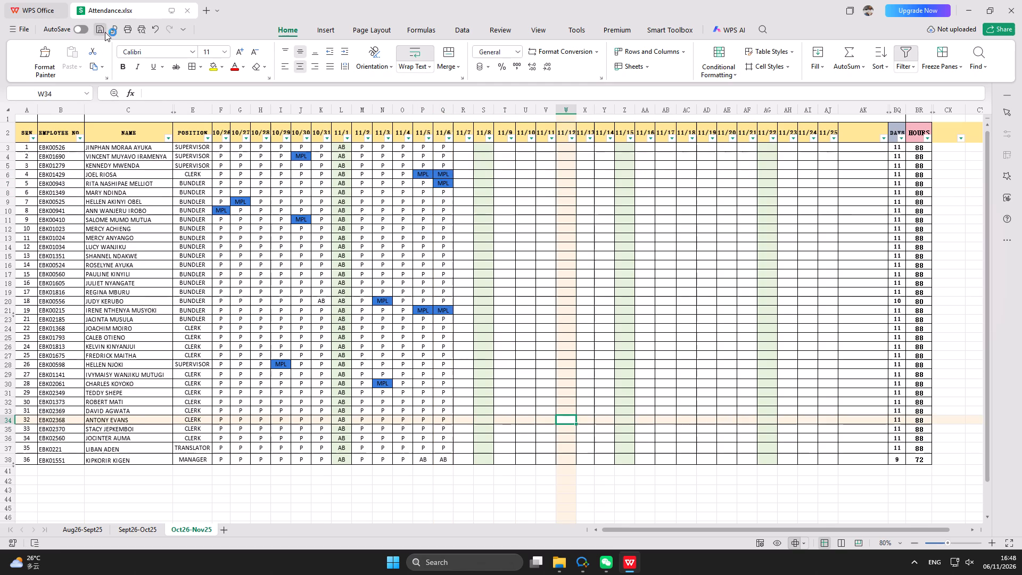
pyautogui.tripleClick(105, 32)
pyautogui.tripleClick(105, 32)
pyautogui.tripleClick(105, 32)
pyautogui.tripleClick(105, 32)
pyautogui.tripleClick(105, 32)
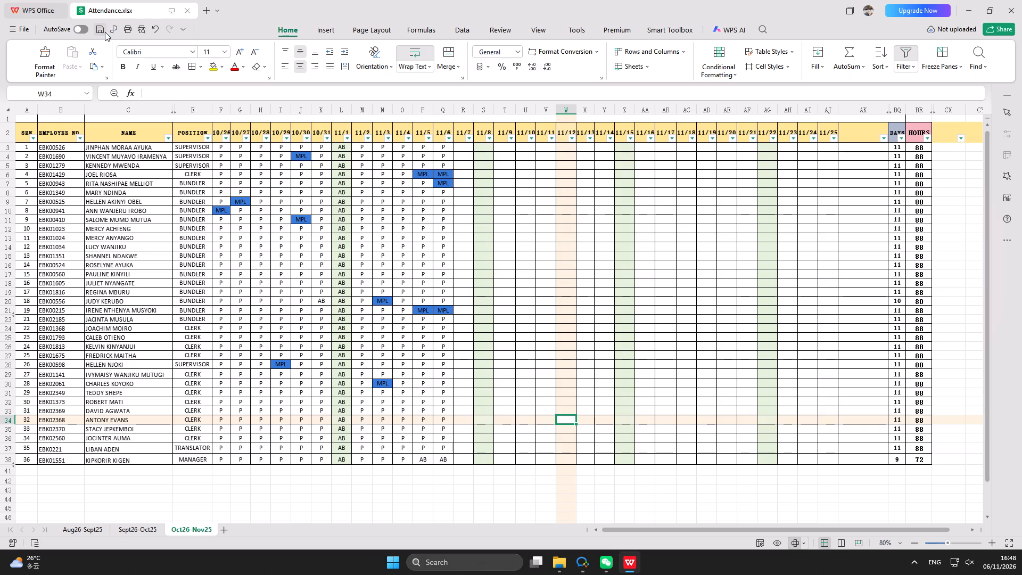
pyautogui.tripleClick(105, 32)
pyautogui.tripleClick(105, 32)
pyautogui.tripleClick(105, 32)
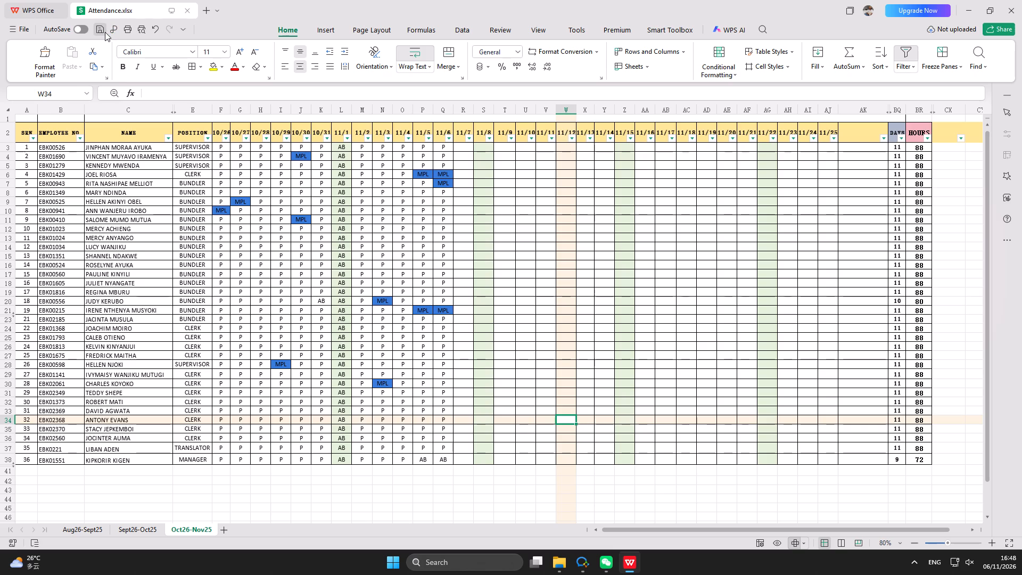
pyautogui.doubleClick(105, 32)
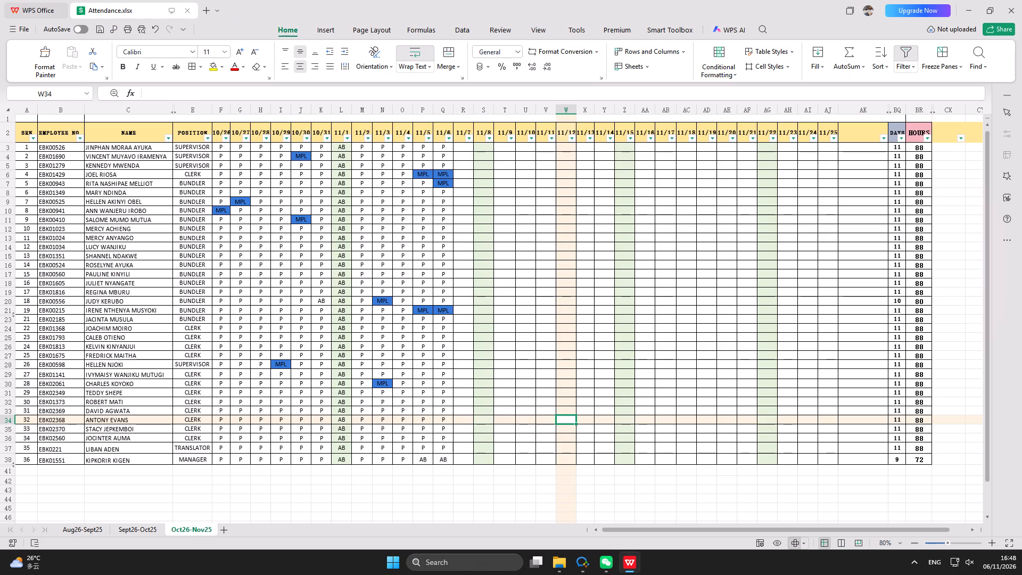